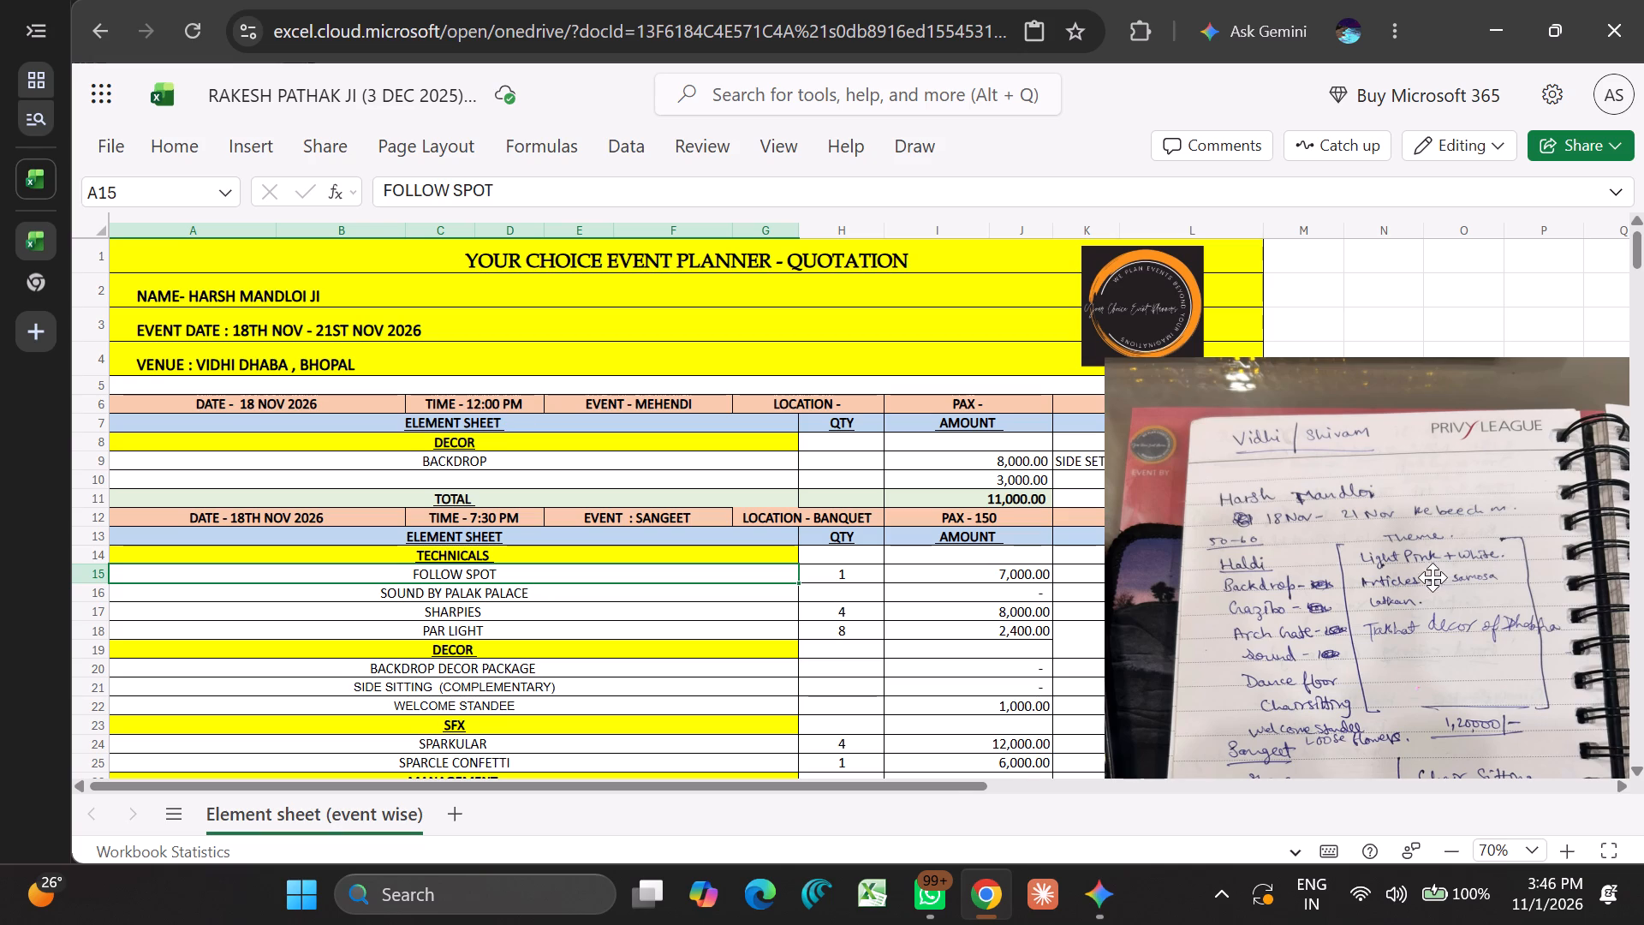
Move the handwritten notes picture up so its Sangeet list sits beside the sheet's Sangeet section.
scroll(1392, 584, down, 1)
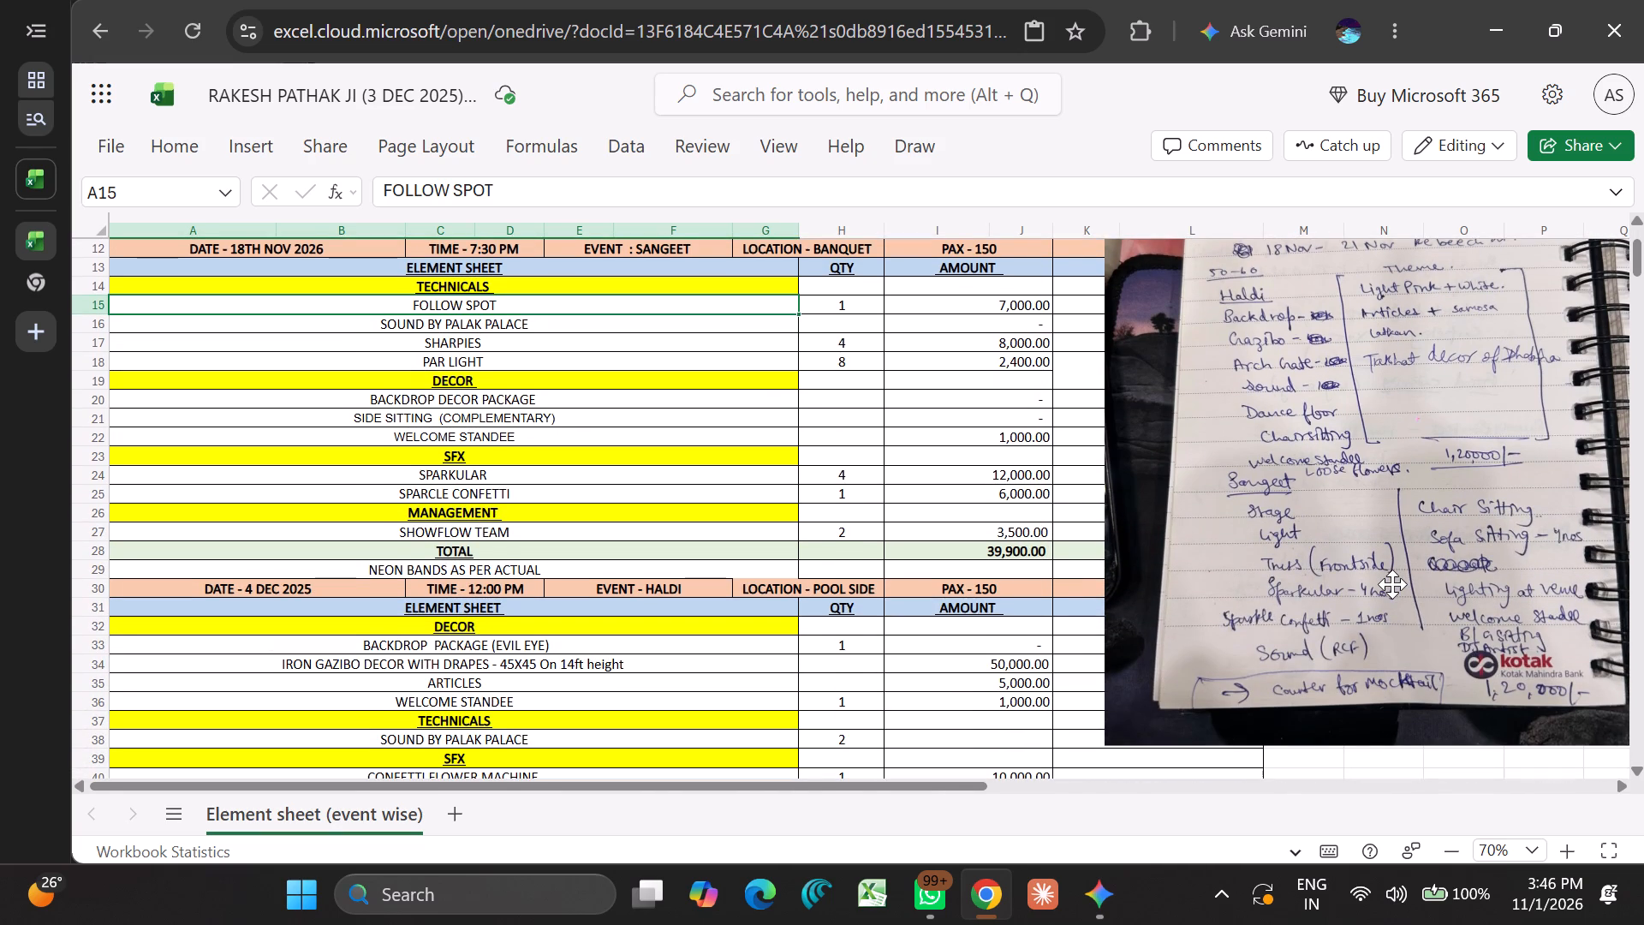
scroll(1392, 584, down, 1)
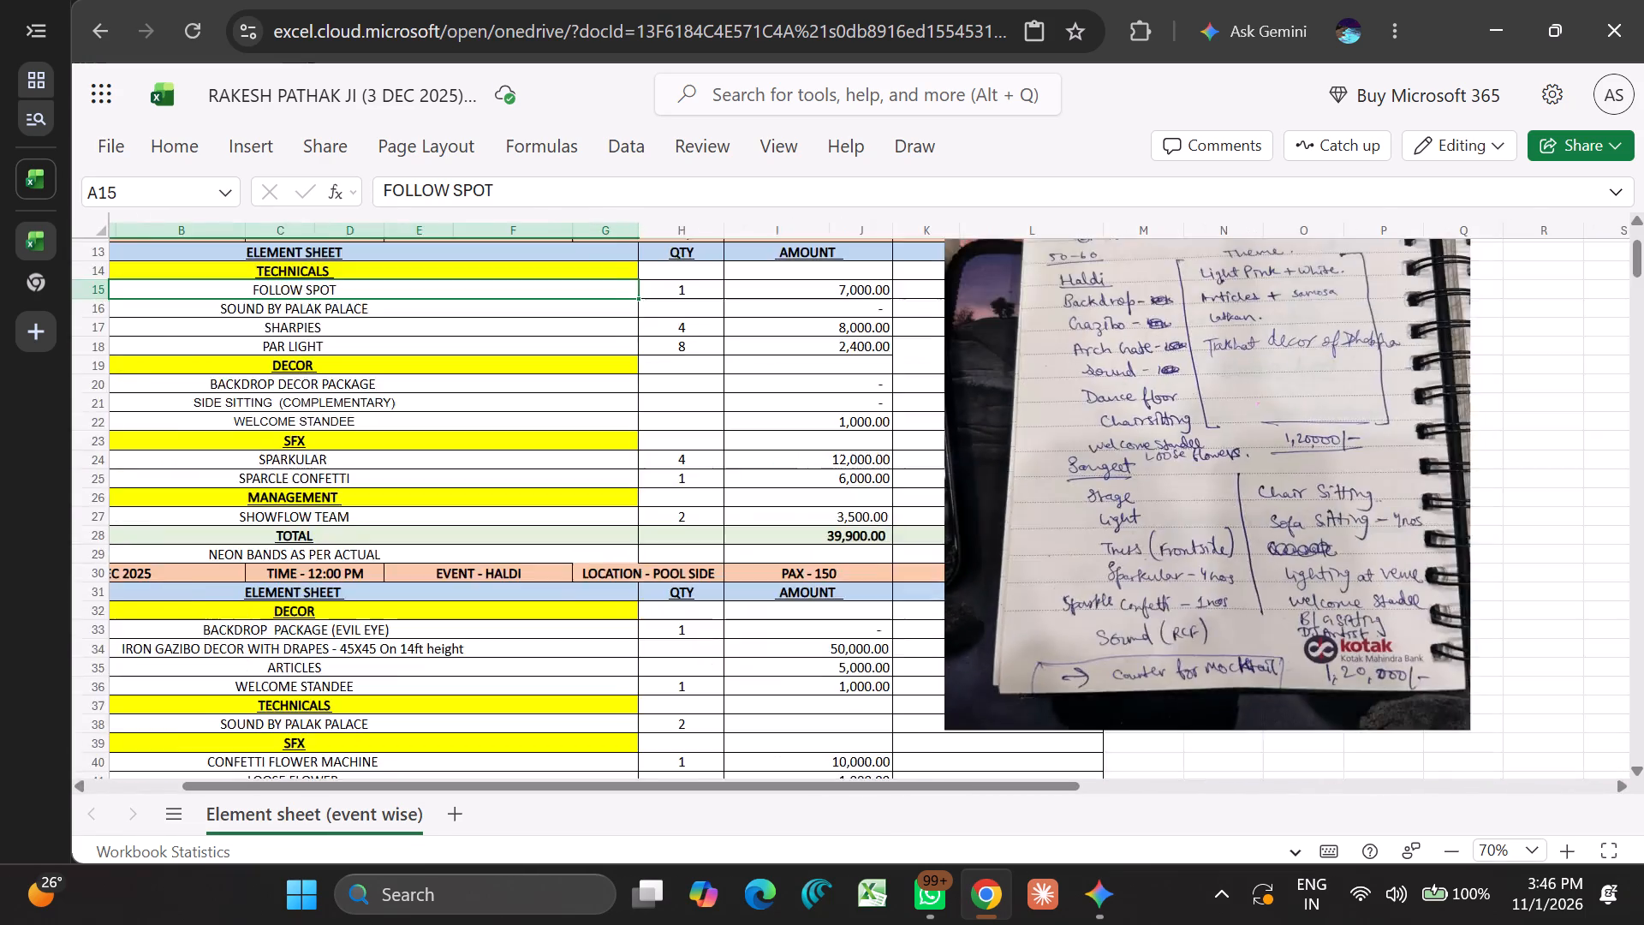
scroll(578, 584, right, 3)
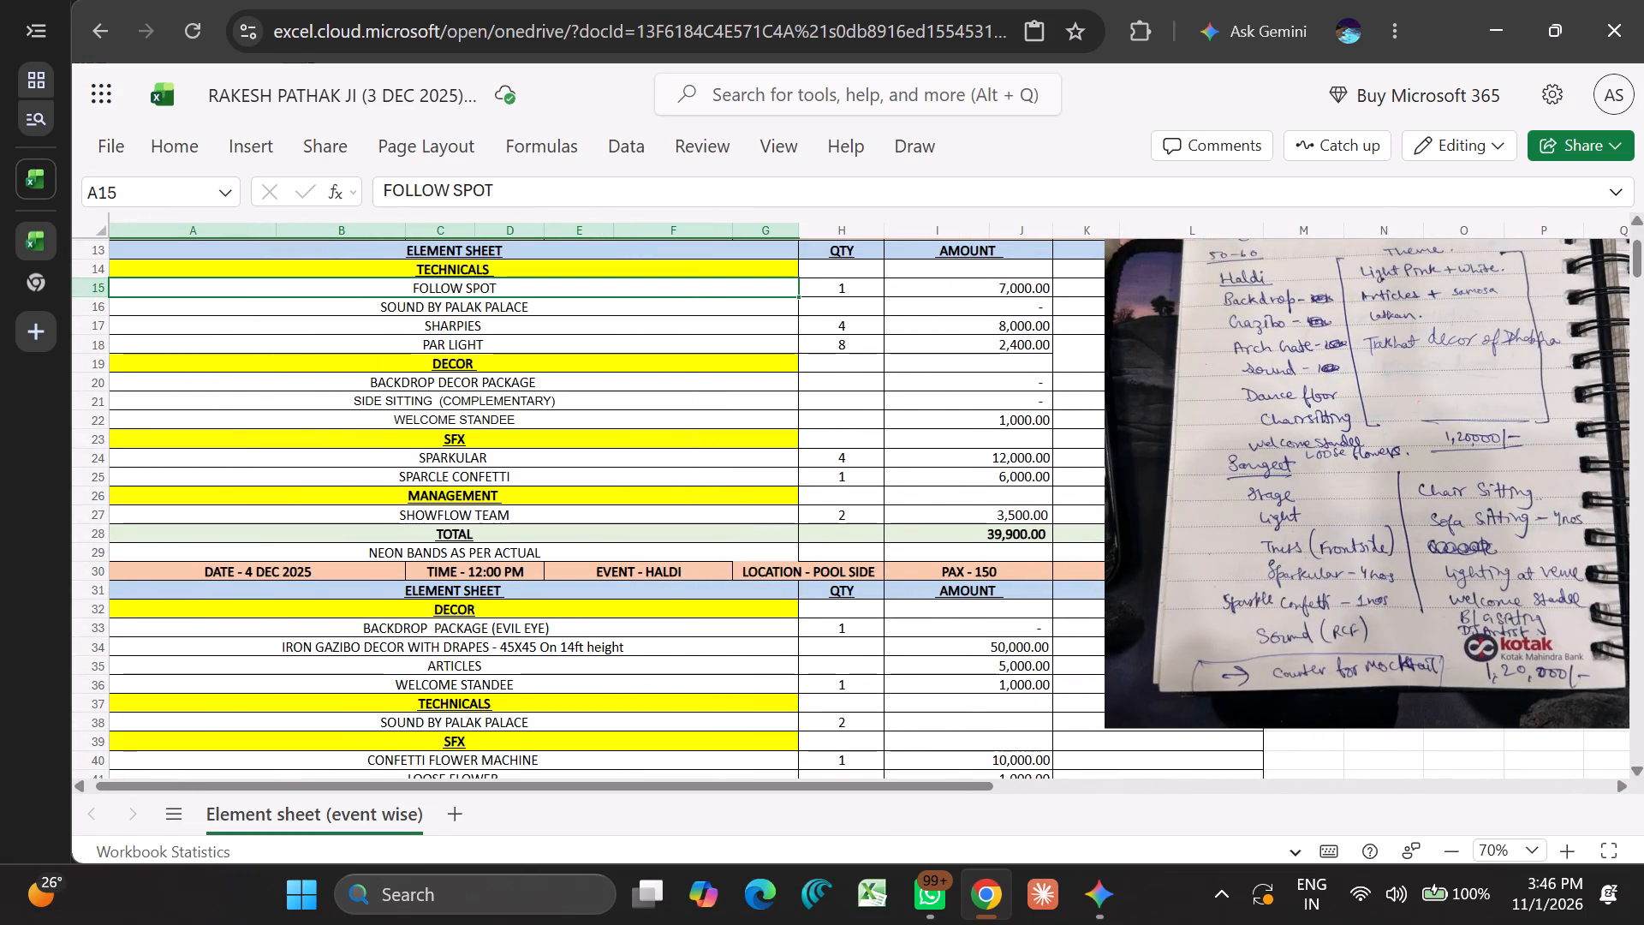
click(787, 511)
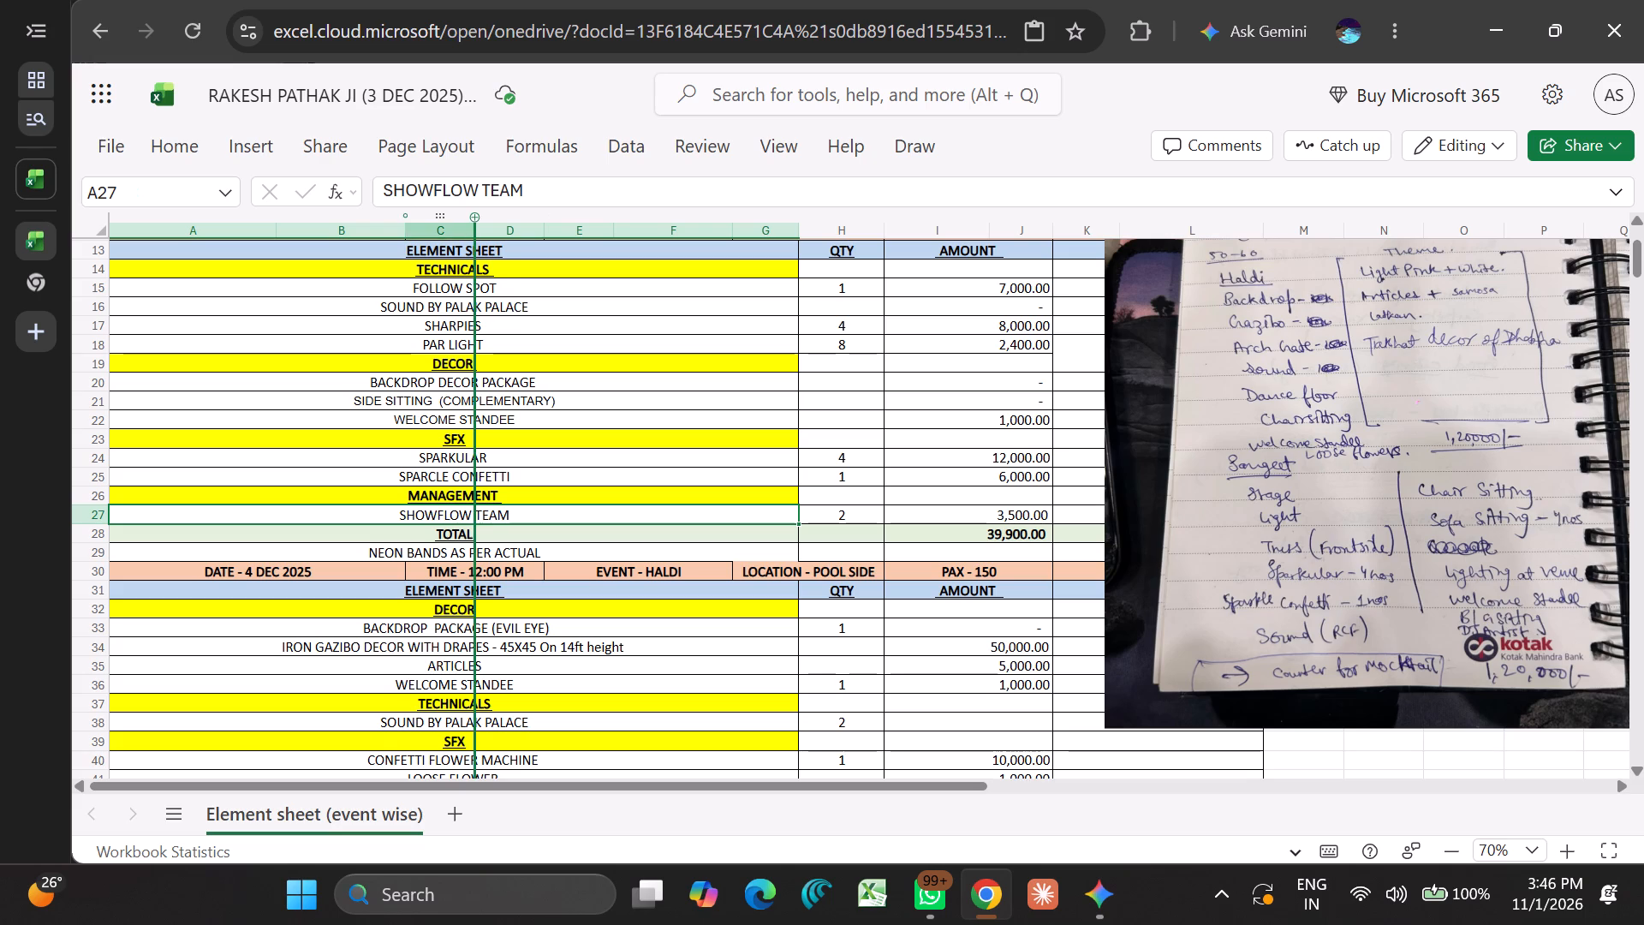
scroll(544, 430, up, 2)
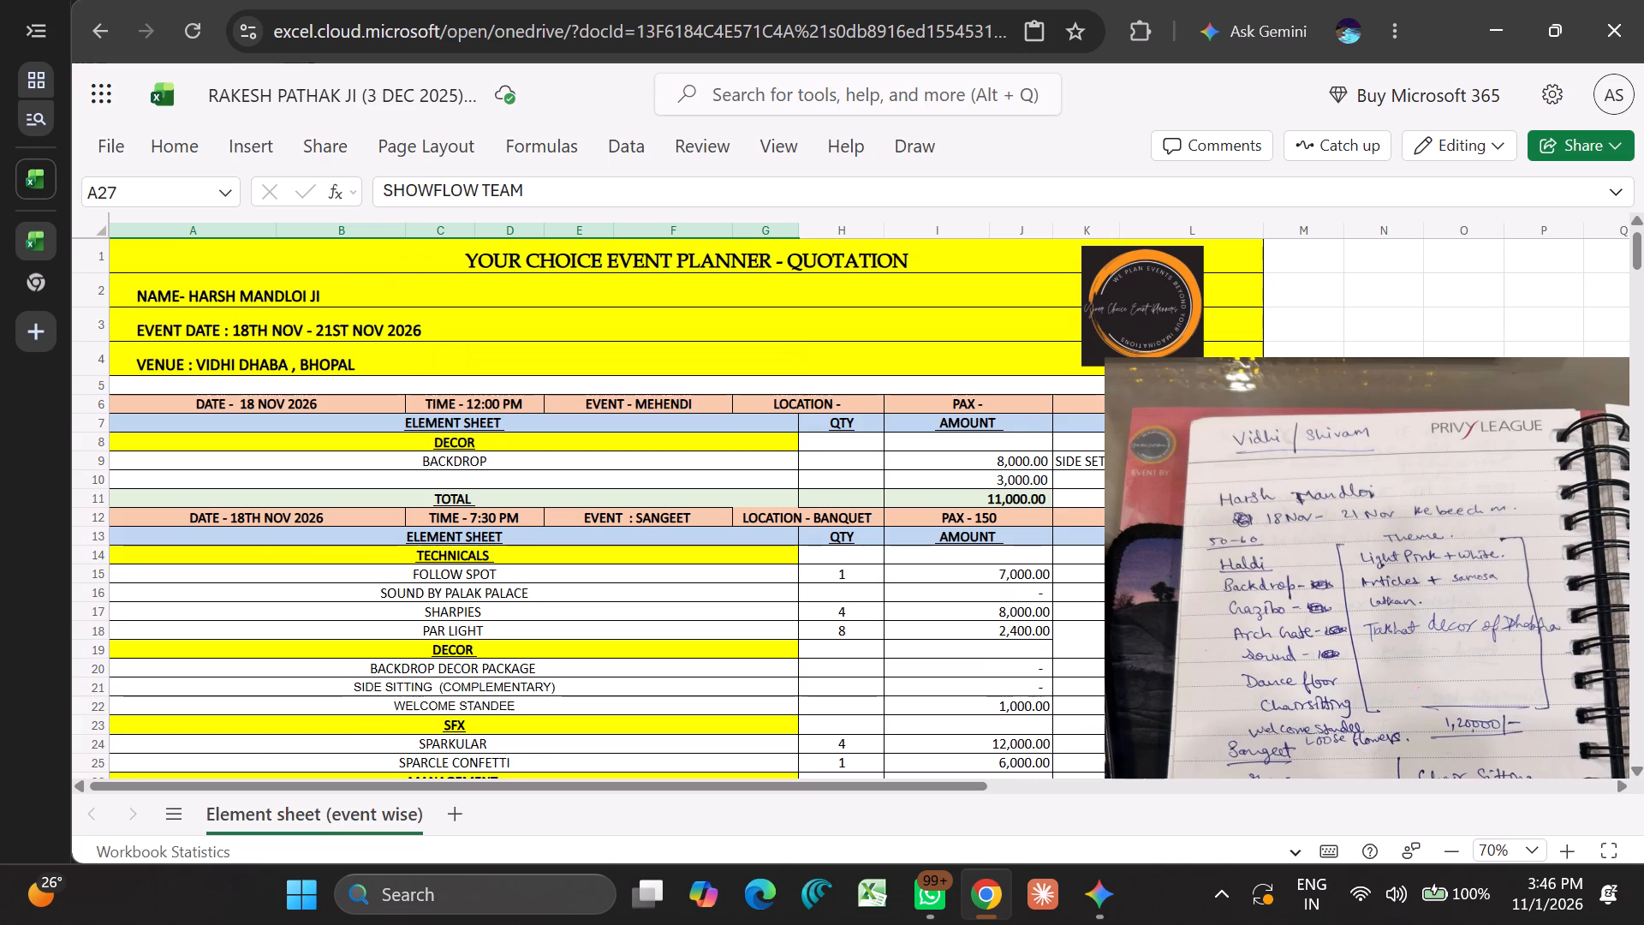
scroll(724, 541, down, 1)
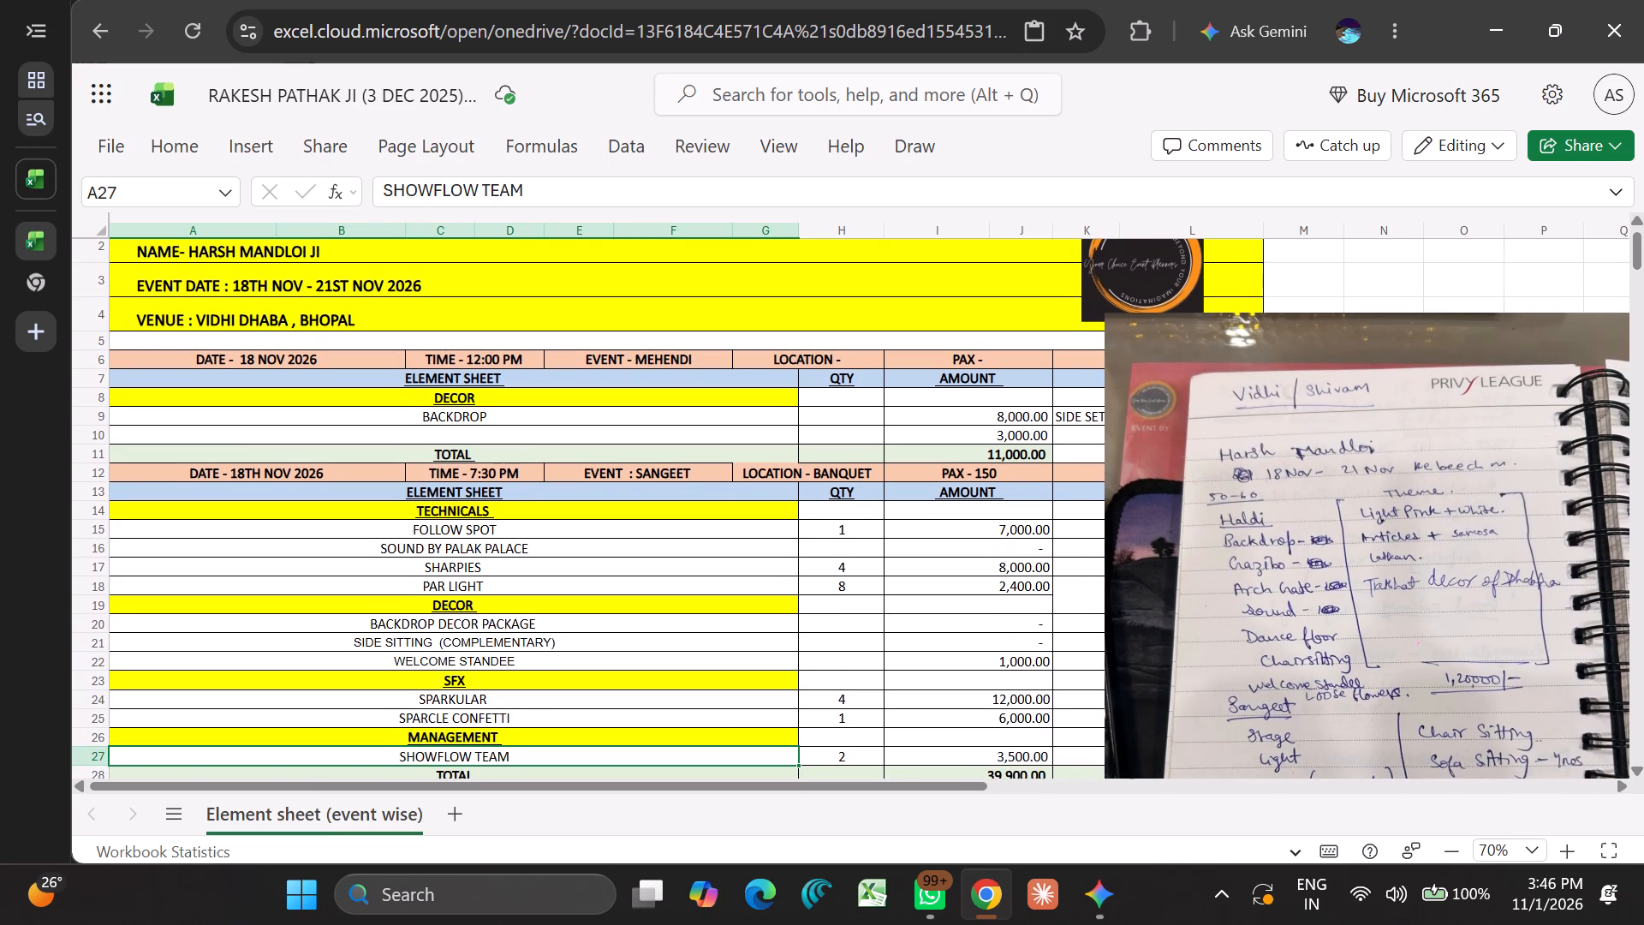
scroll(724, 541, down, 1)
drag(1207, 658, 1217, 405)
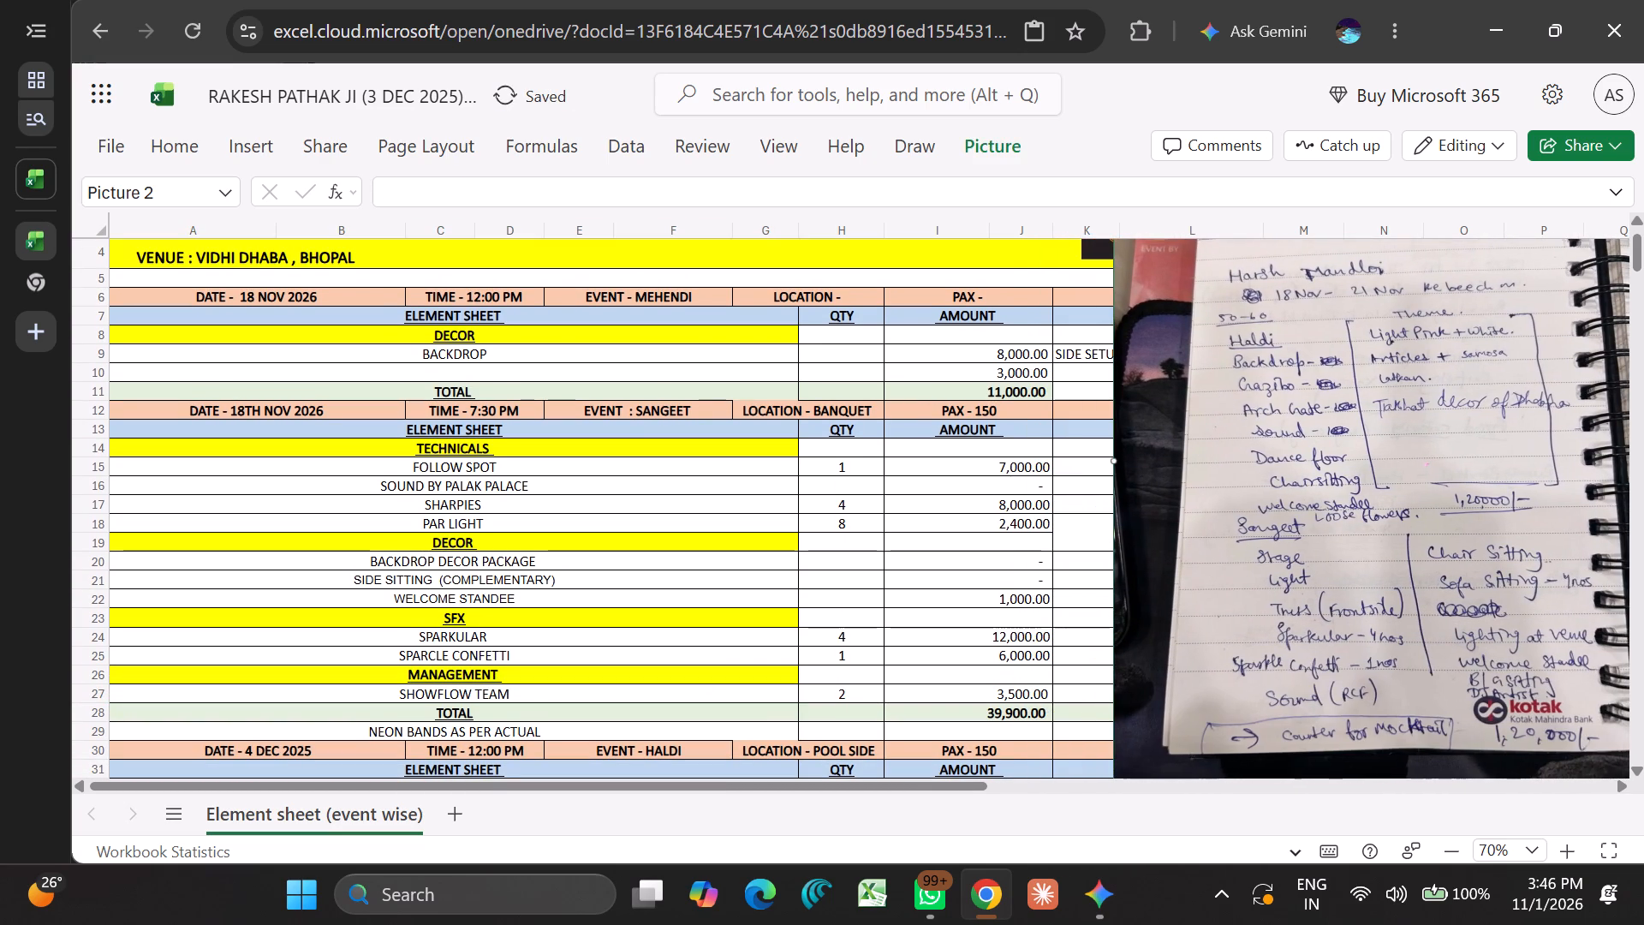
Replace the "SOUND BY PALAK PALACE" item under the Sangeet technicals with "SOUND RCF".
click(523, 471)
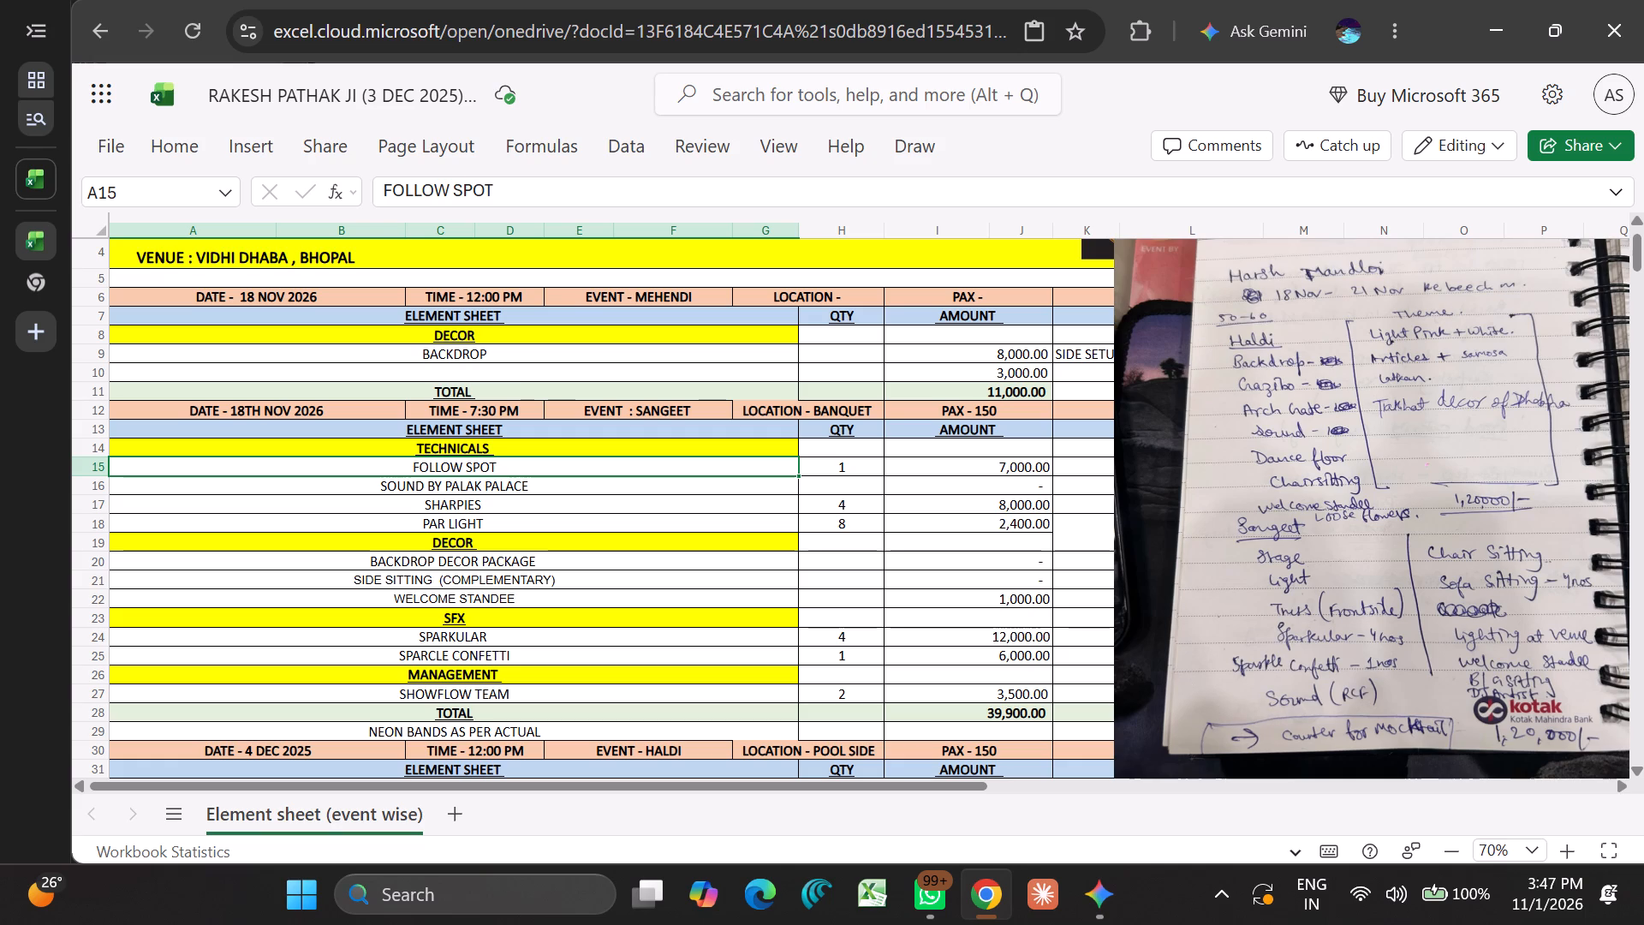
double_click(591, 486)
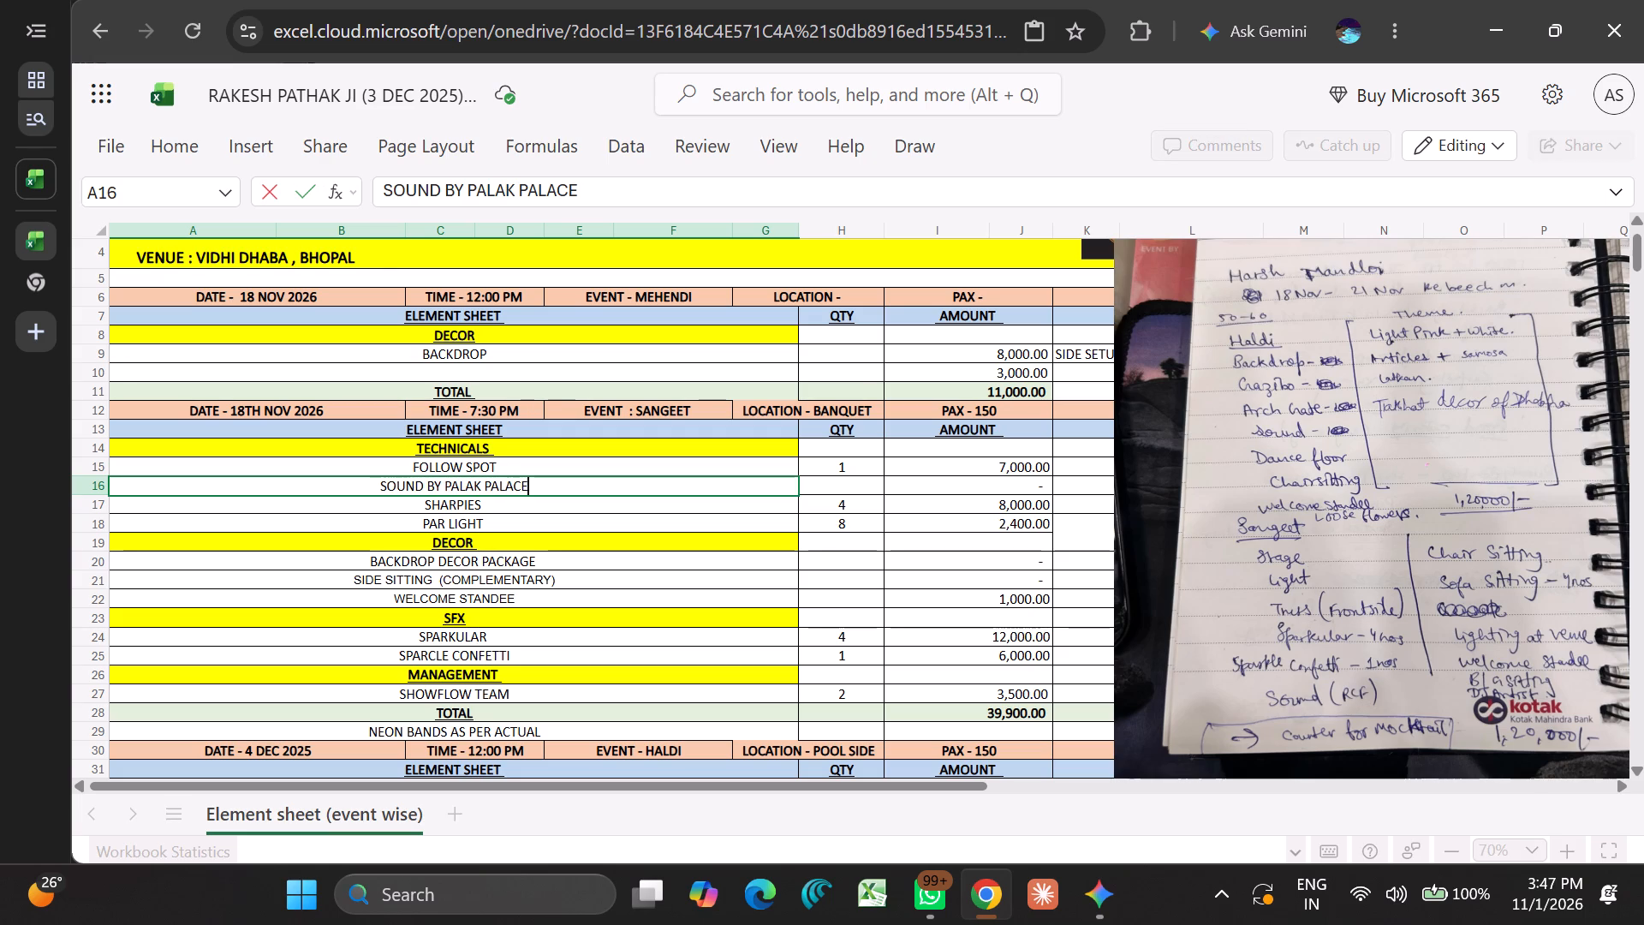
drag(427, 484, 699, 473)
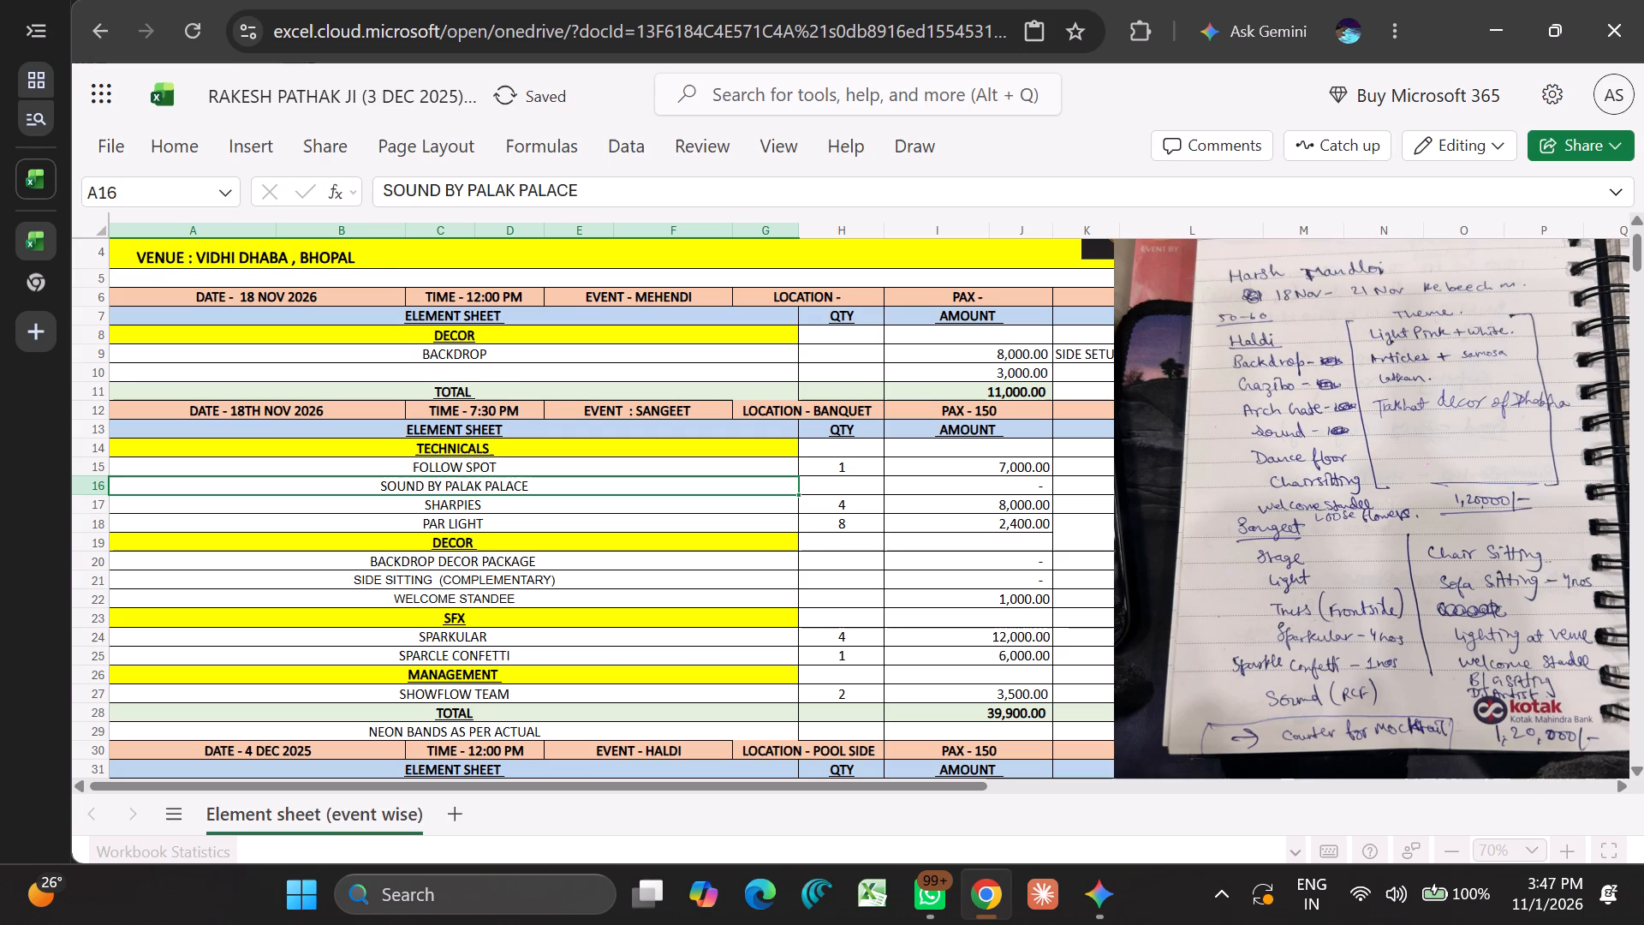
text(RCF)
key(Left)
key(Left)
key(Left)
key(Left)
key(Left)
key(Left)
key(Left)
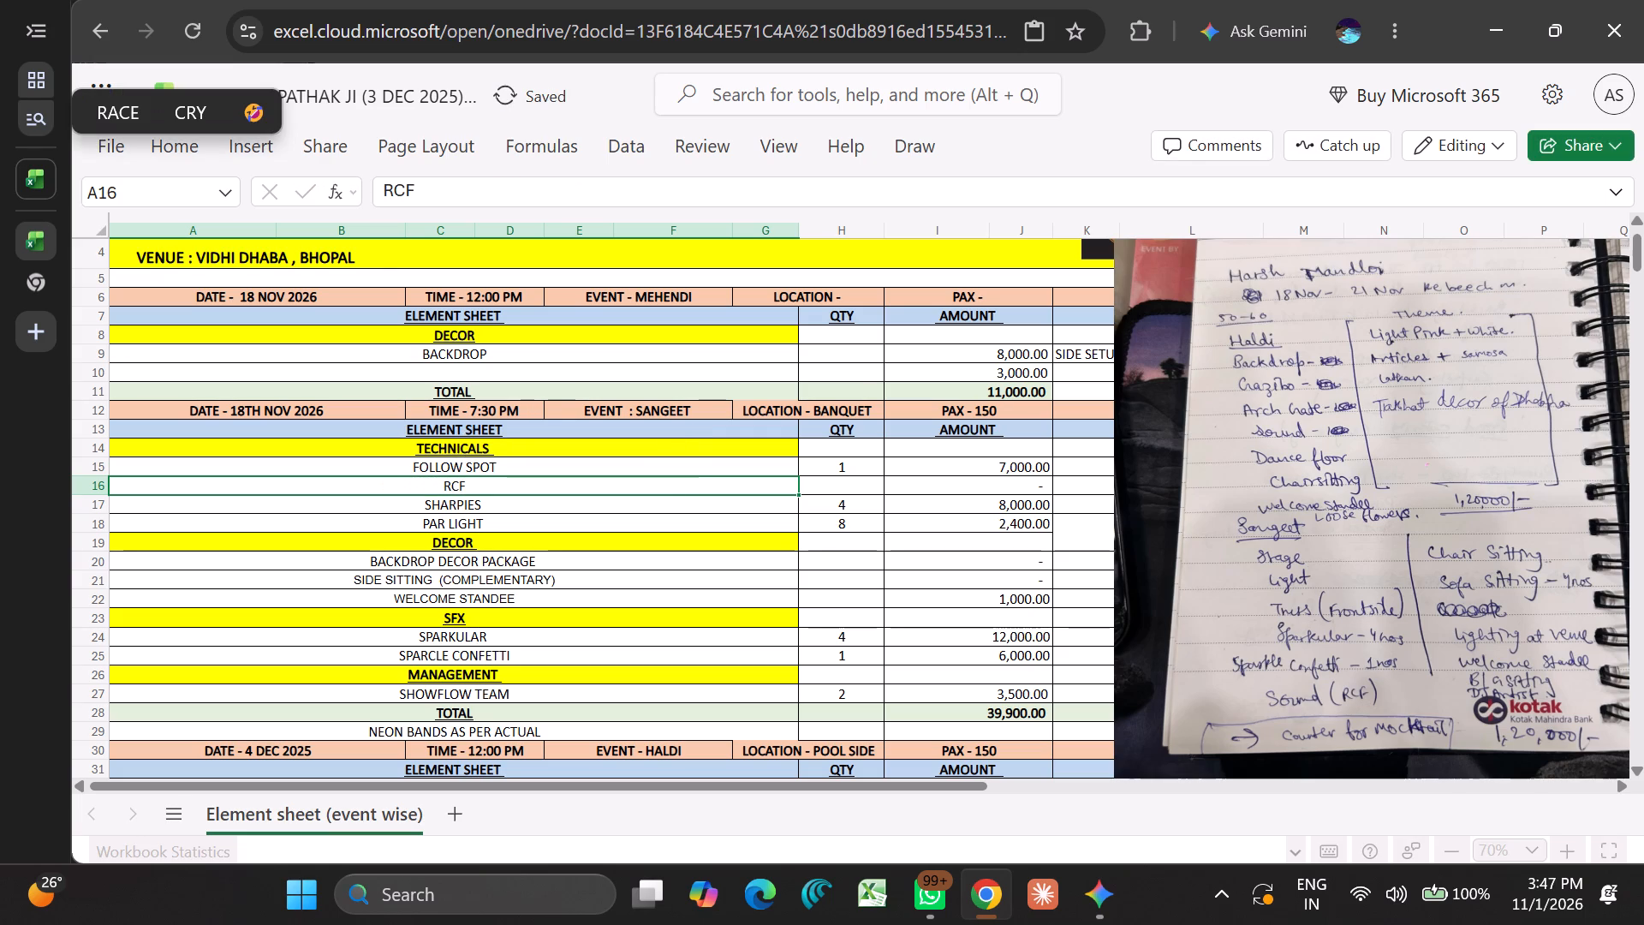
click(445, 486)
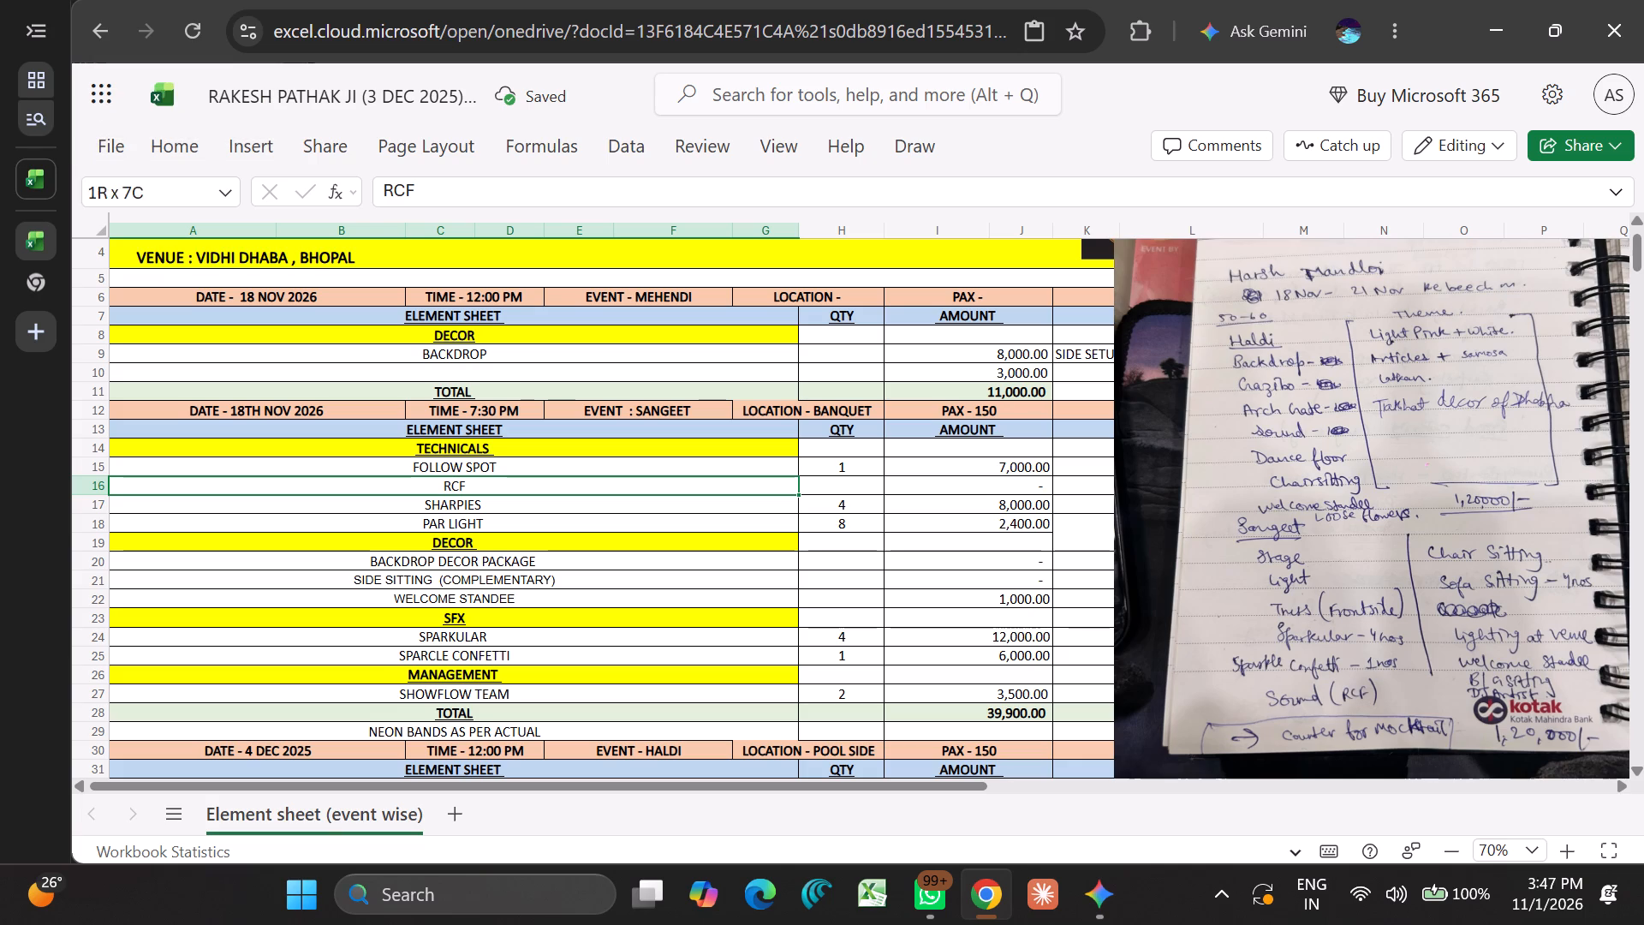
double_click(445, 486)
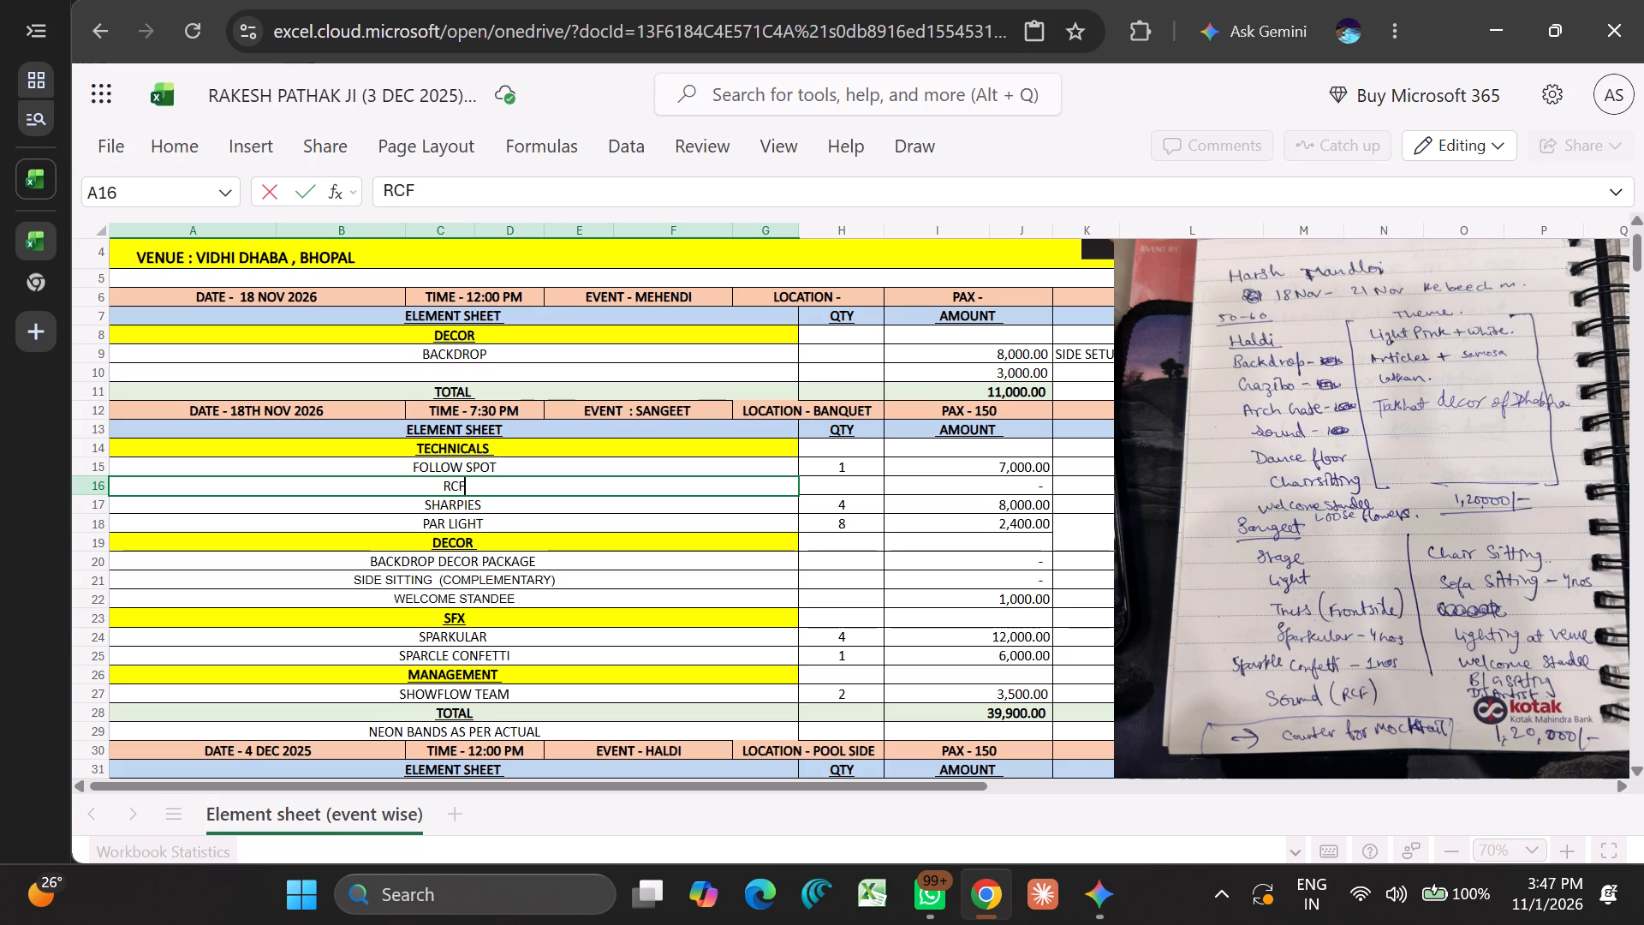
key(Left)
key(Left)
key(Left)
key(Left)
text(SOUND)
key(space)
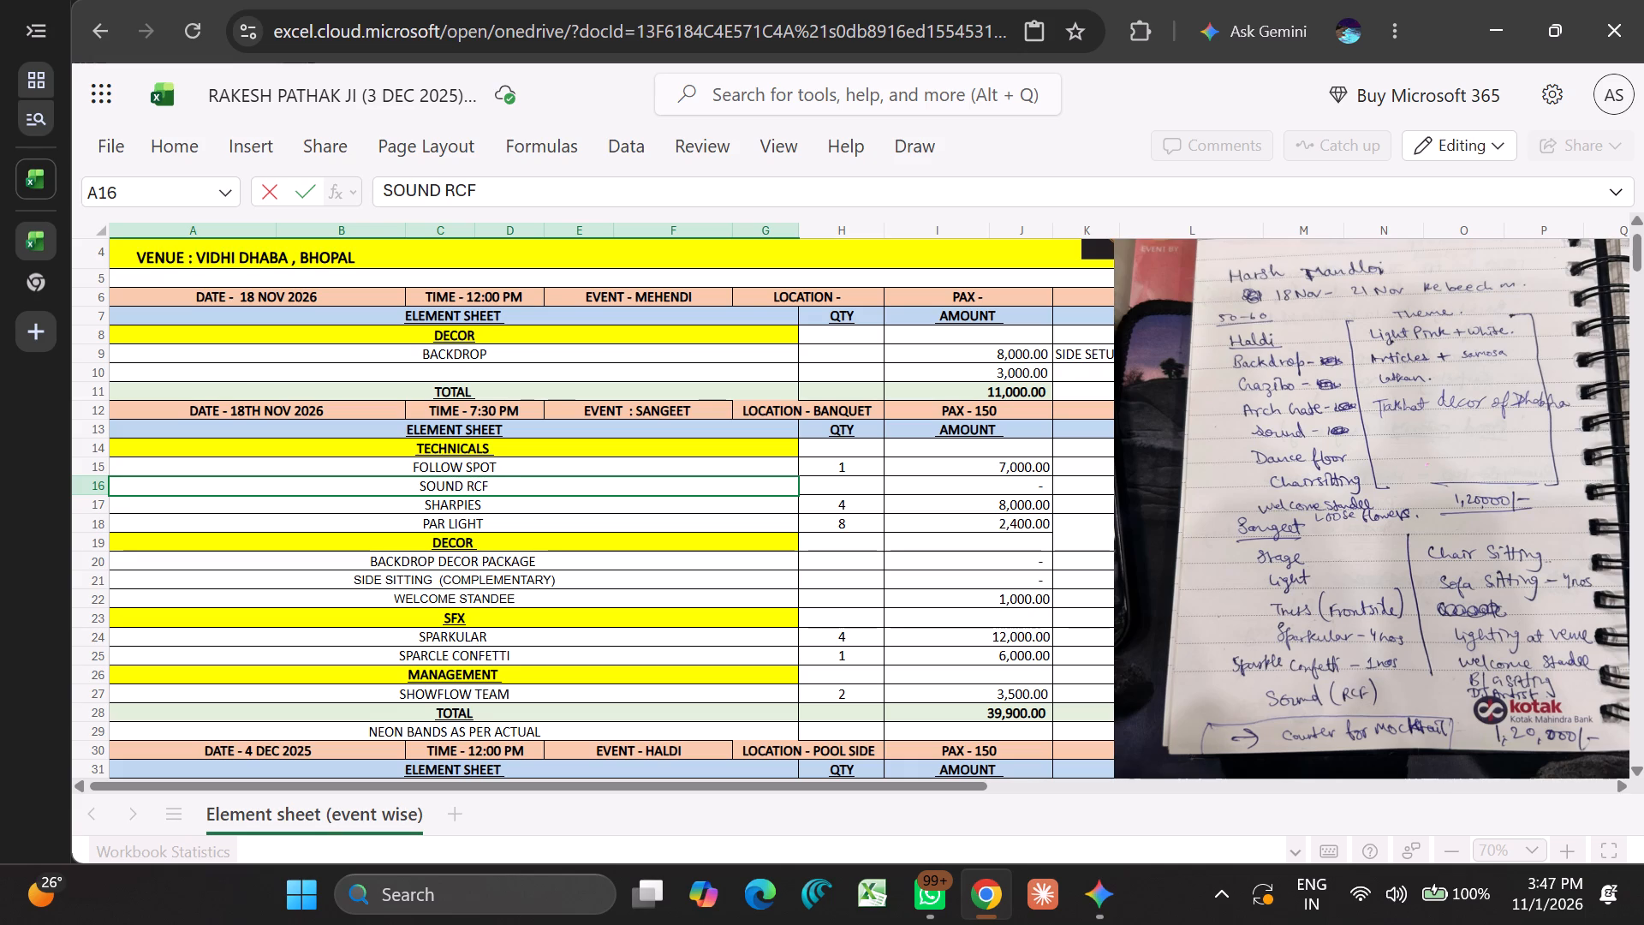
Replace the "BACKDROP DECOR PACKAGE" item under the Sangeet decor with "STAGE".
click(547, 564)
drag(439, 562, 548, 560)
double_click(548, 560)
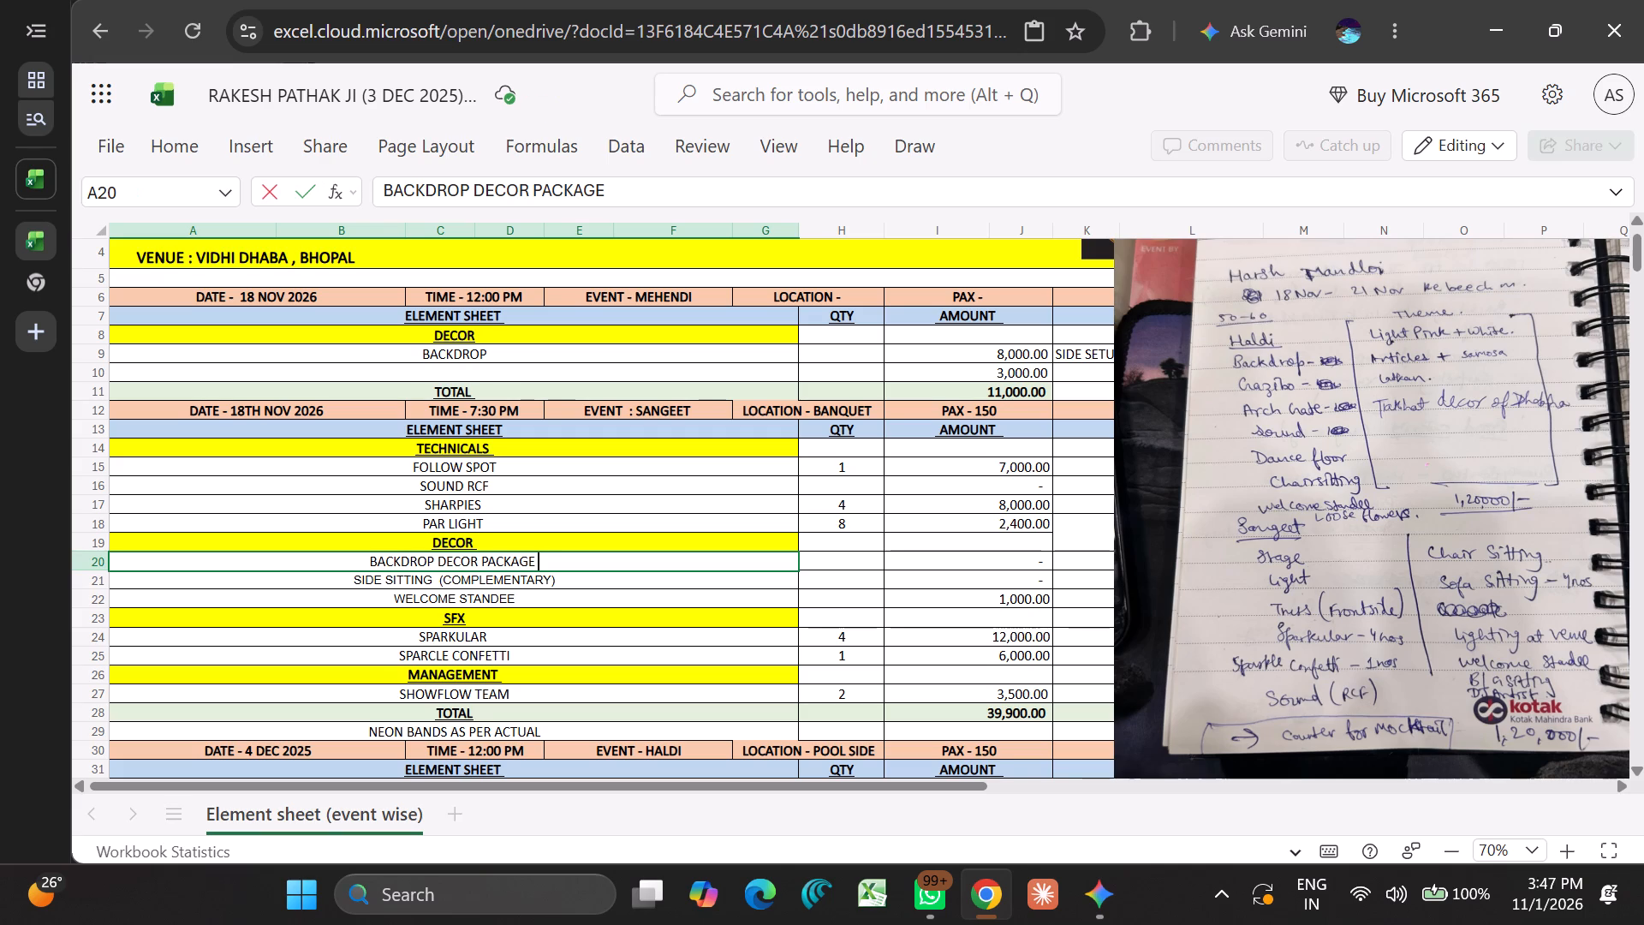
drag(548, 560, 441, 564)
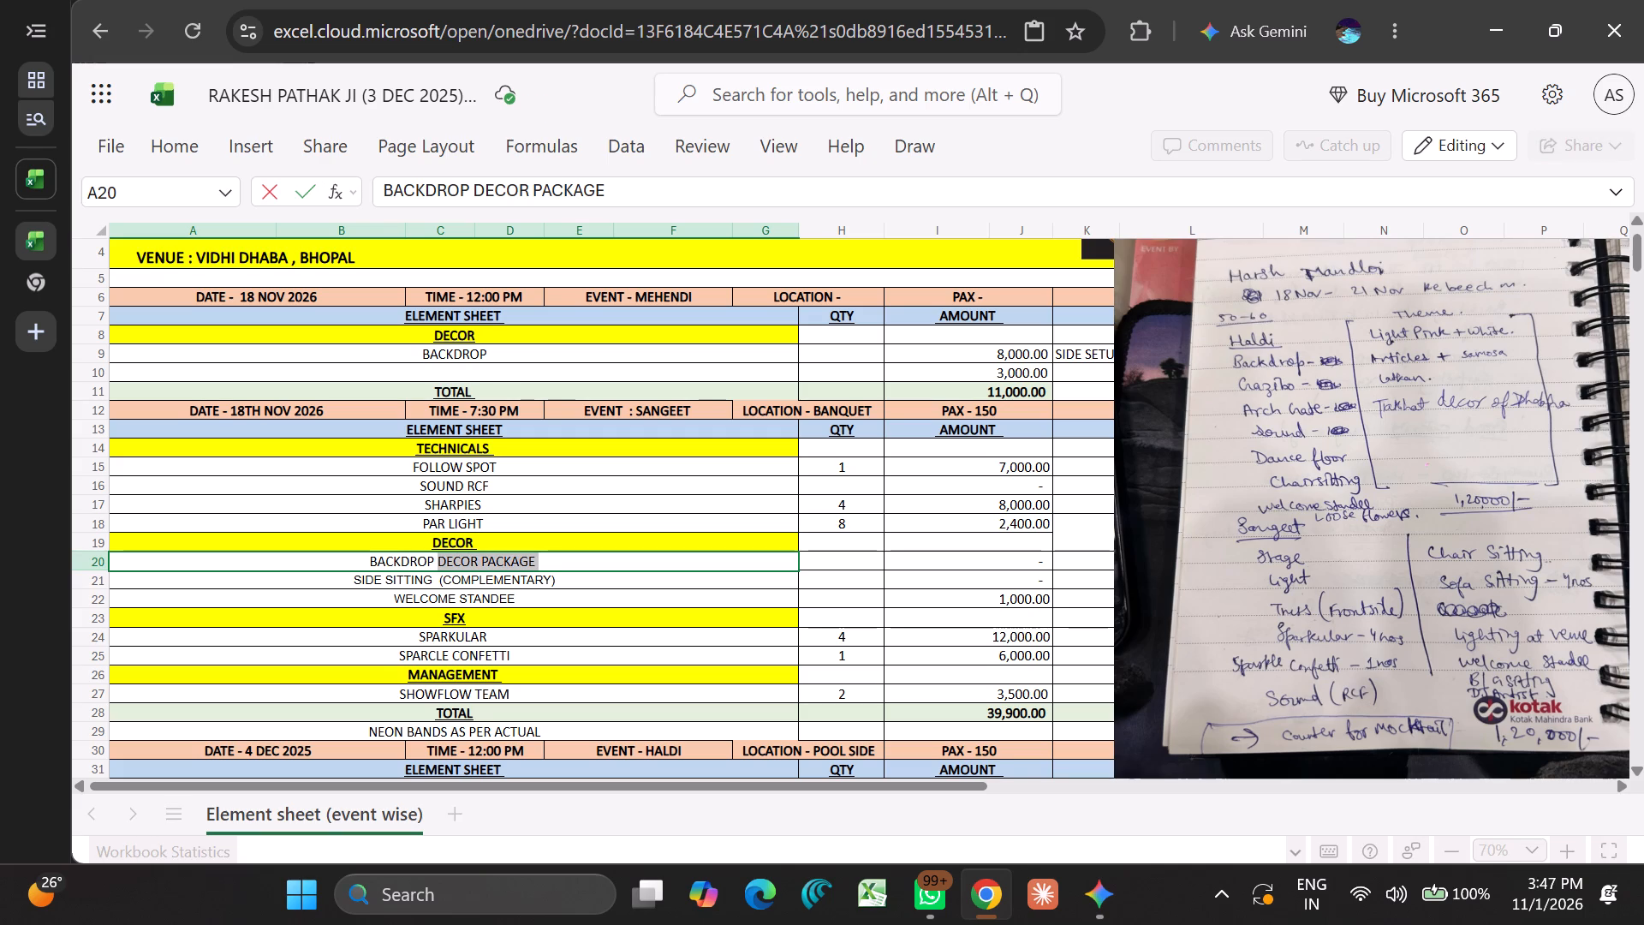
drag(441, 564, 342, 559)
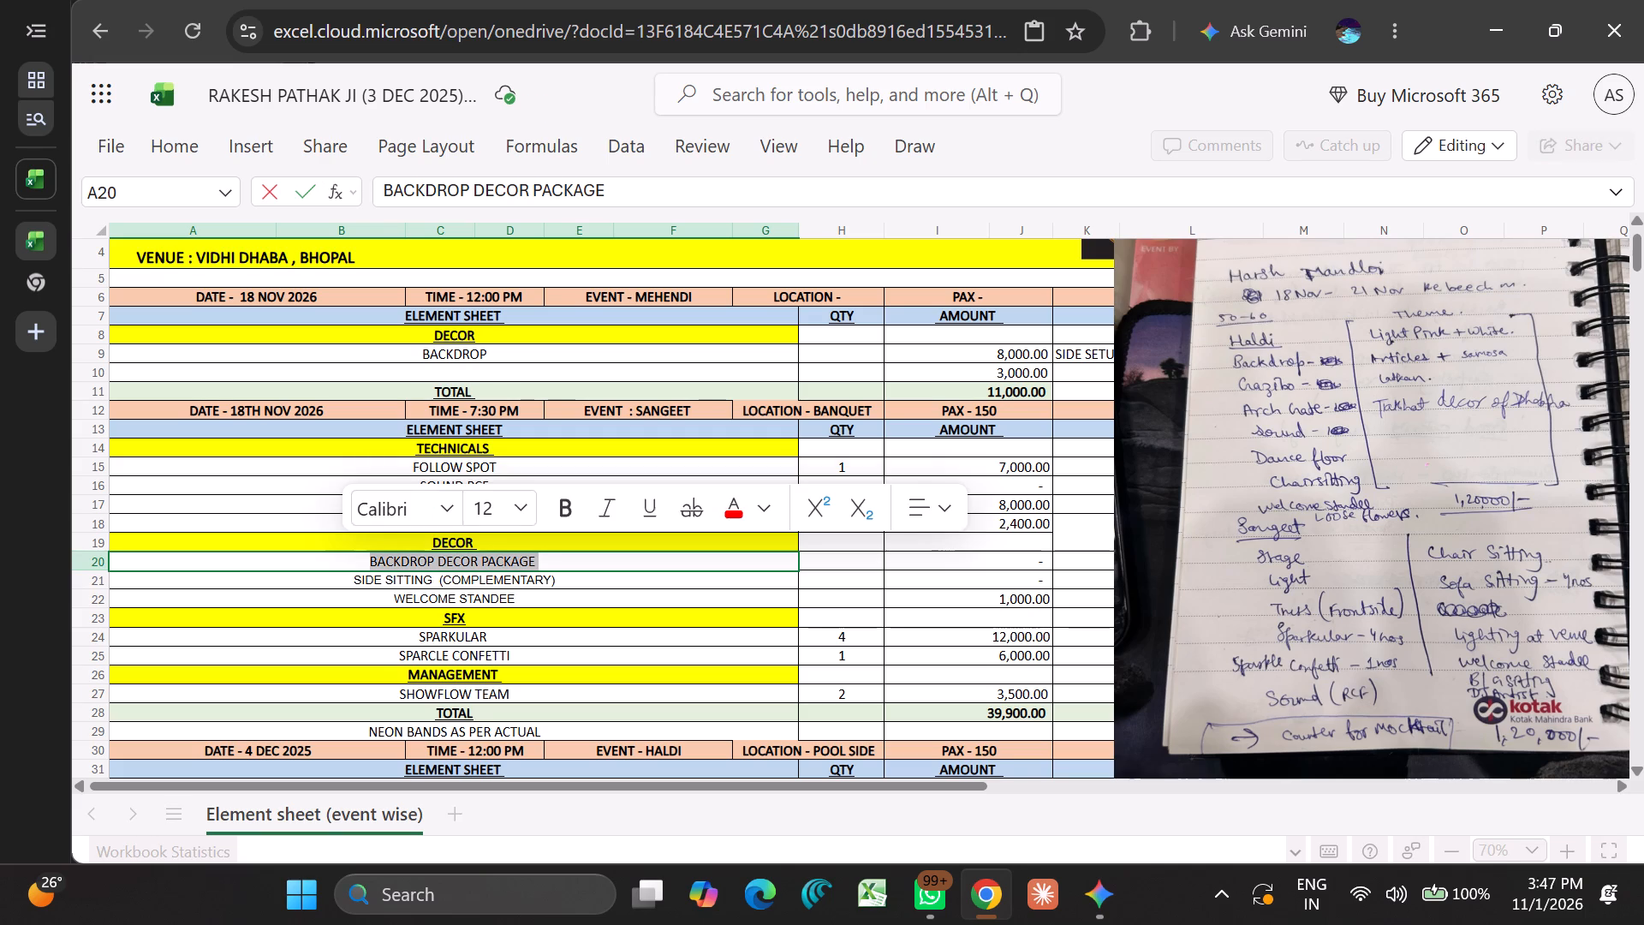
text(STAGE)
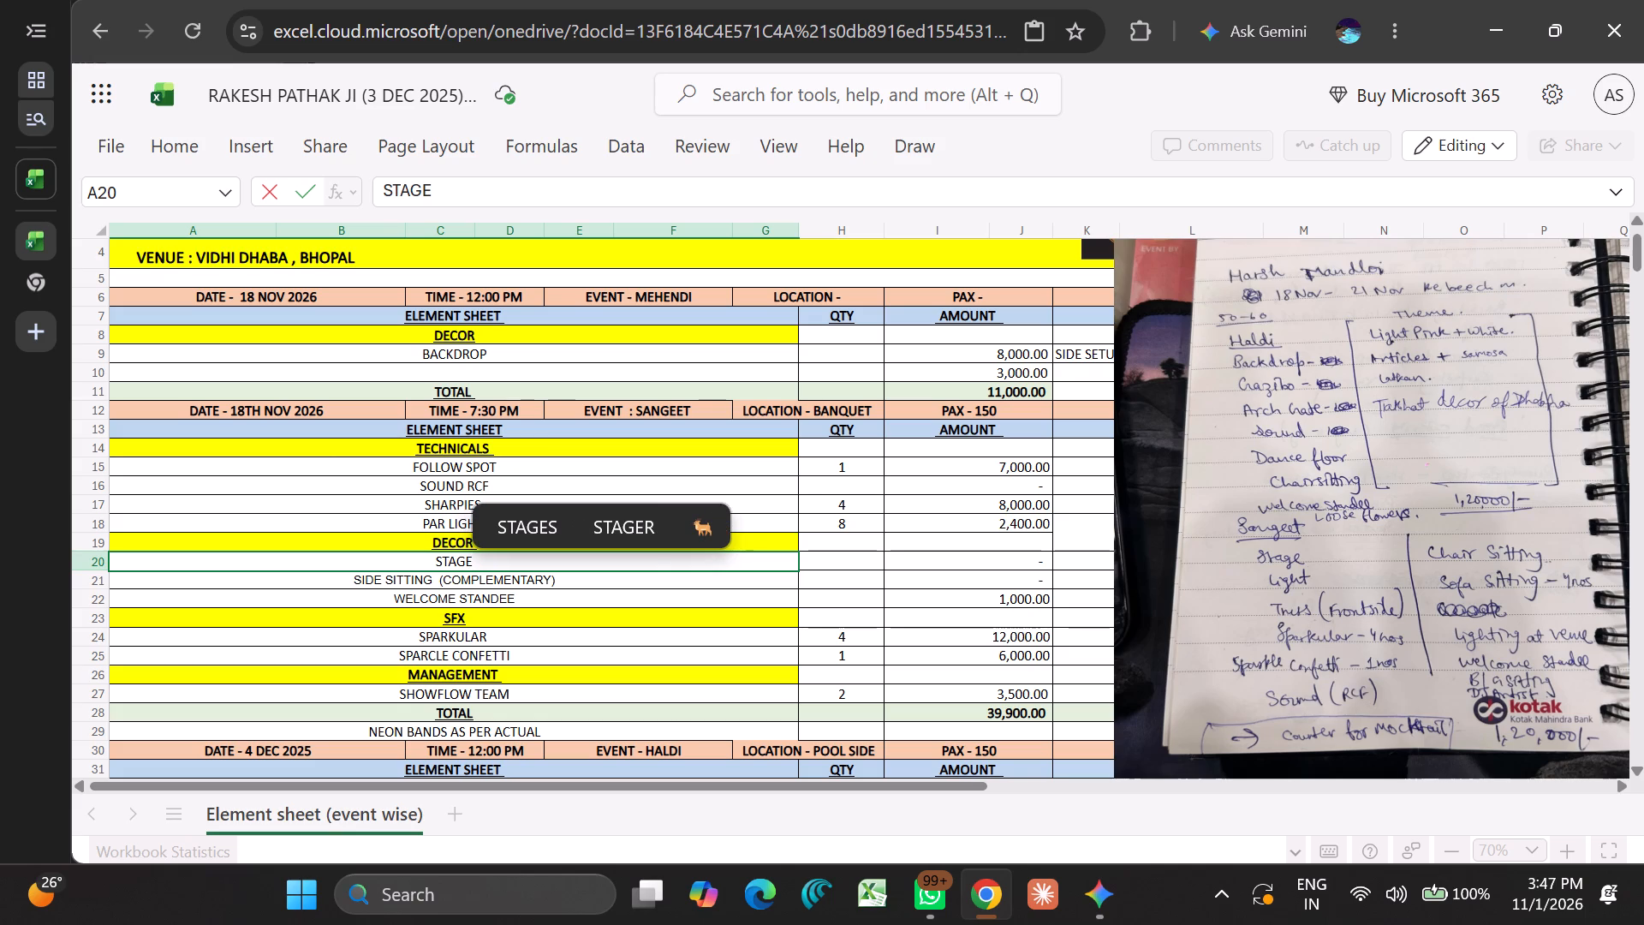
Replace the "FOLLOW SPOT" item under the Sangeet technicals with "LIGHT".
click(495, 466)
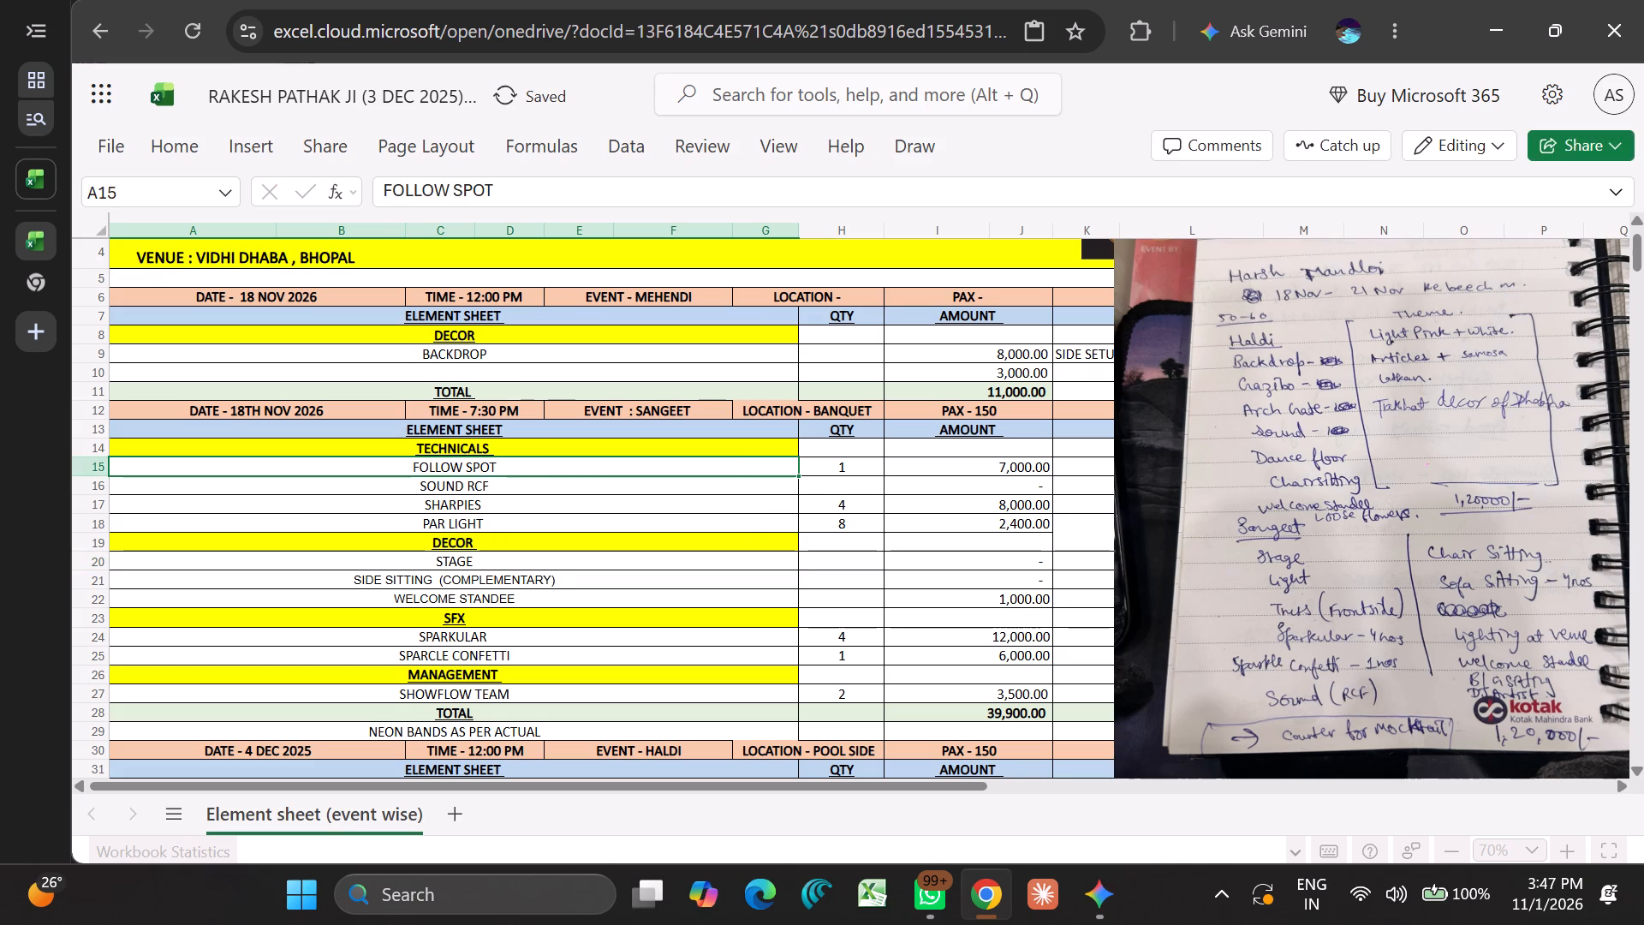
triple_click(495, 466)
click(495, 466)
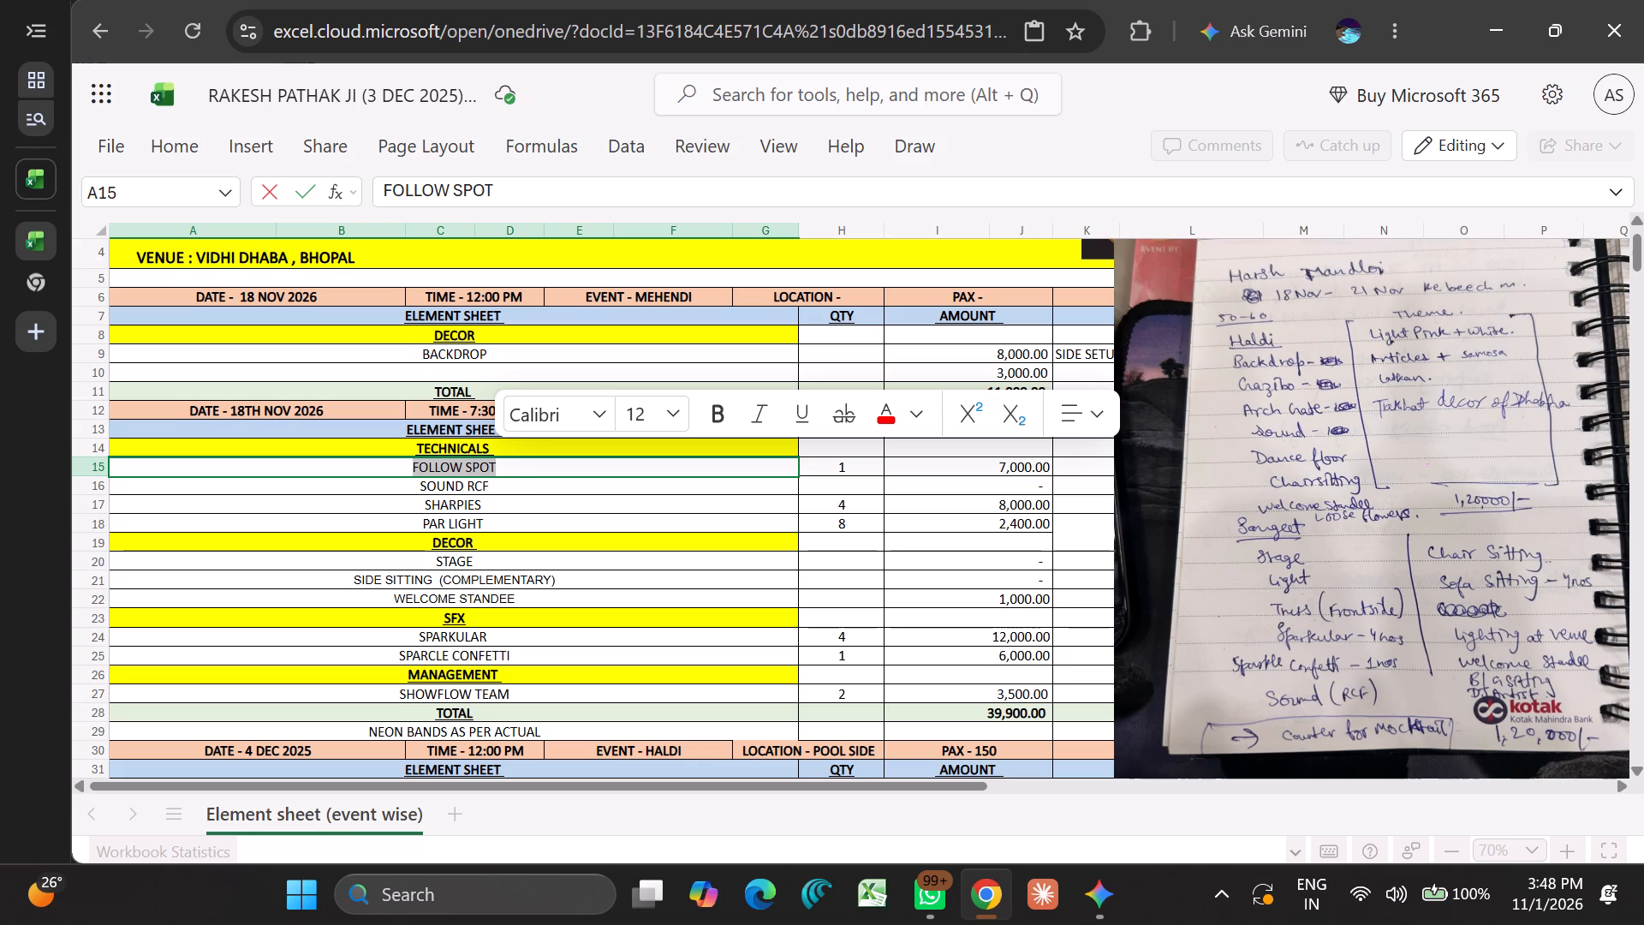
text(LIGHT)
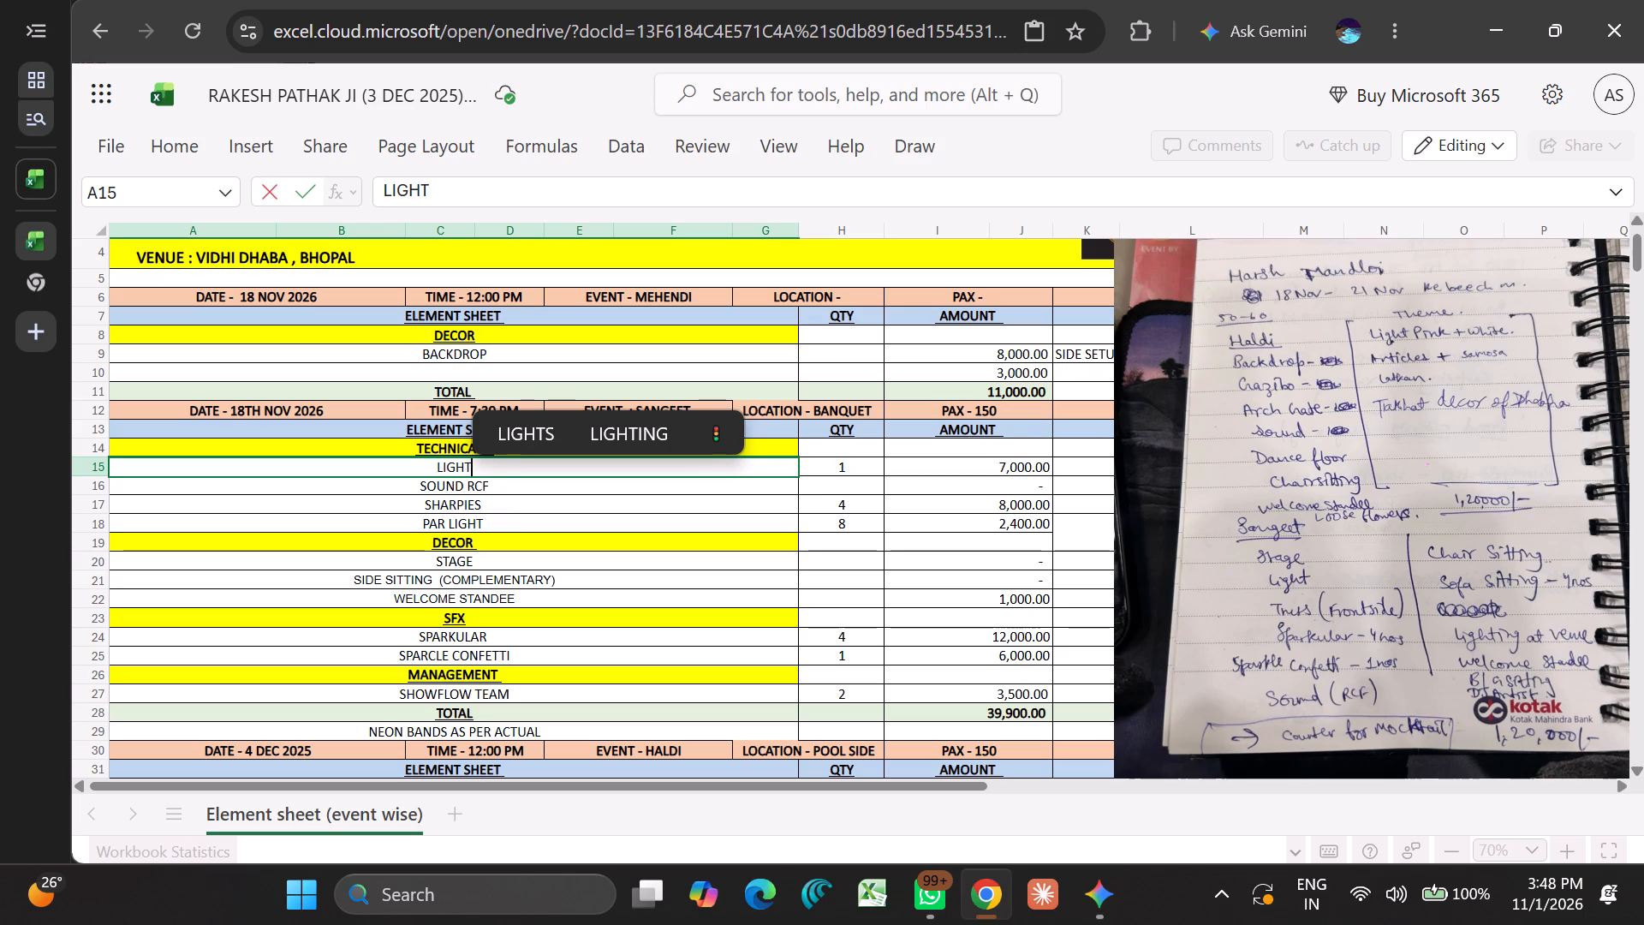
Replace the "SHARPIES" item under the Sangeet technicals with "TRUSS FRONTSIDE".
triple_click(498, 508)
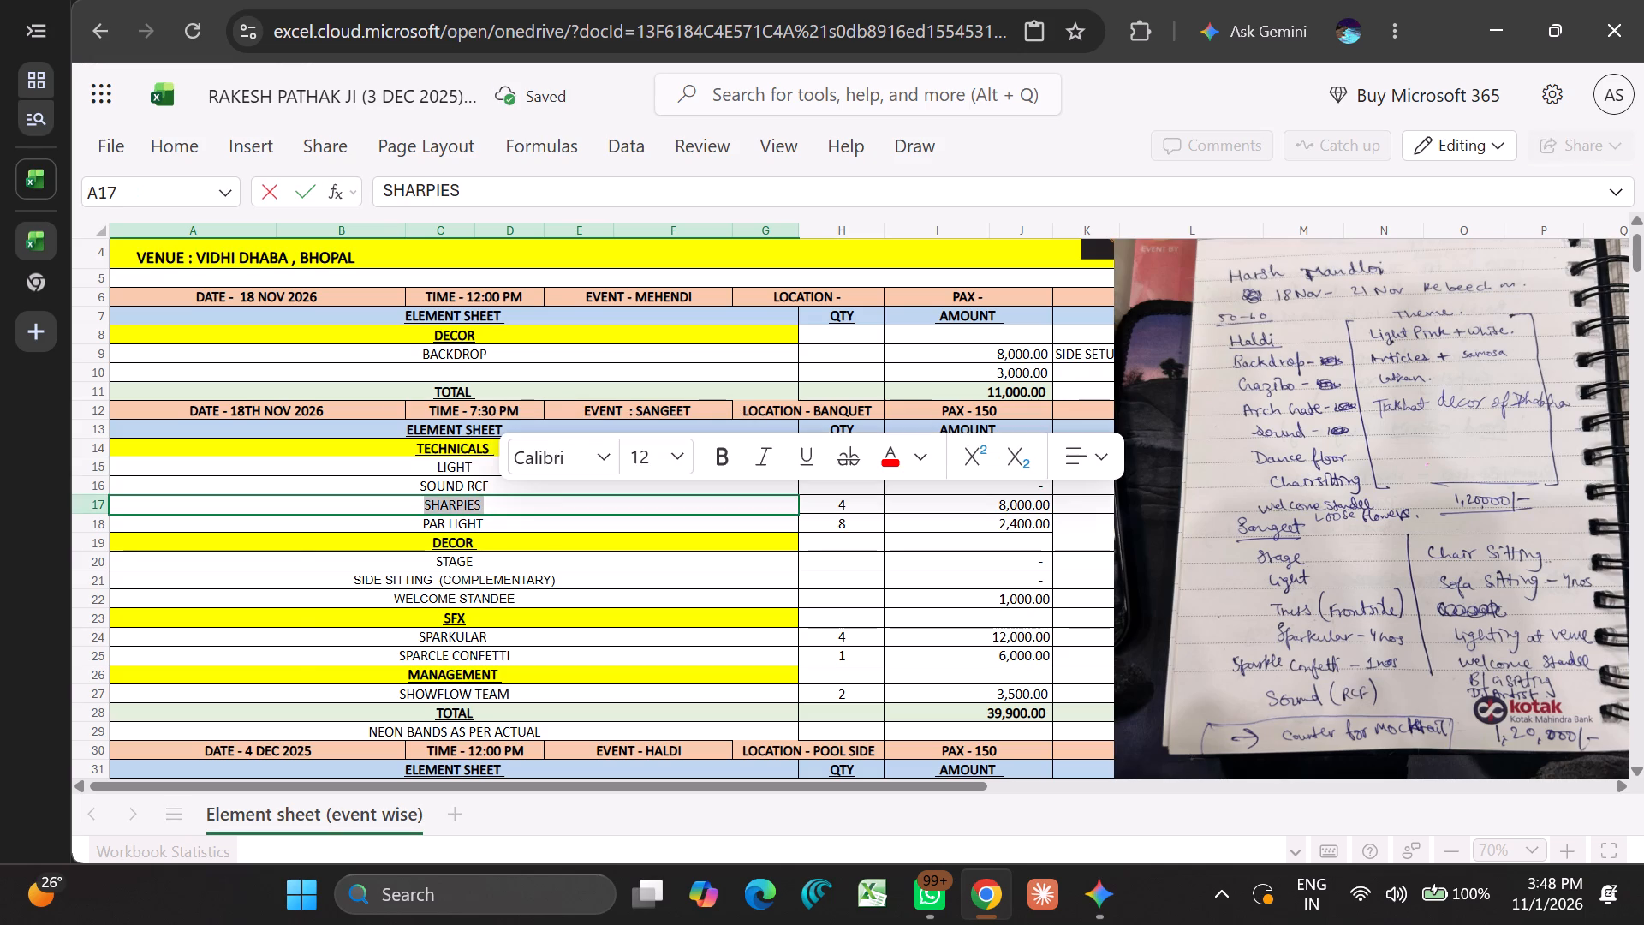
key(t)
text(RUSS)
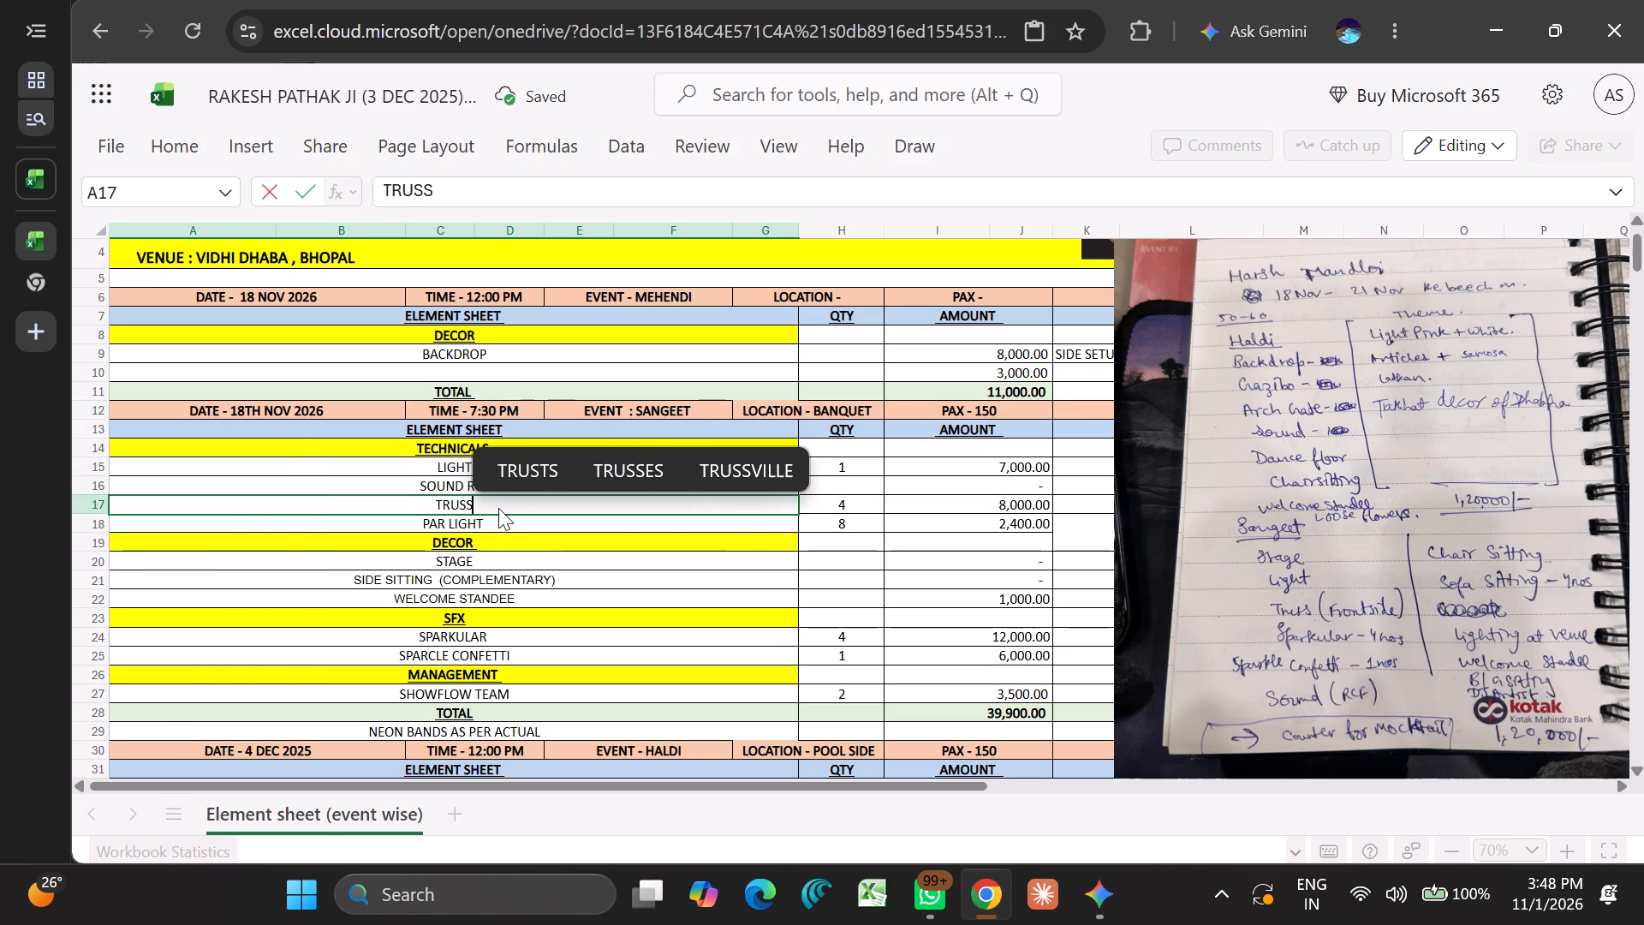
key(space)
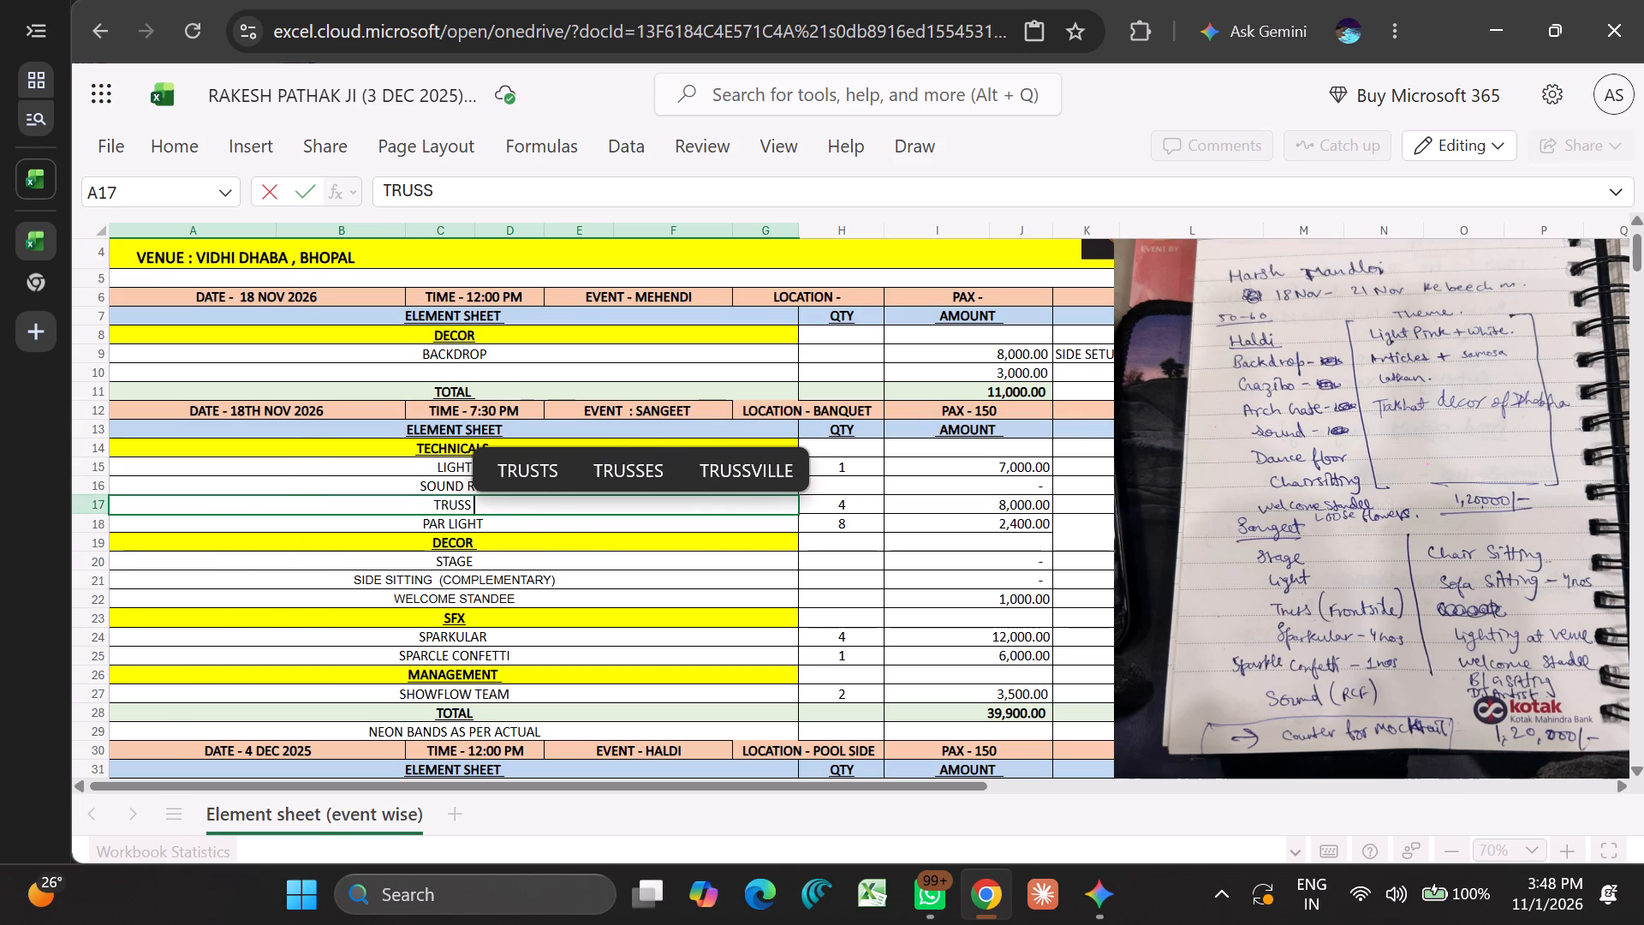
text(FRONT)
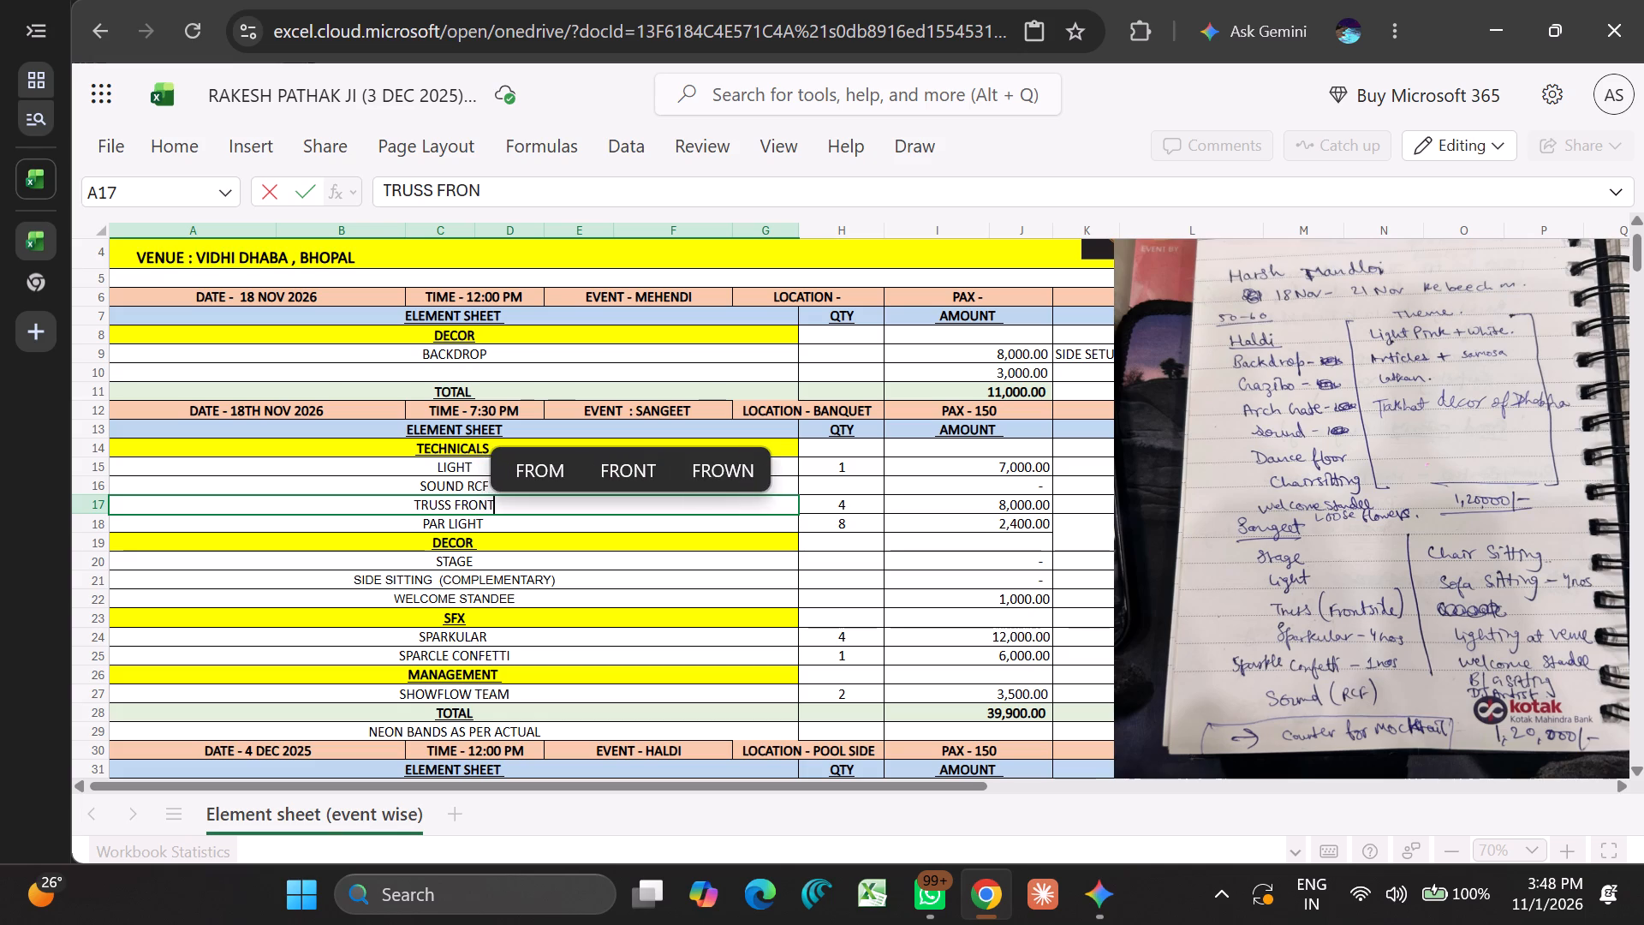
text(SIDE)
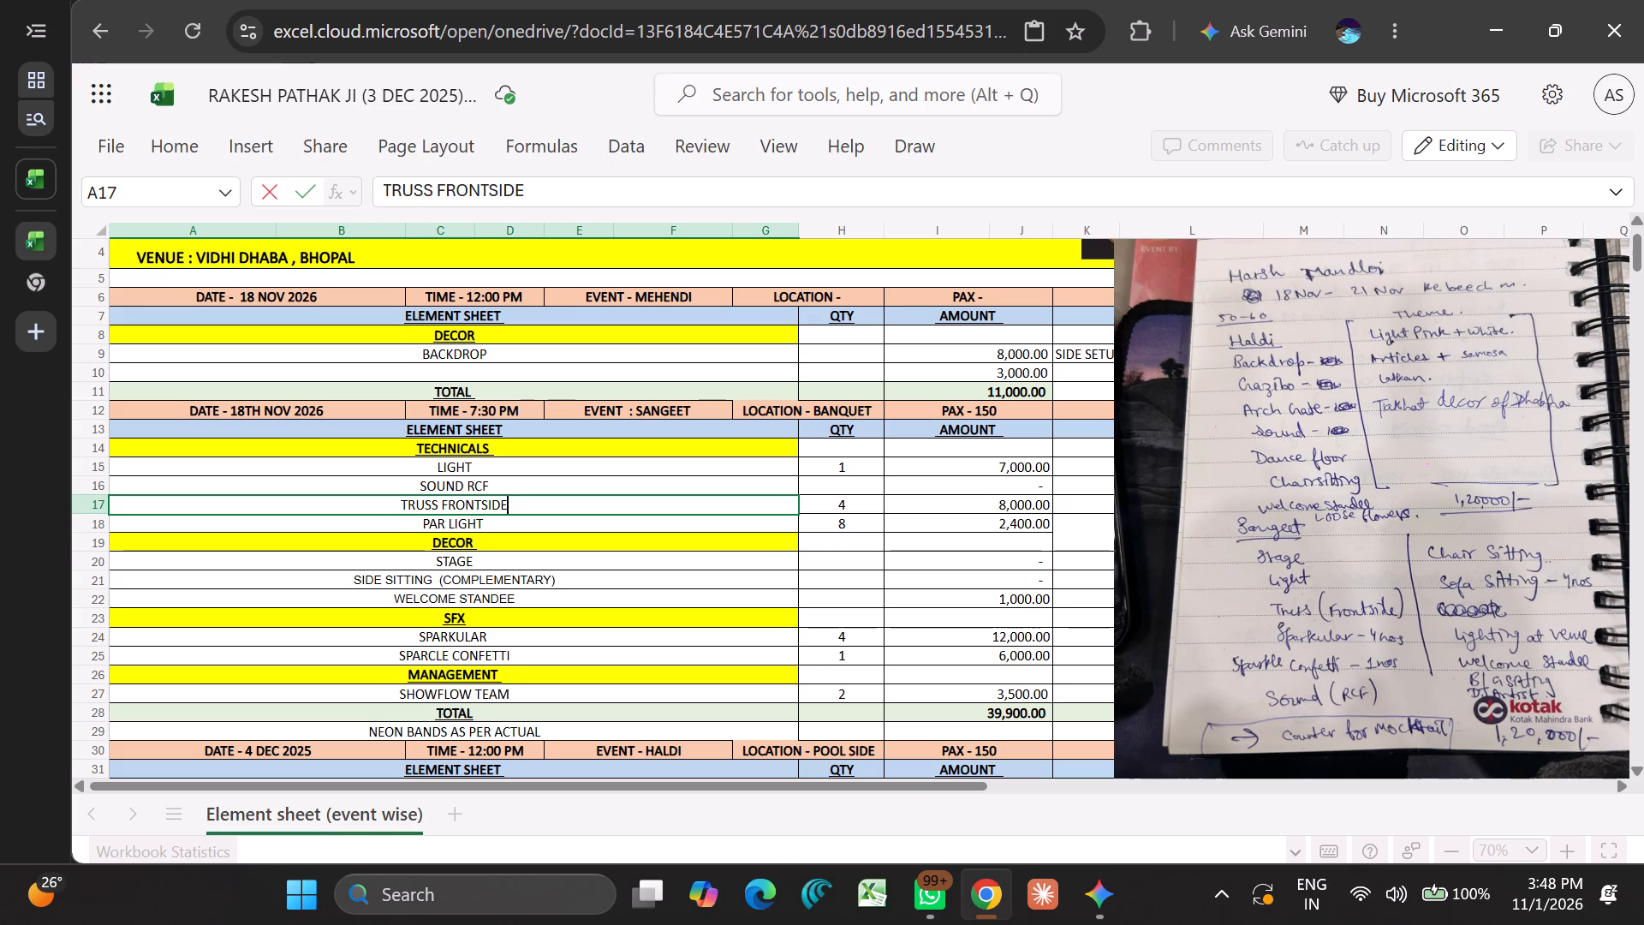
Replace the complementary side sitting item under the Sangeet decor with "CHAIR SITTING".
triple_click(564, 583)
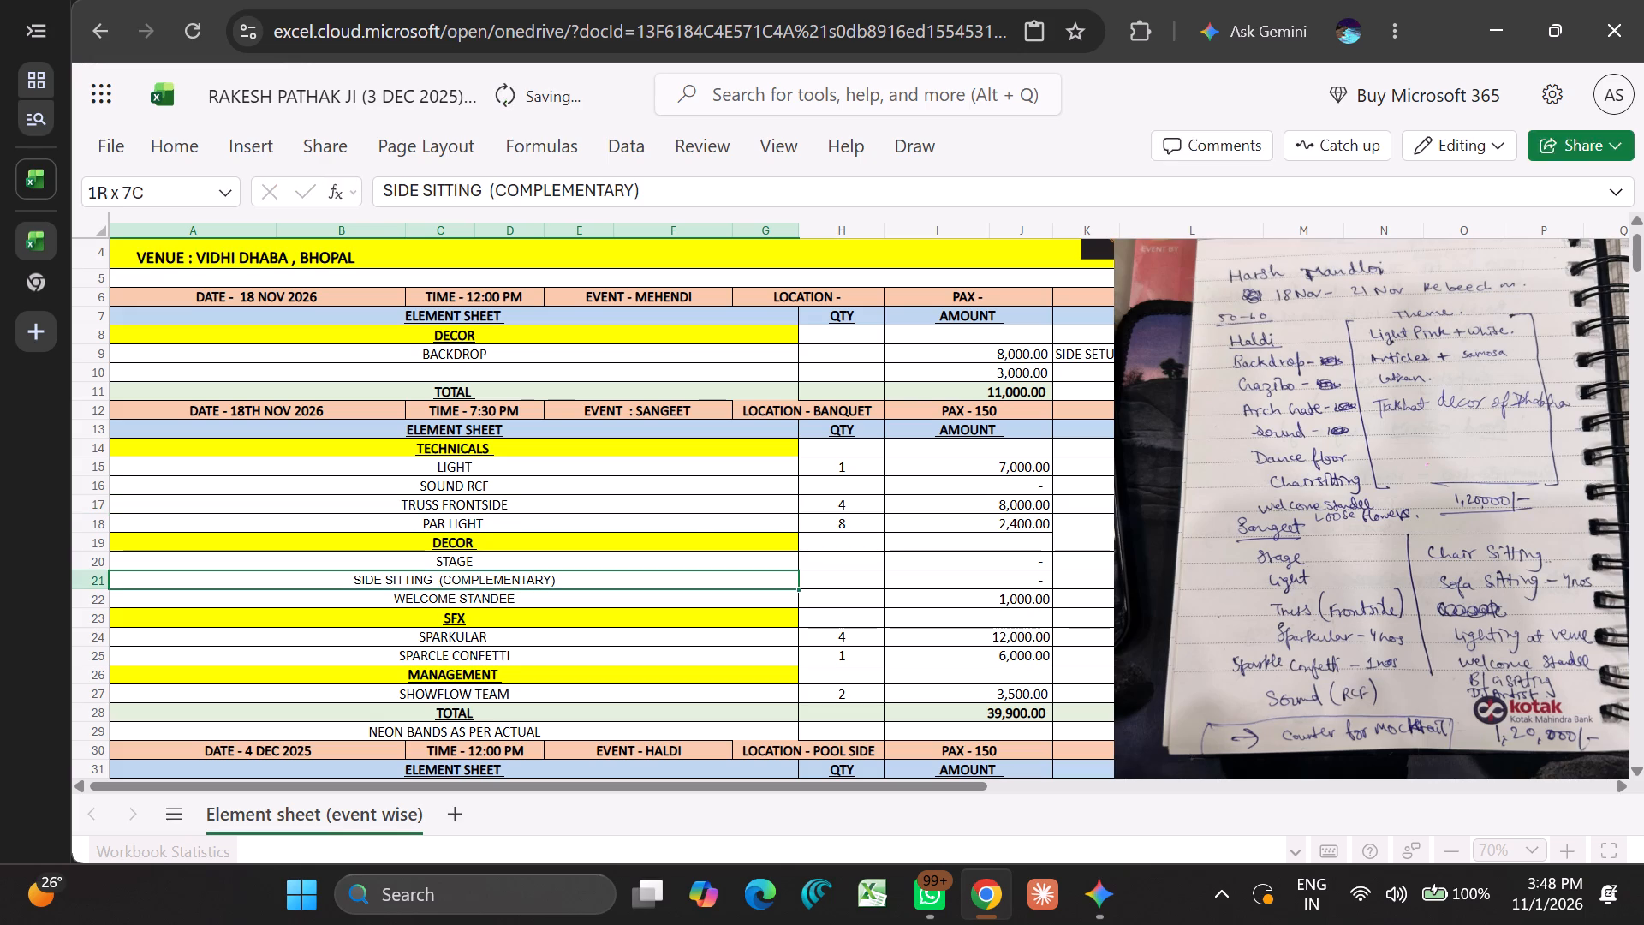
text(CHAIR SIDD)
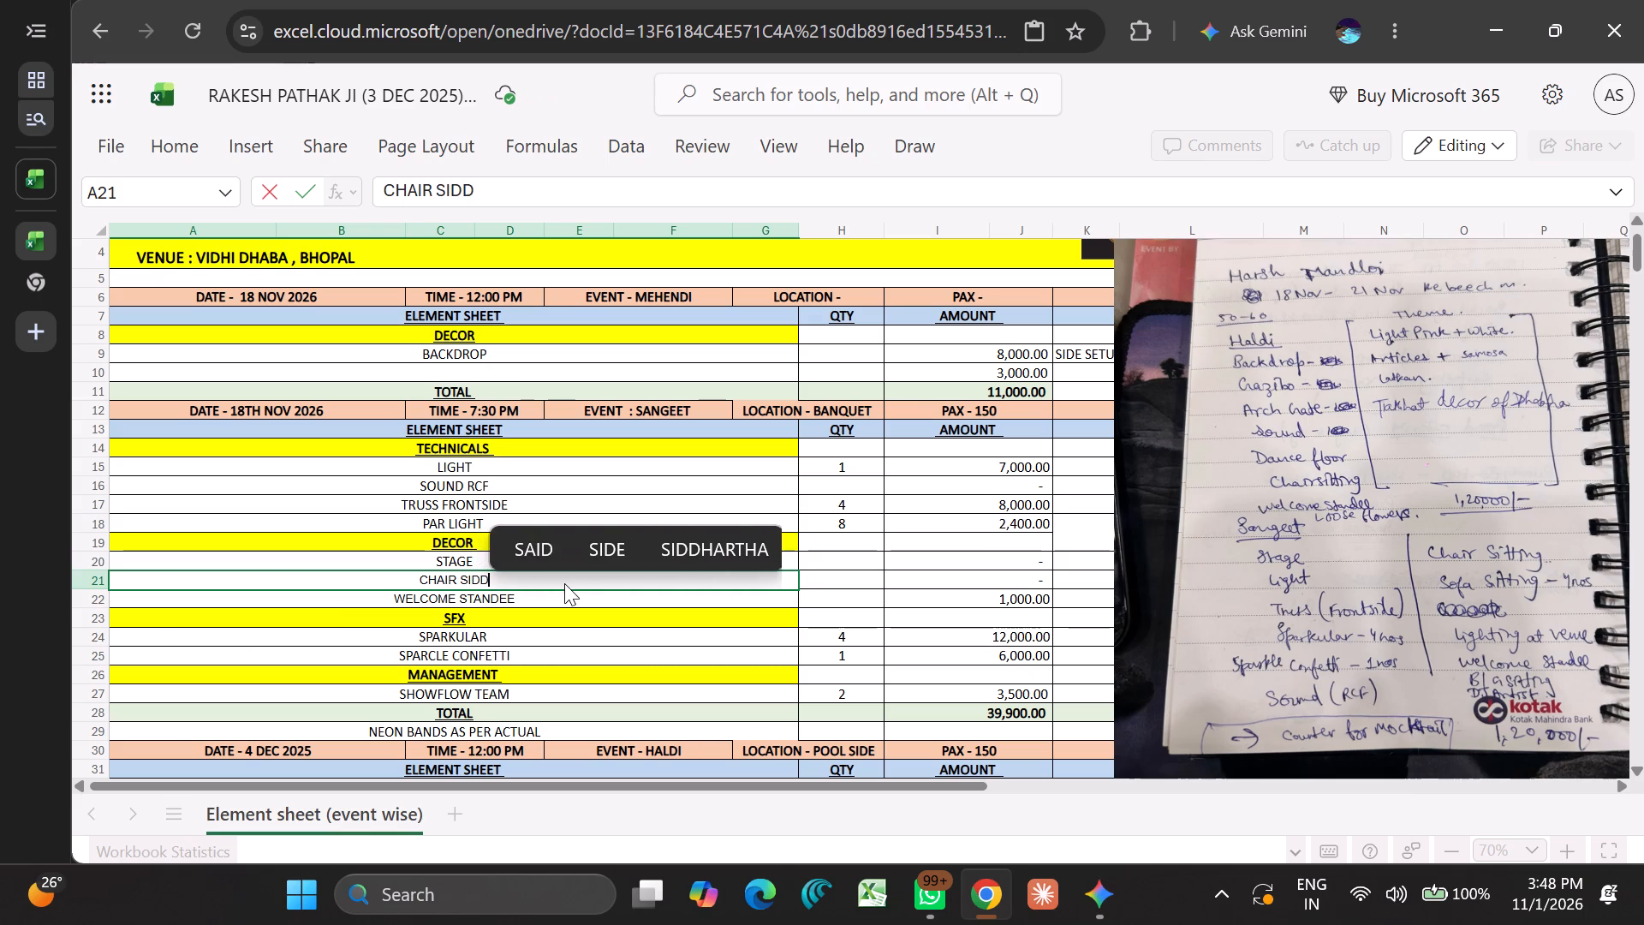
key(BackSpace)
key(BackSpace)
text(TTING)
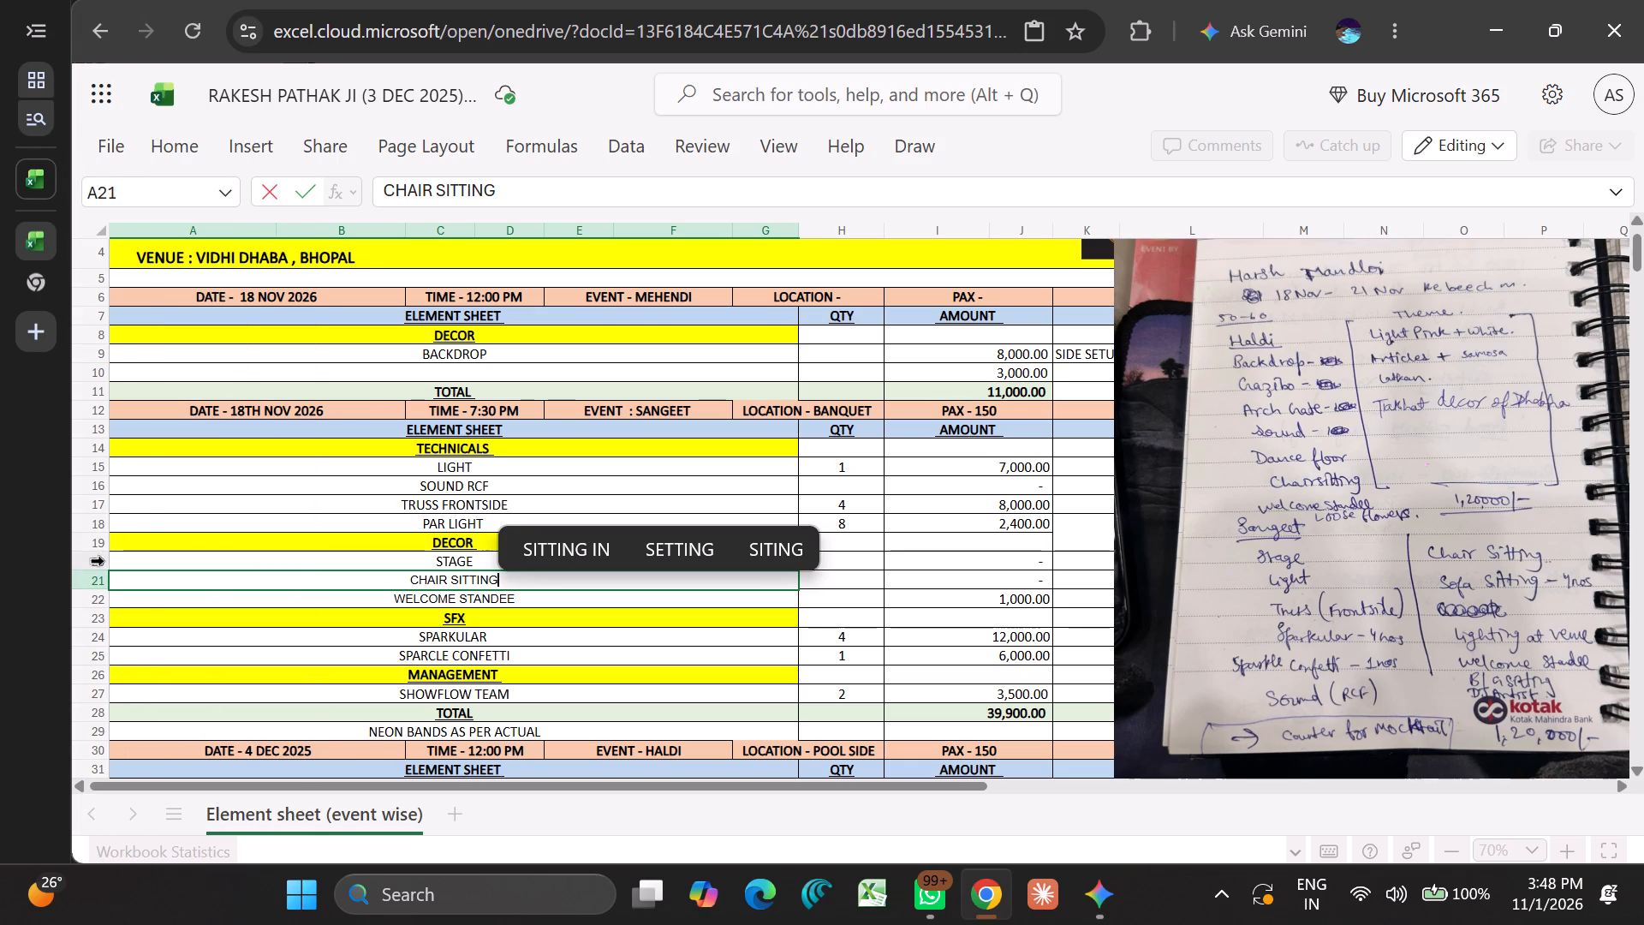
Duplicate the three Sangeet decor rows, Stage to Welcome Standee, by inserting copies directly above the SFX heading.
drag(103, 560, 102, 594)
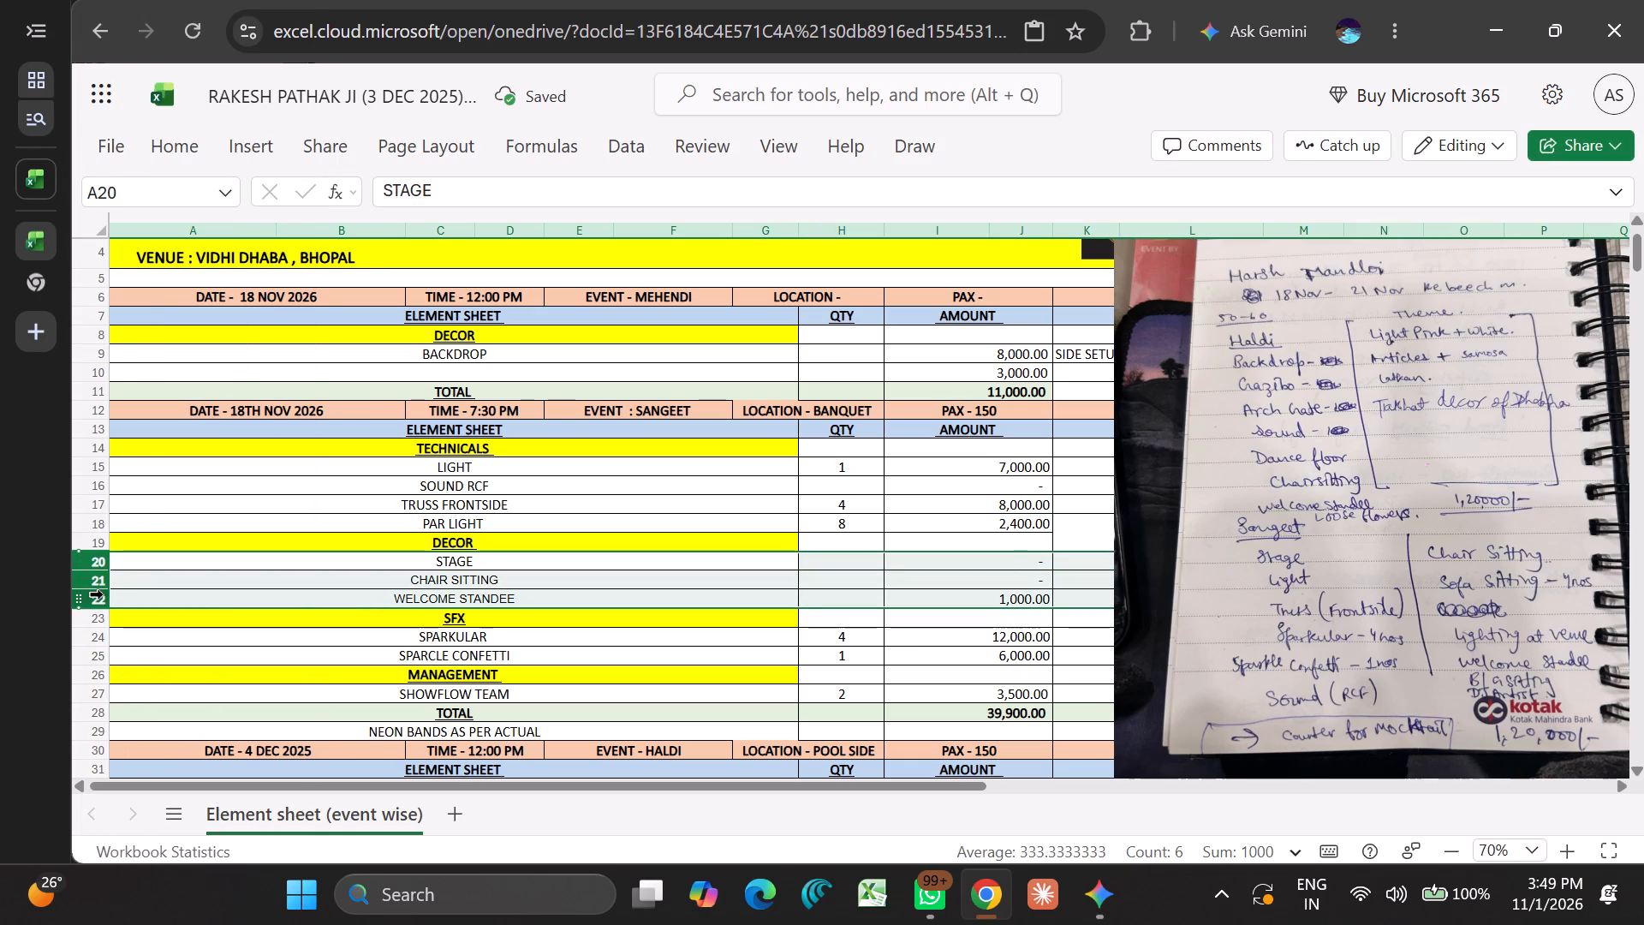
key(ctrl+c)
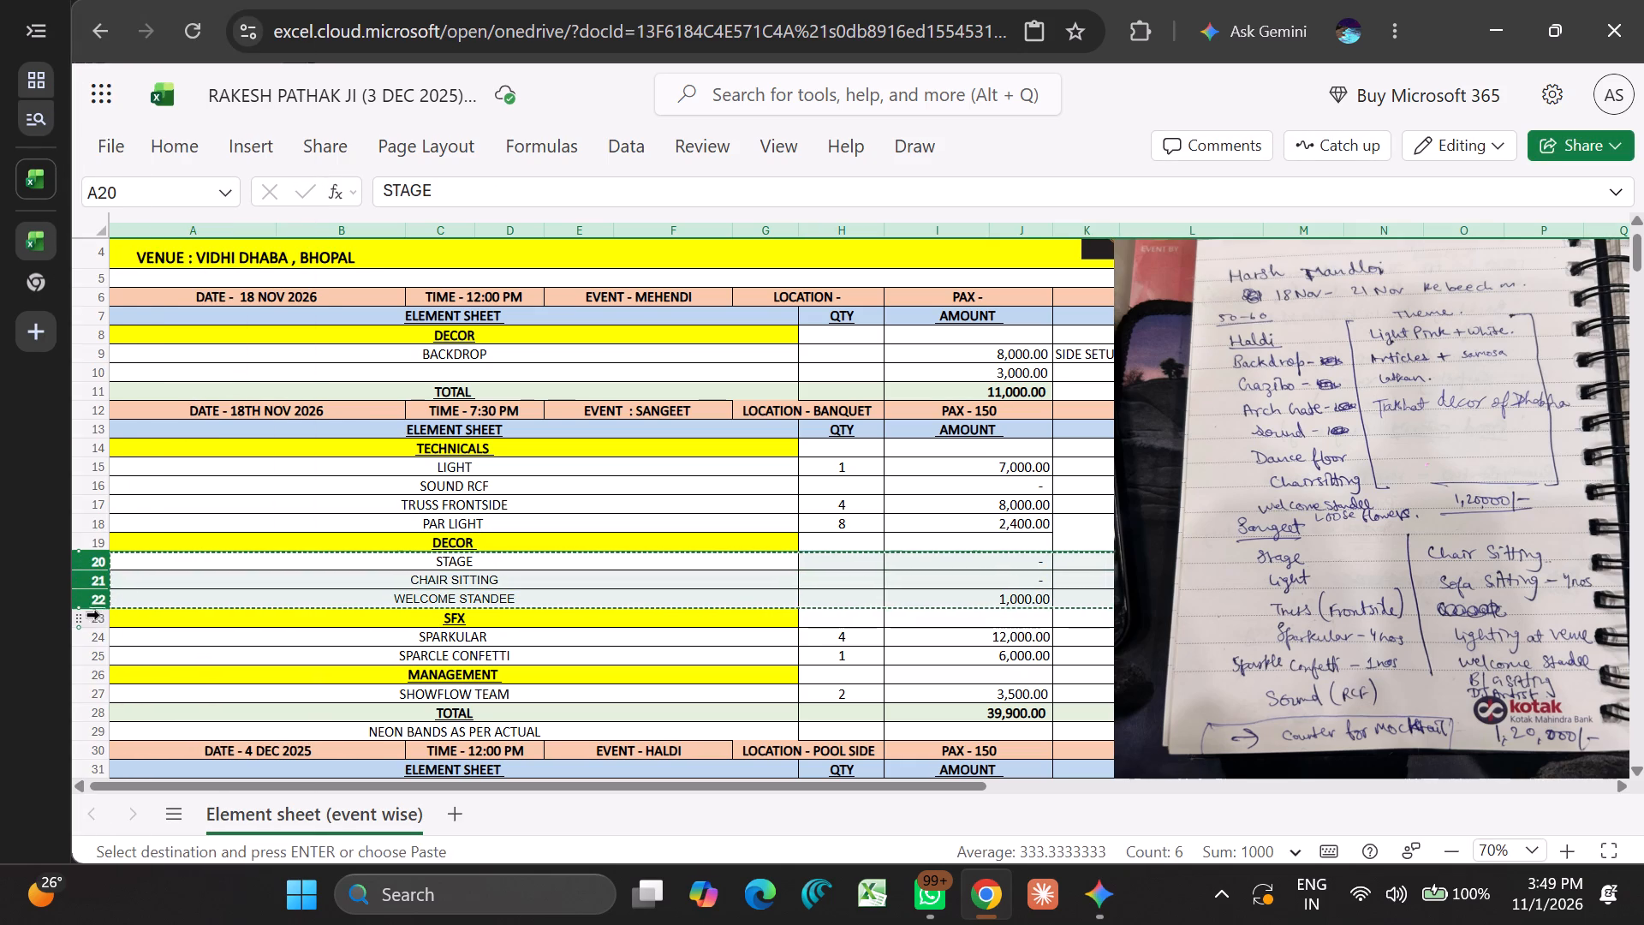
click(104, 618)
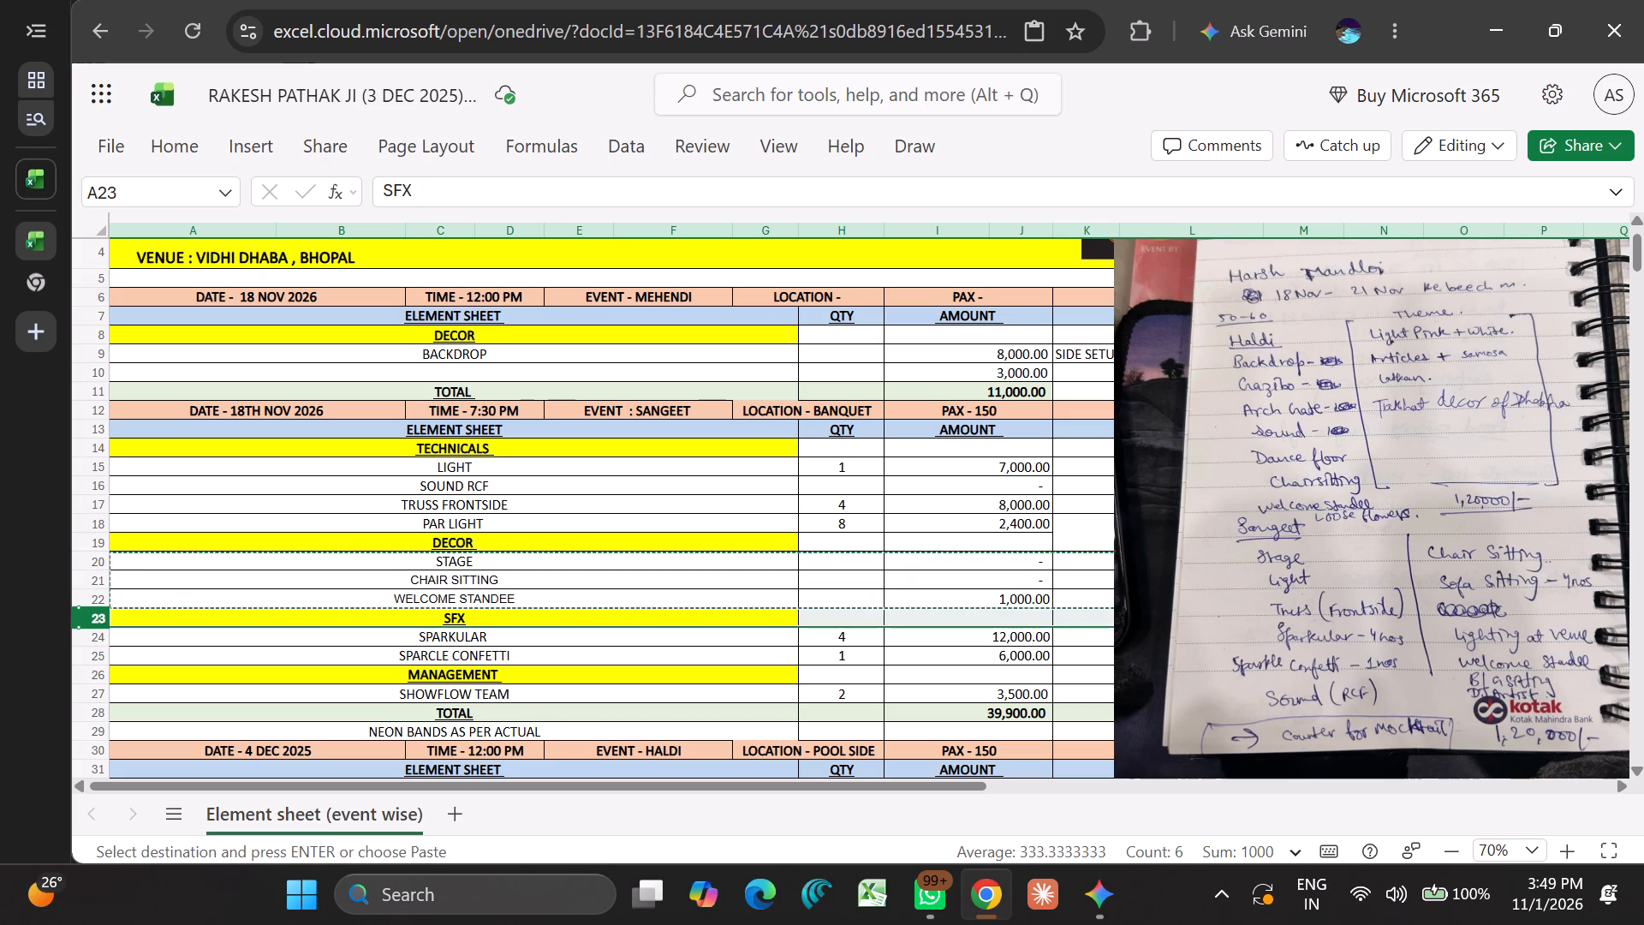
right_click(102, 620)
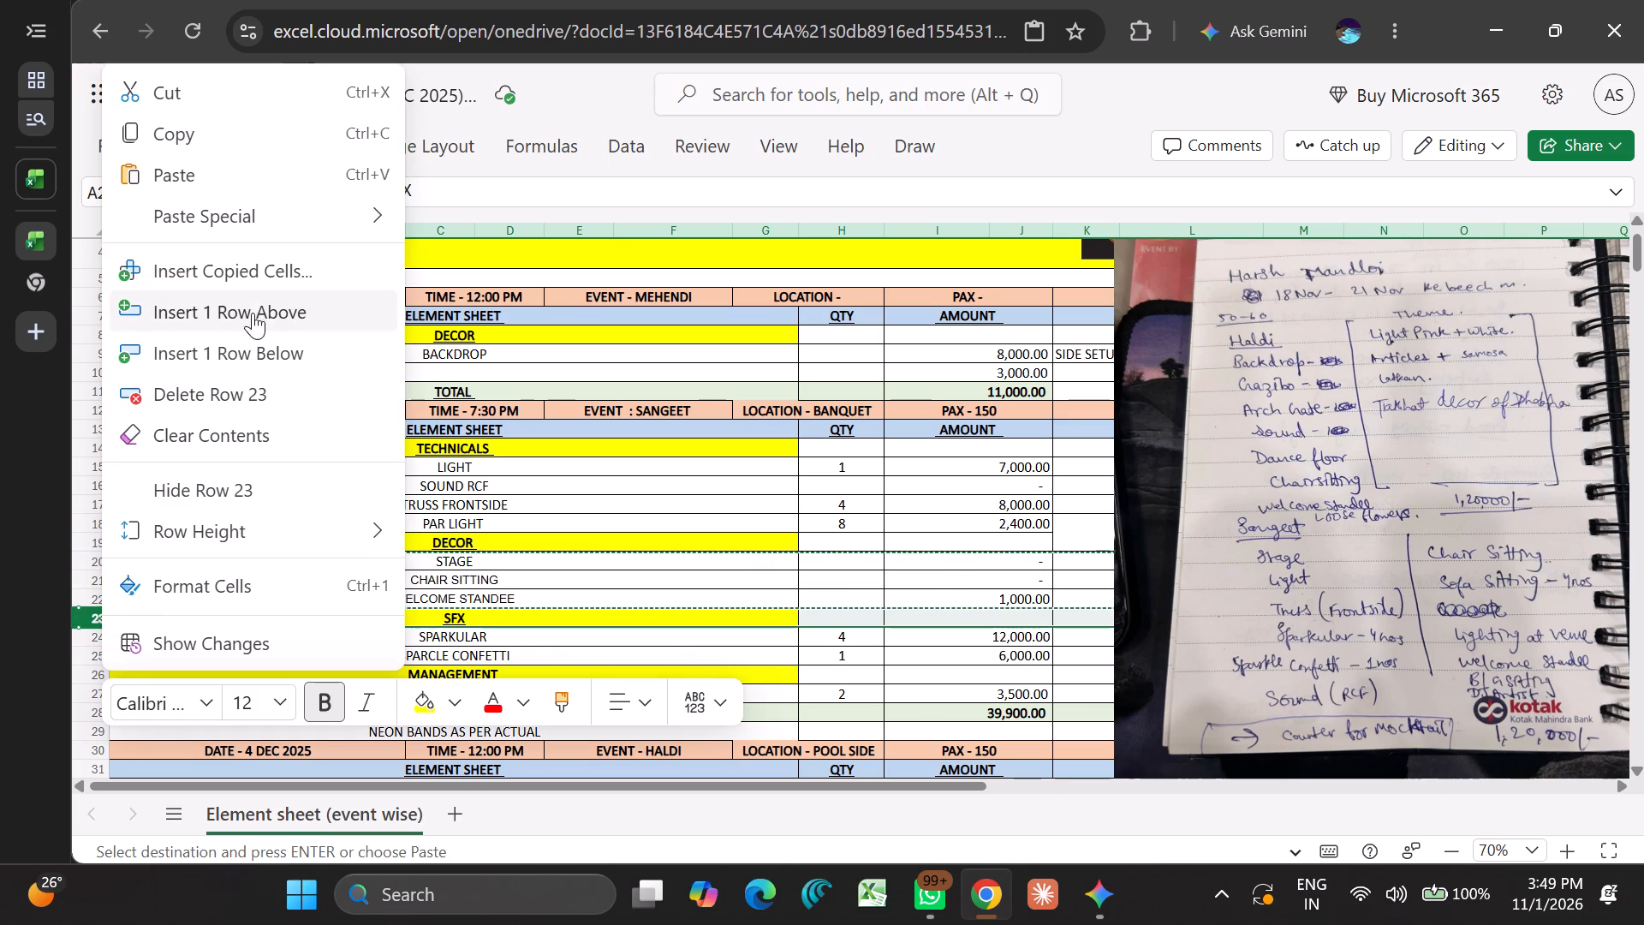
click(248, 269)
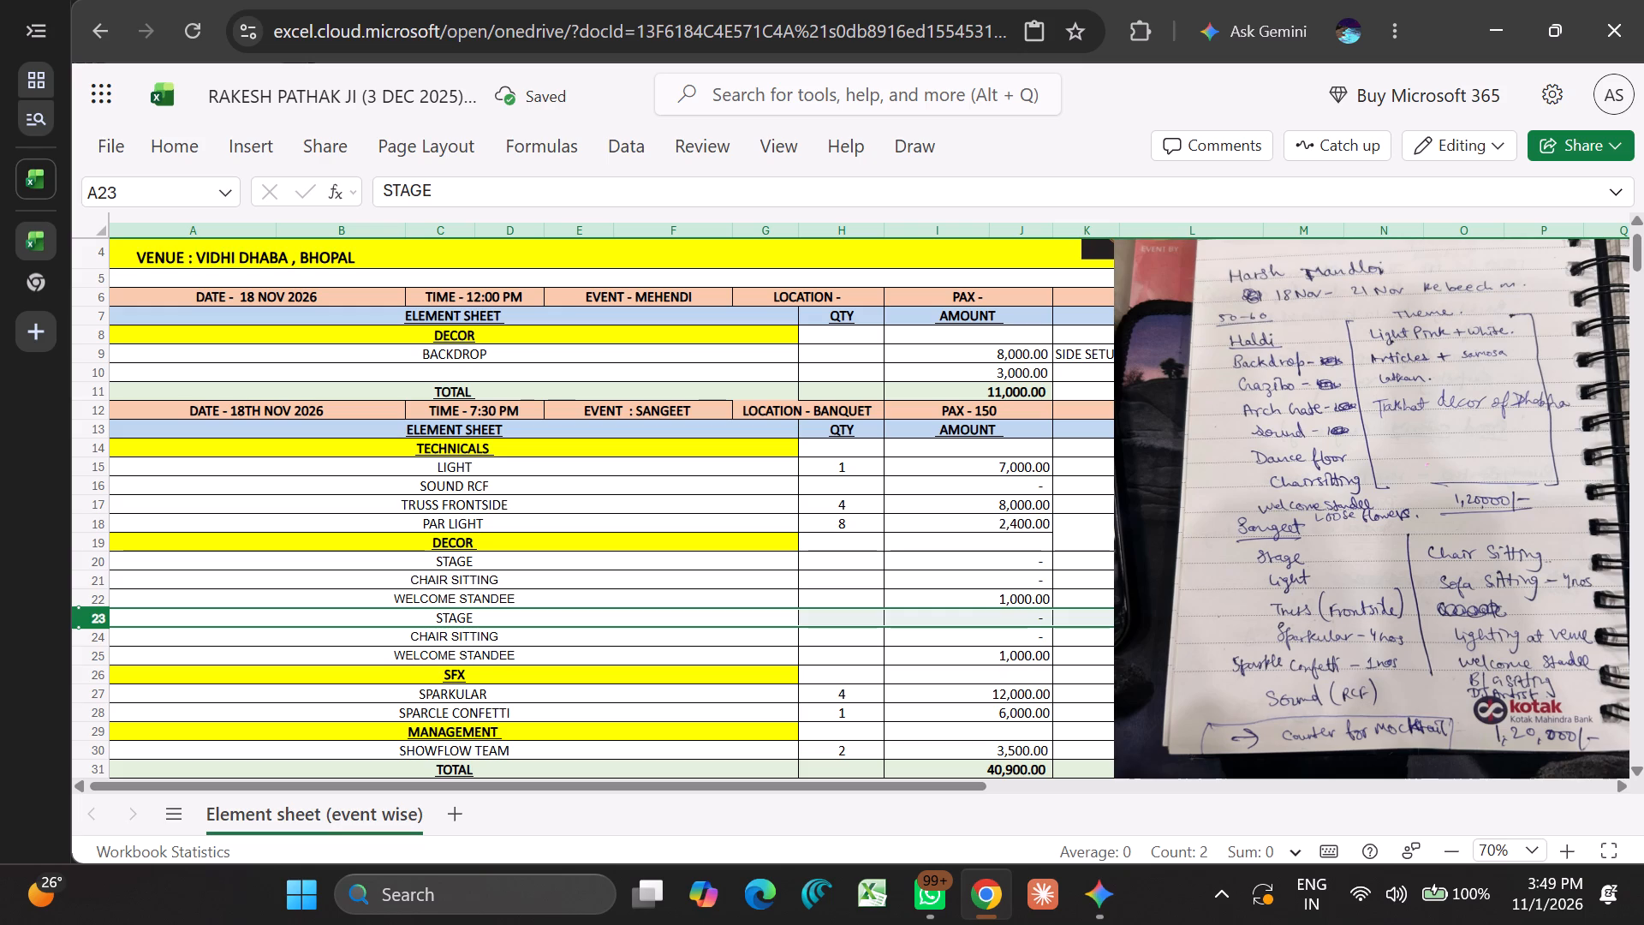
Replace the upper "WELCOME STANDEE" item in row 22 under the Sangeet decor with "SOFA SITING".
click(456, 592)
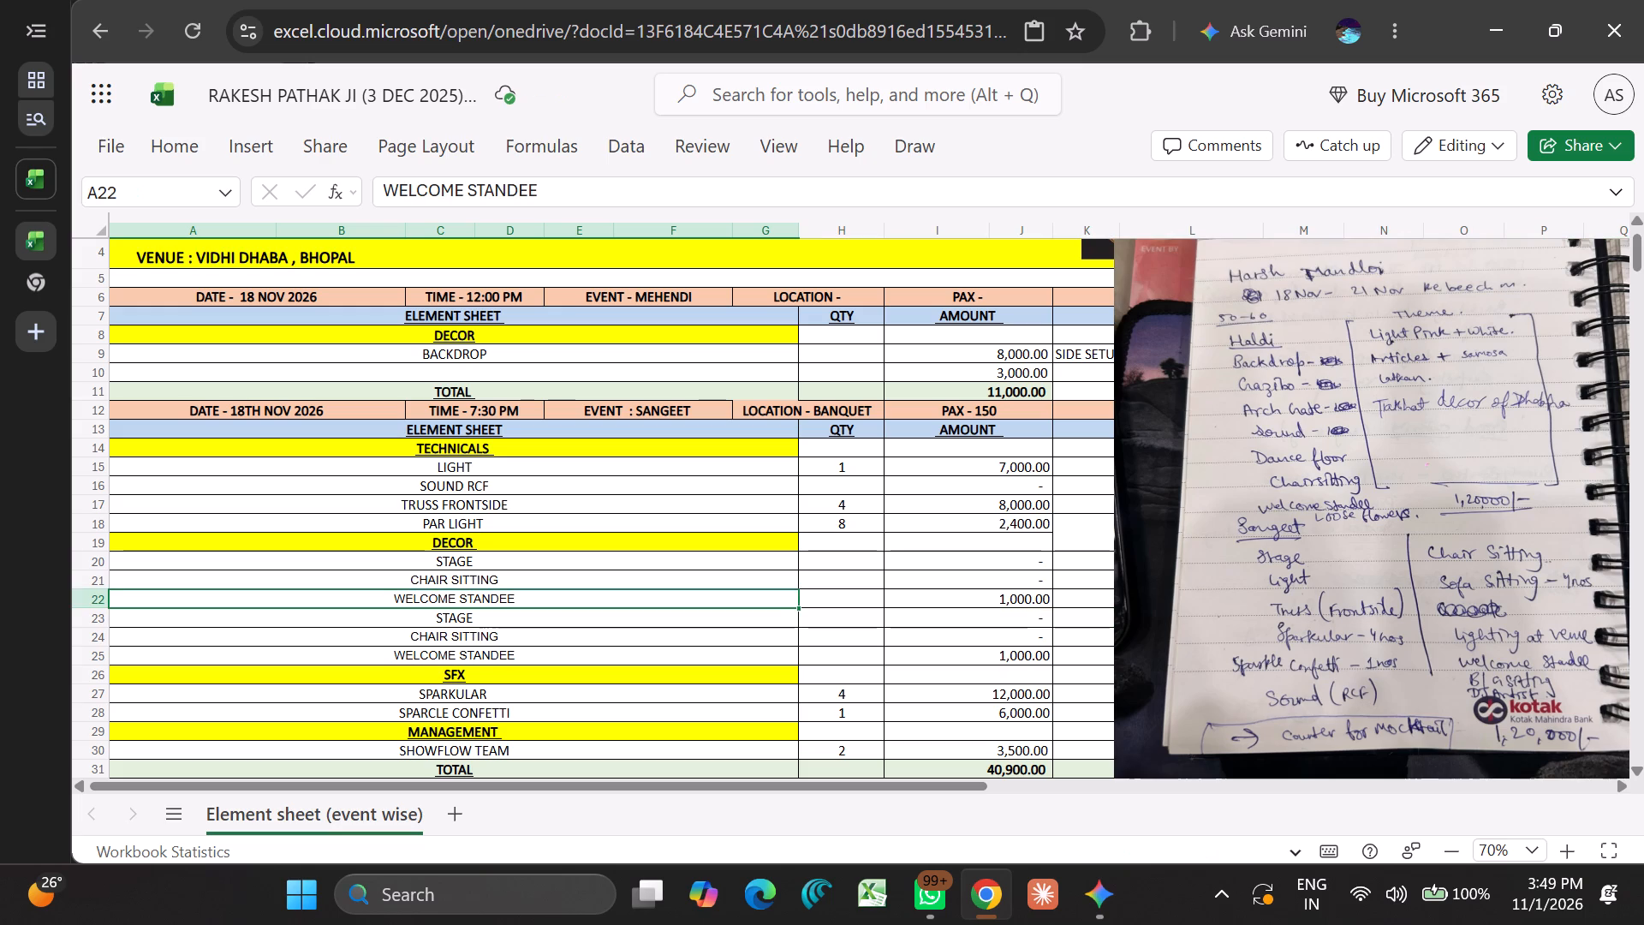
text(SOF)
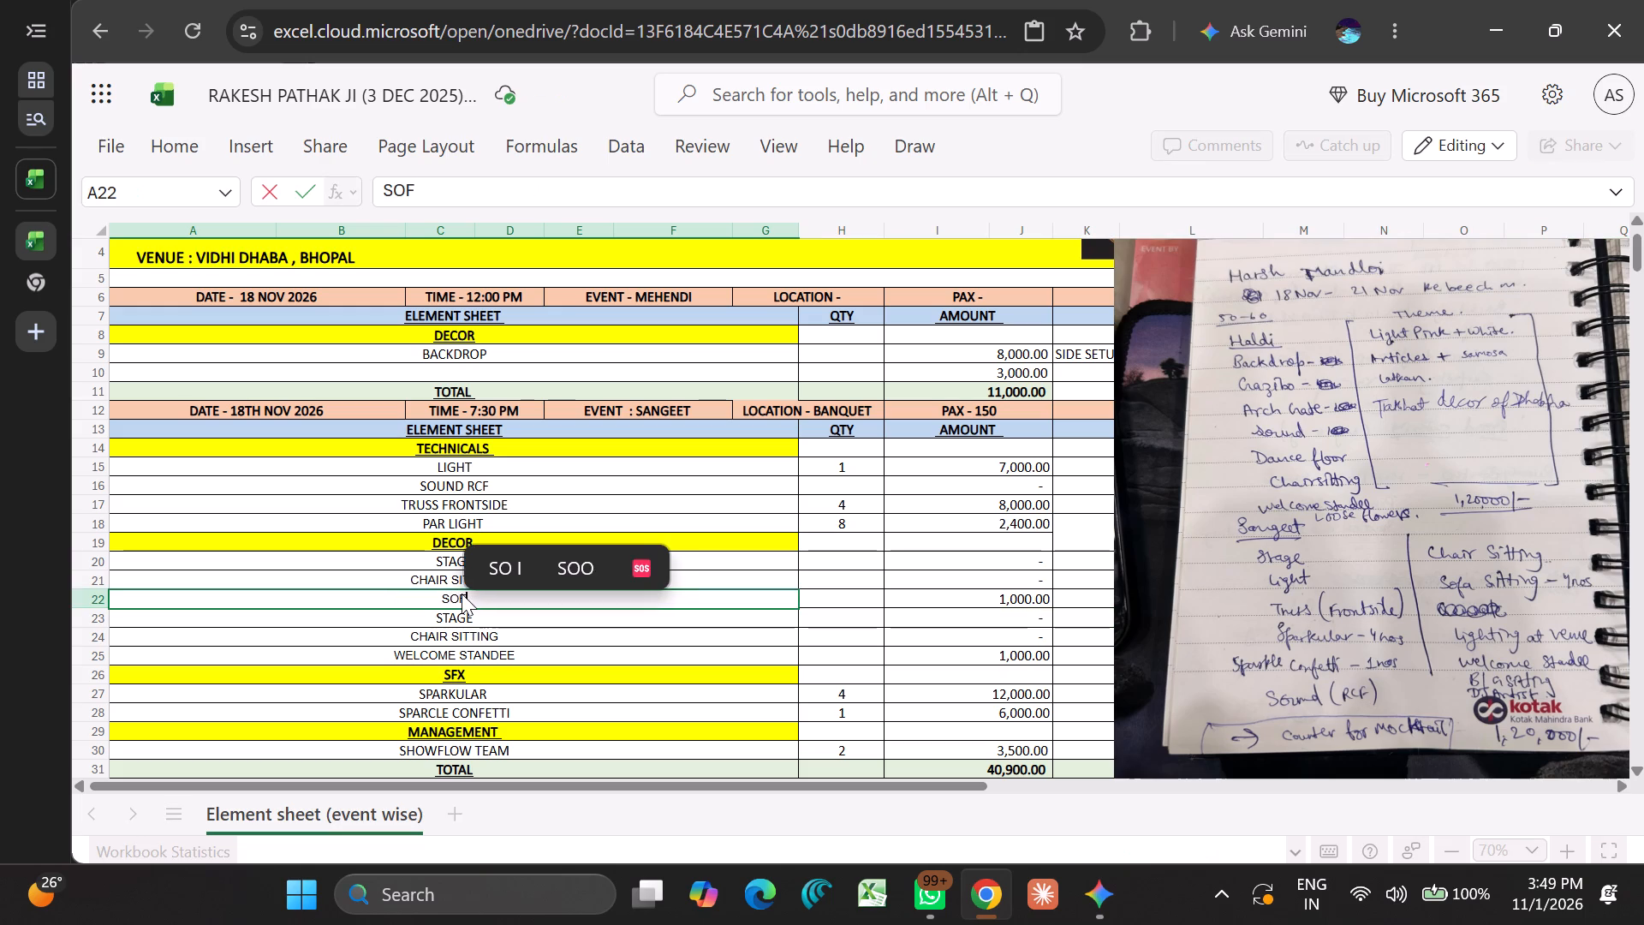
text(A)
key(space)
text(SITING)
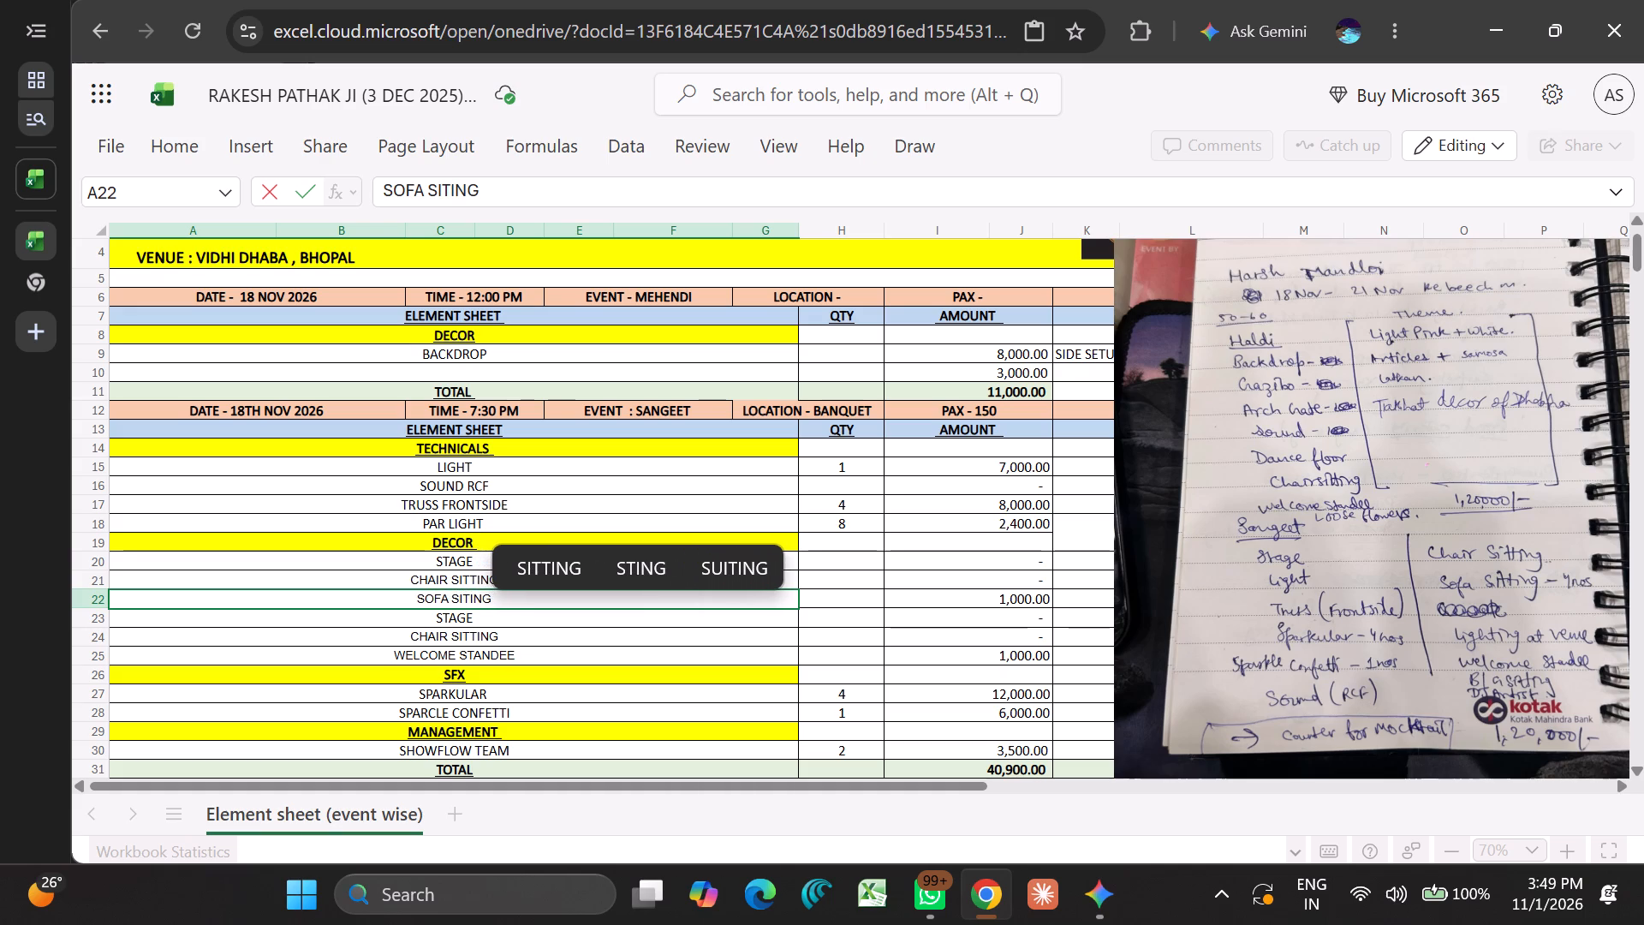
click(507, 611)
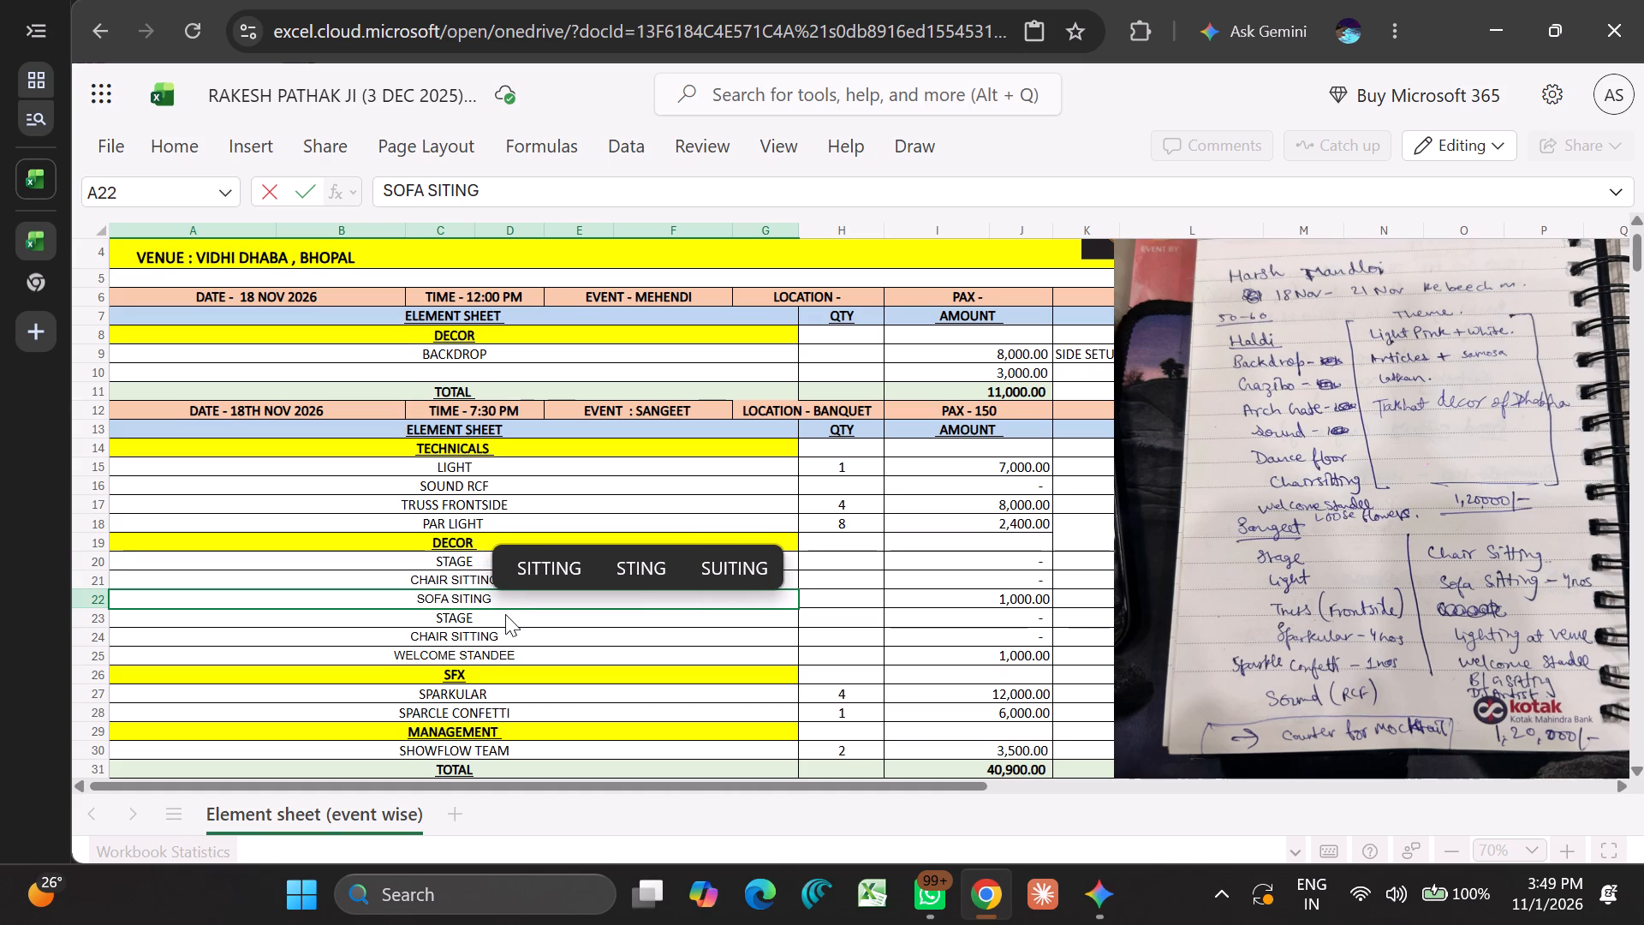
click(505, 614)
click(457, 616)
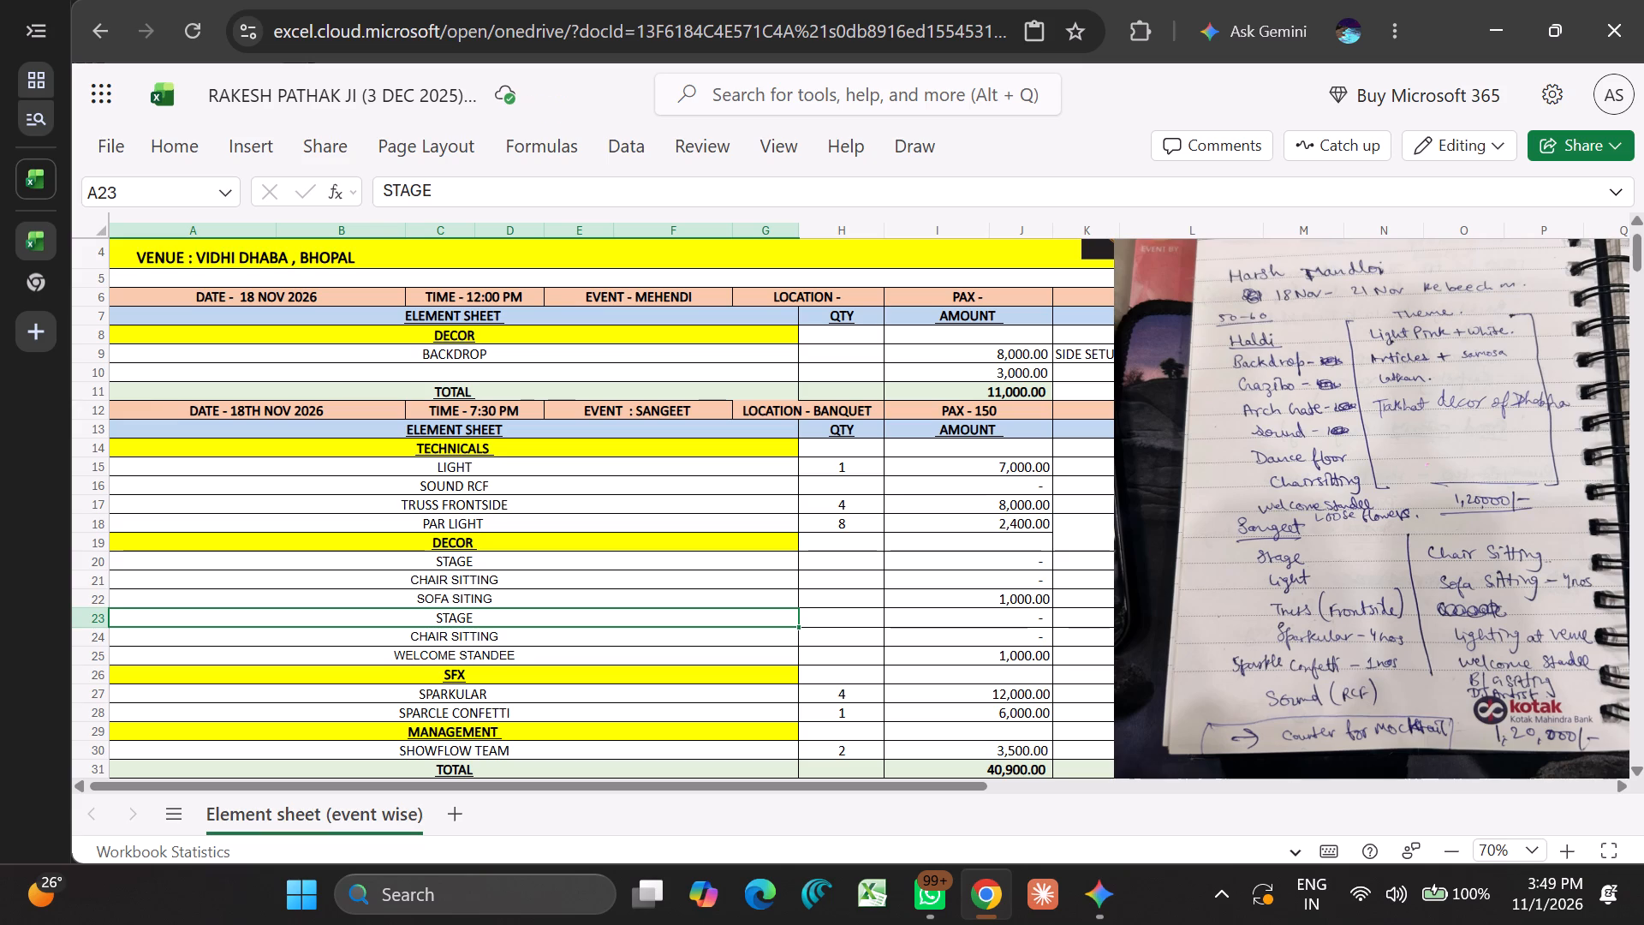
Set the quantity of the sofa sitting item under the Sangeet decor to 4.
click(835, 590)
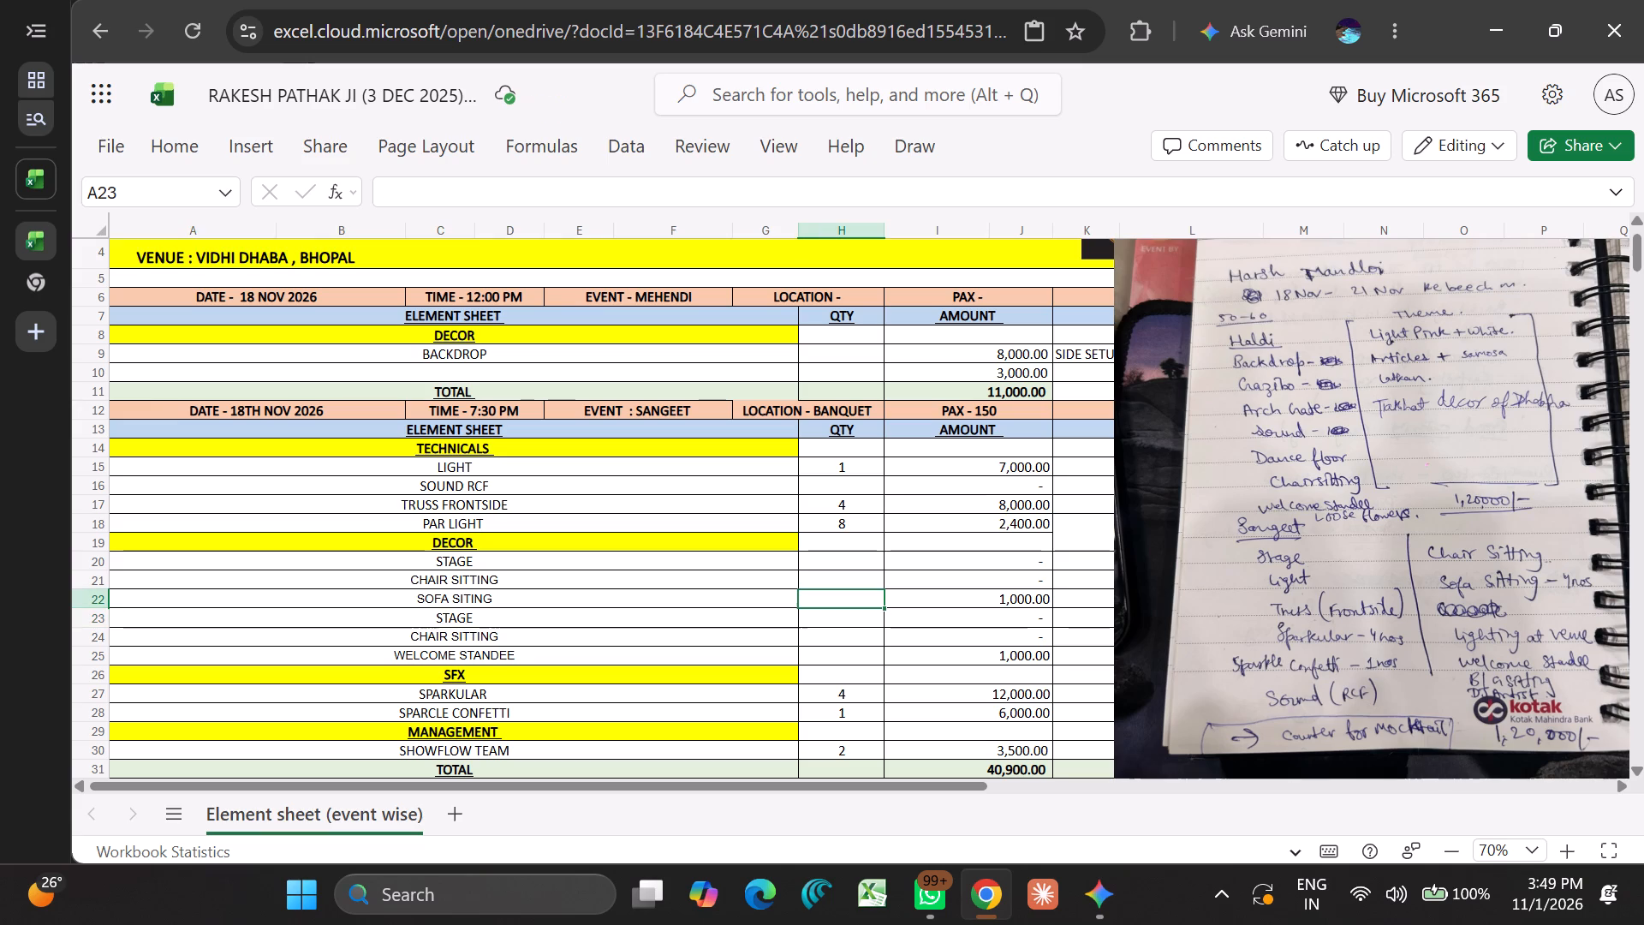
key(4)
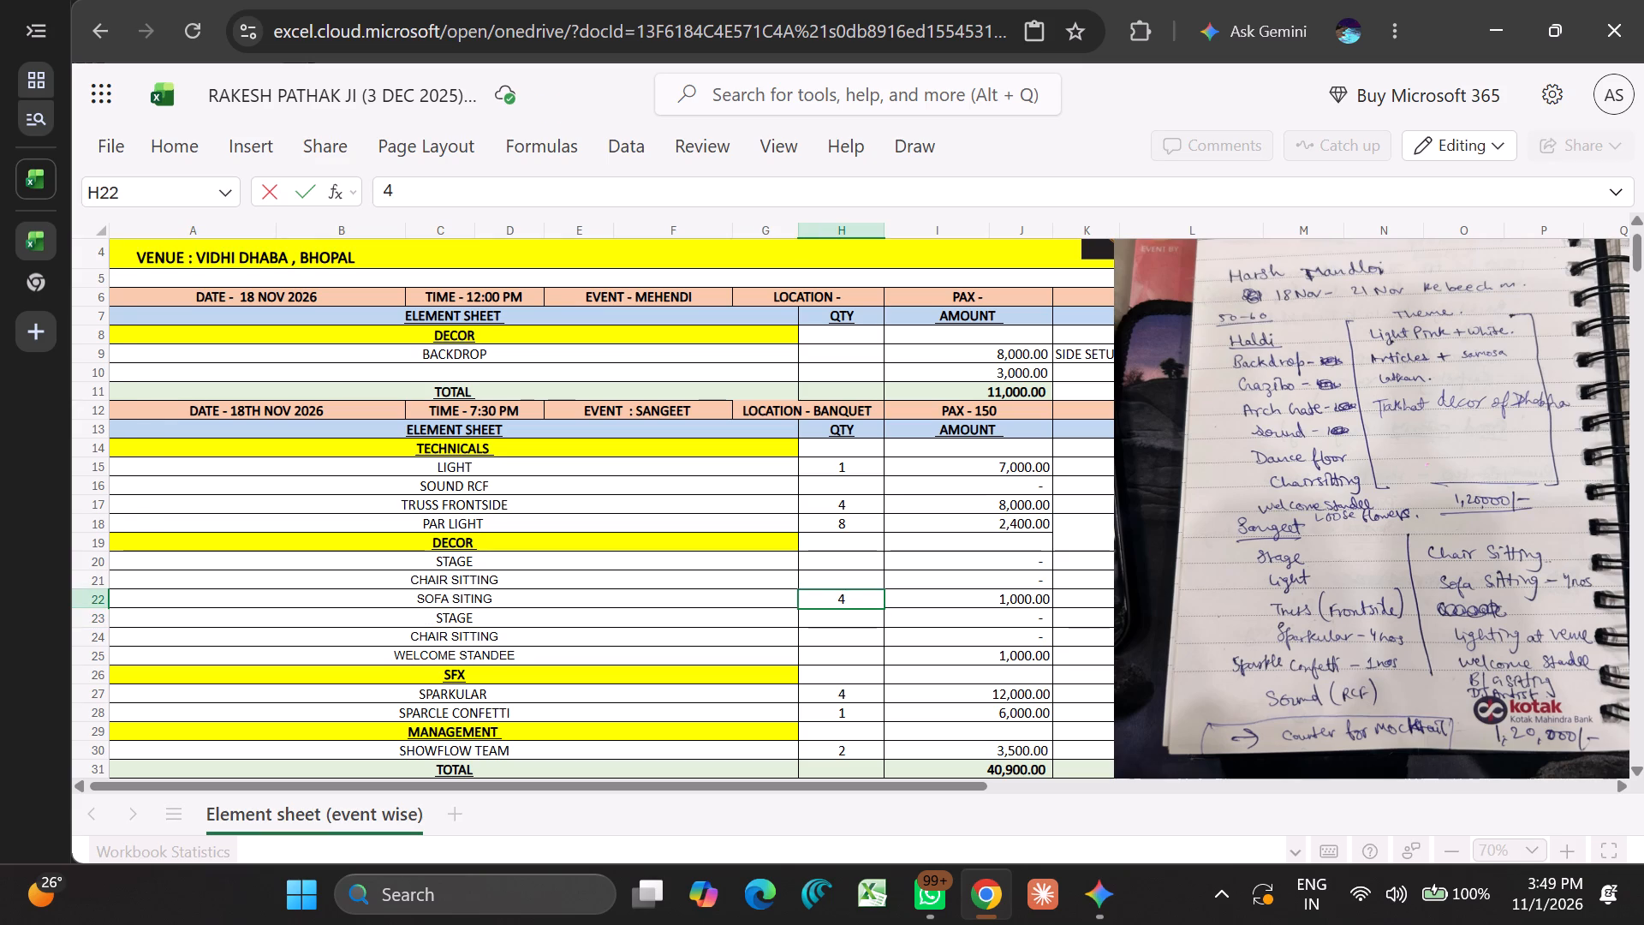
click(736, 646)
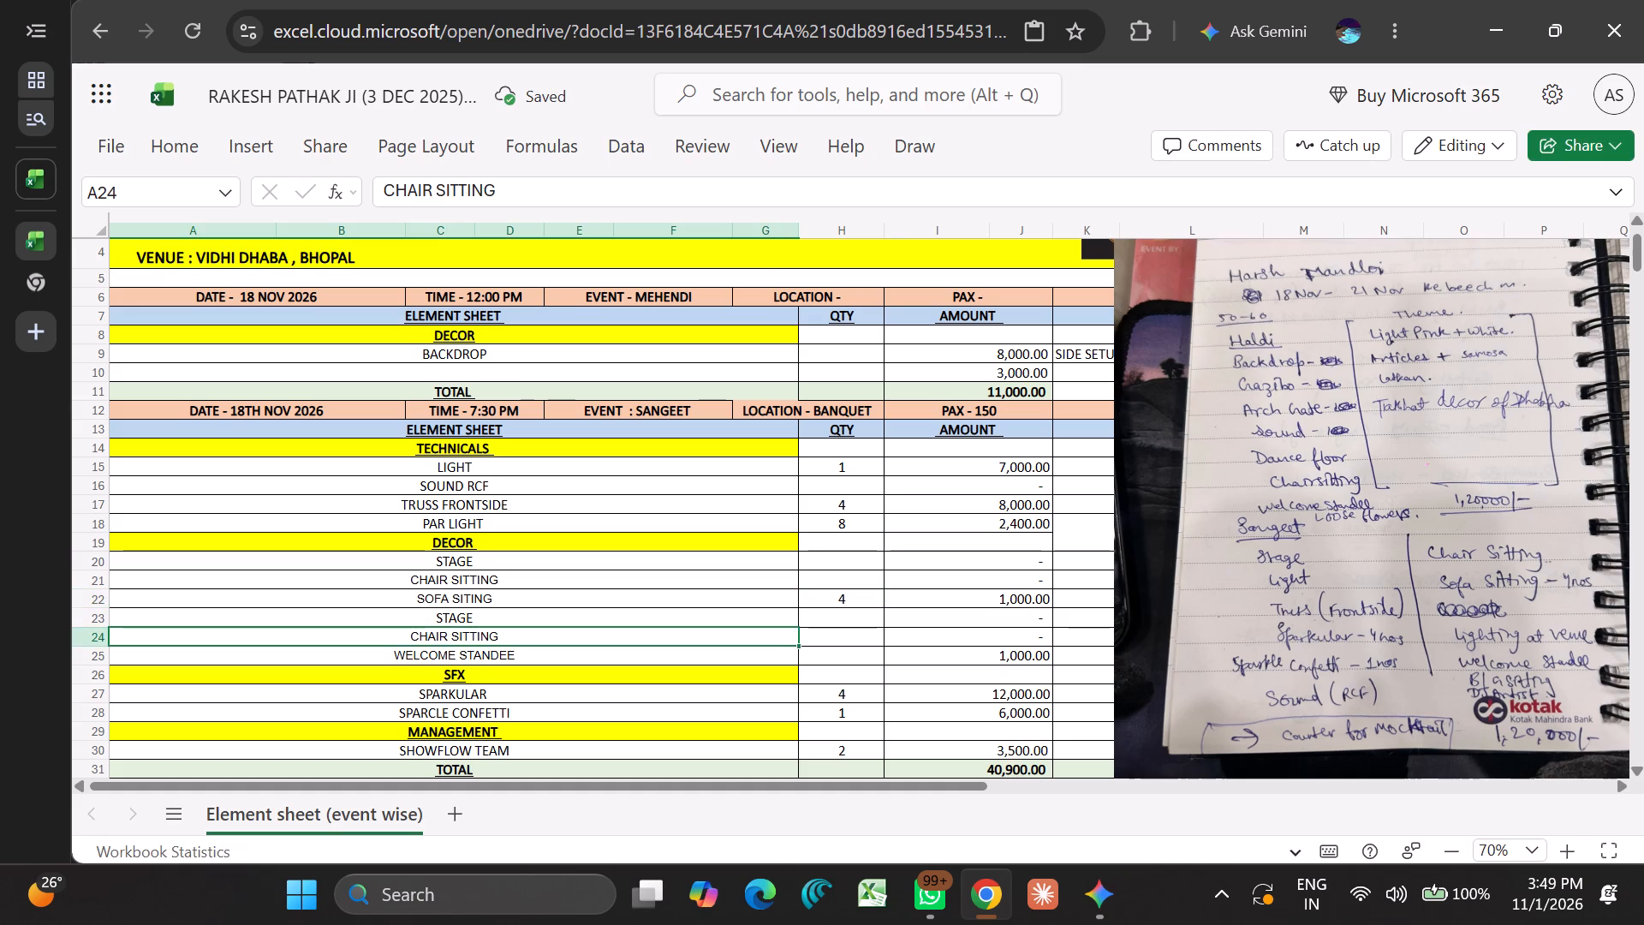
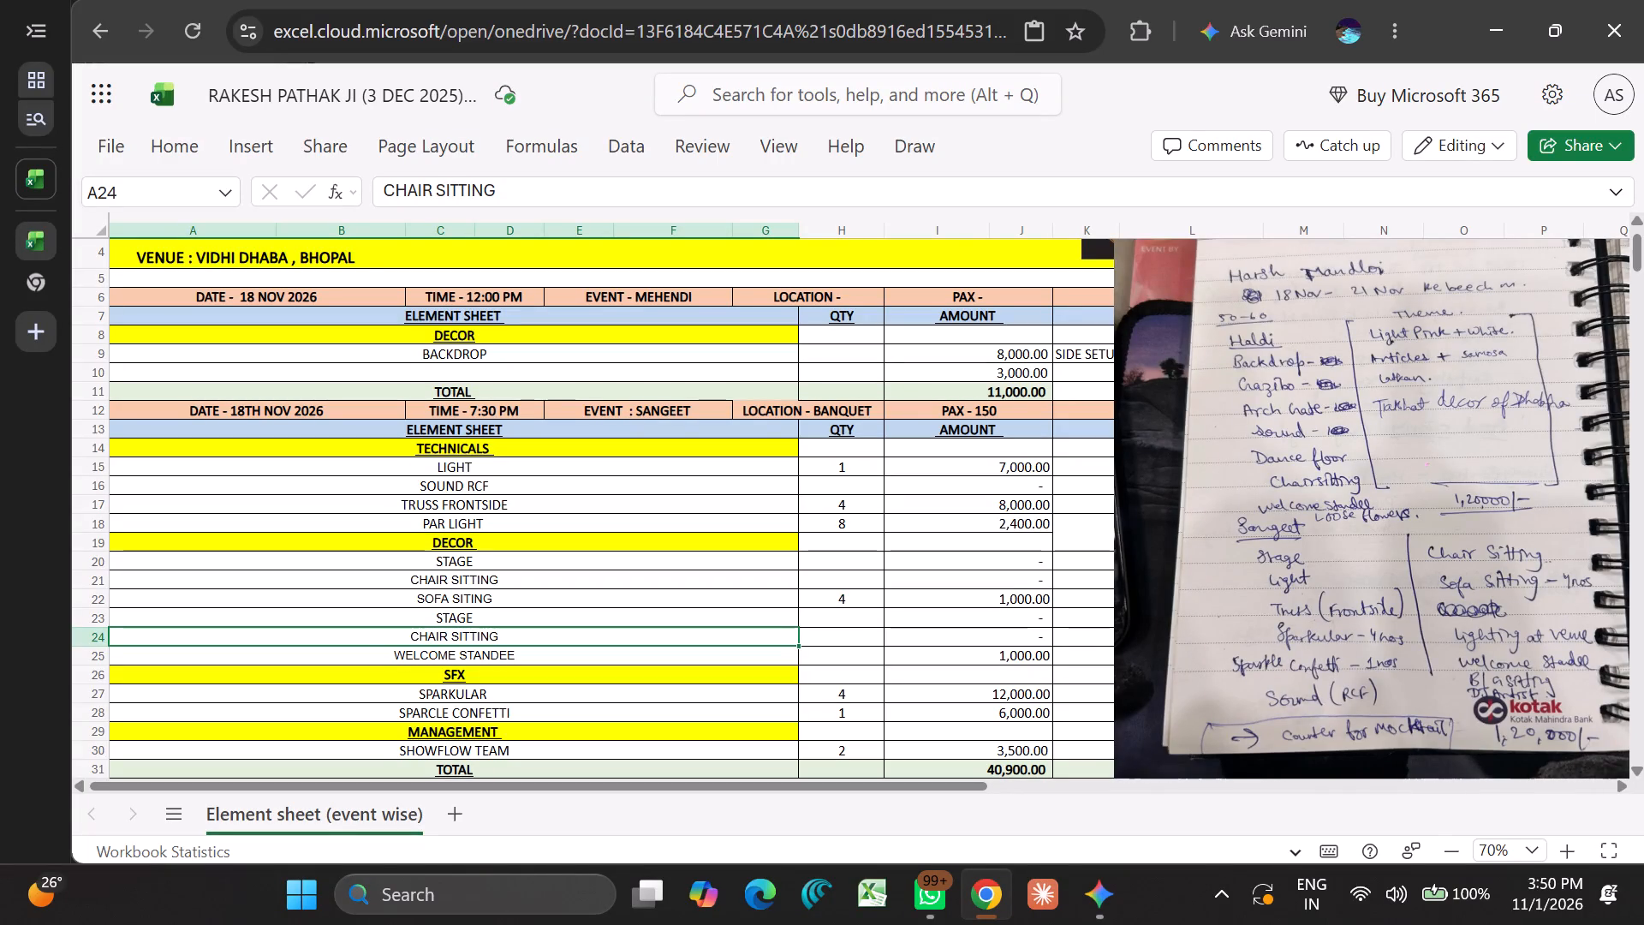
Replace the "PAR LIGHT" item under the Sangeet technicals with "LIGHT AT VENUE".
click(484, 528)
text(IGH)
key(space)
key(BackSpace)
key(BackSpace)
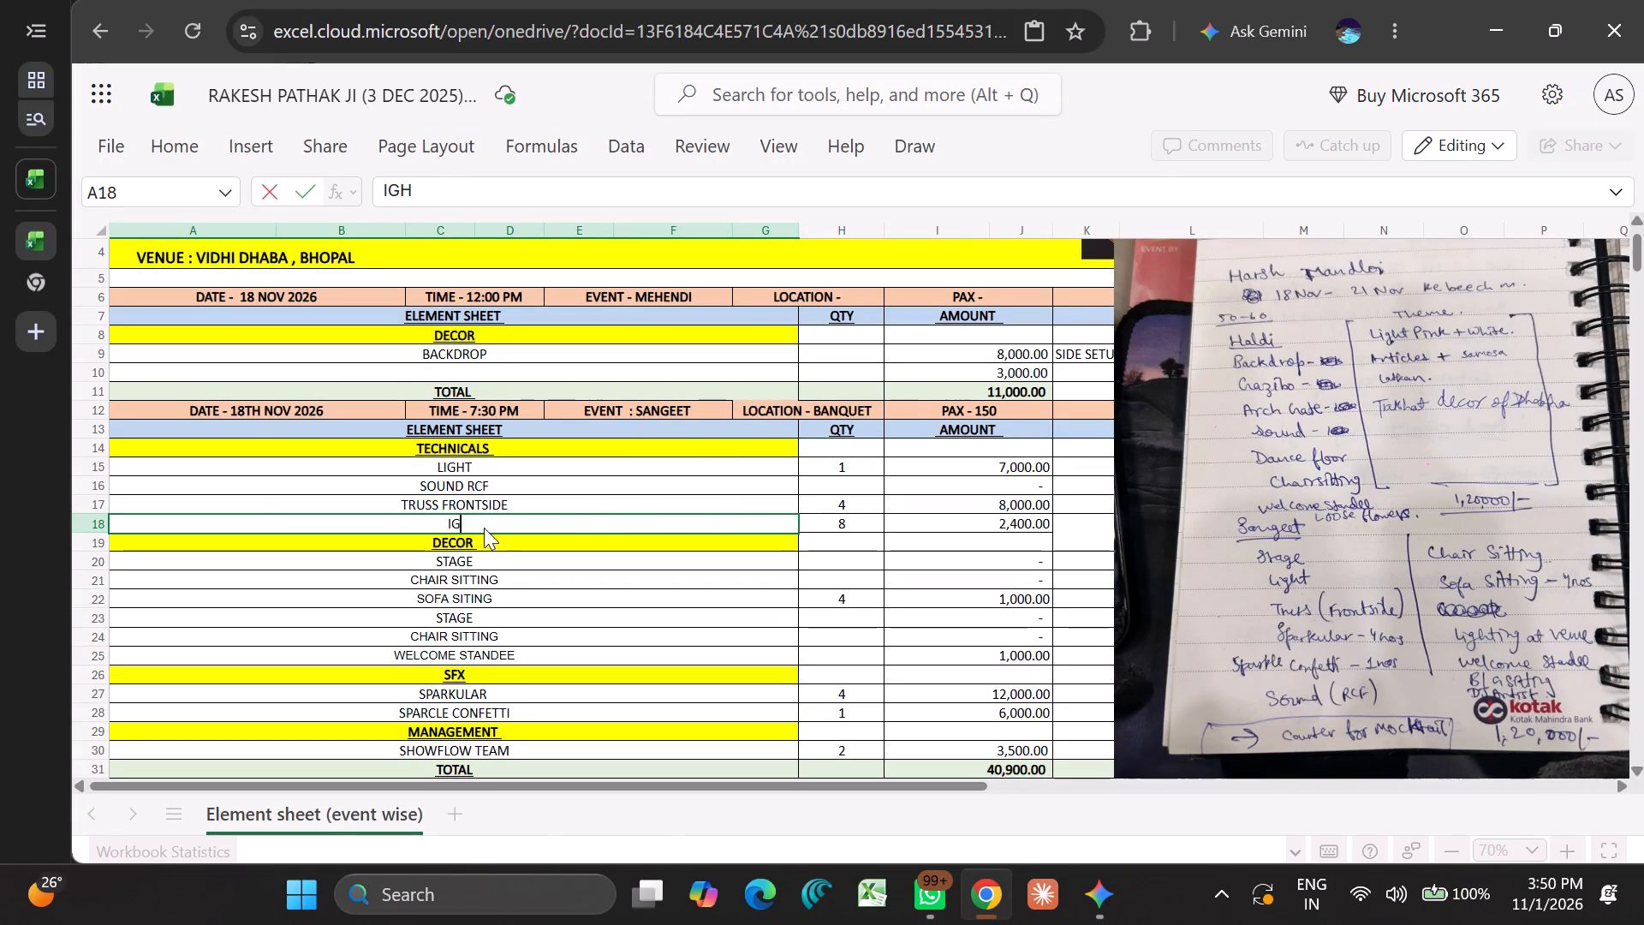
key(BackSpace)
key(BackSpace)
text(LIGHT AT VENUE)
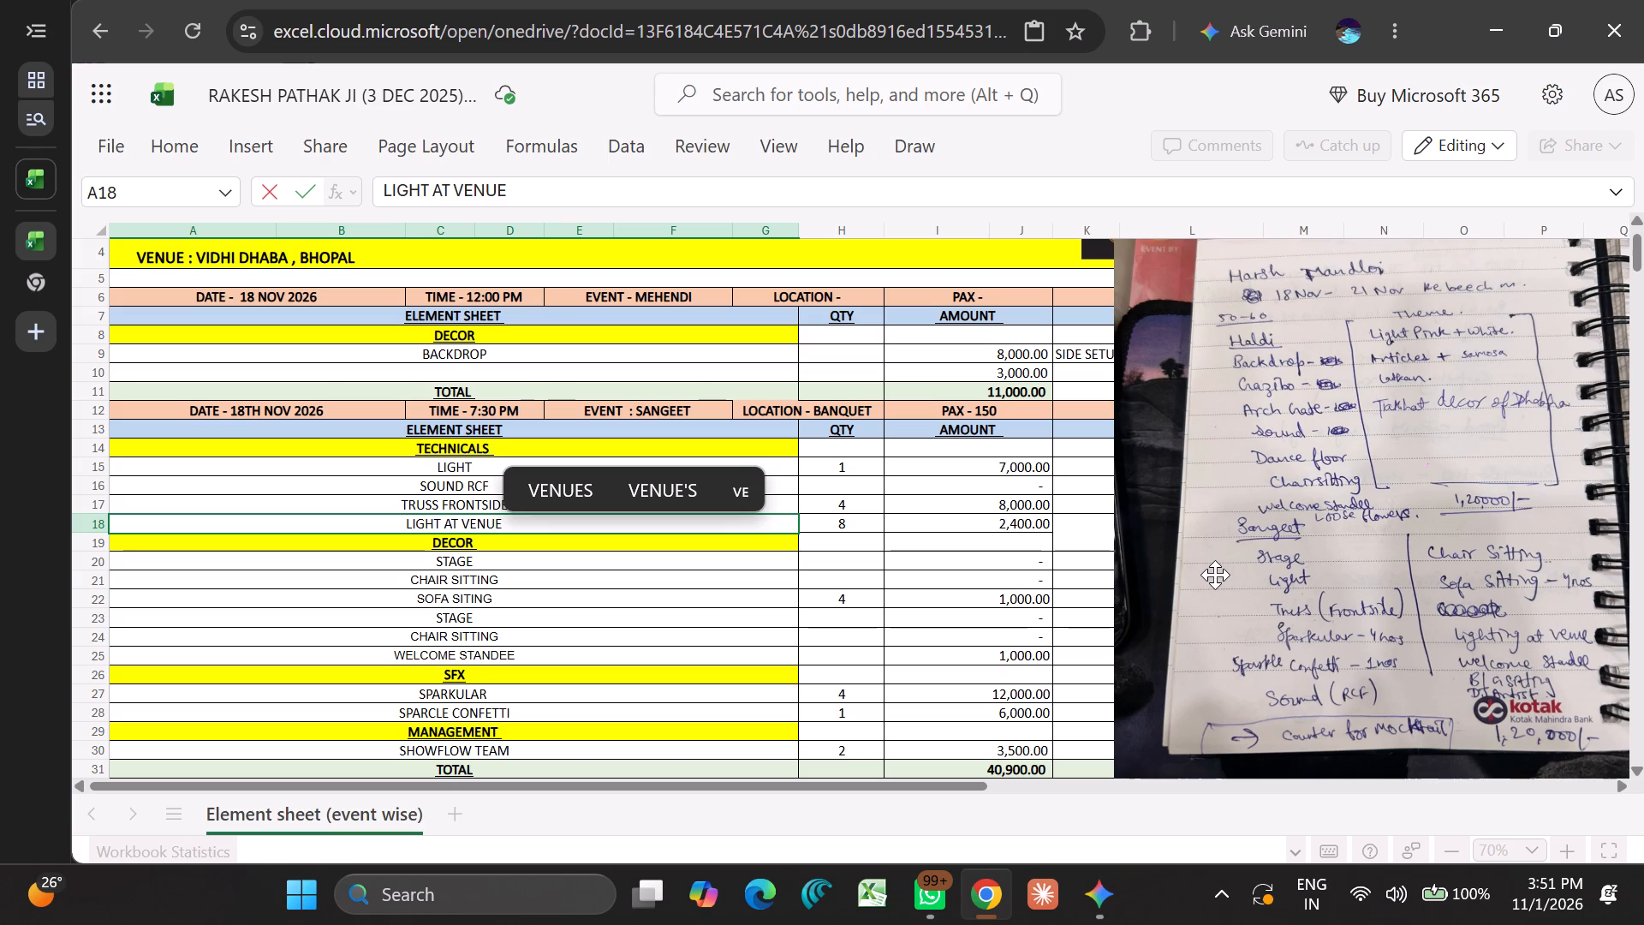
Rename the "MANAGEMENT" heading in the Sangeet element sheet as "ADDITIONAL".
scroll(690, 669, down, 1)
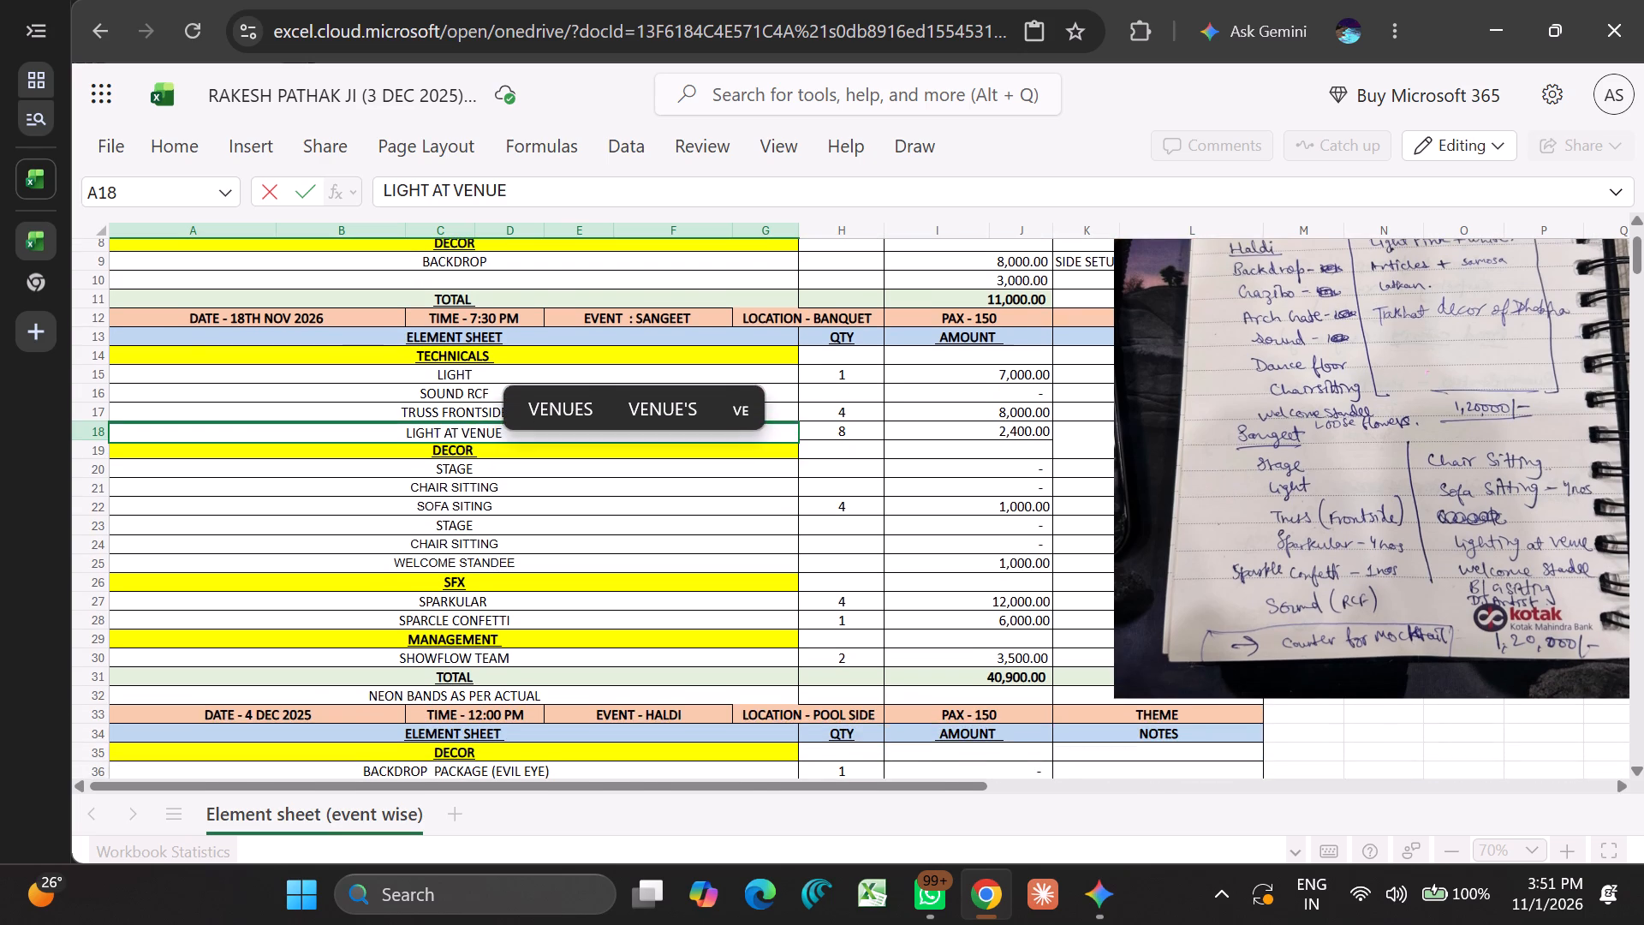
click(572, 641)
text(ADDITINL)
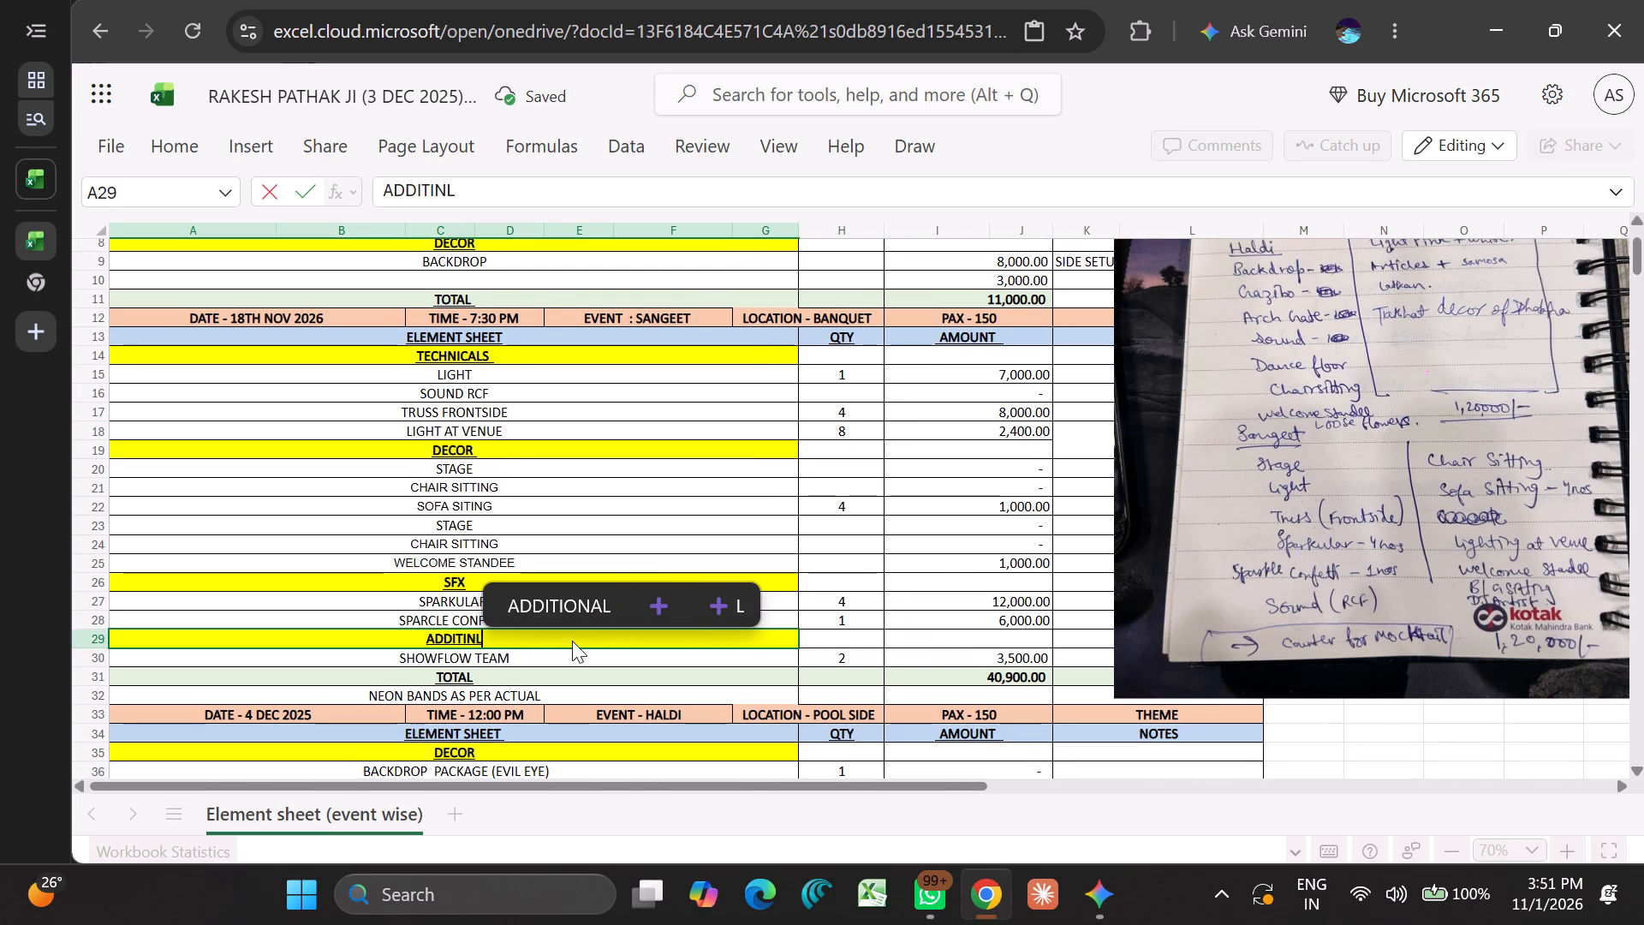
key(Up)
key(Return)
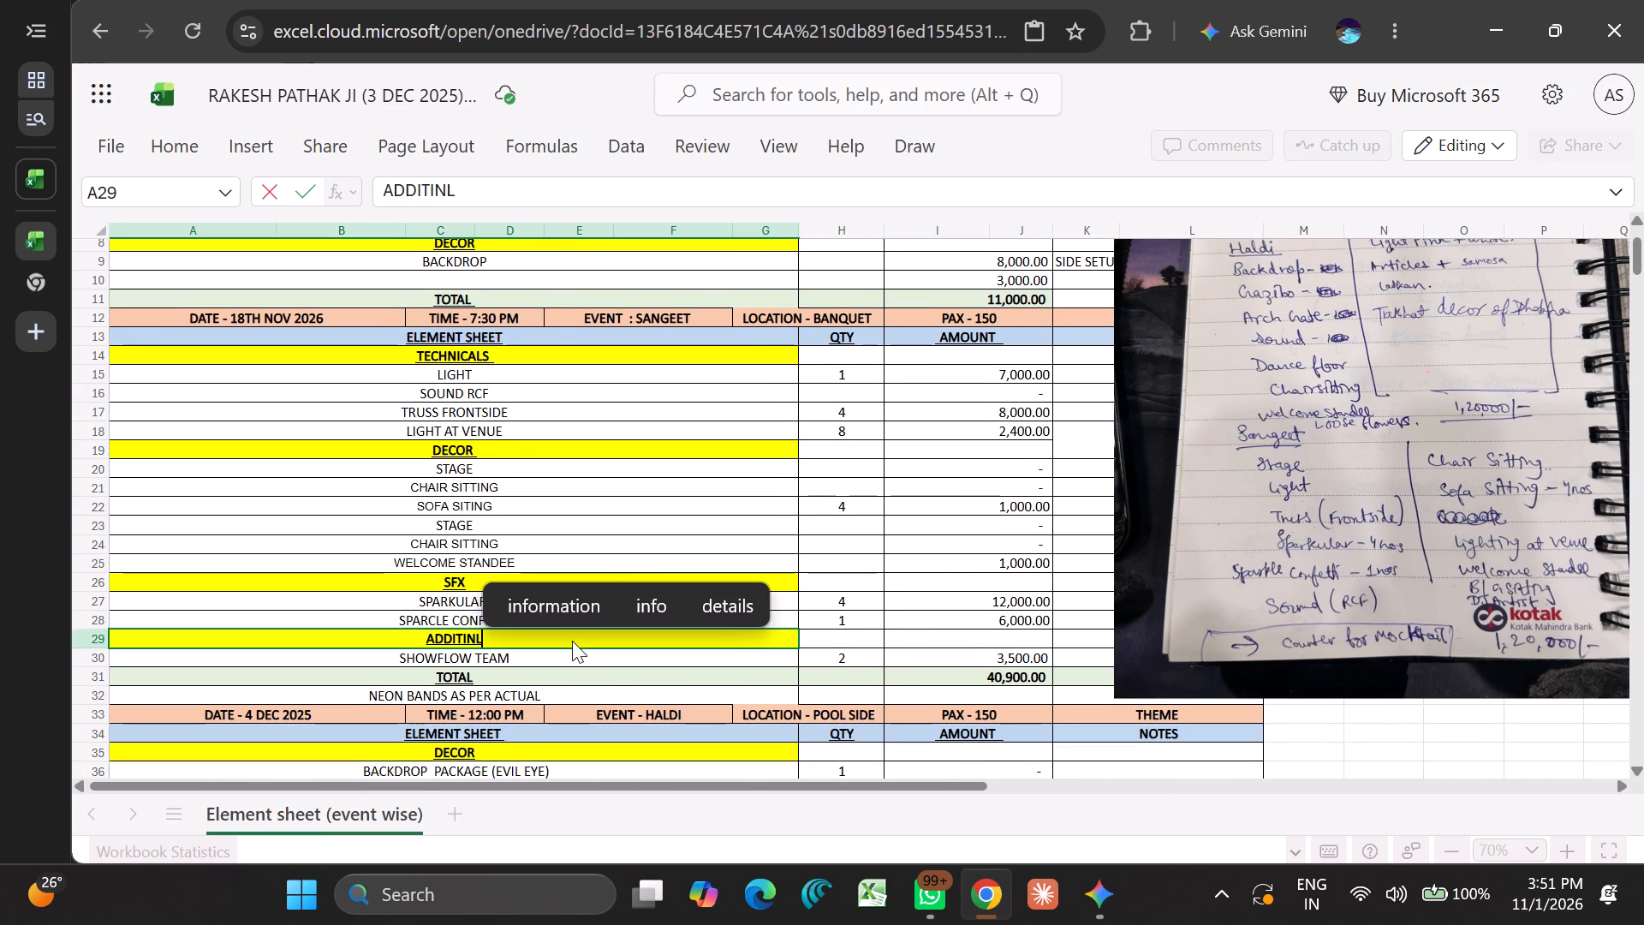
key(BackSpace)
key(BackSpace)
key(BackSpace)
key(BackSpace)
key(BackSpace)
key(BackSpace)
key(BackSpace)
key(BackSpace)
key(BackSpace)
key(BackSpace)
key(BackSpace)
key(BackSpace)
key(BackSpace)
key(BackSpace)
text(ADDI)
text(TIONAL)
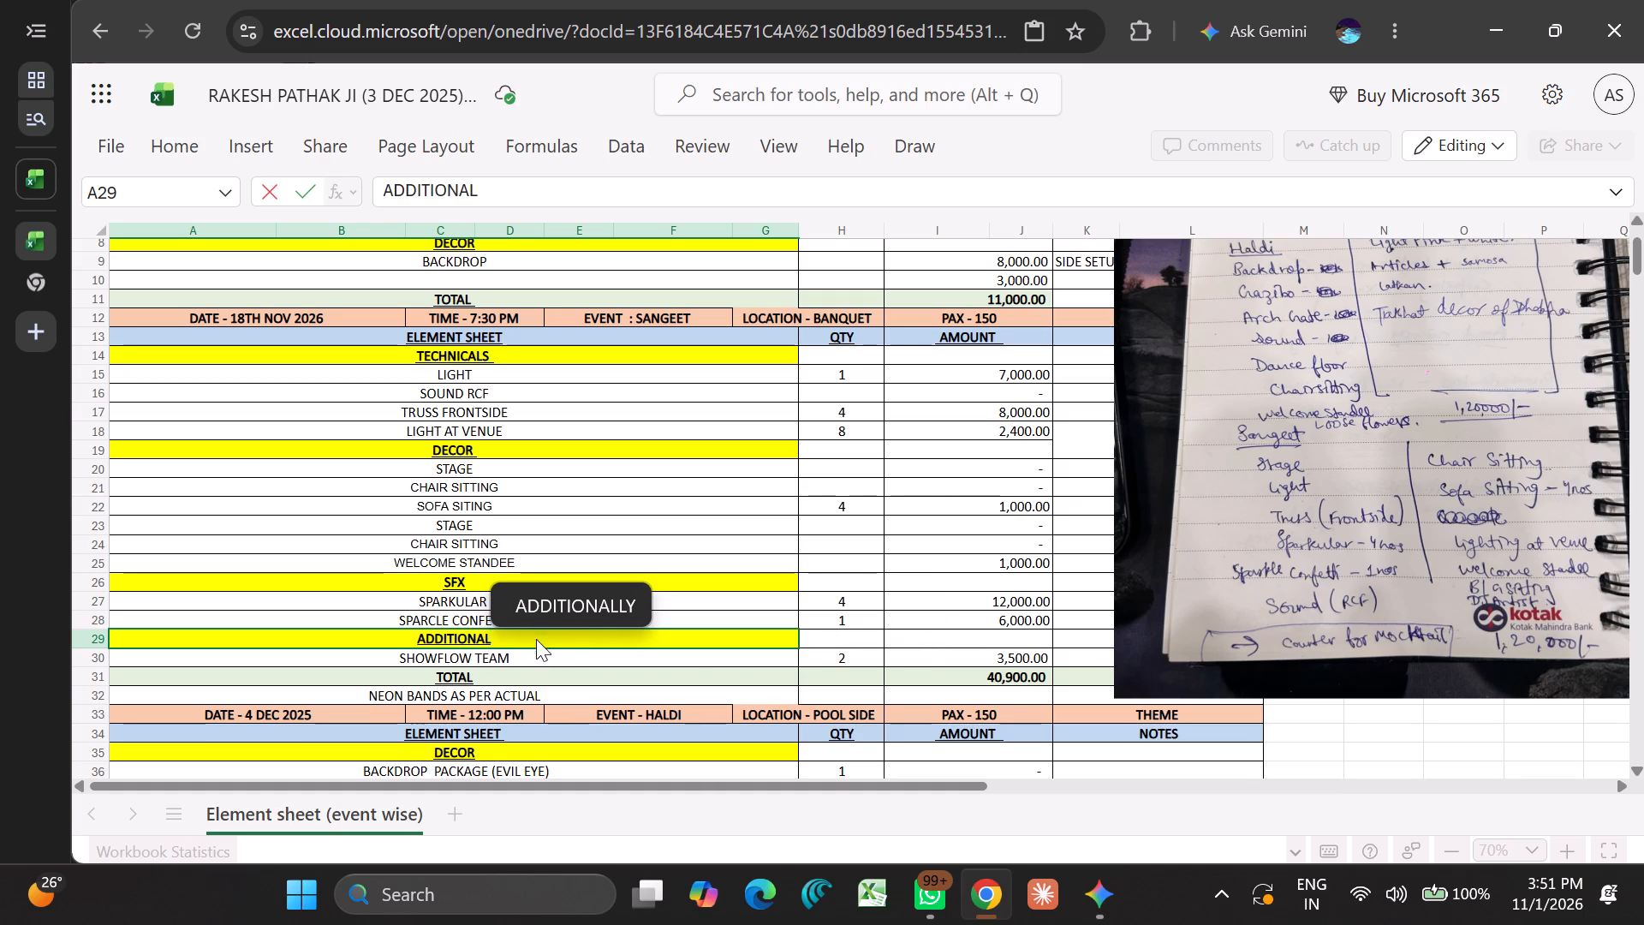
Replace the showflow team item under the Sangeet's Additional heading with "DJ ARTIST" and set its quantity to 1.
click(538, 664)
text(DJ ARTIST)
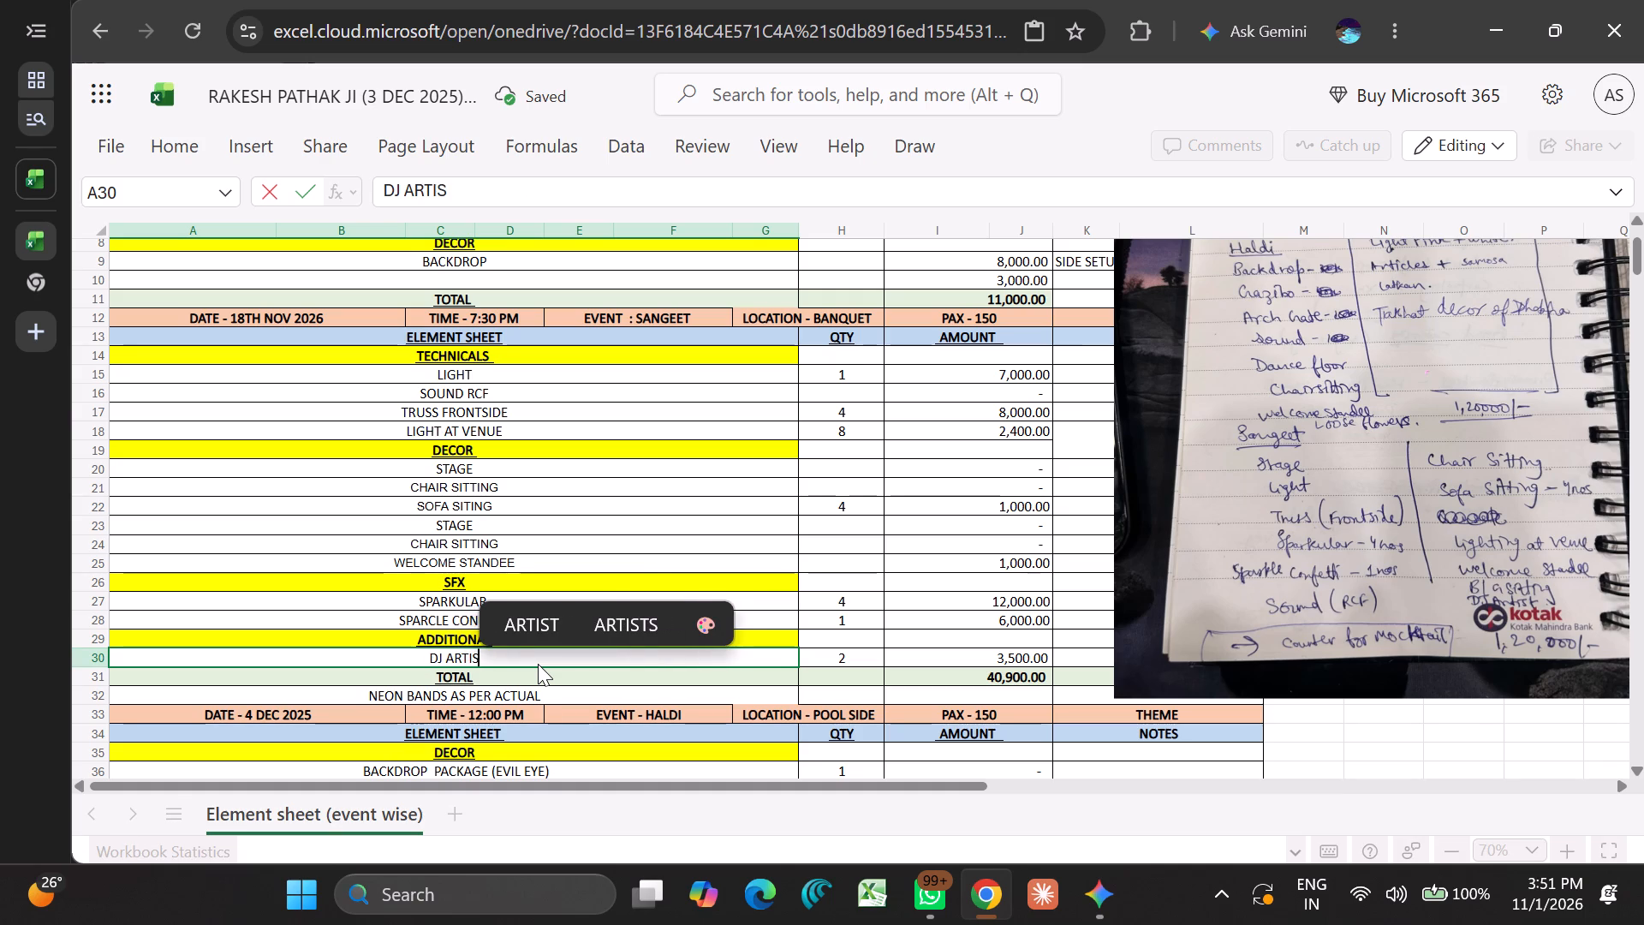
click(868, 664)
key(1)
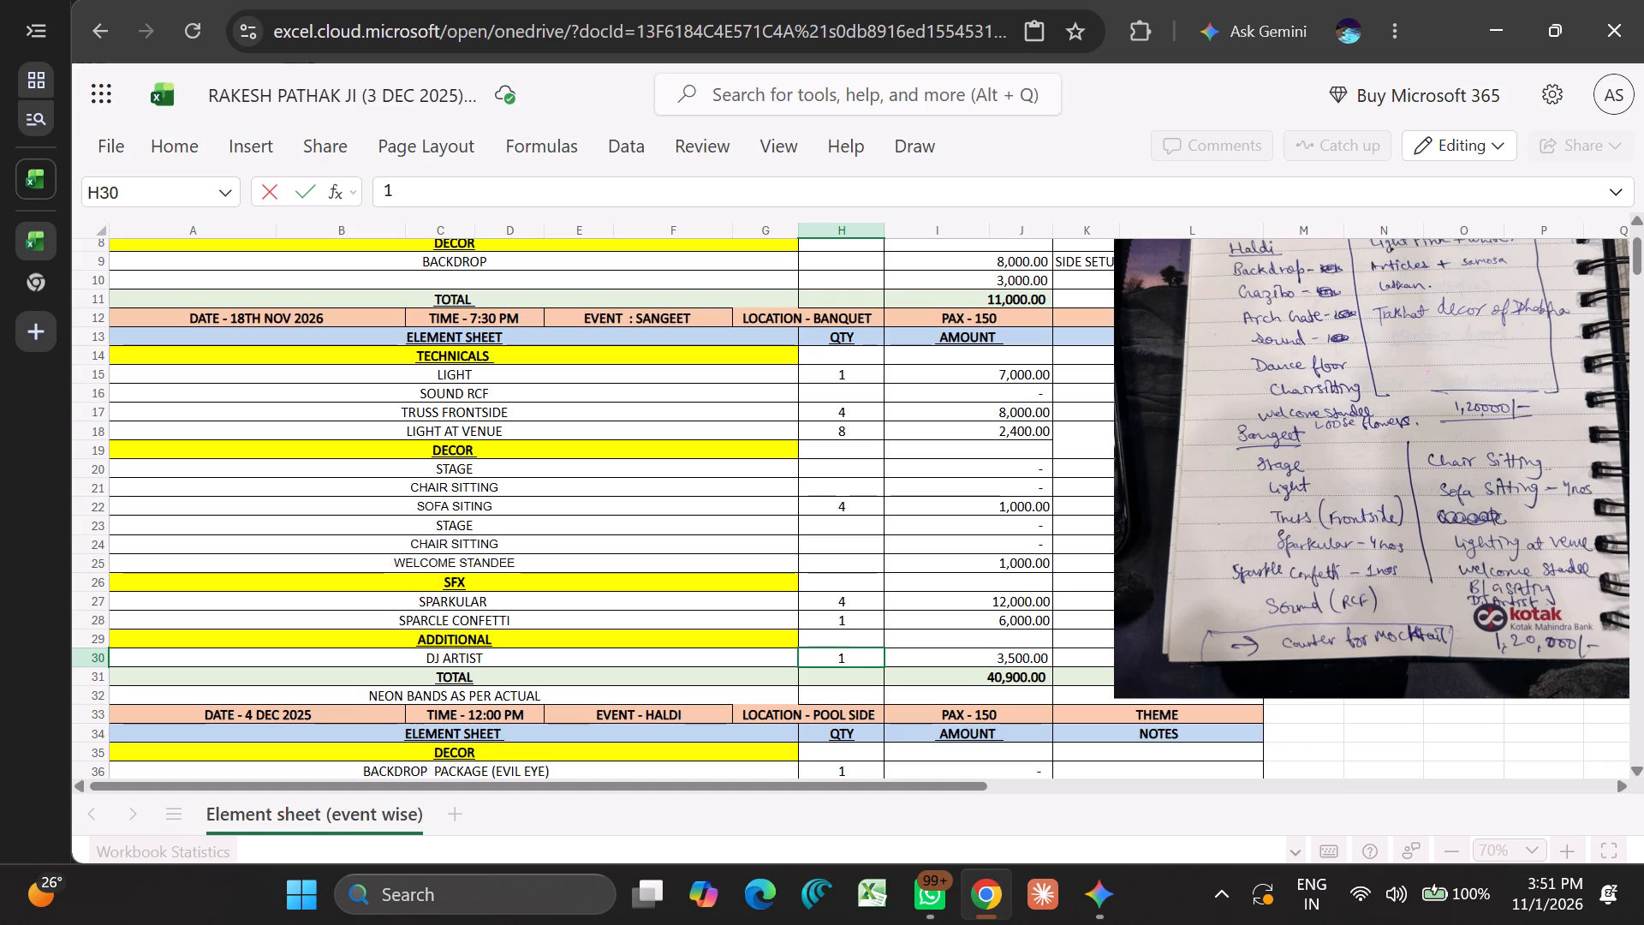
Clear the neon bands note in the row directly below the Sangeet total.
click(636, 697)
key(BackSpace)
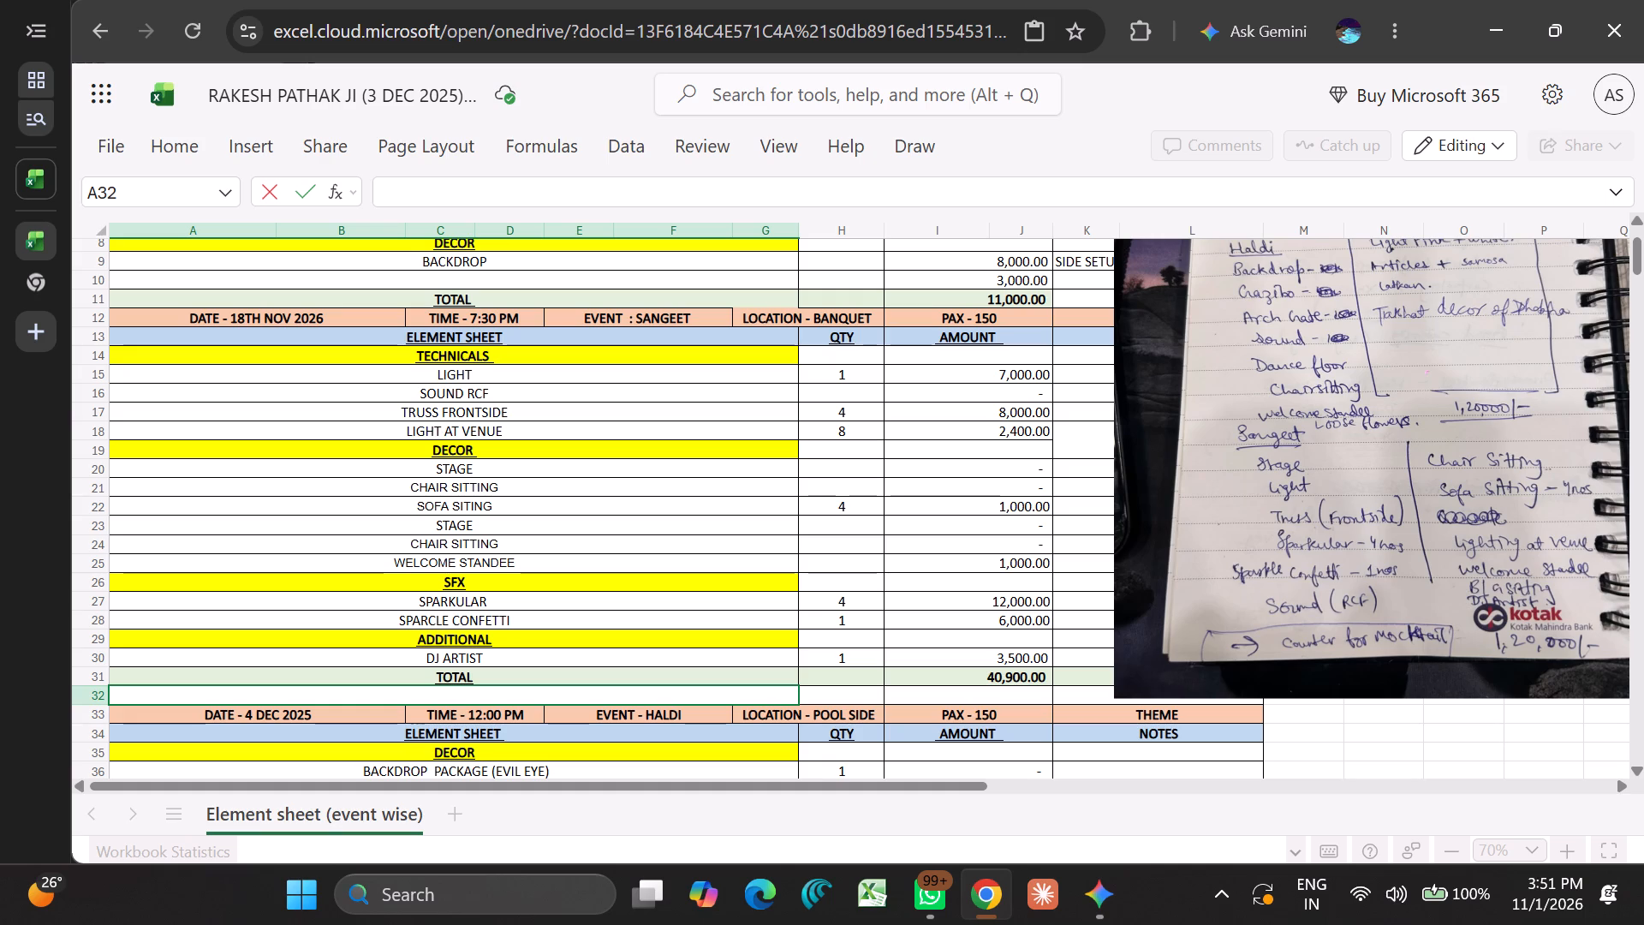
Duplicate the "SPARCLE CONFETTI" row by inserting a copy directly above the Additional heading.
click(517, 627)
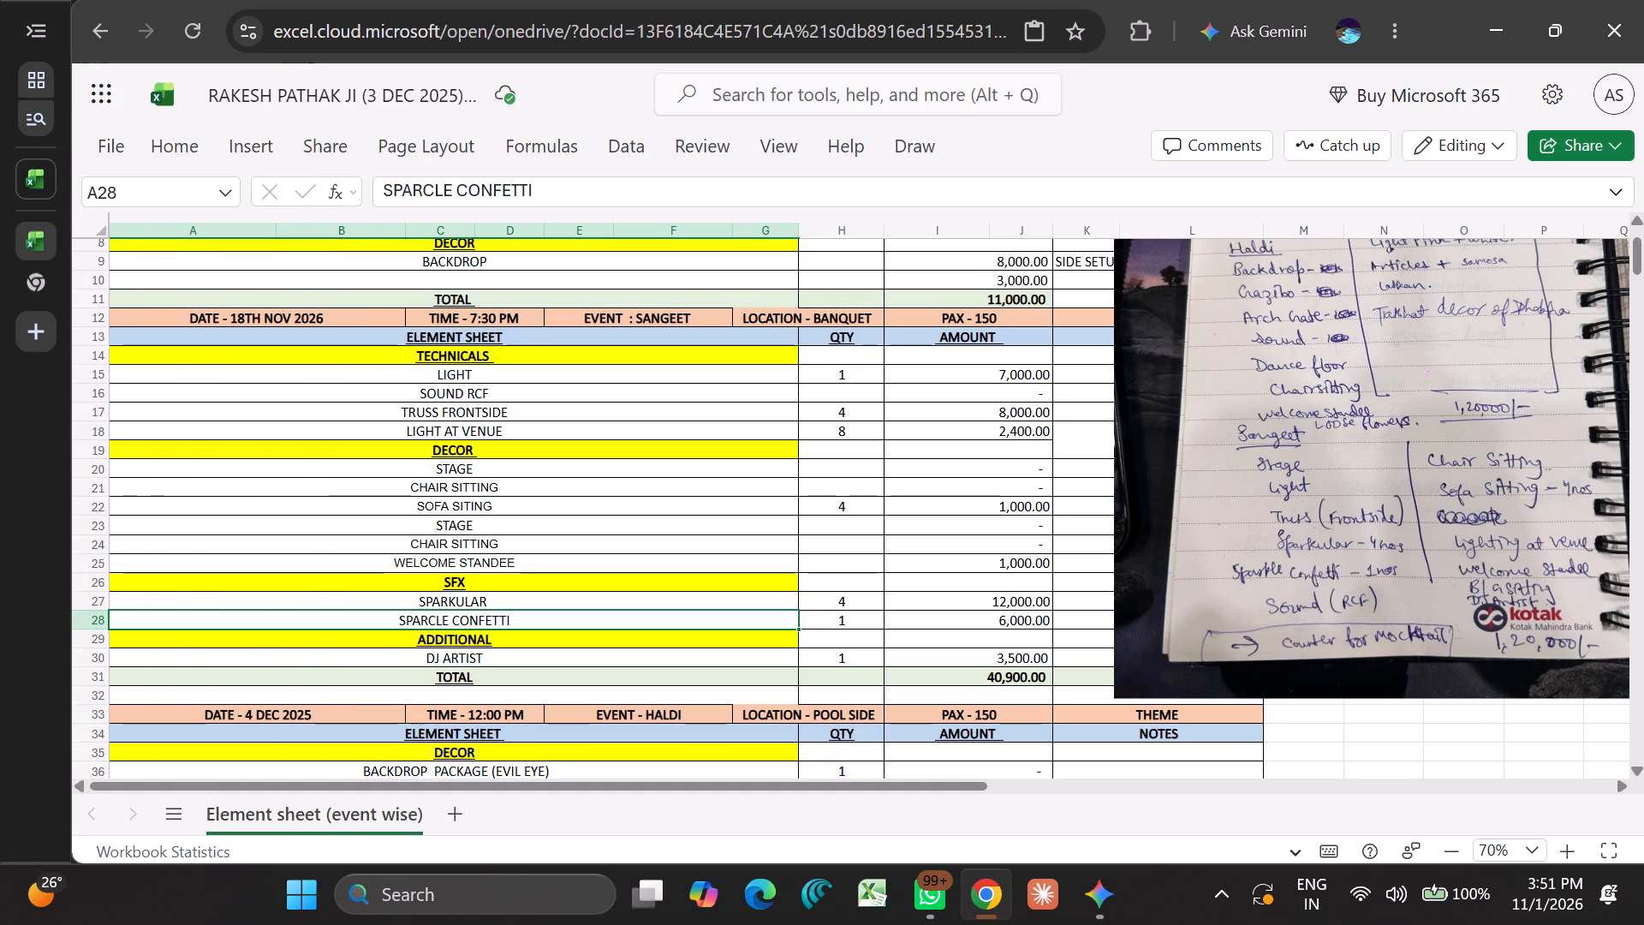
right_click(104, 623)
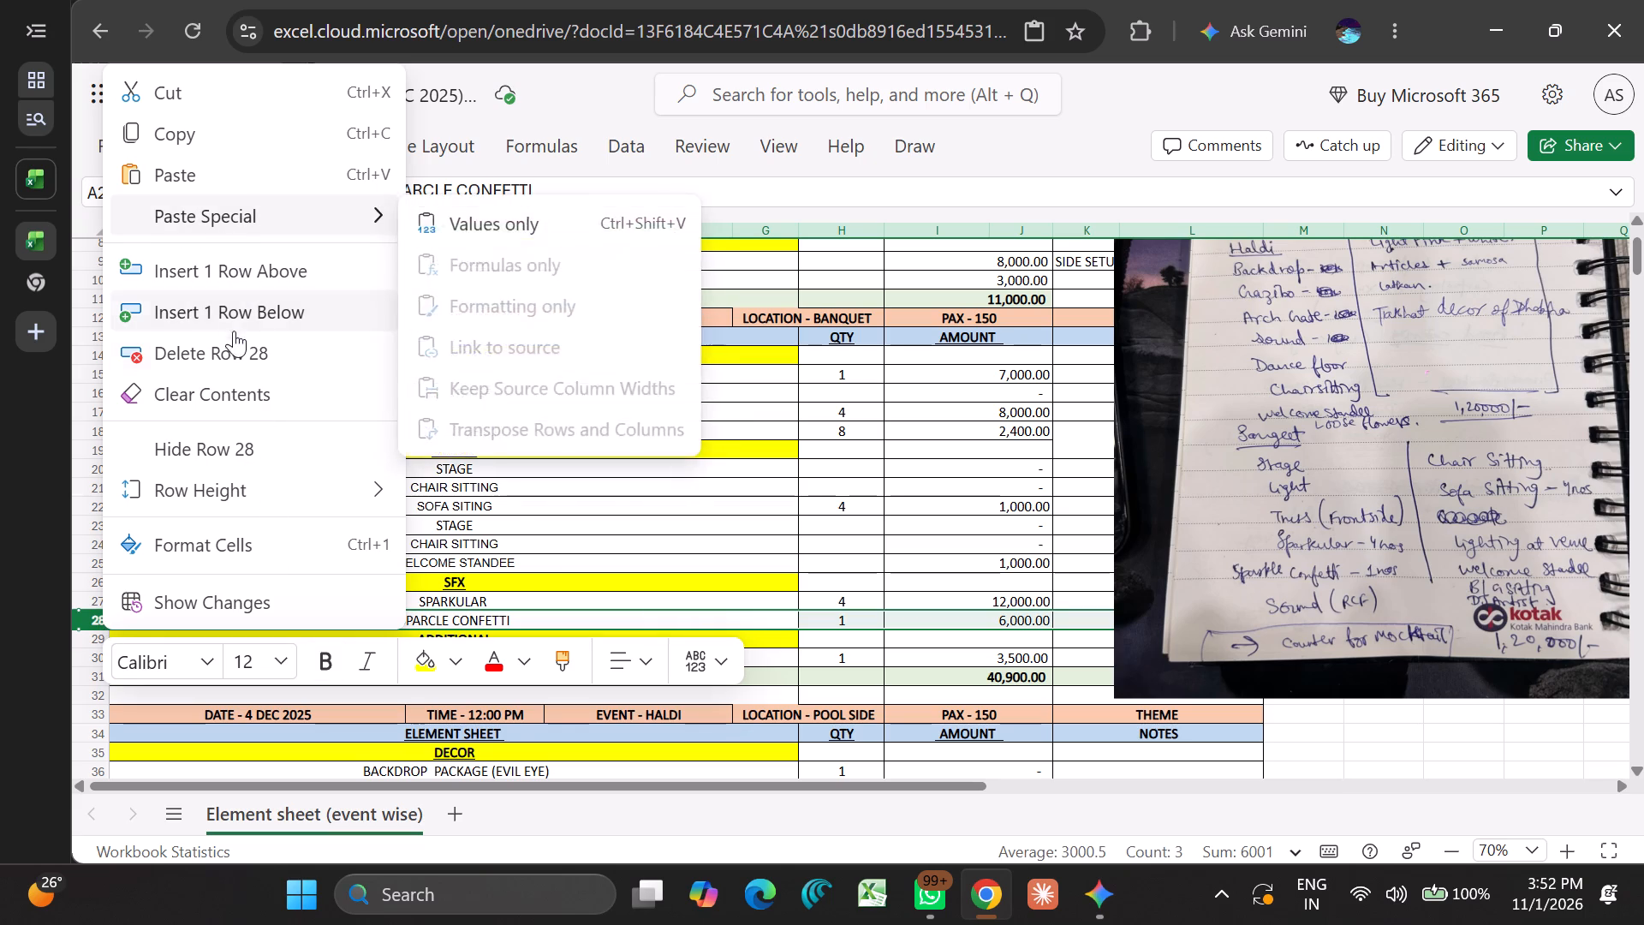
click(501, 513)
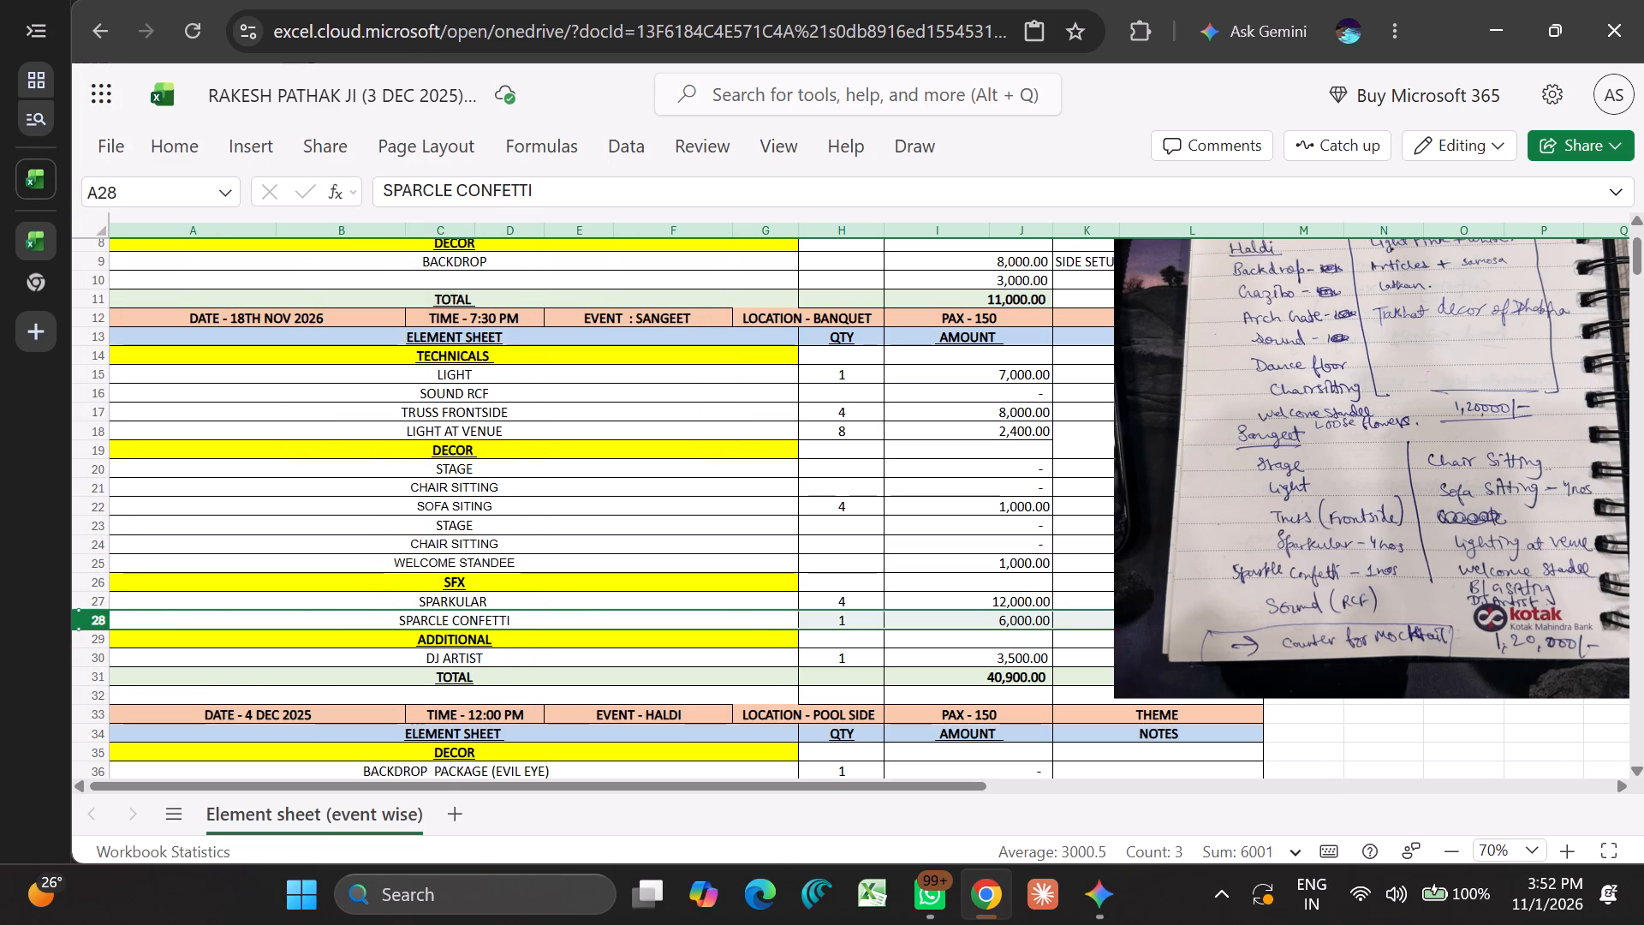
key(ctrl+c)
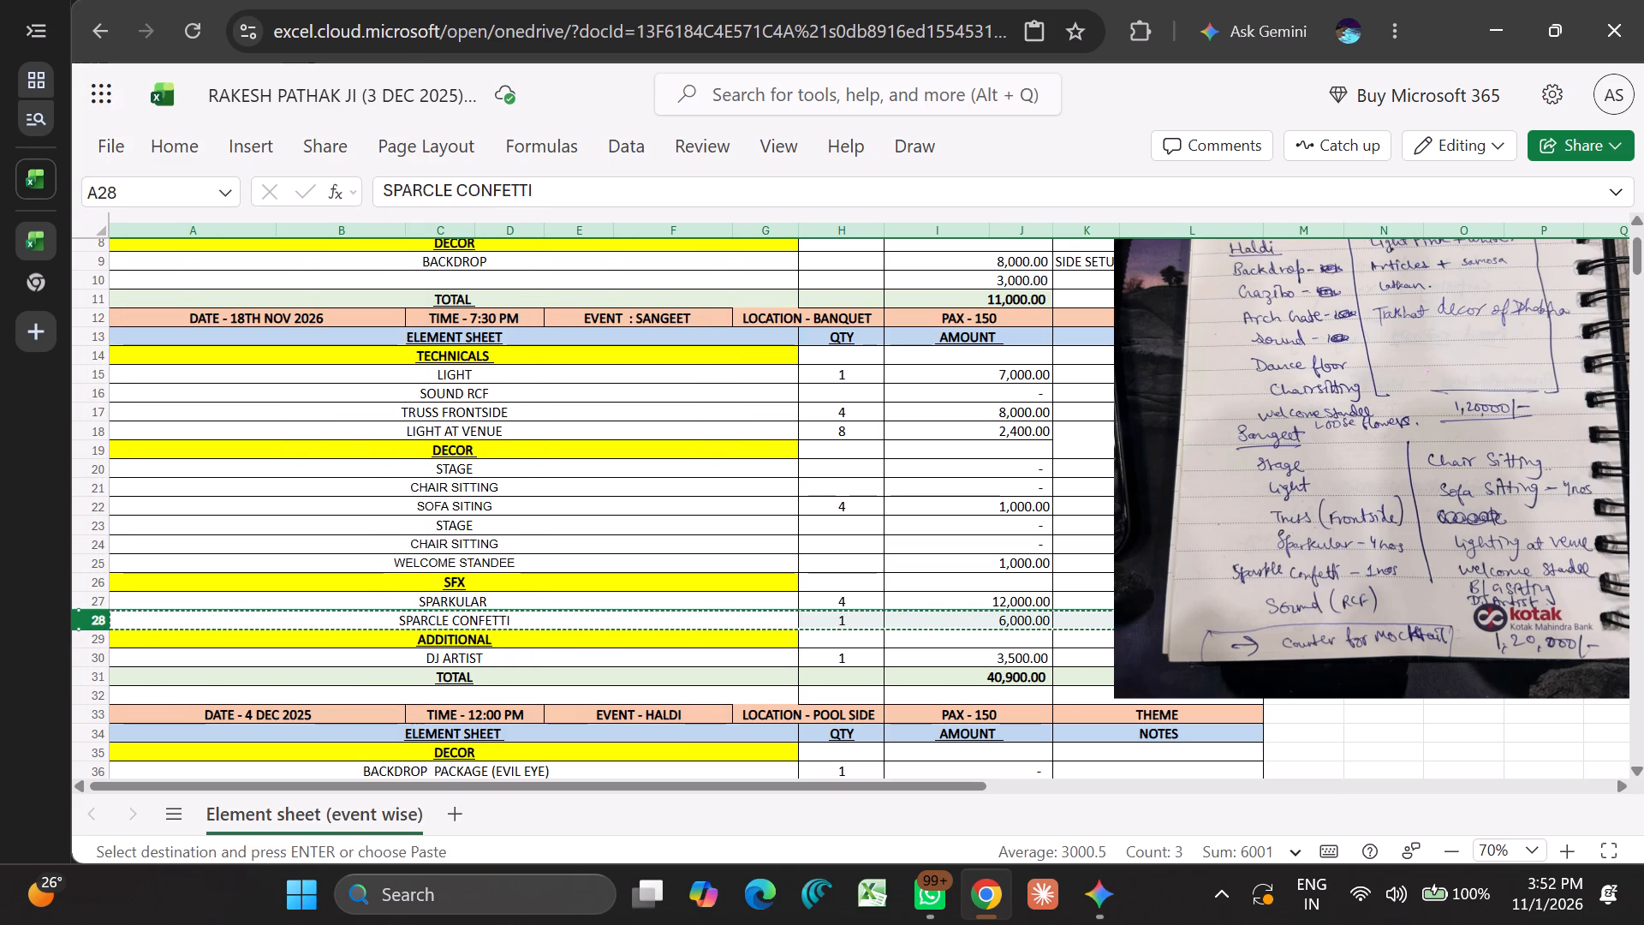
right_click(103, 641)
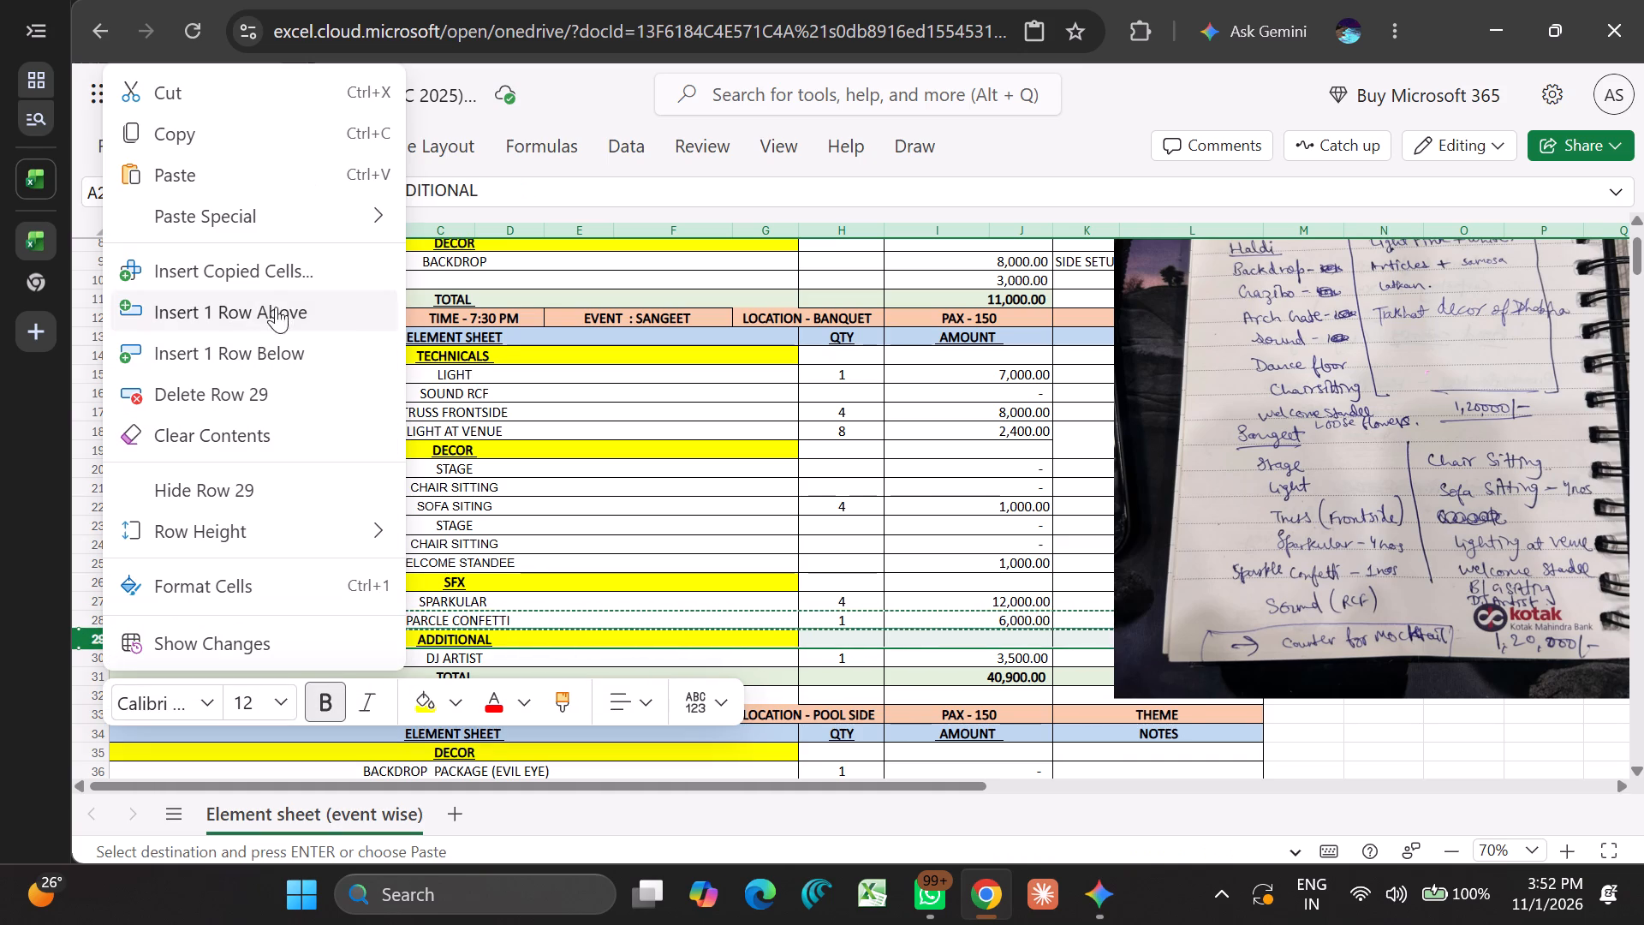
click(268, 254)
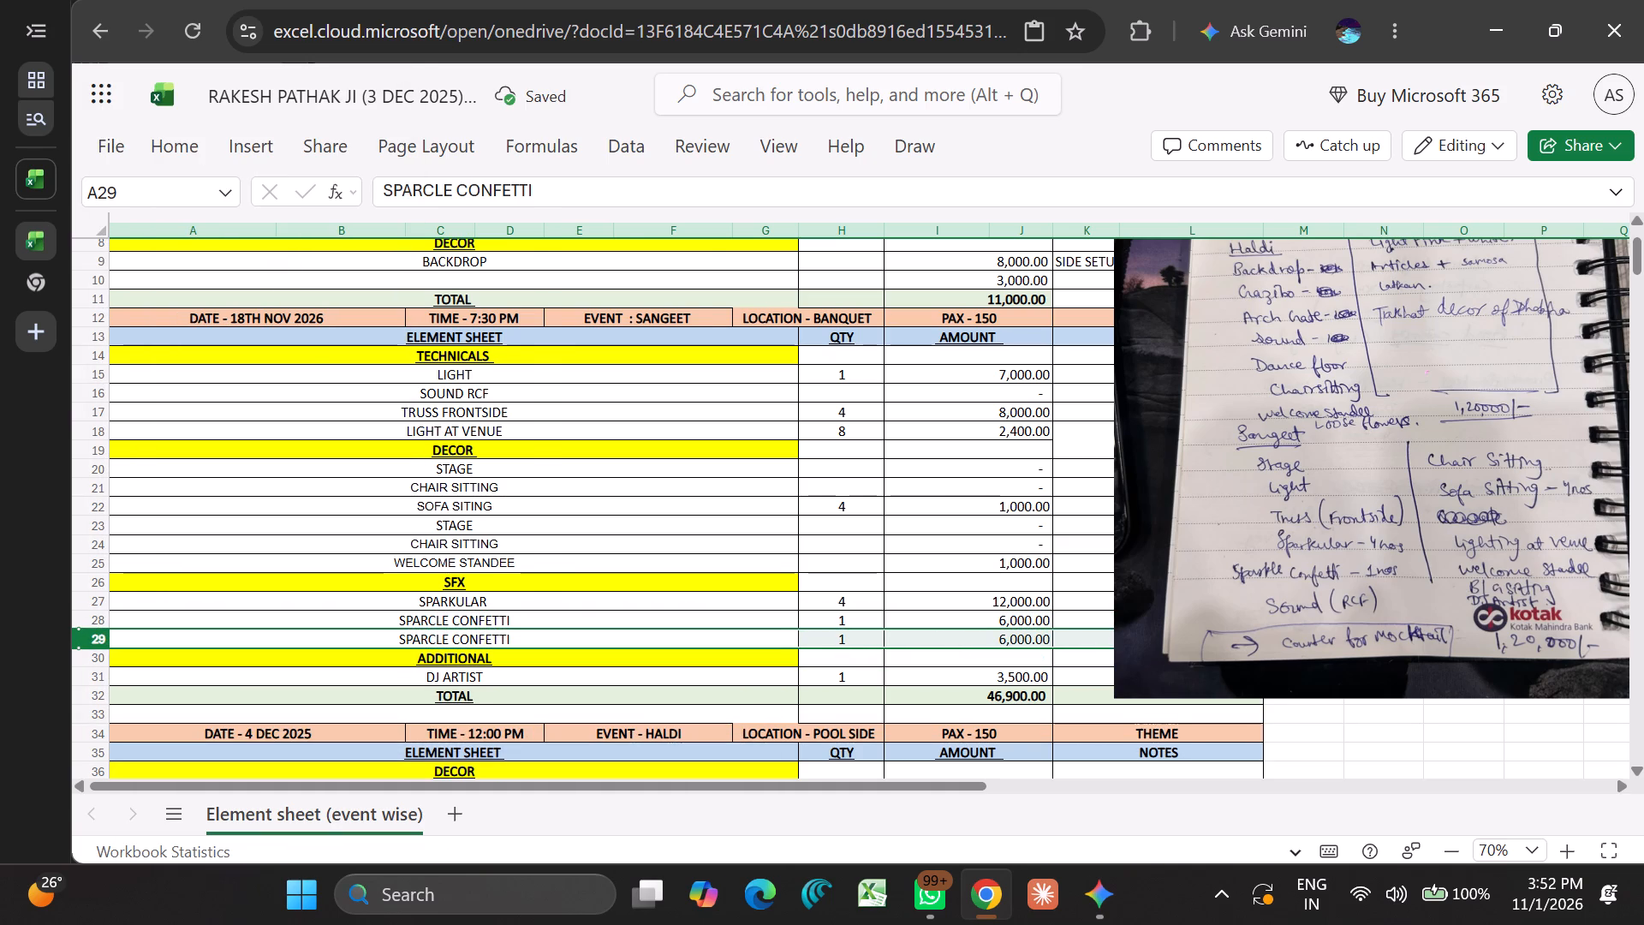
Replace the lower "SPARCLE CONFETTI" item in row 29 under SFX with "BLASTING" and clear its quantity.
click(495, 643)
text(BLST)
key(BackSpace)
key(BackSpace)
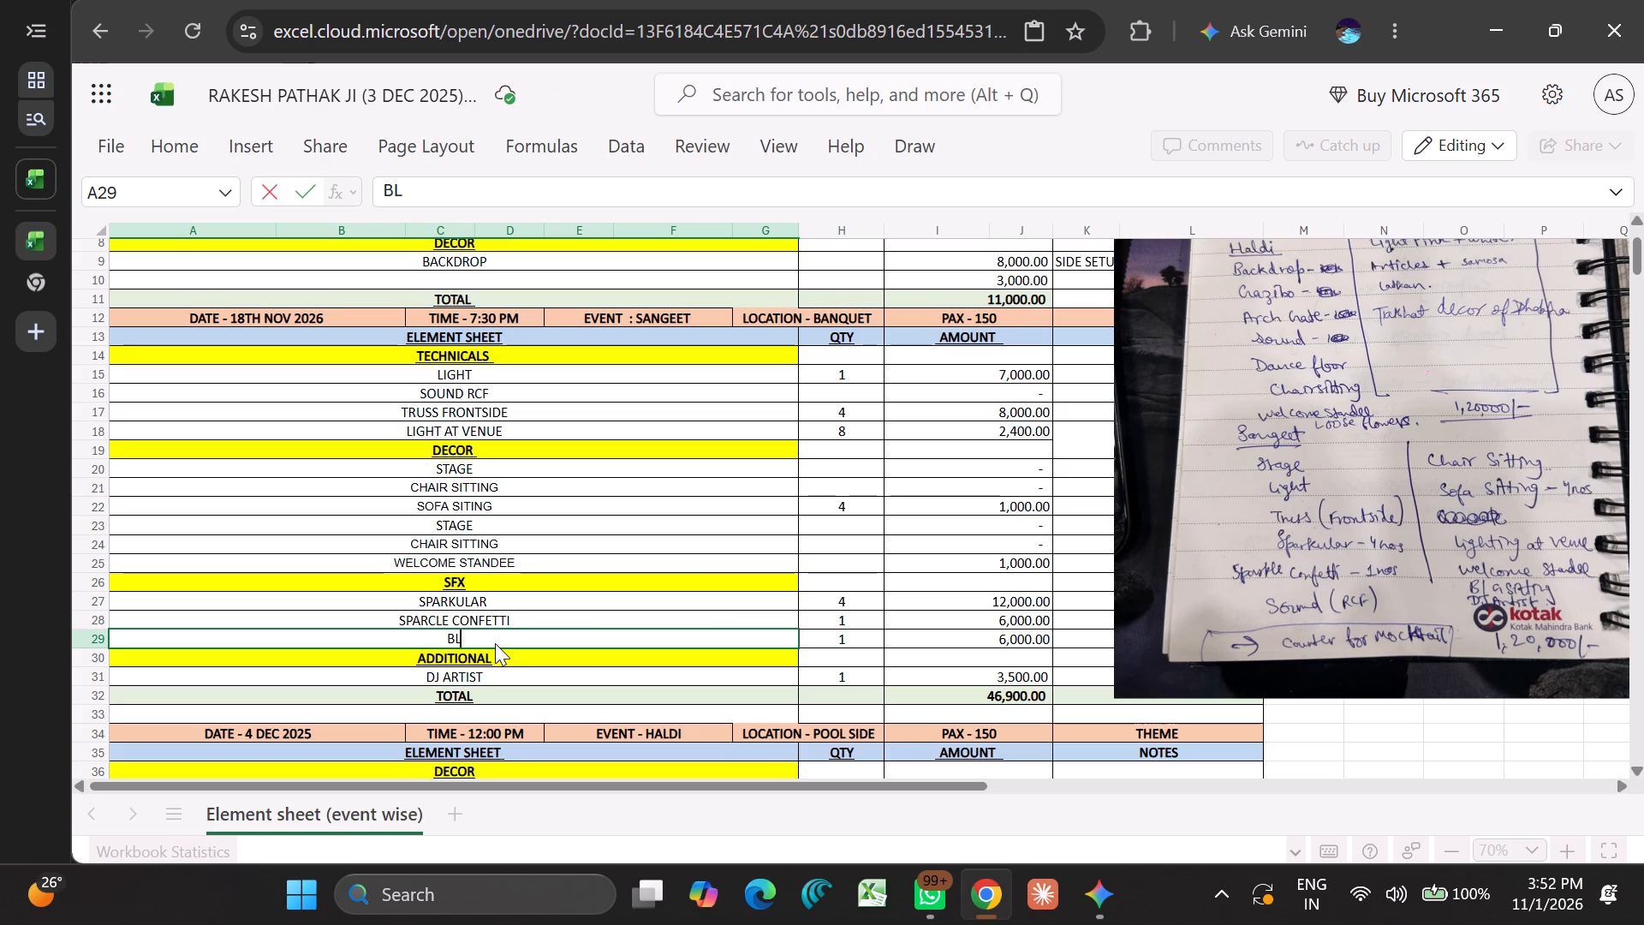
text(ASTING)
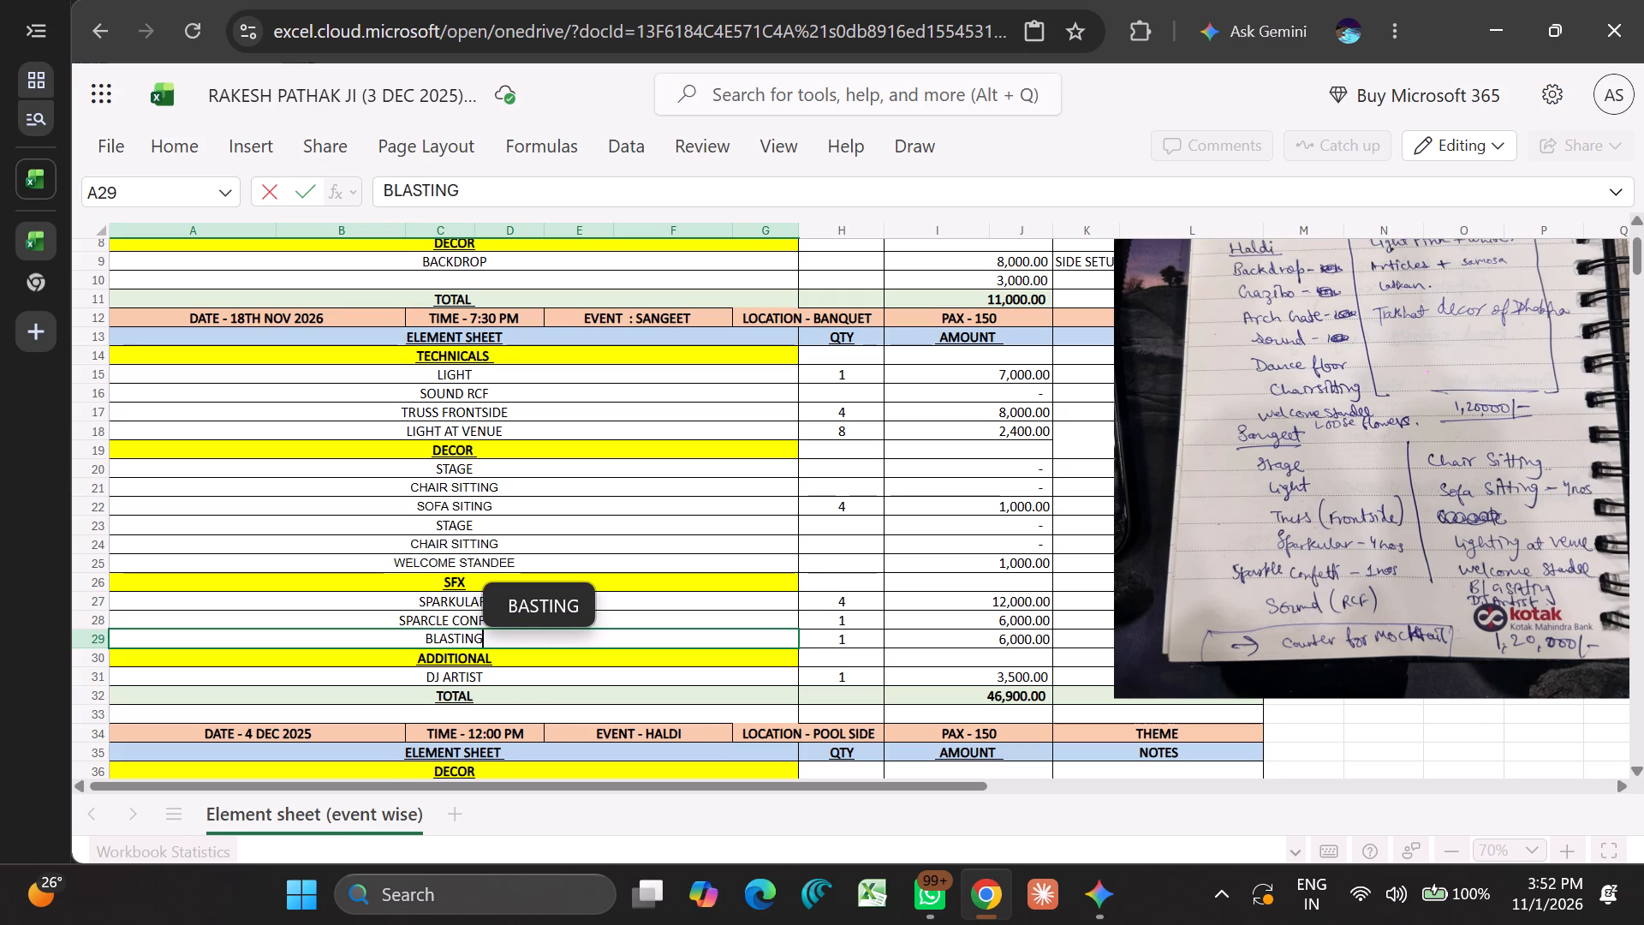
click(853, 641)
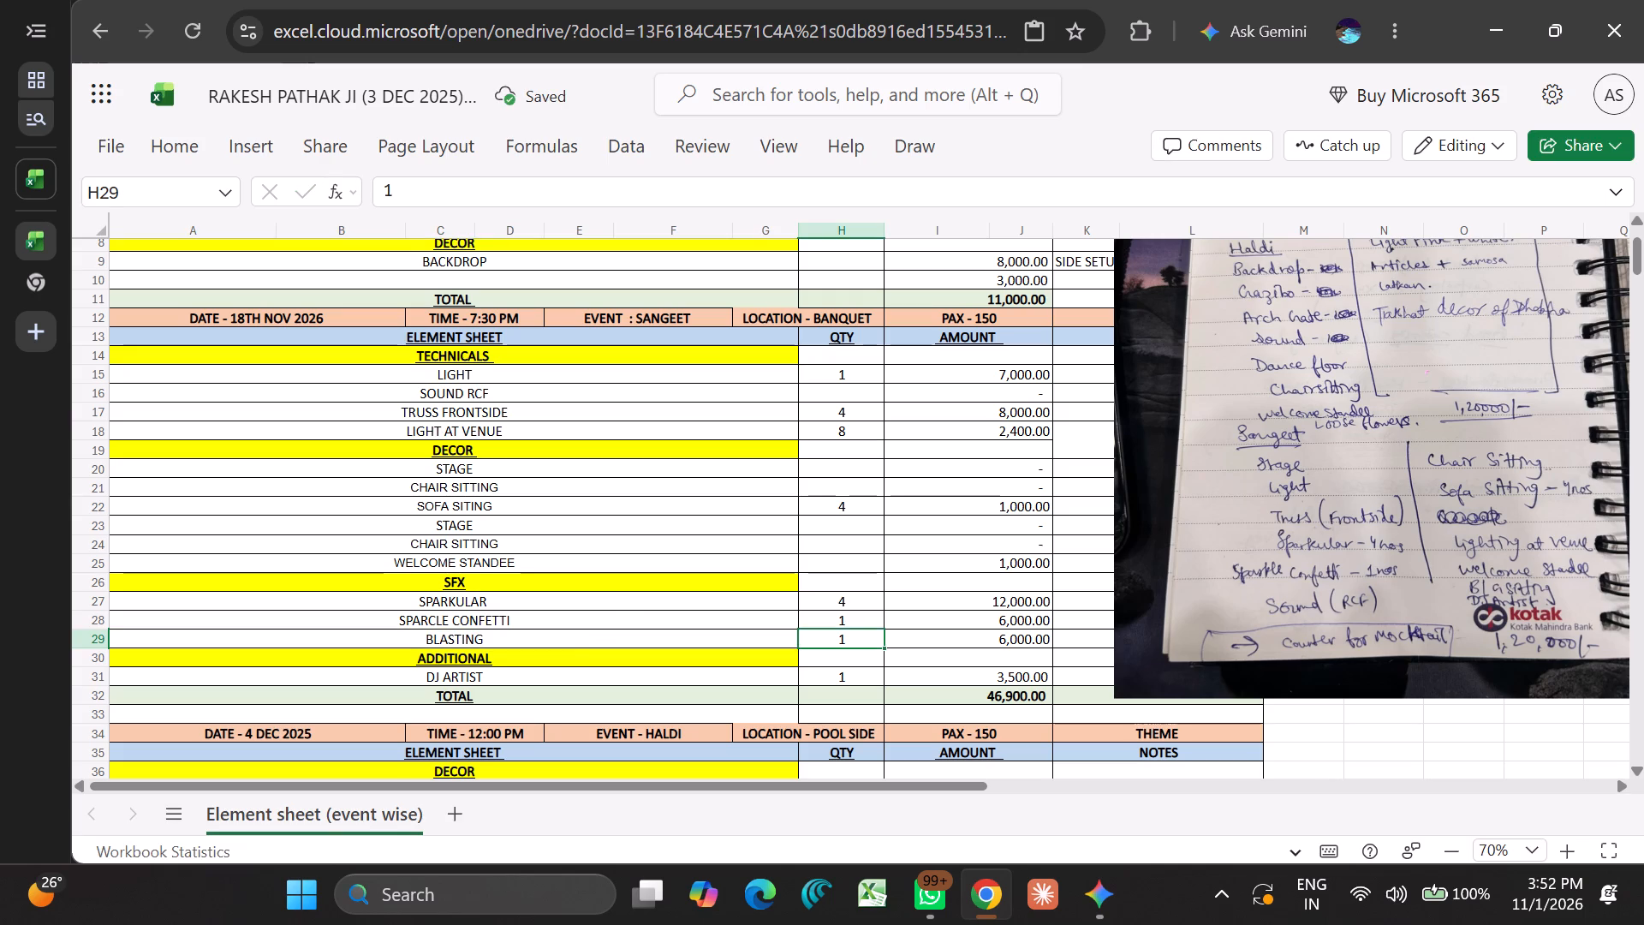
key(BackSpace)
Clear the amounts of the three Sangeet SFX items: Blasting, Sparcle Confetti and Sparkular.
key(Right)
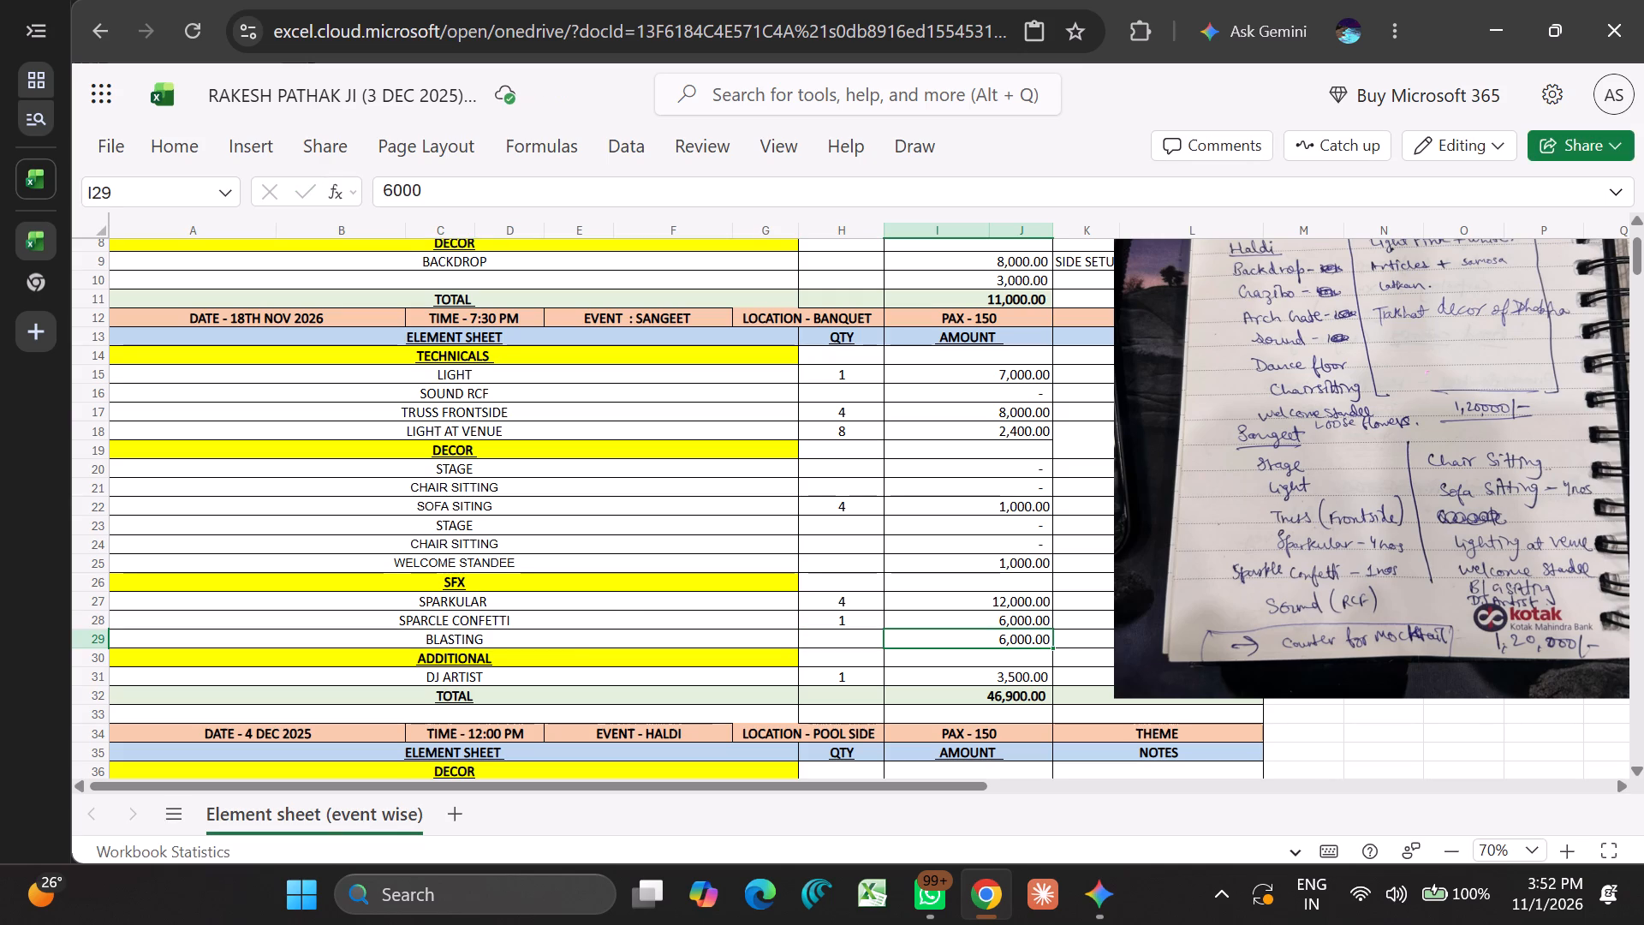
key(BackSpace)
key(BackSpace)
key(Up)
key(BackSpace)
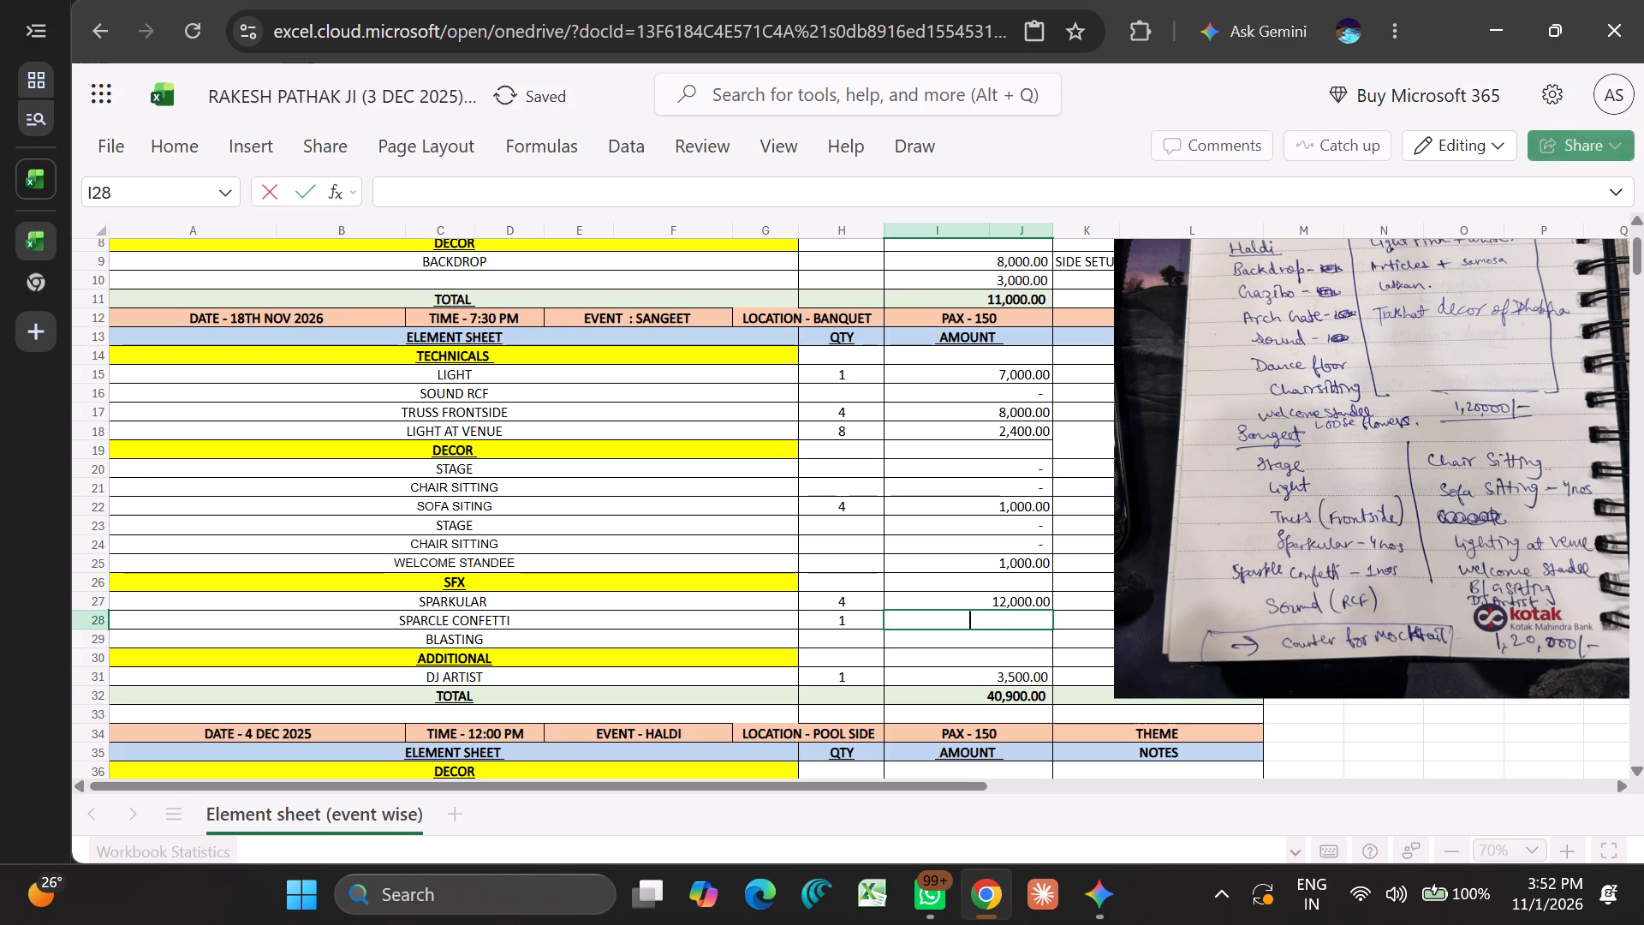
key(Up)
key(BackSpace)
Clear the amounts of all Sangeet decor items, from Welcome Standee in row 25 up to Stage in row 20.
key(Up)
key(BackSpace)
key(Up)
key(BackSpace)
key(Up)
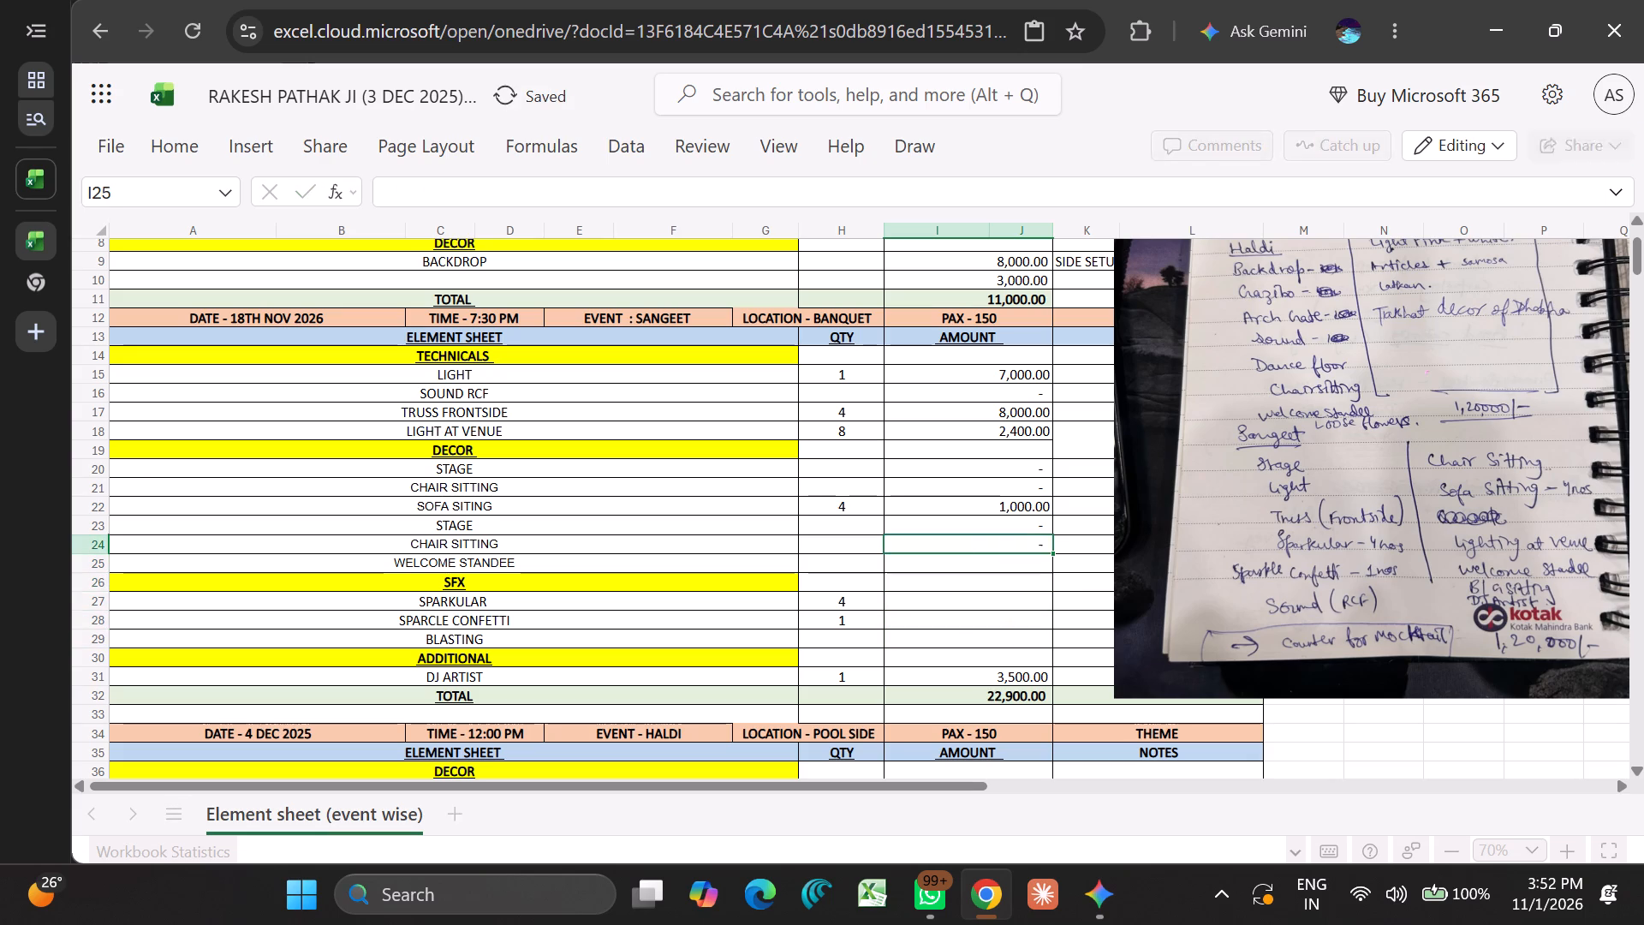
key(BackSpace)
key(Up)
key(BackSpace)
key(Up)
key(BackSpace)
key(Up)
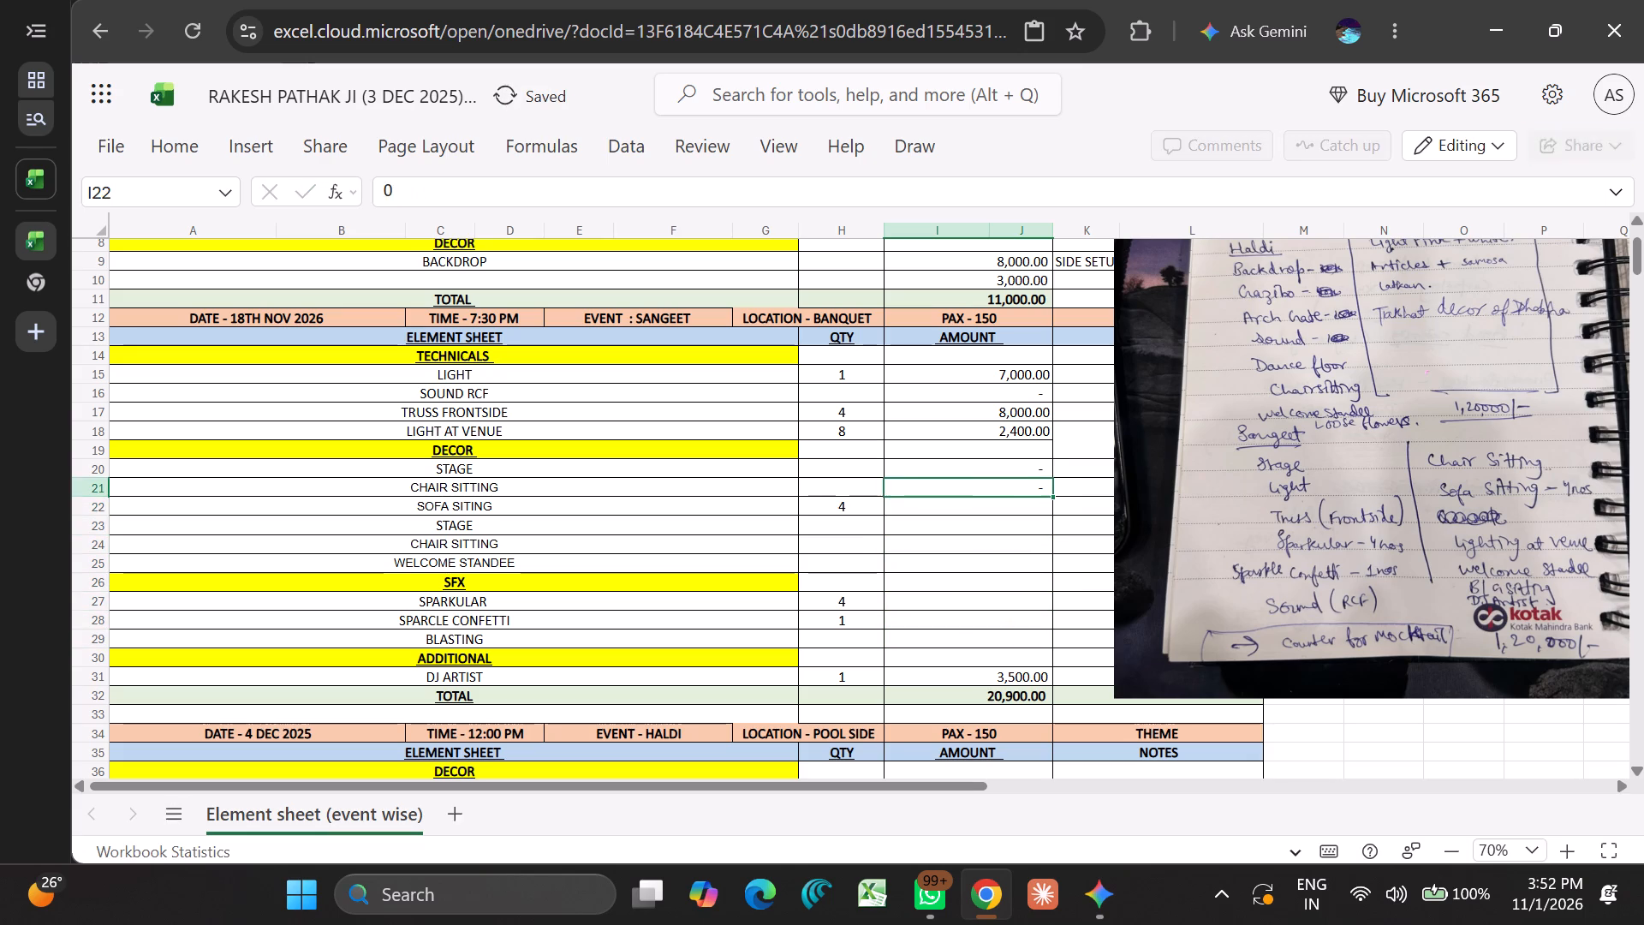
key(BackSpace)
key(Up)
key(BackSpace)
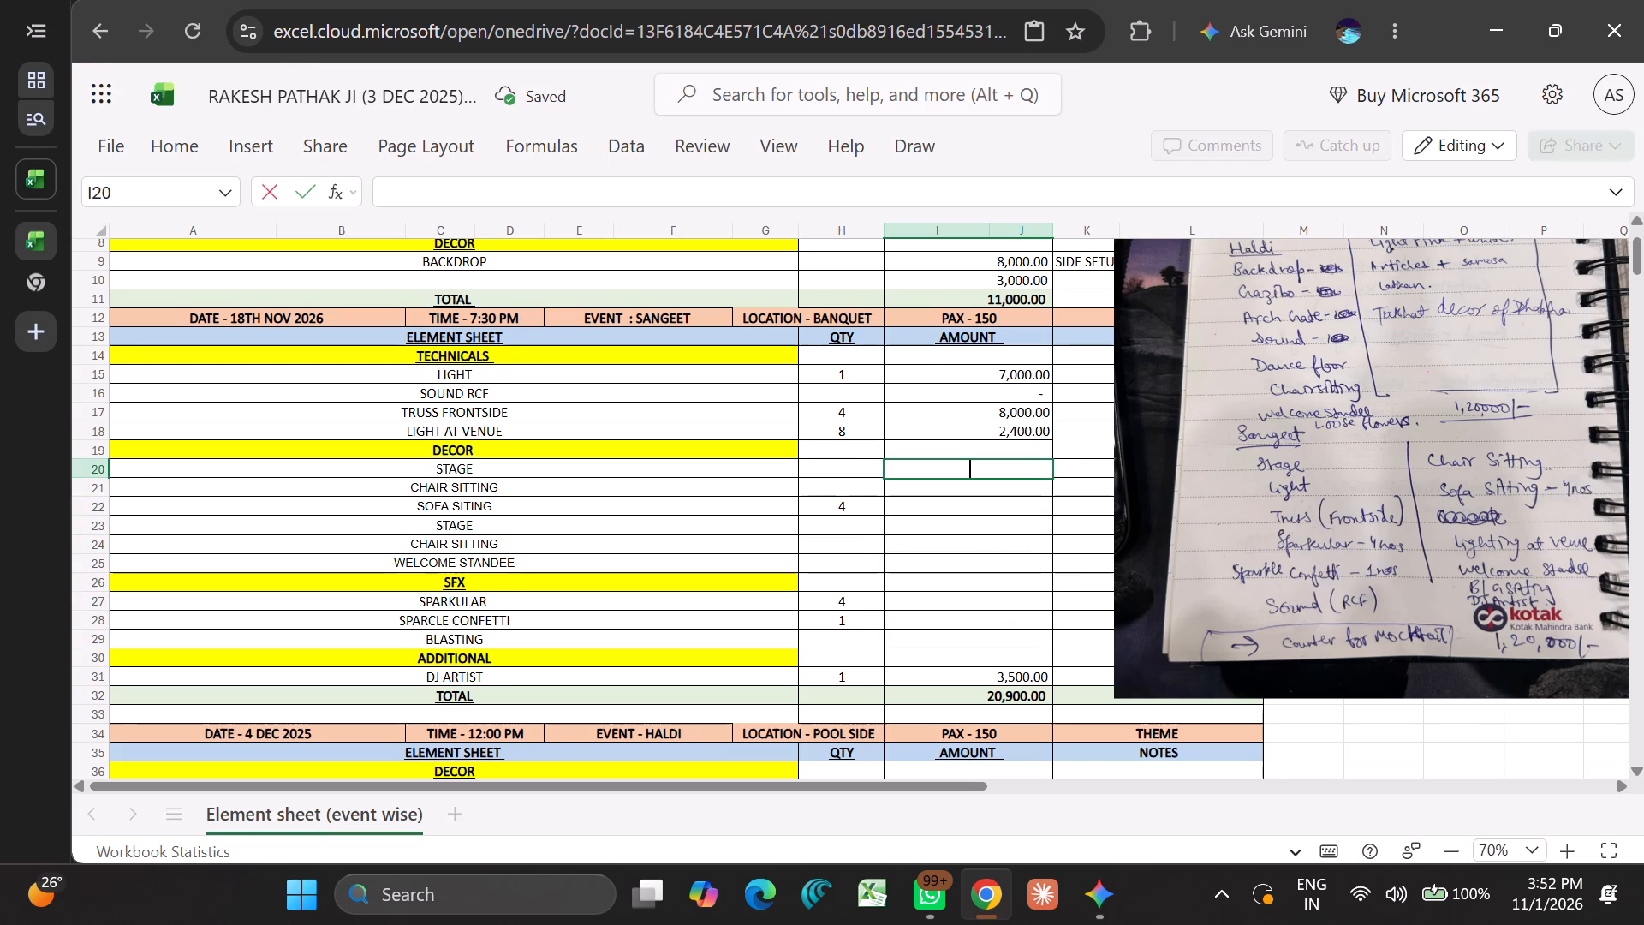
Clear the amounts of all Sangeet technical items, from Light at Venue up to Light.
key(Up)
key(BackSpace)
key(Up)
key(BackSpace)
key(BackSpace)
key(Up)
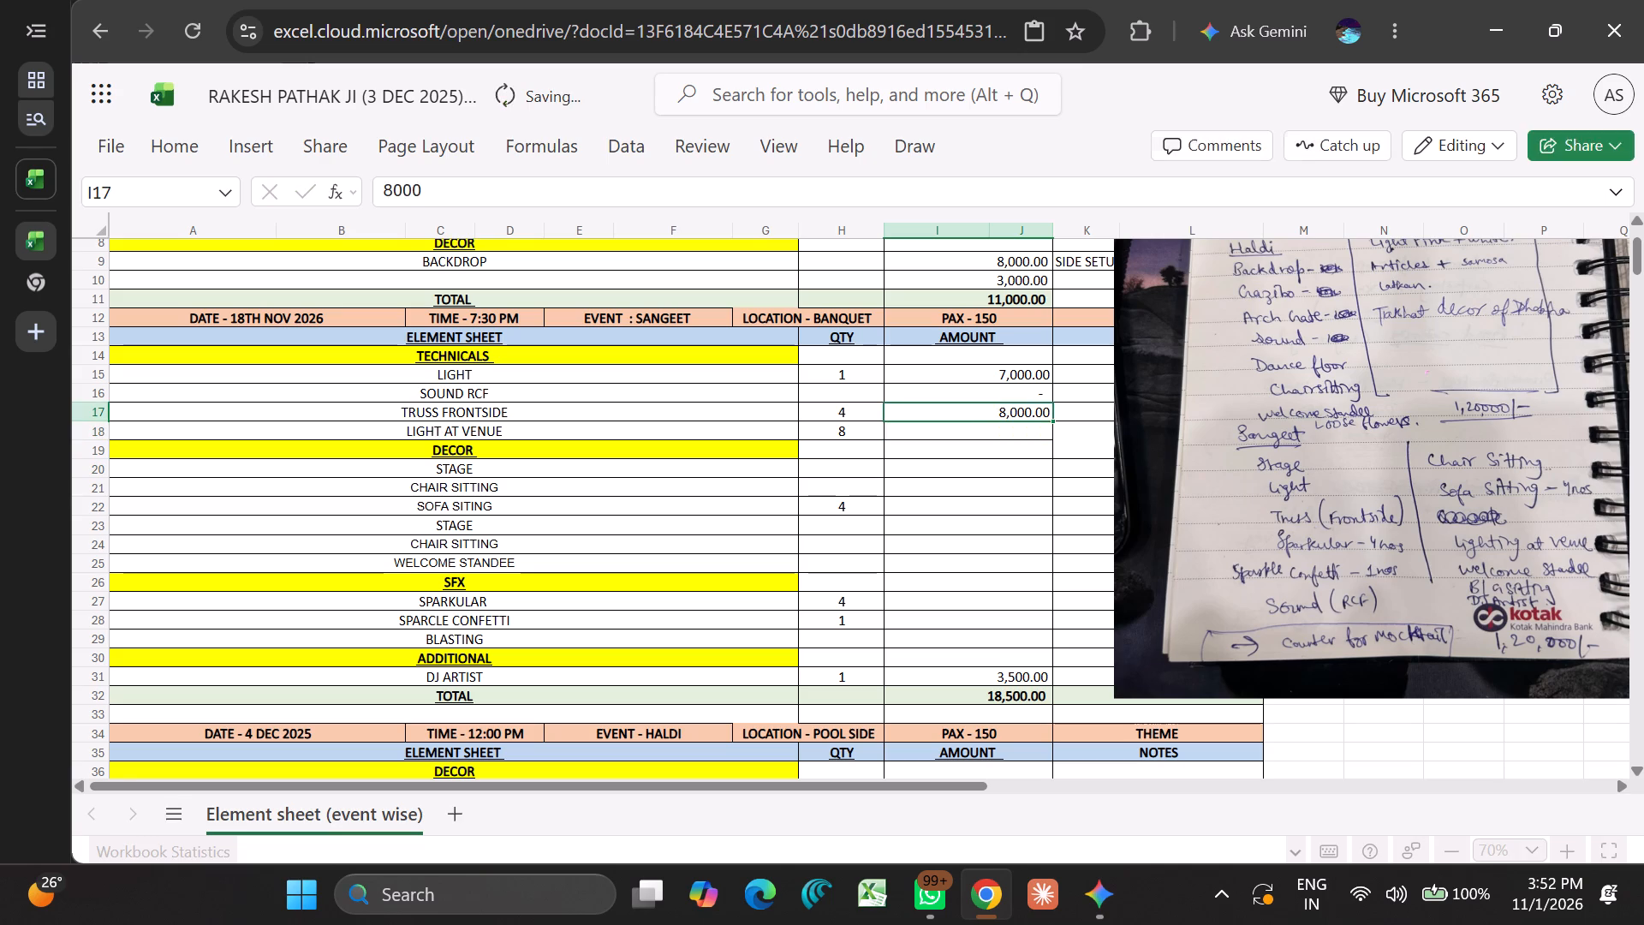
key(BackSpace)
key(Up)
key(BackSpace)
key(Up)
key(BackSpace)
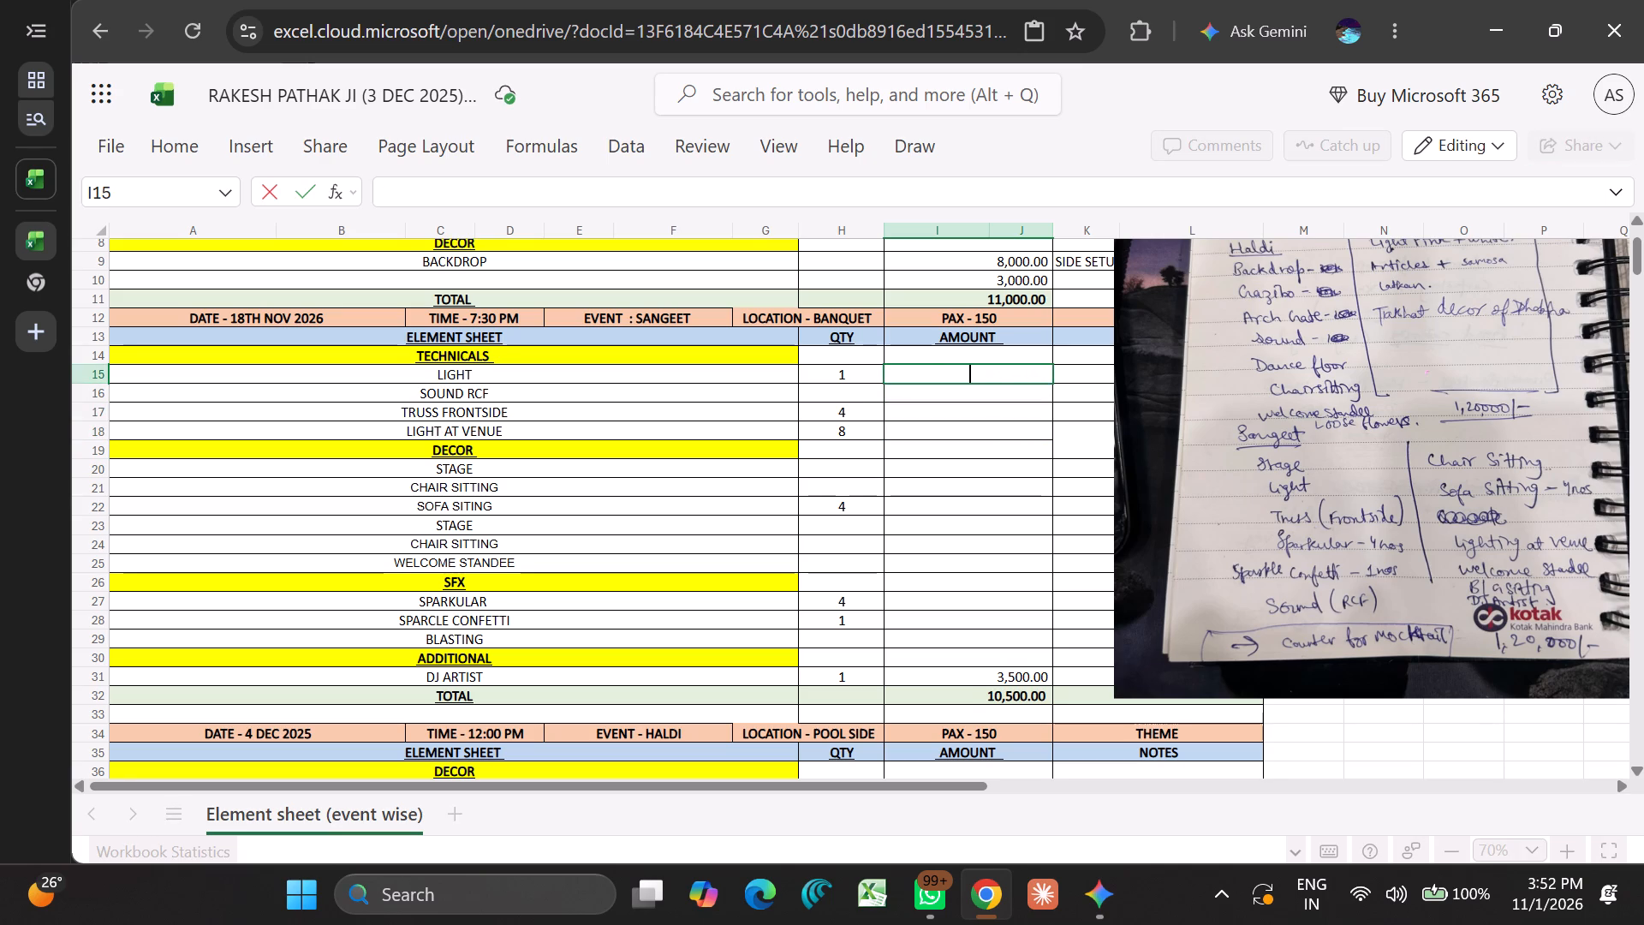
Clear the quantities of Light, Truss Frontside and Light at Venue under the Sangeet technicals.
key(Left)
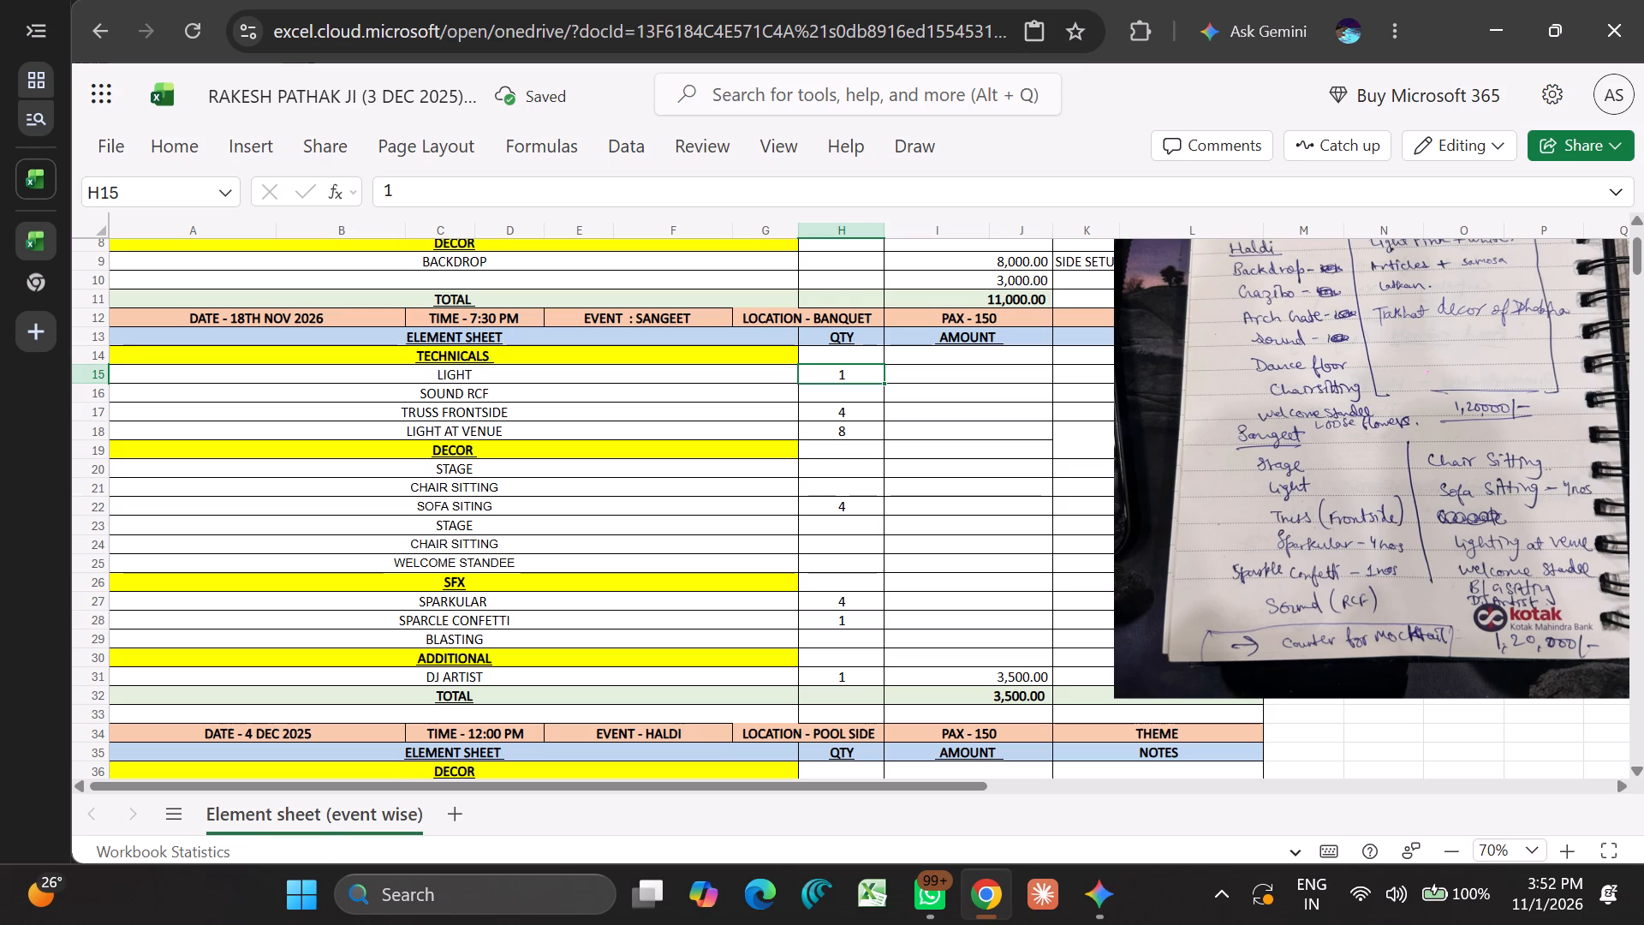
key(BackSpace)
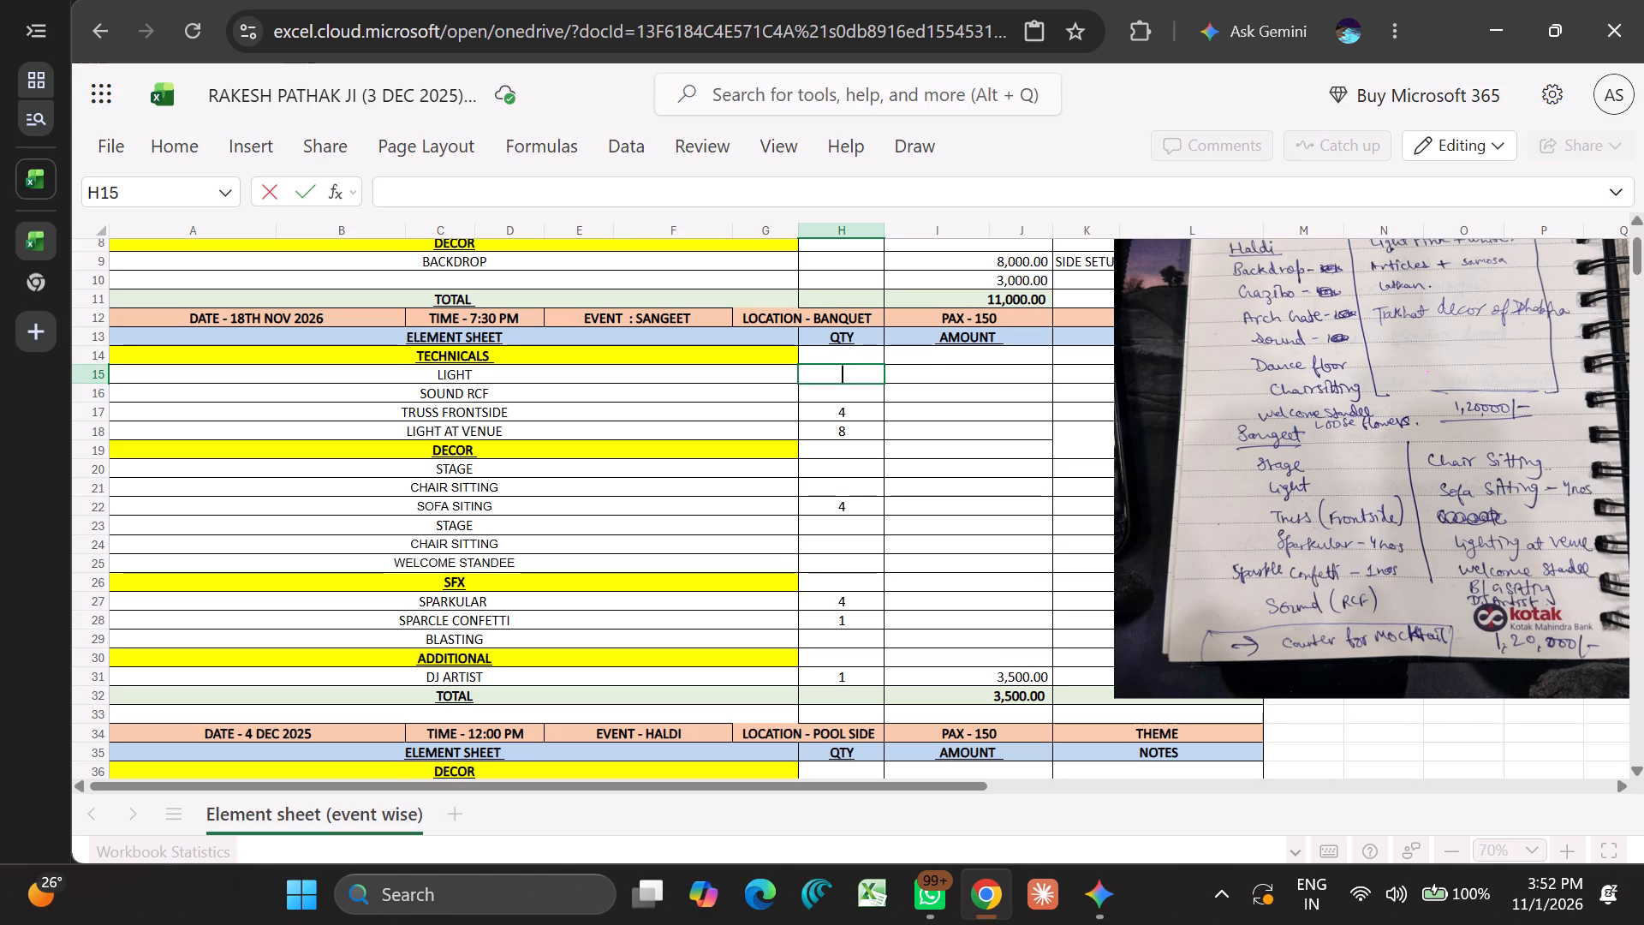
key(Down)
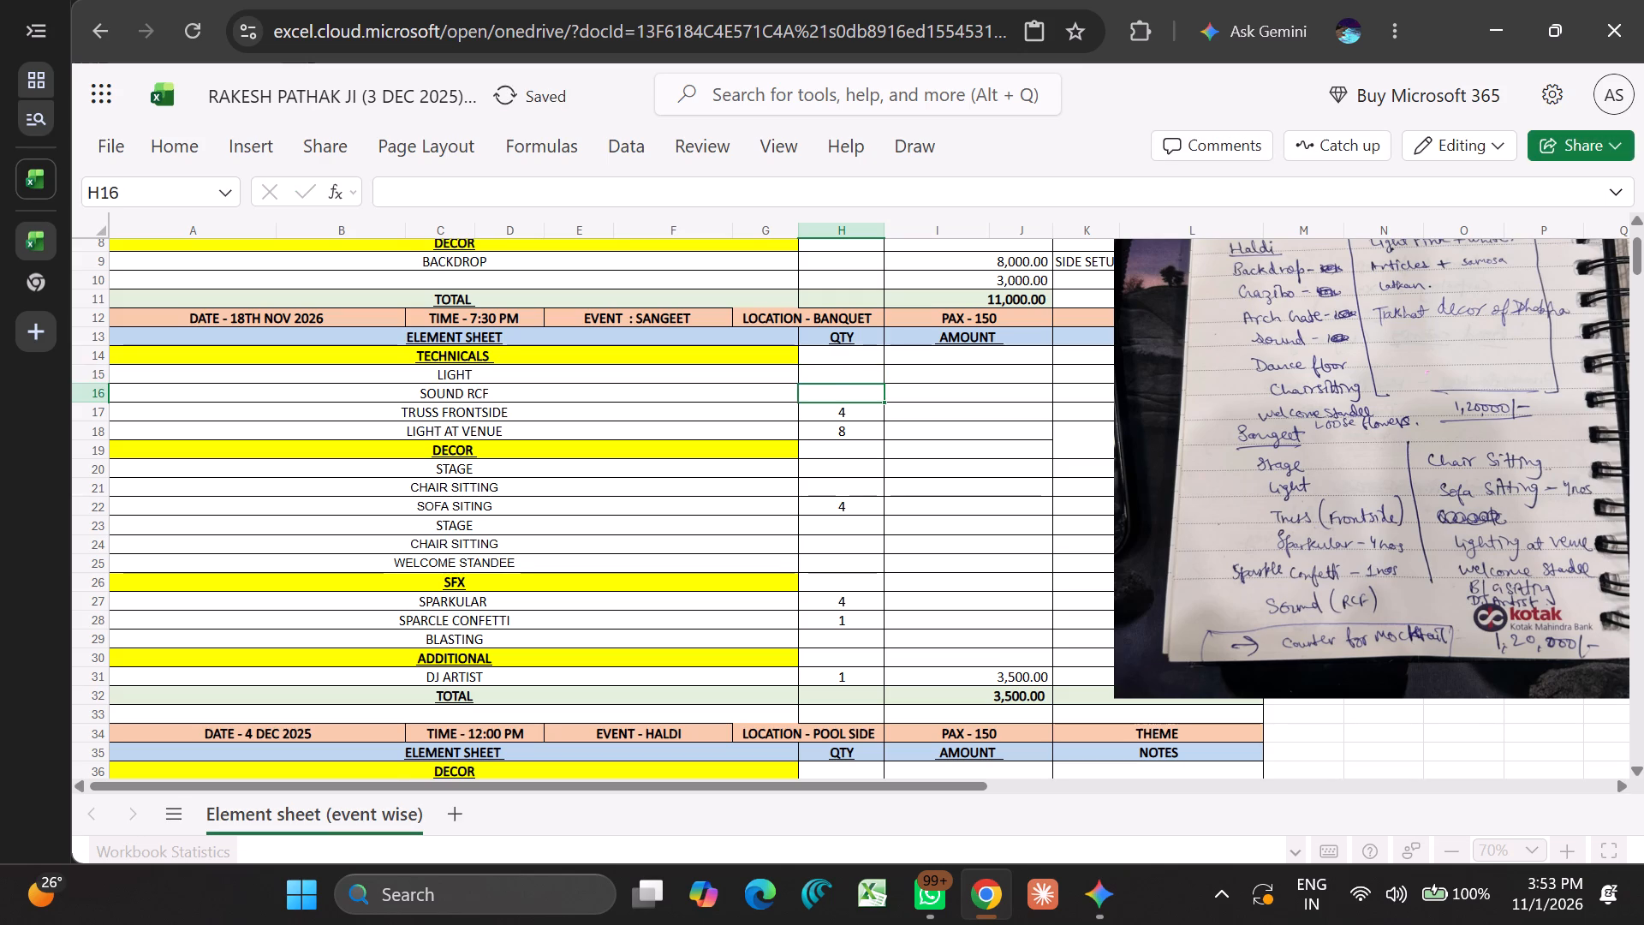
key(Down)
key(BackSpace)
key(Down)
key(BackSpace)
key(Down)
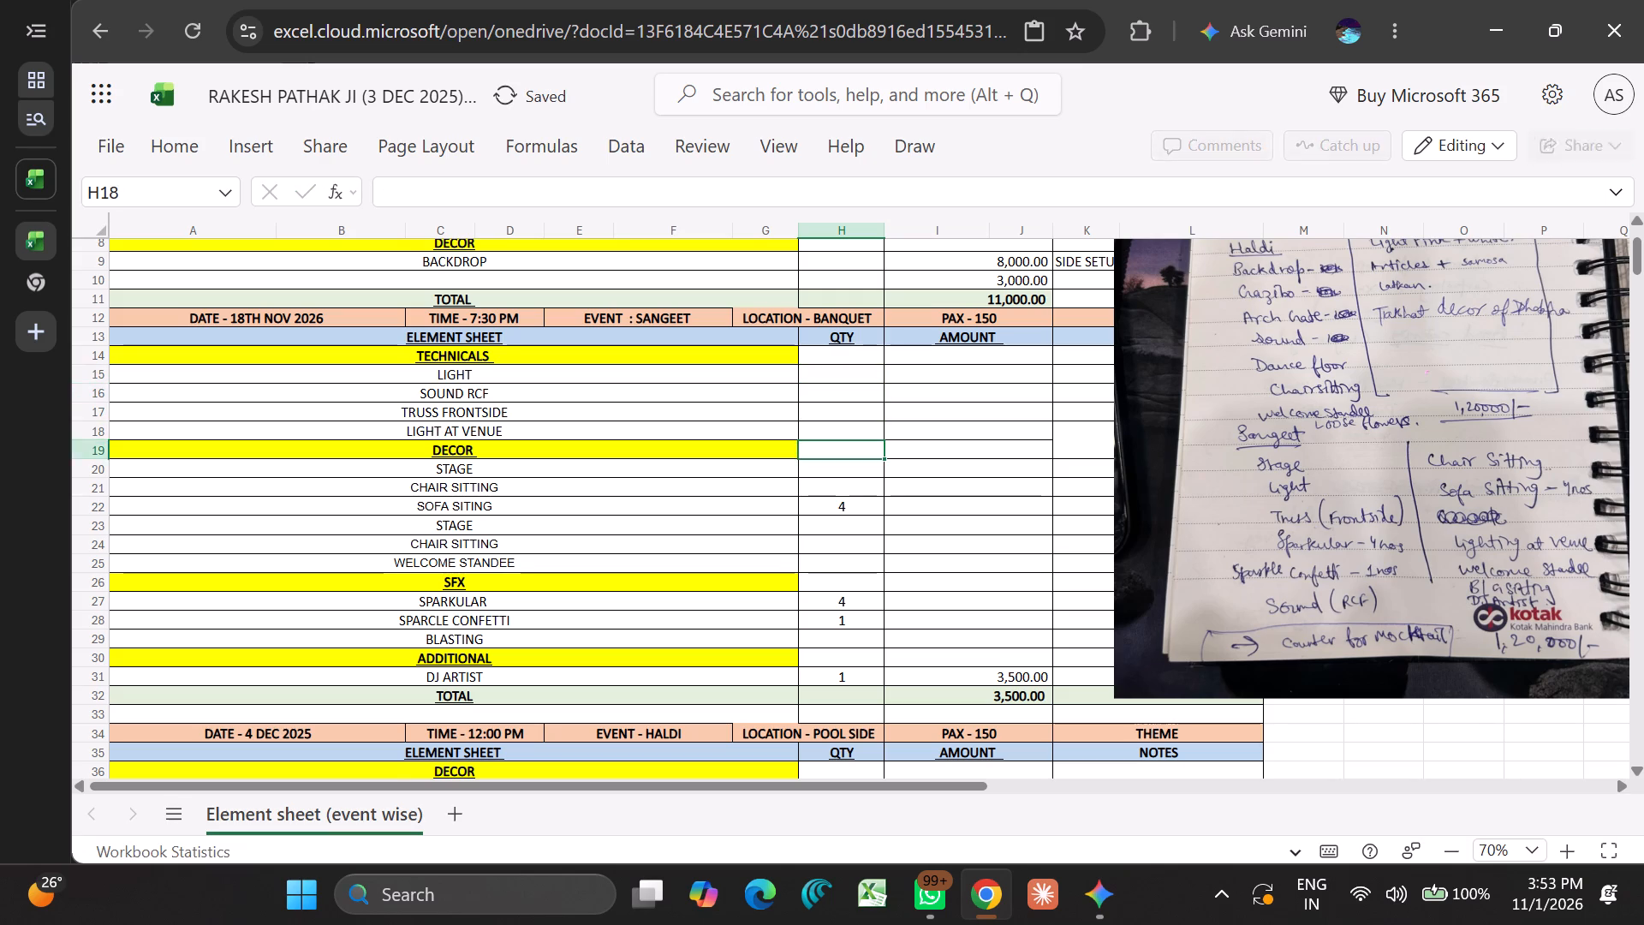
Clear the amount of the DJ artist item under the Sangeet's Additional heading.
key(Down)
key(Down)
key(Down)
key(Down)
key(Down)
key(Down)
key(Down)
key(Down)
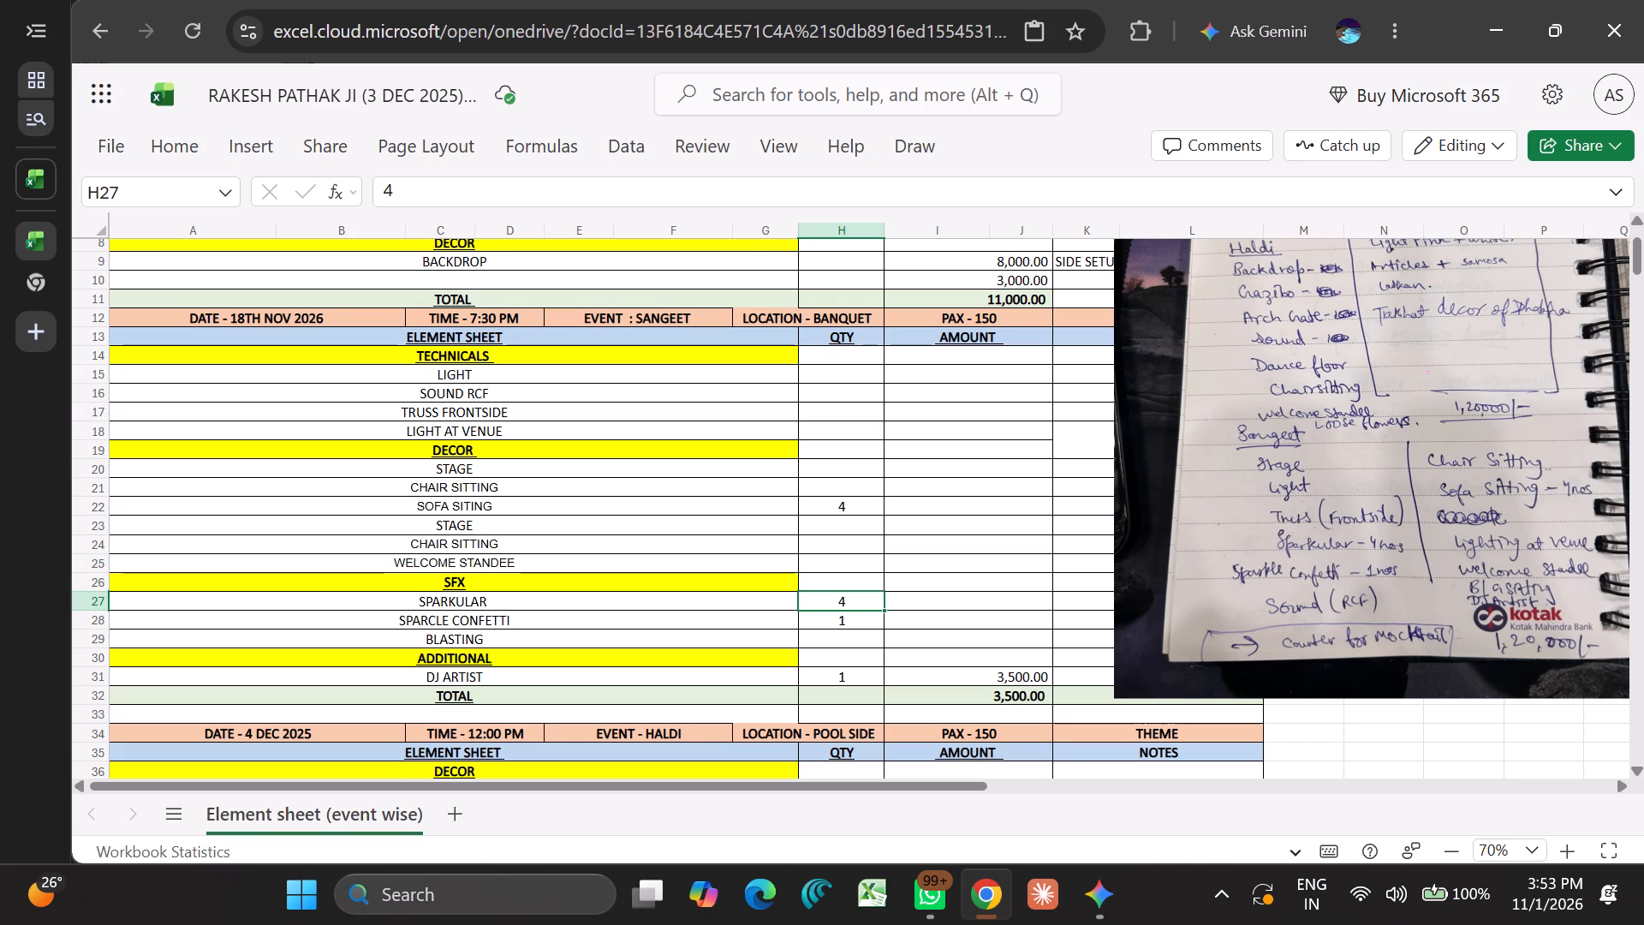
key(Down)
key(Down)
key(Down)
key(Down)
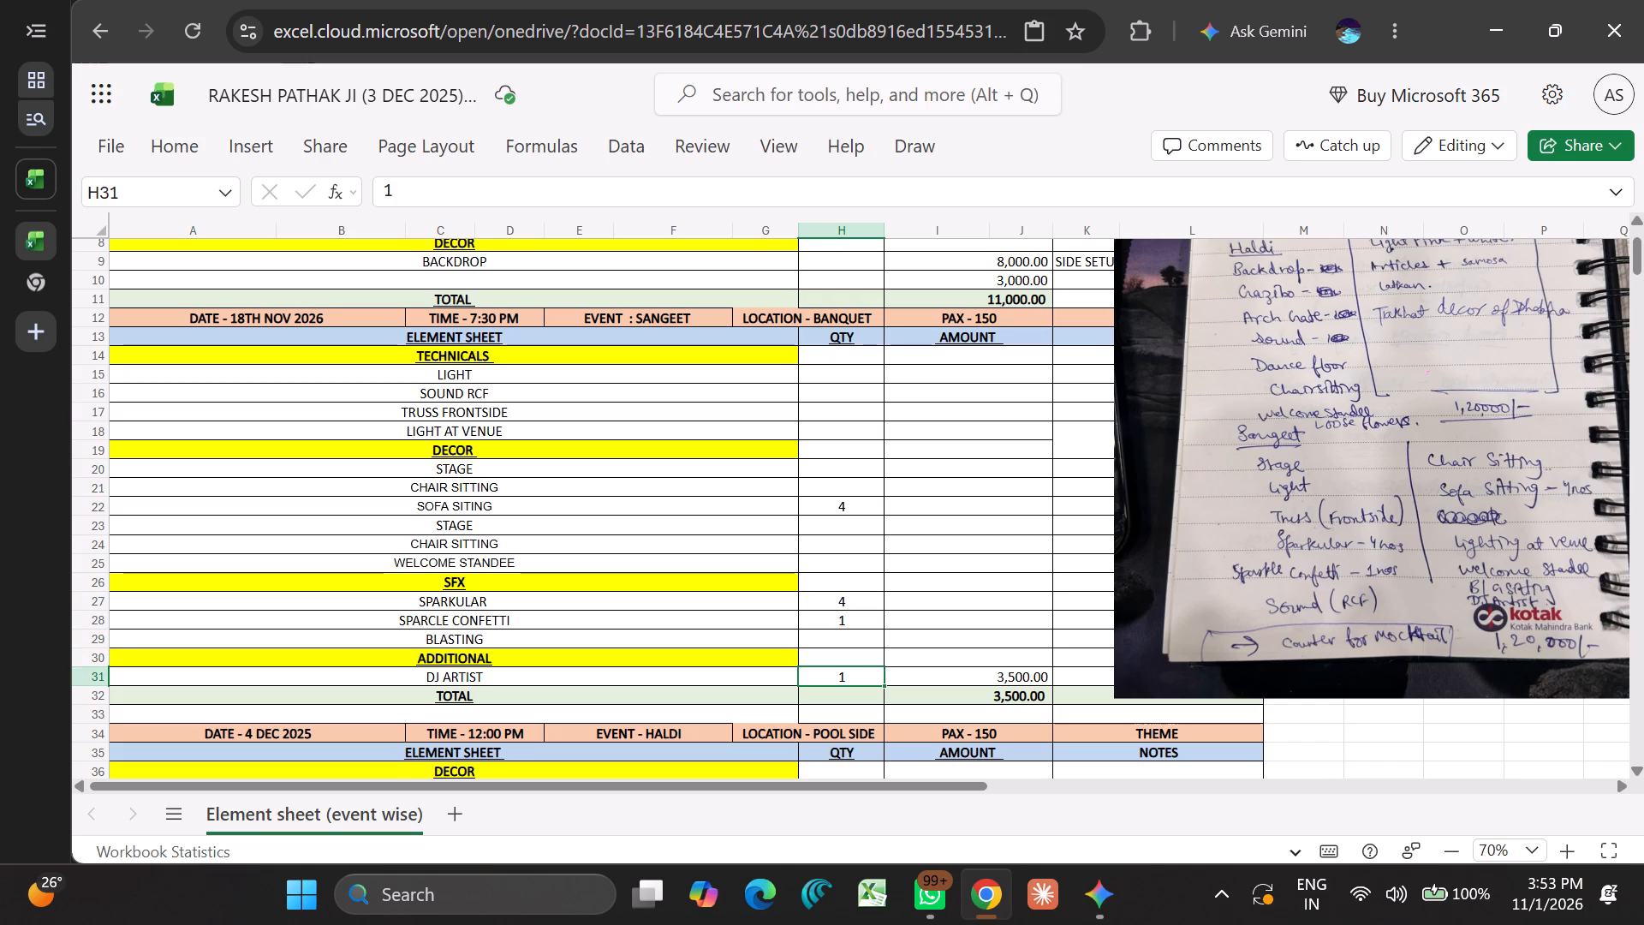
key(Right)
key(BackSpace)
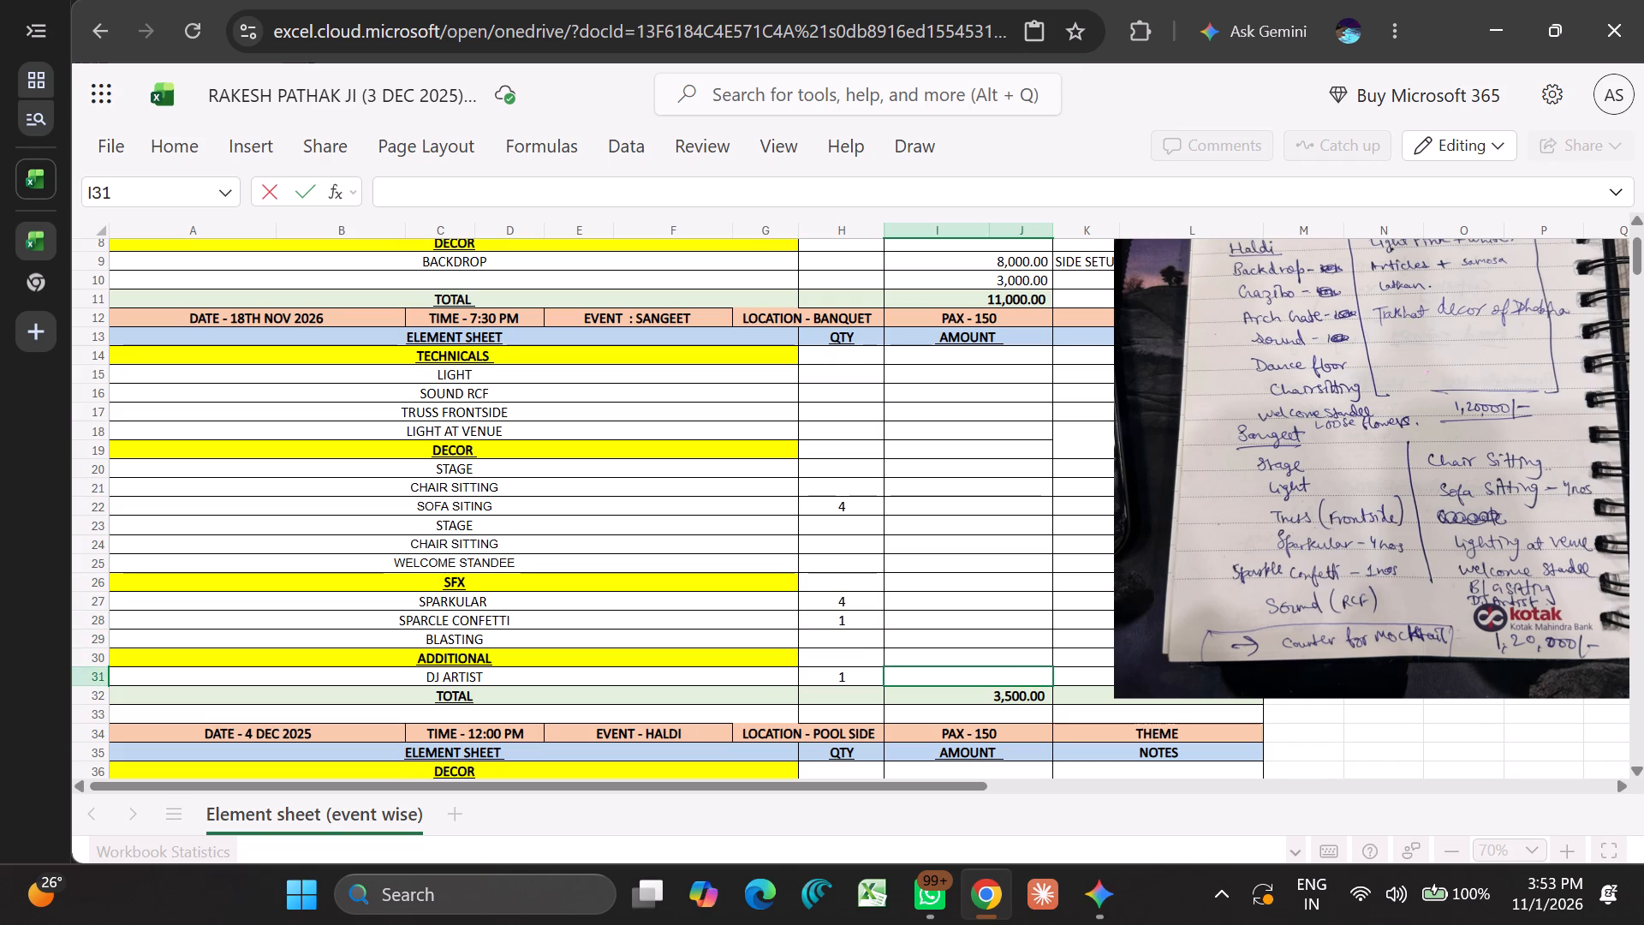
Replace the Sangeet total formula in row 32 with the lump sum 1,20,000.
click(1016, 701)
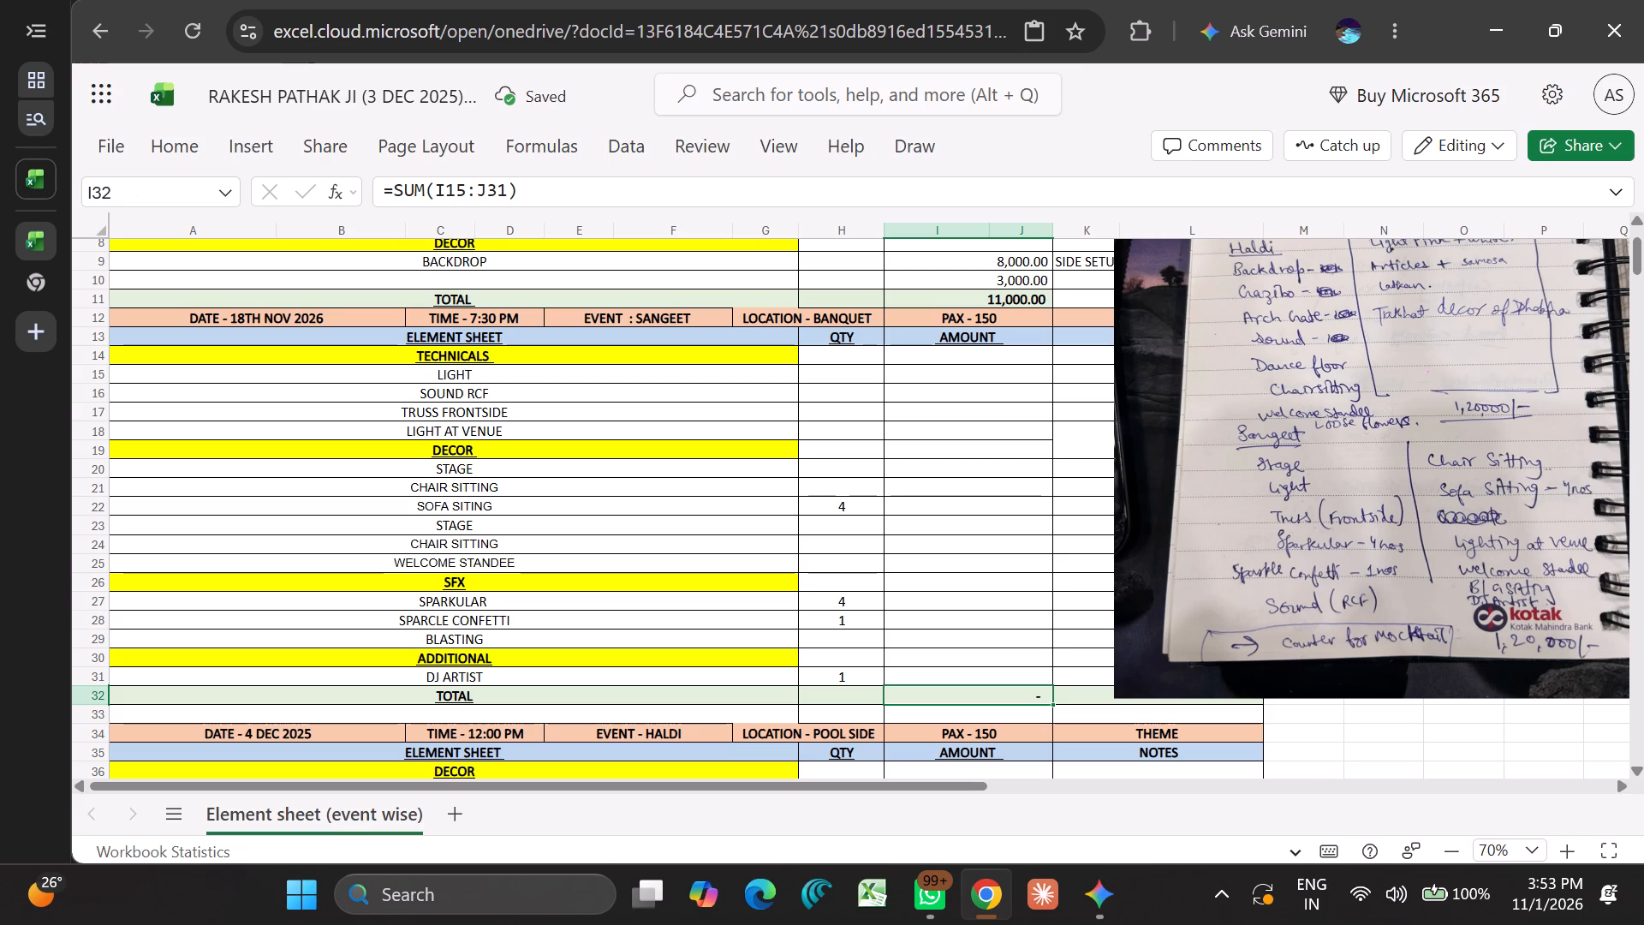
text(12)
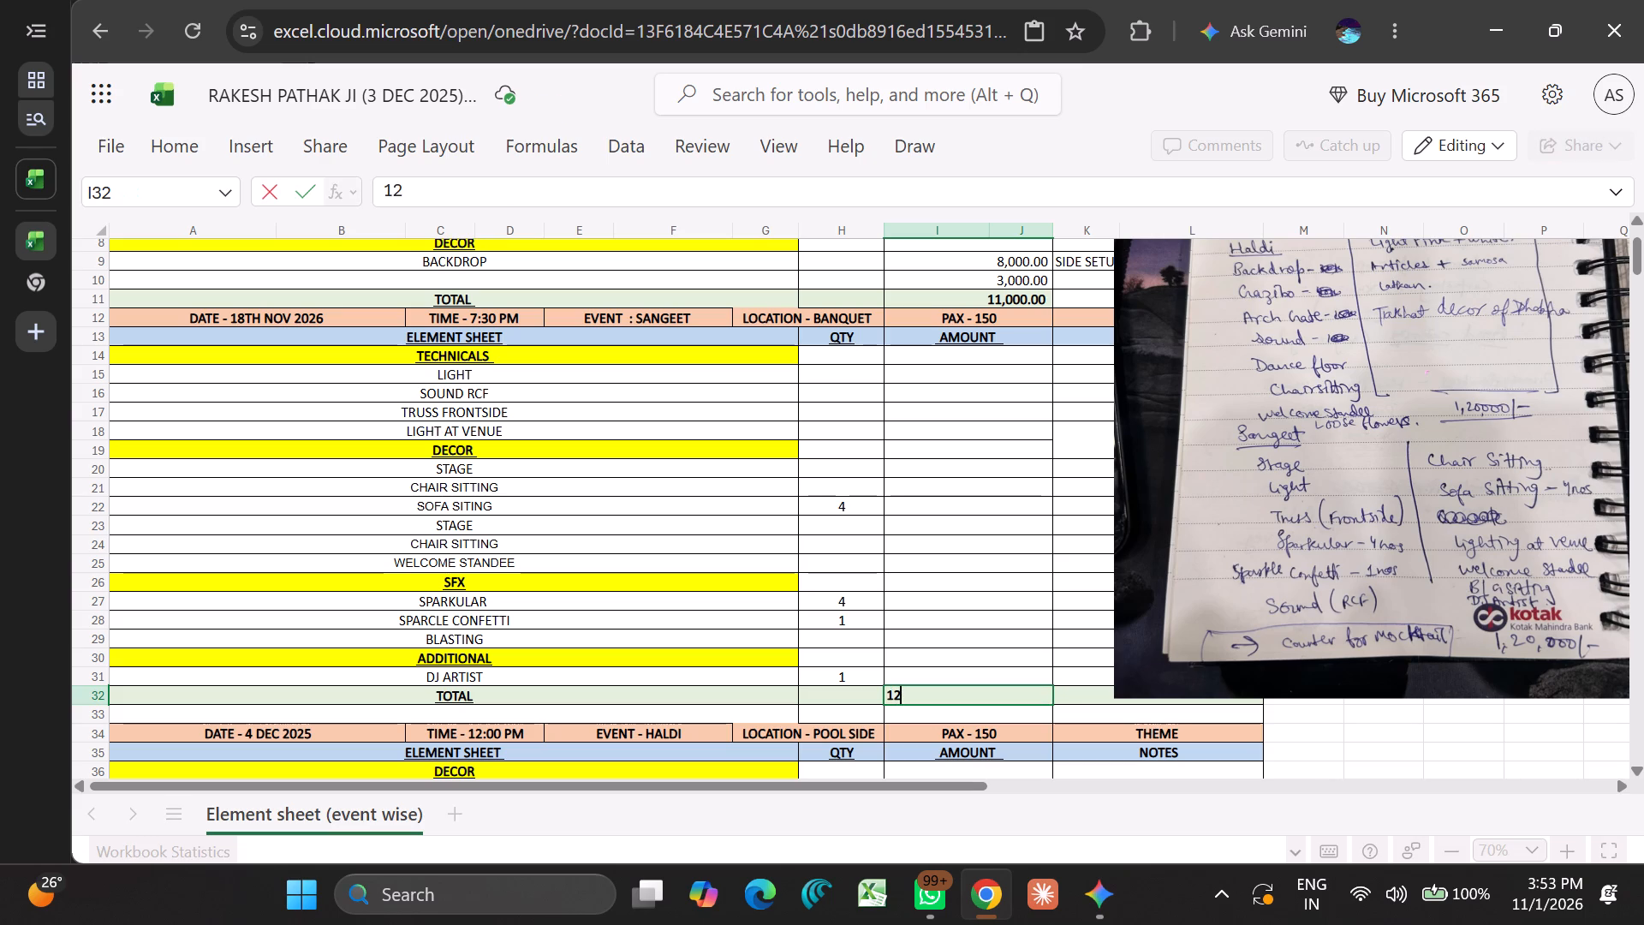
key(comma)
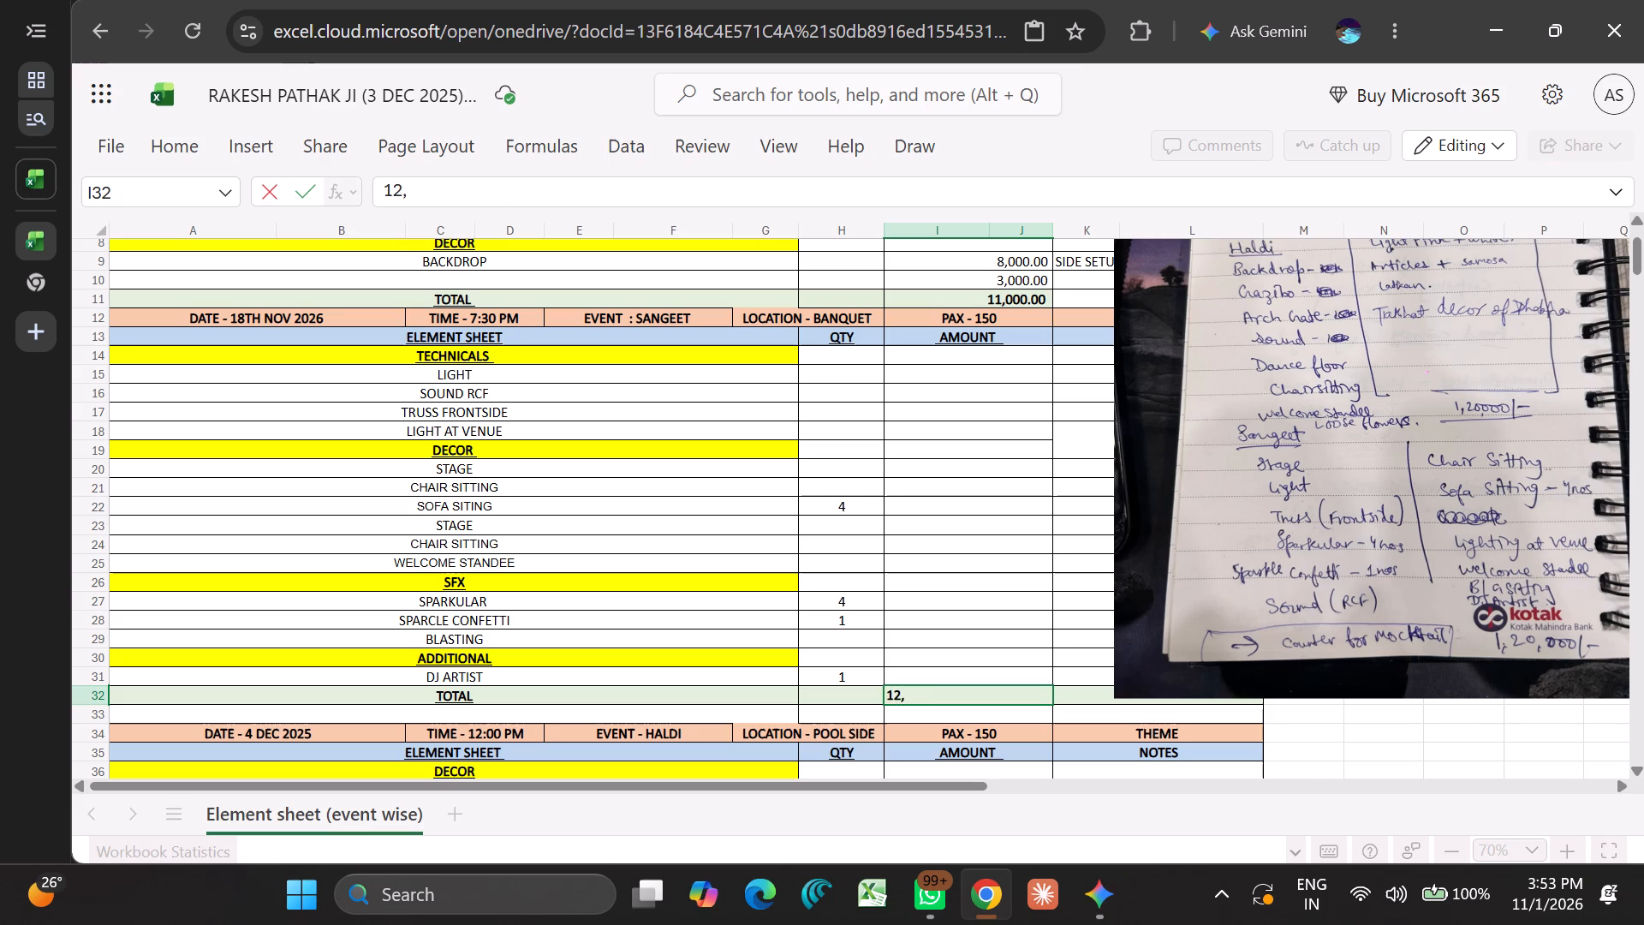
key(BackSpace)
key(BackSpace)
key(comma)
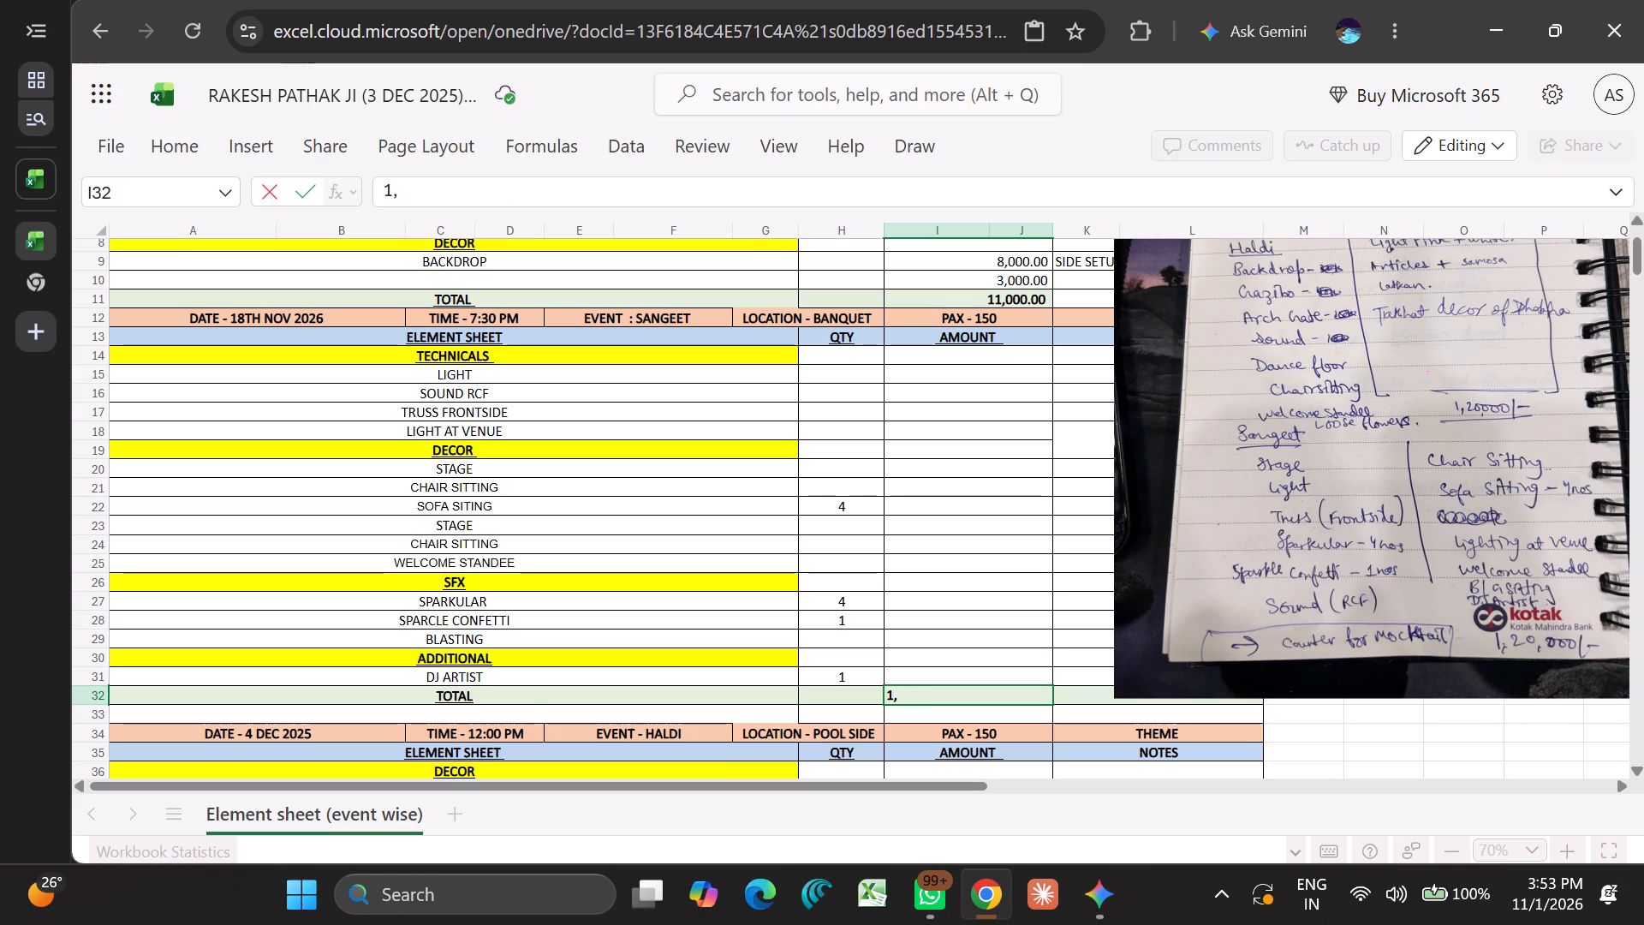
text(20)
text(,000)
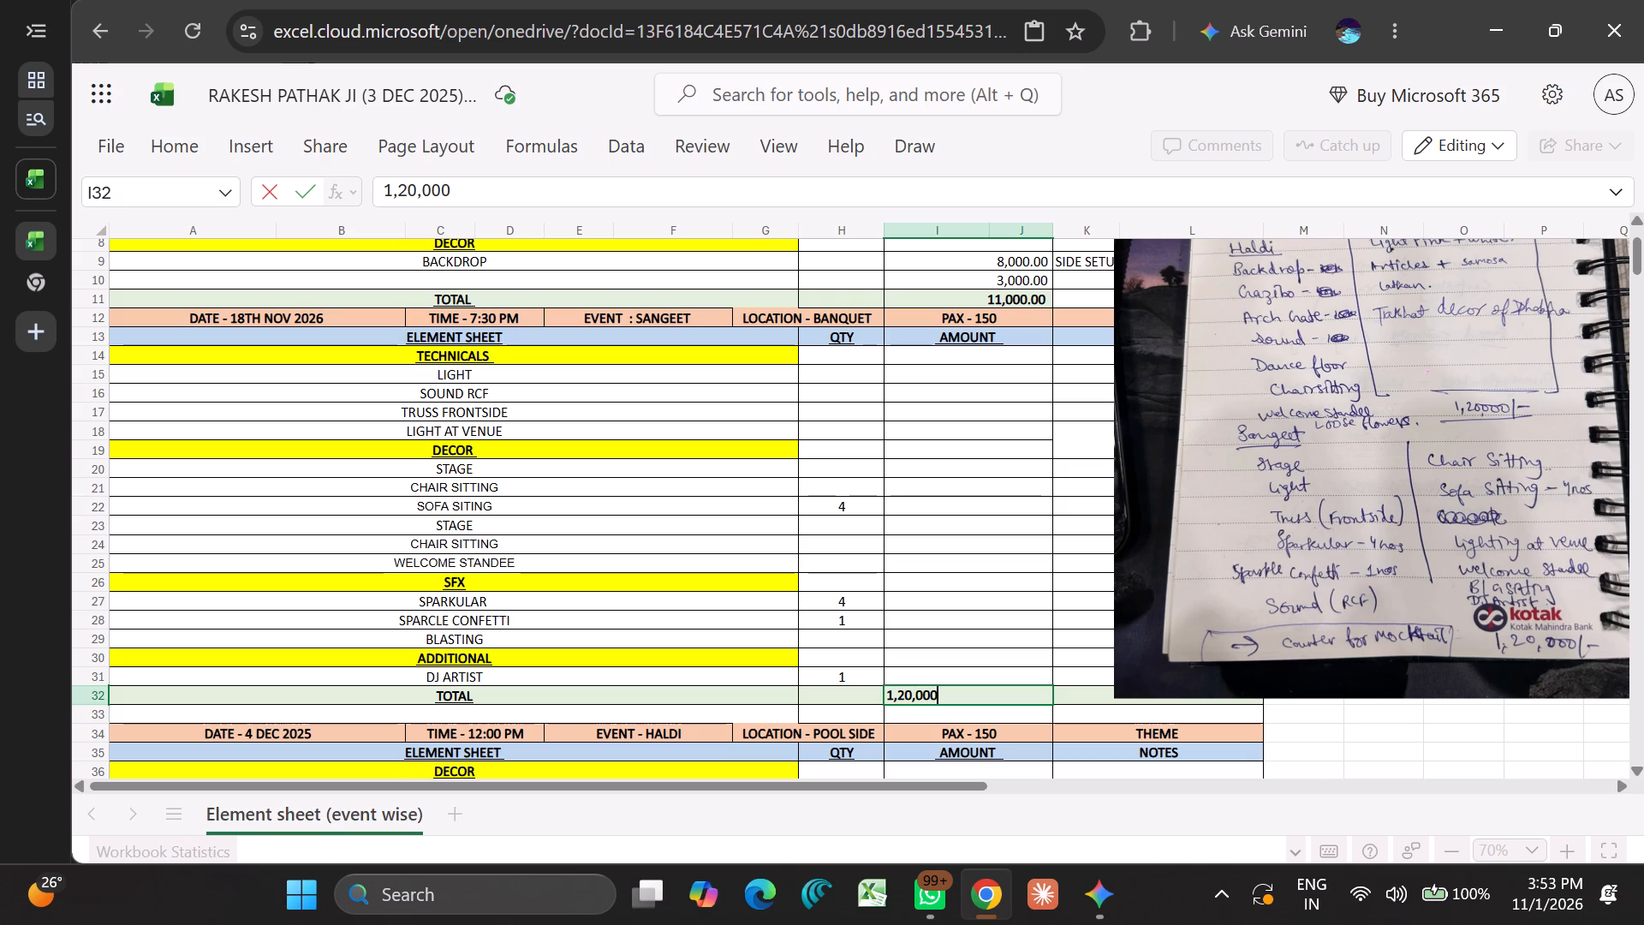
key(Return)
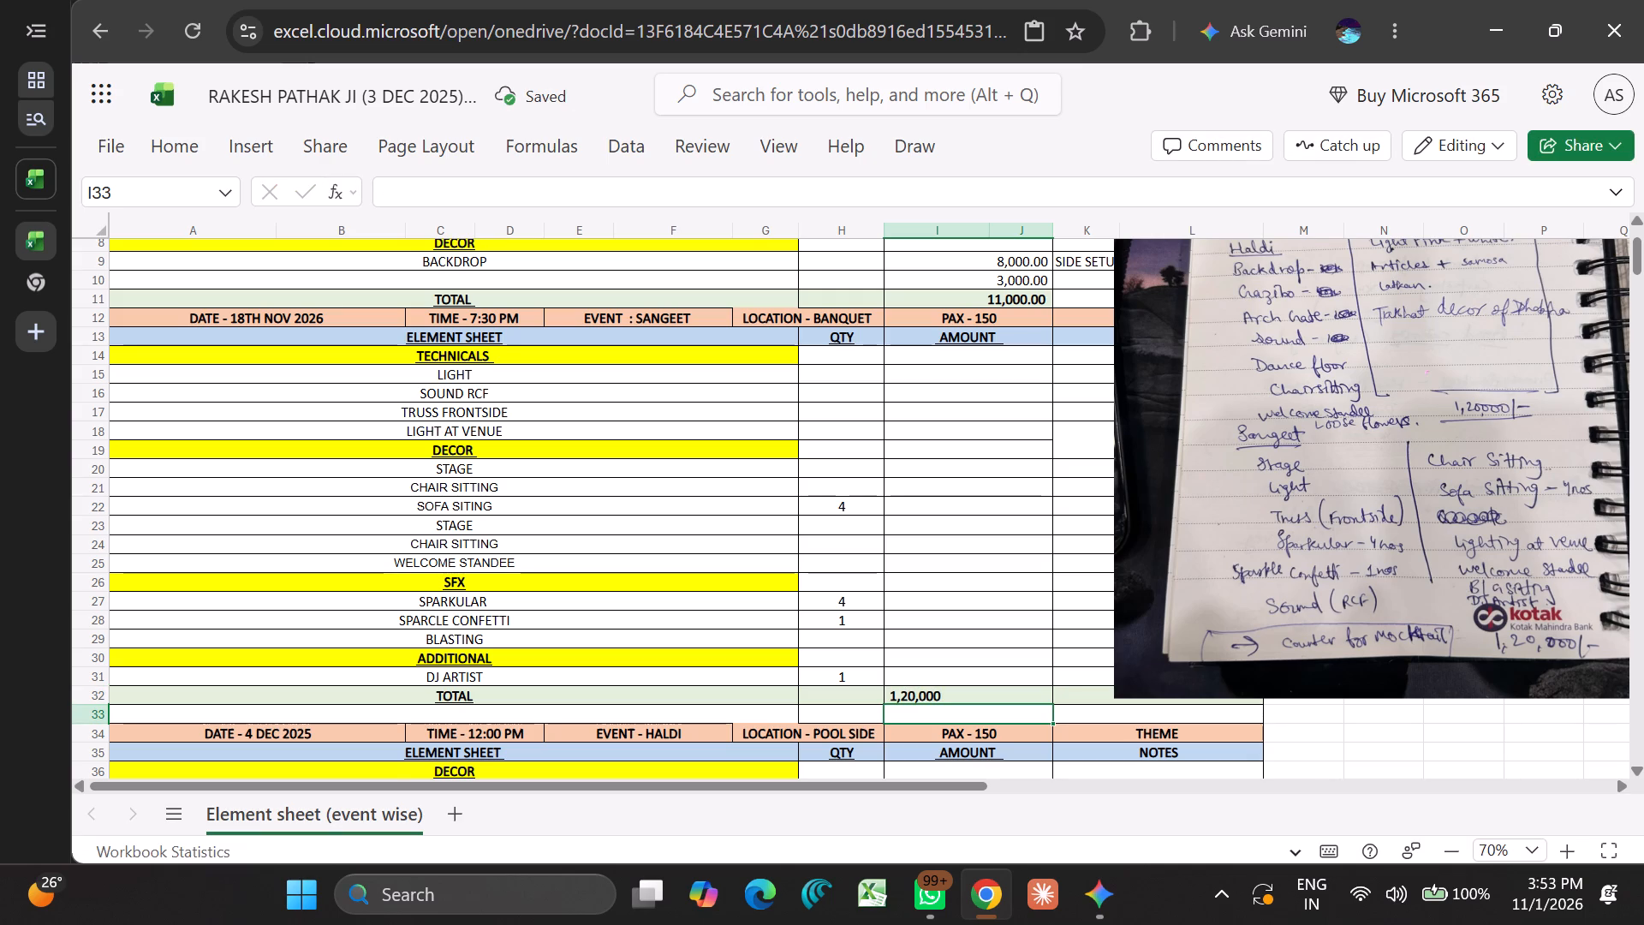
Re-enter the Sangeet total as 120000 without comma separators.
double_click(990, 699)
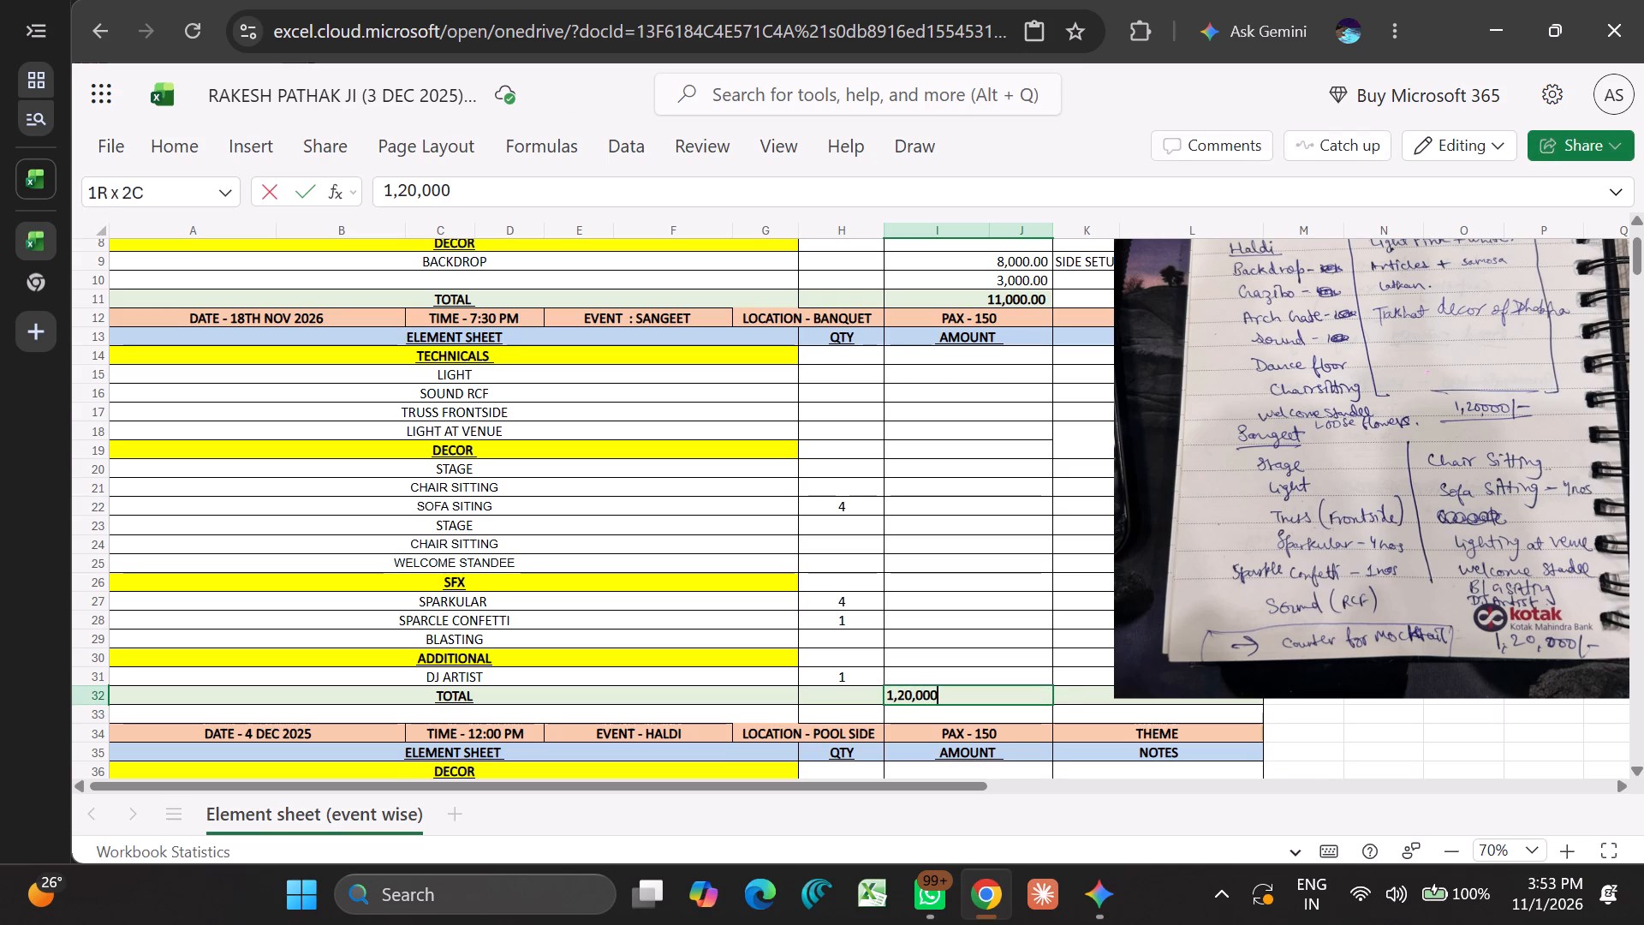
key(BackSpace)
key(BackSpace)
key(BackSpace)
key(BackSpace)
key(BackSpace)
key(BackSpace)
key(BackSpace)
key(BackSpace)
key(BackSpace)
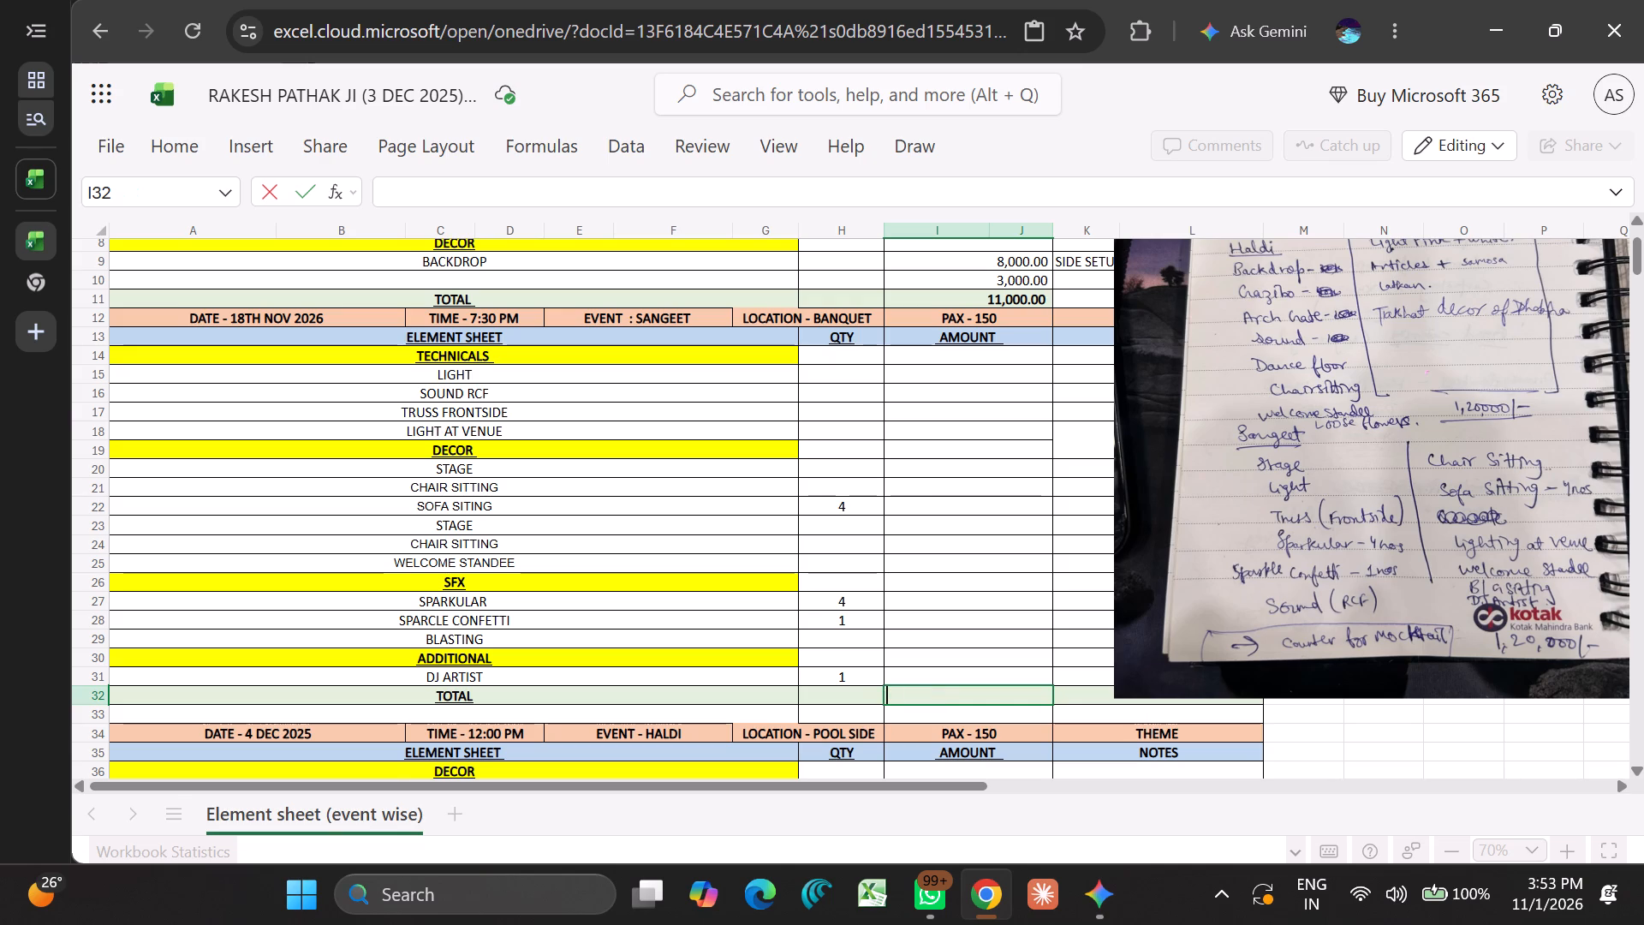
key(2)
key(BackSpace)
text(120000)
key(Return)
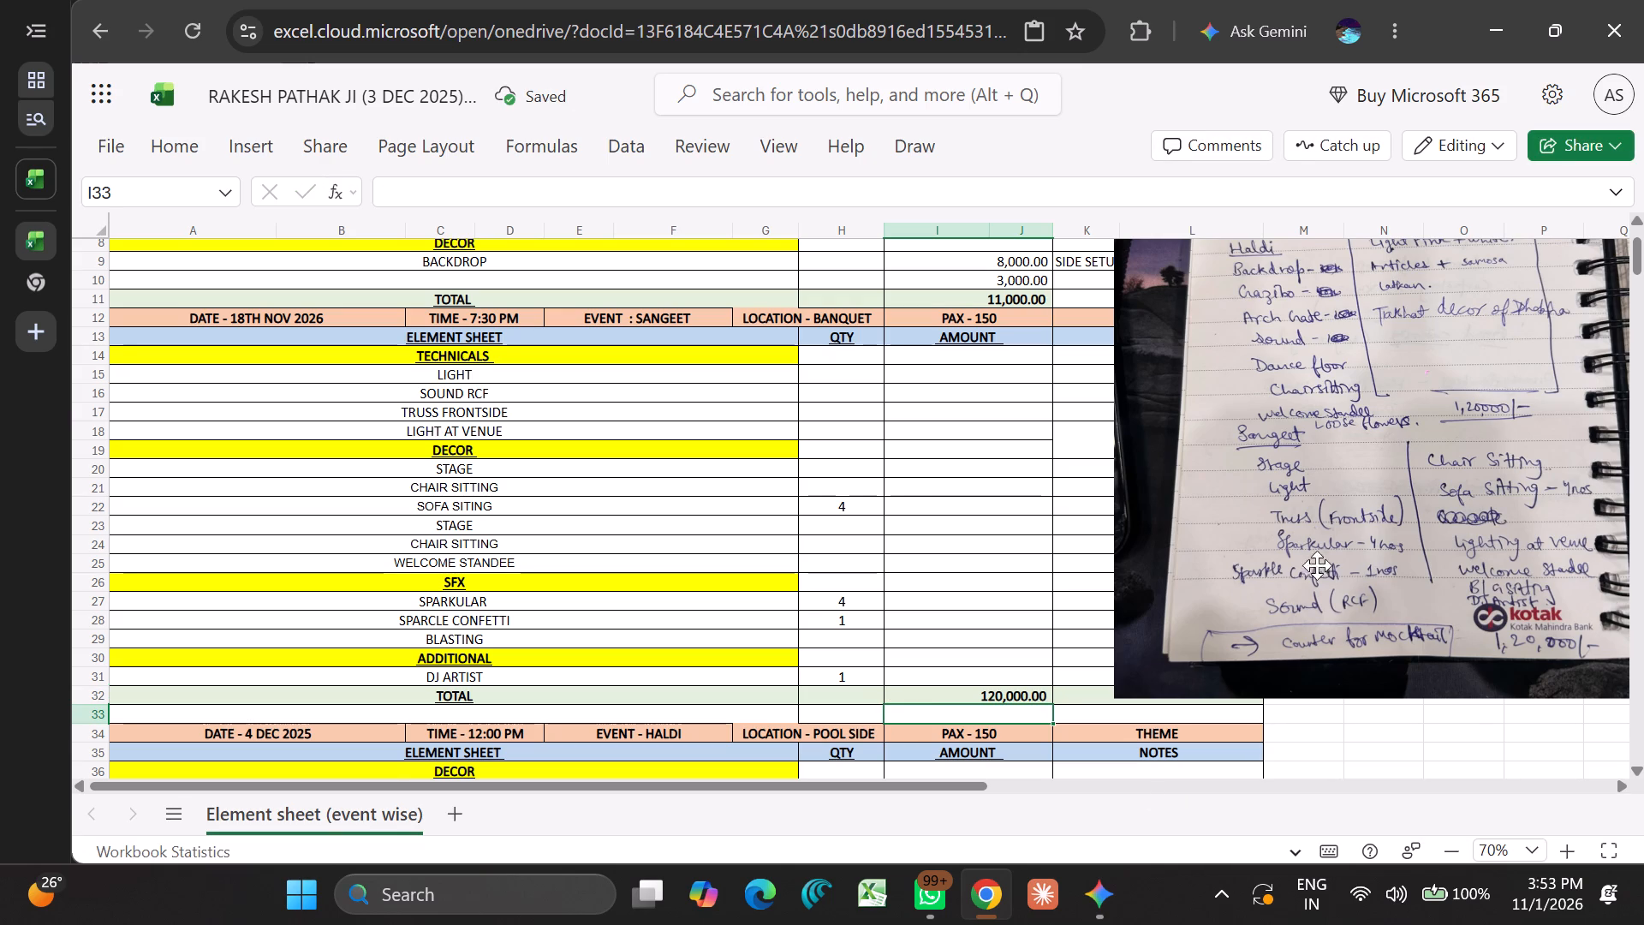
Copy the DJ Artist row and insert the copy directly above the Sangeet total row.
scroll(1388, 722, down, 1)
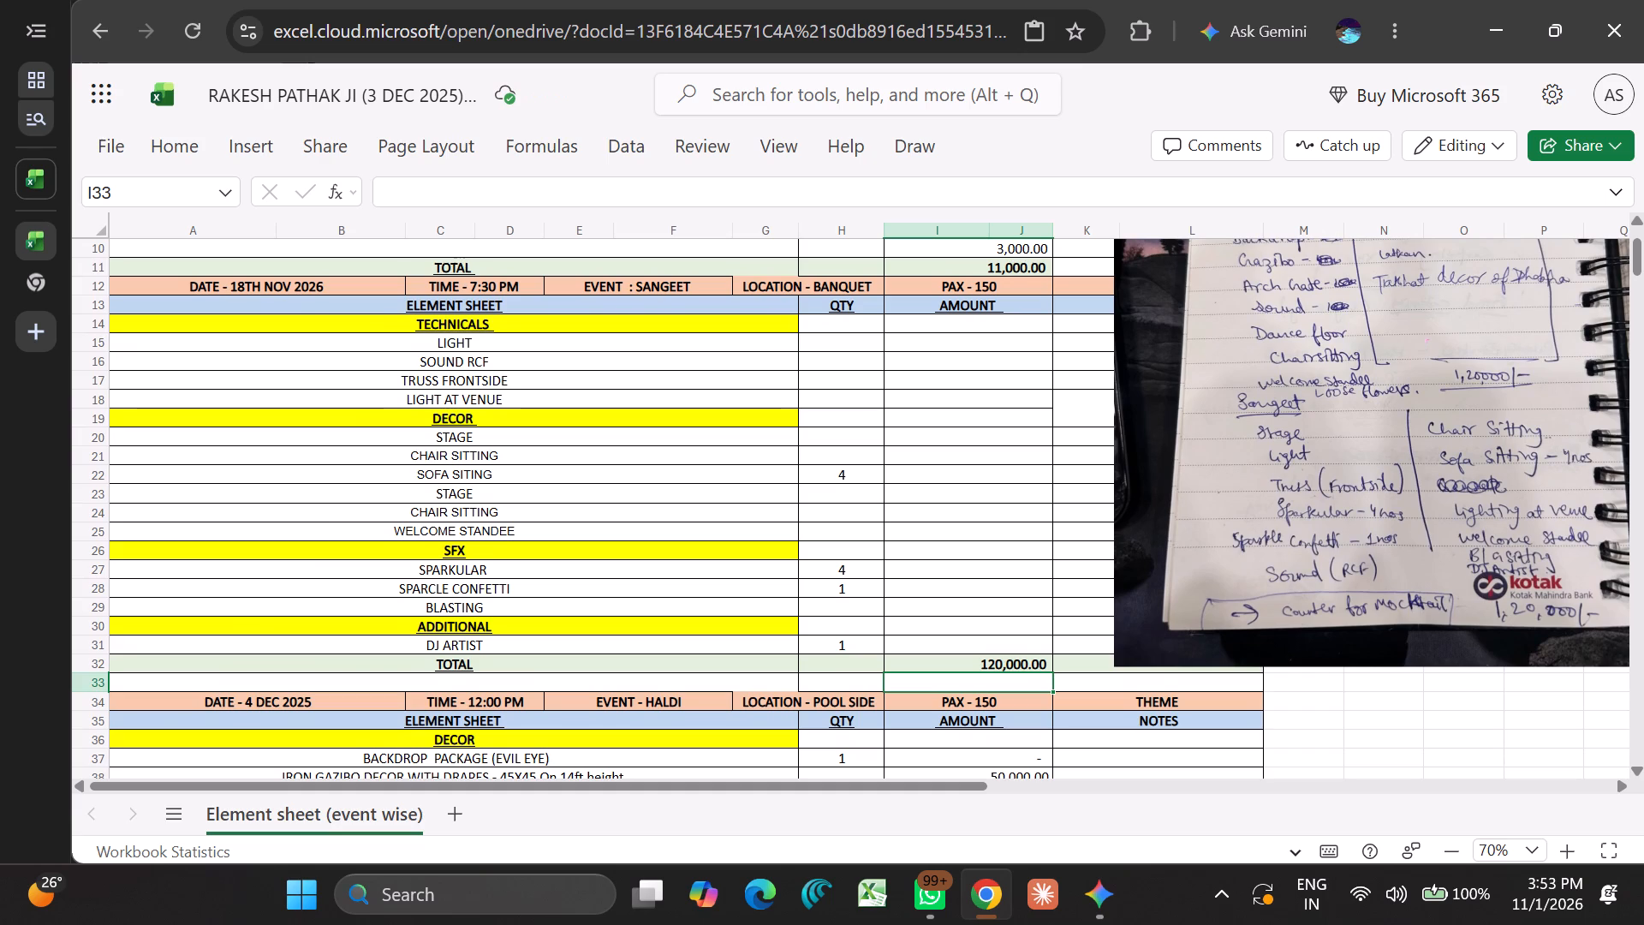
scroll(1388, 722, down, 1)
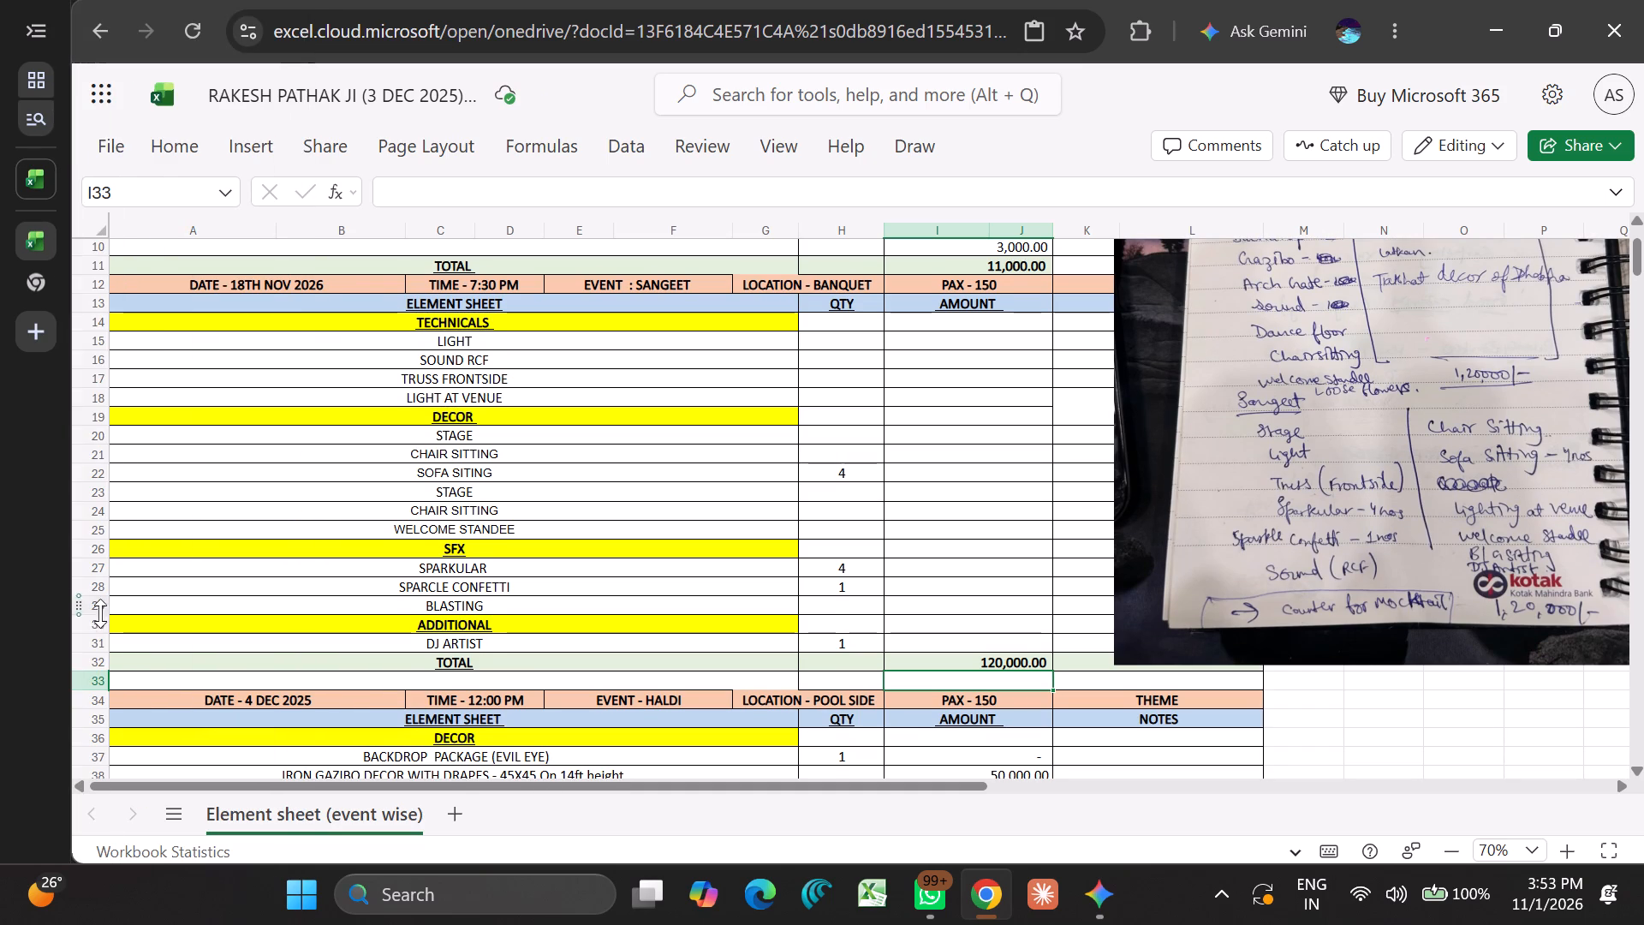
right_click(102, 647)
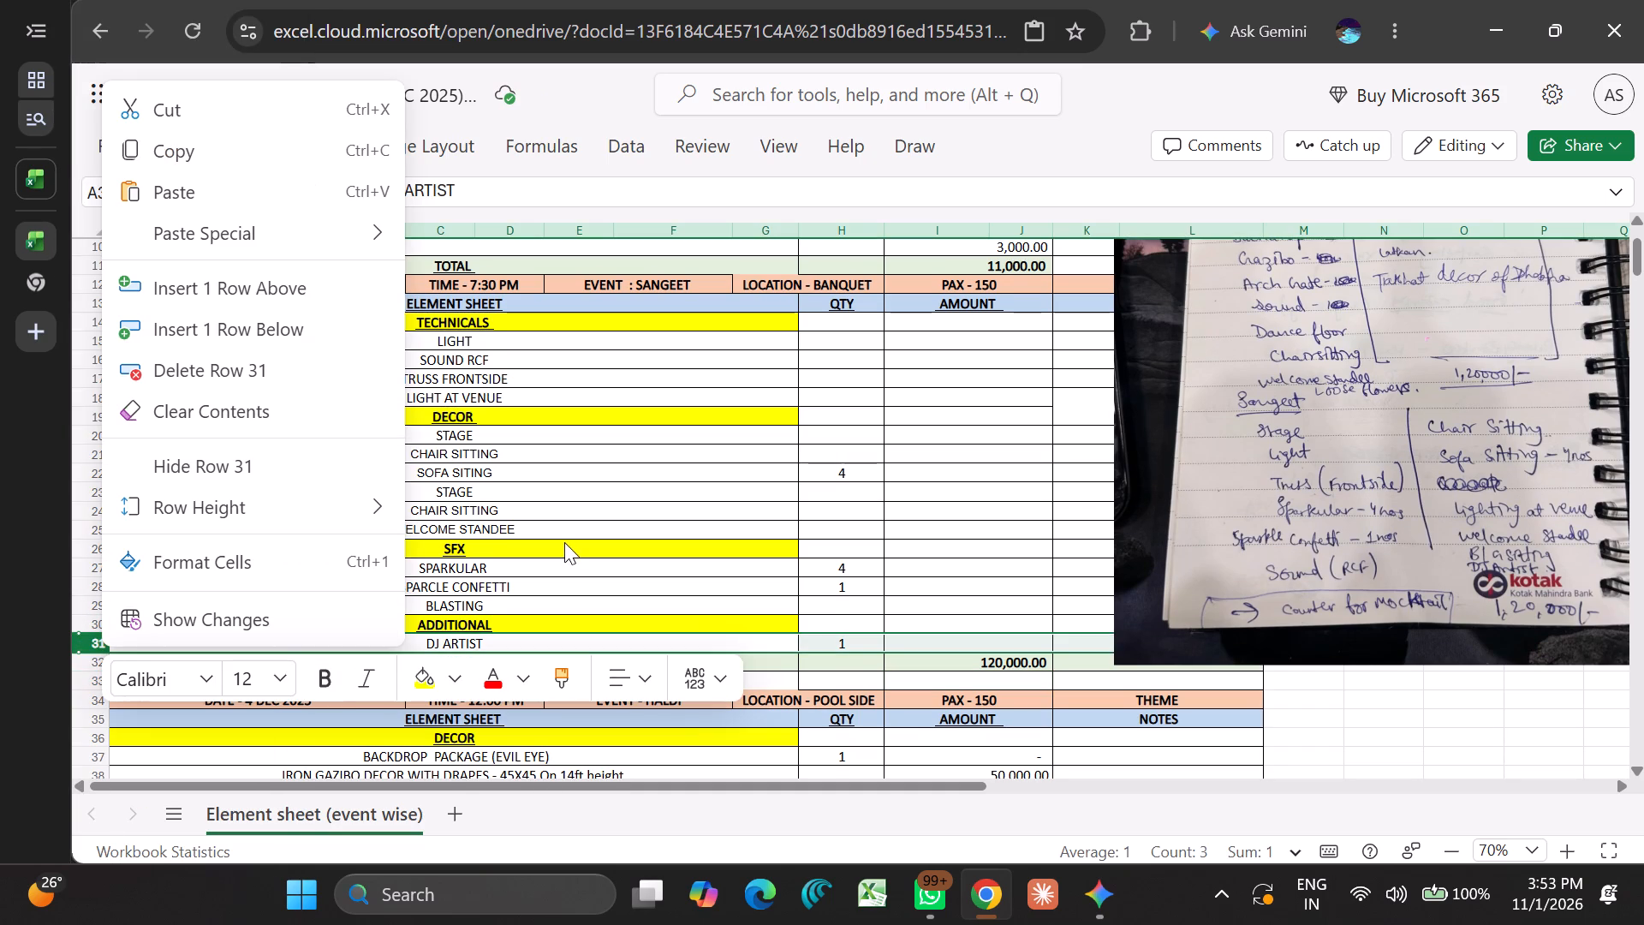
click(214, 146)
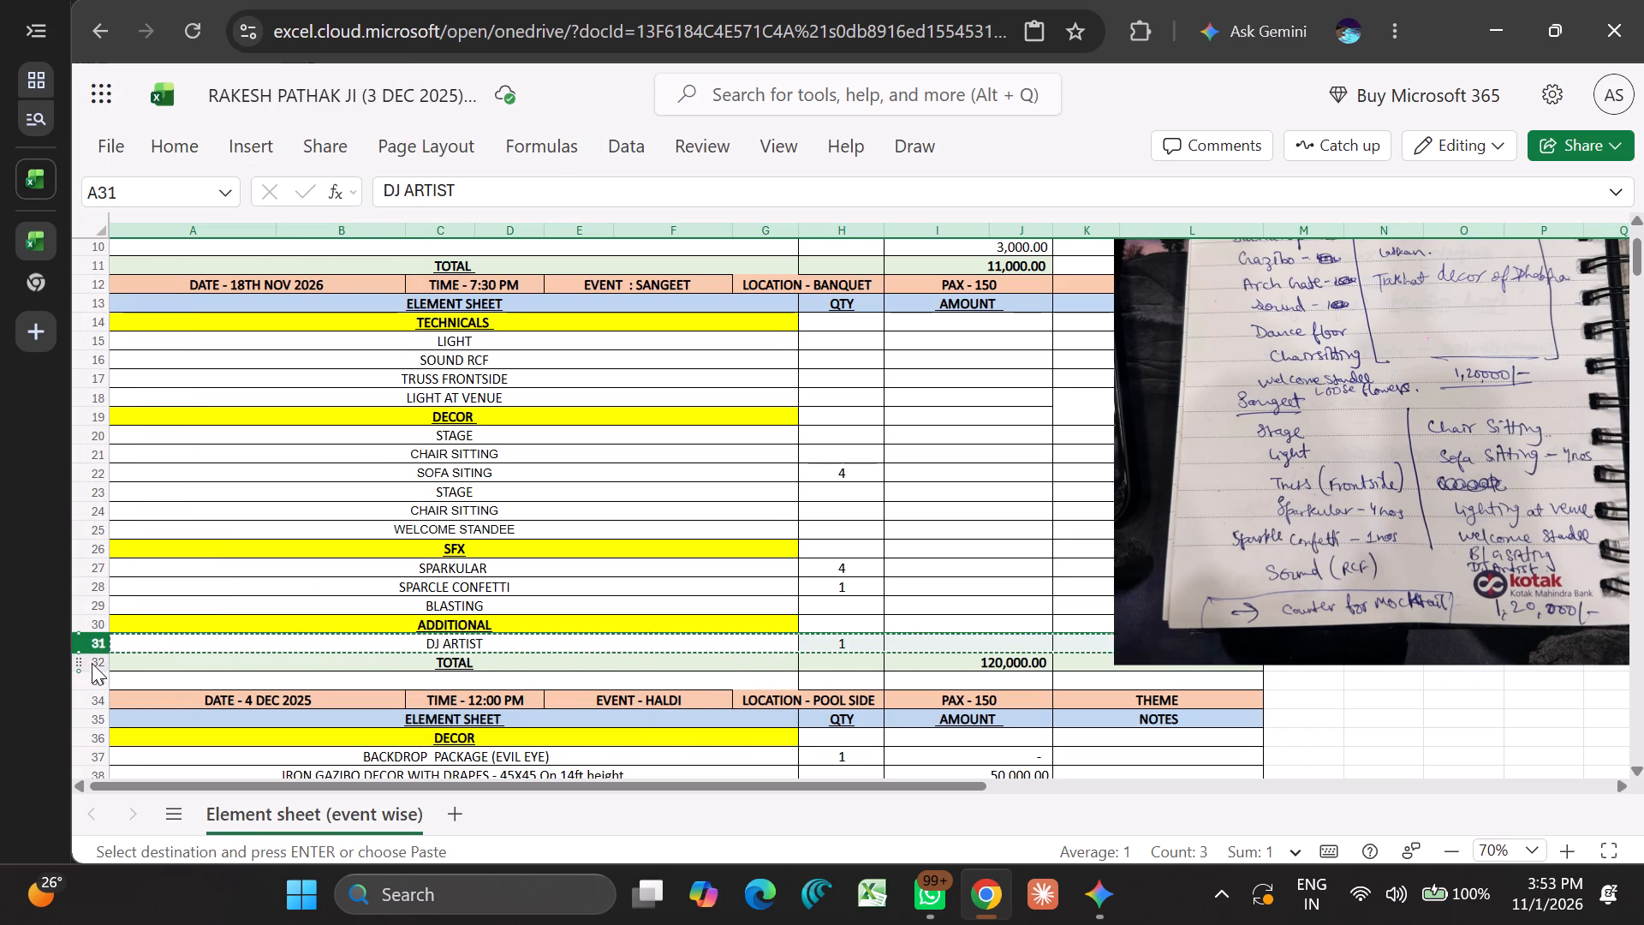
click(92, 663)
right_click(92, 663)
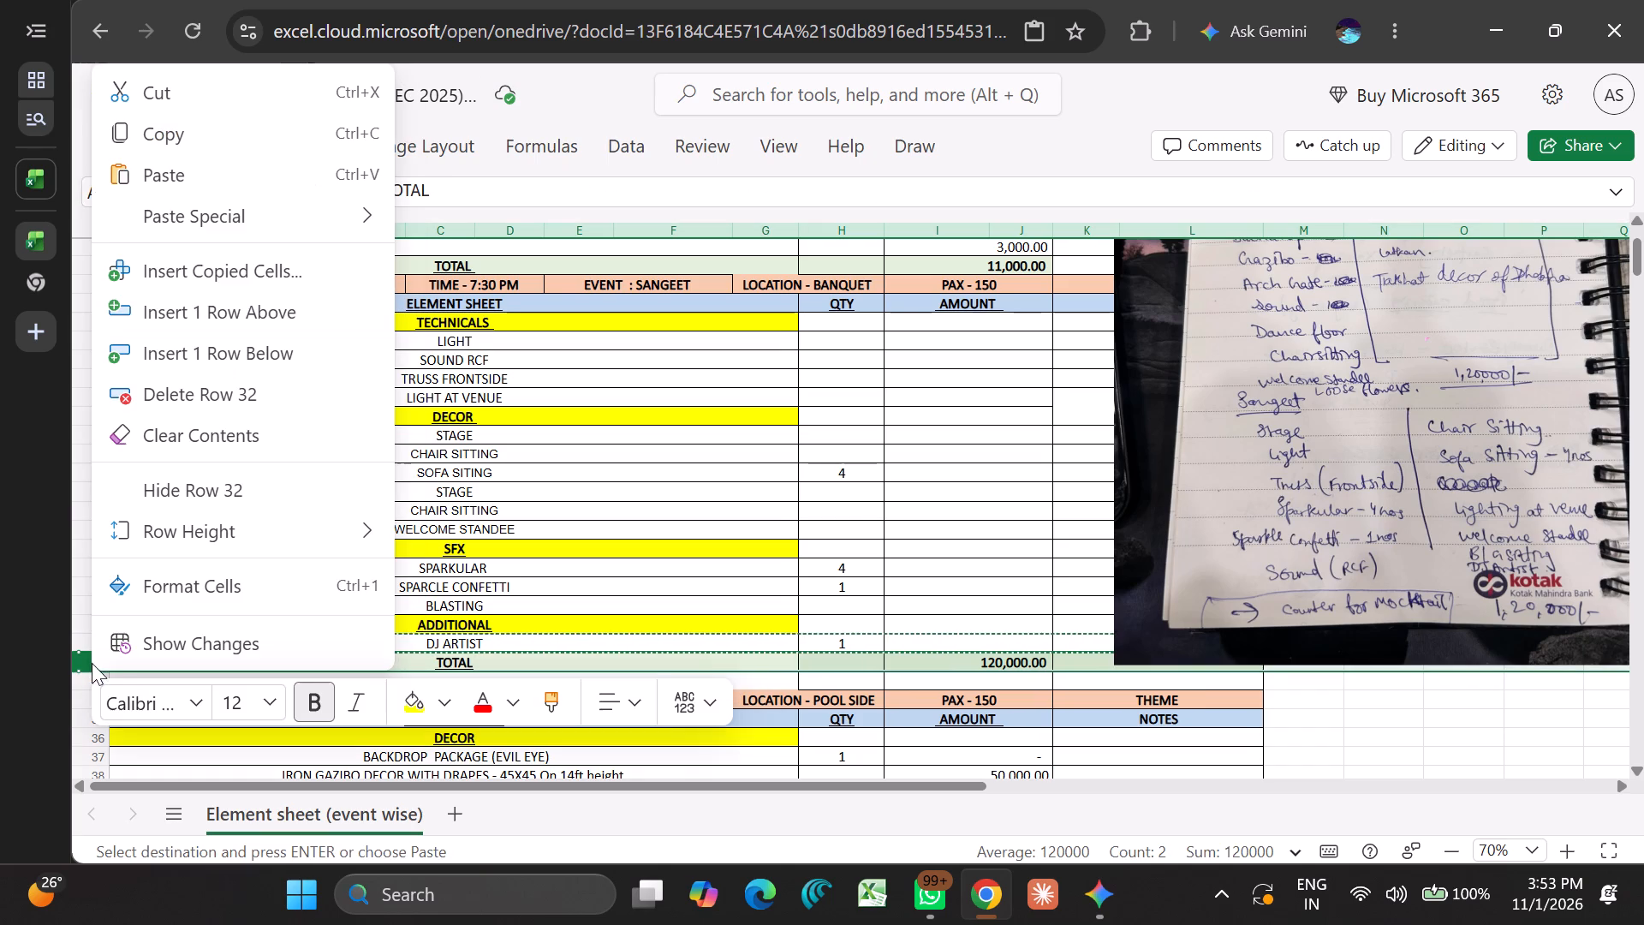
click(266, 274)
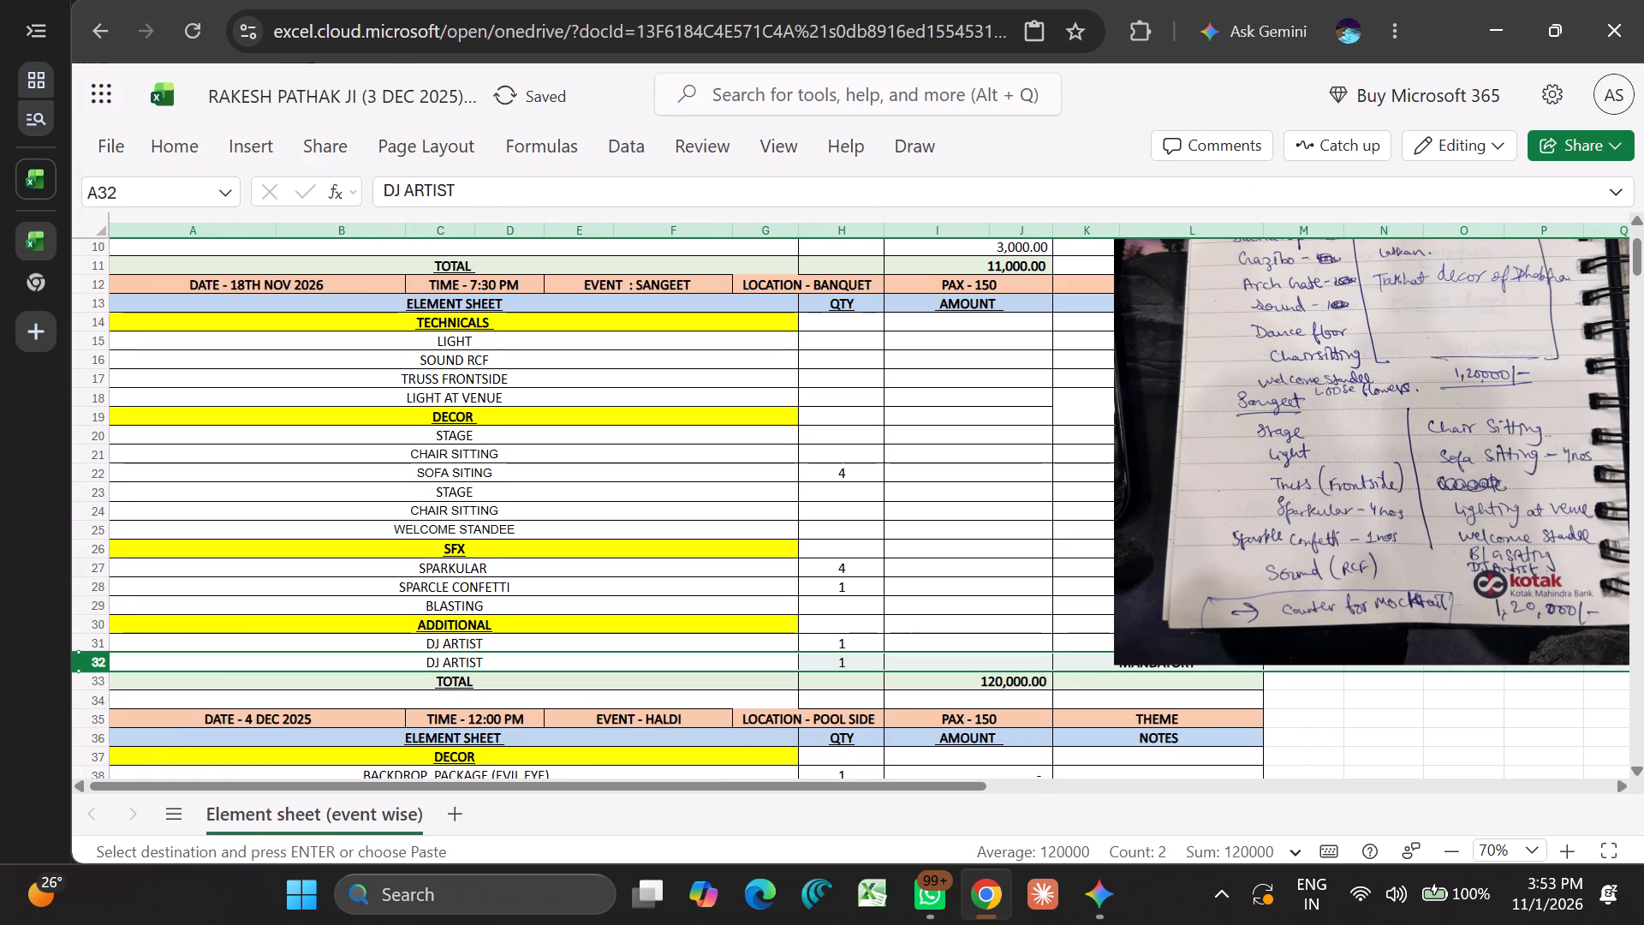
Rename the copied item in row 32 as COUNTER FOR MOCKTAIL and clear its quantity.
click(527, 667)
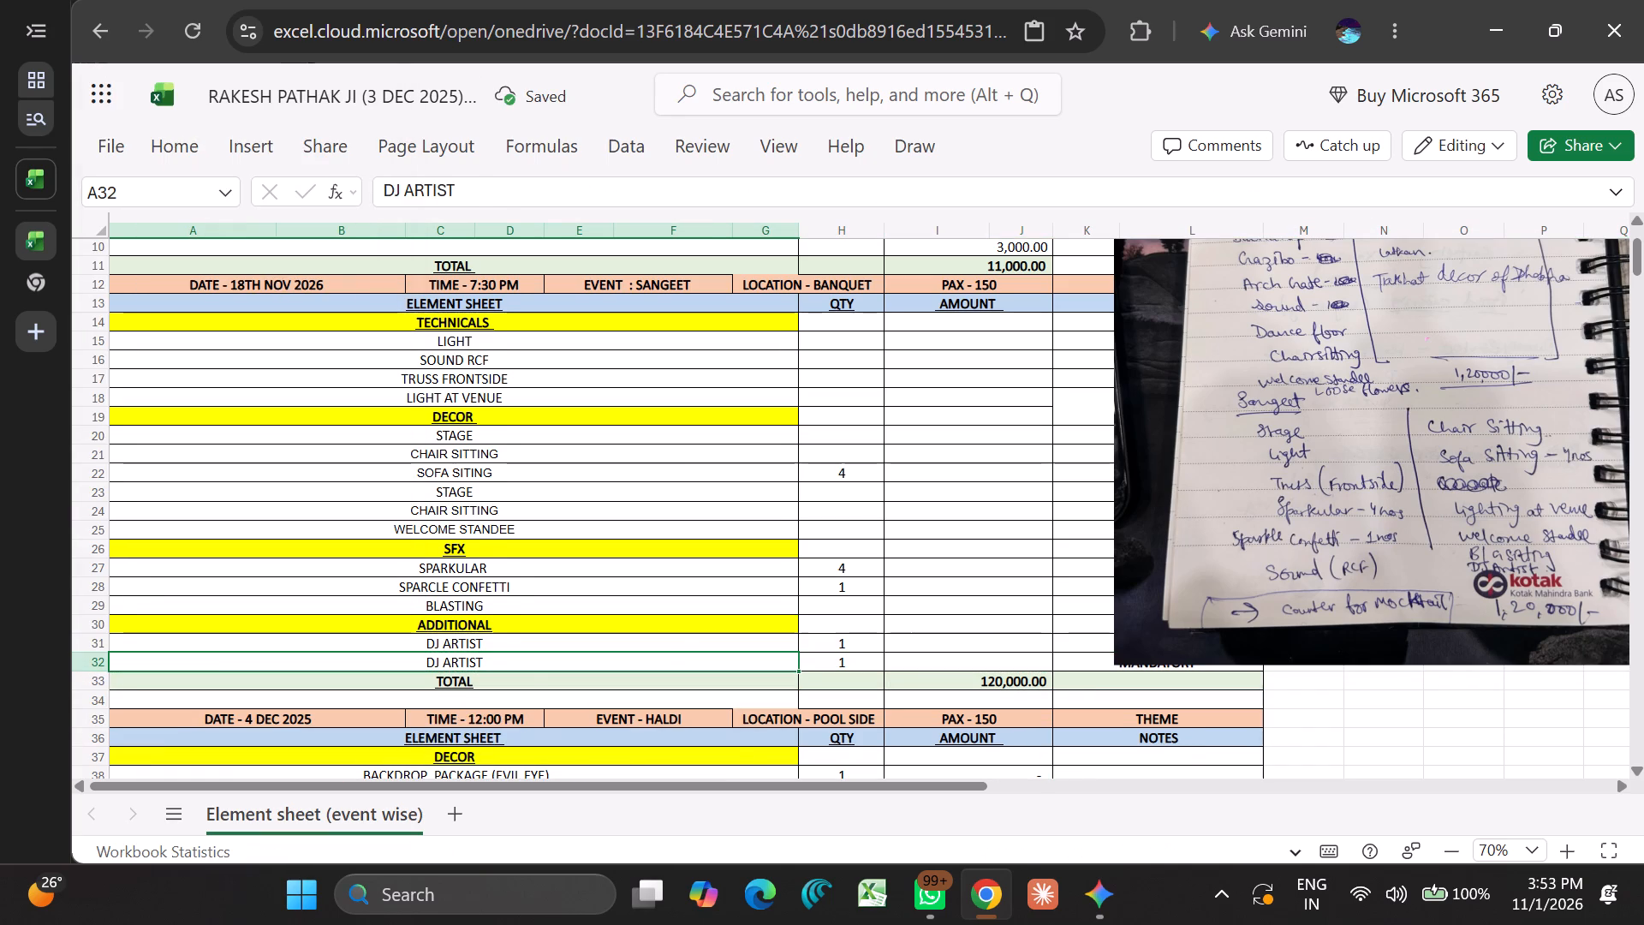
text(COUNTER)
key(space)
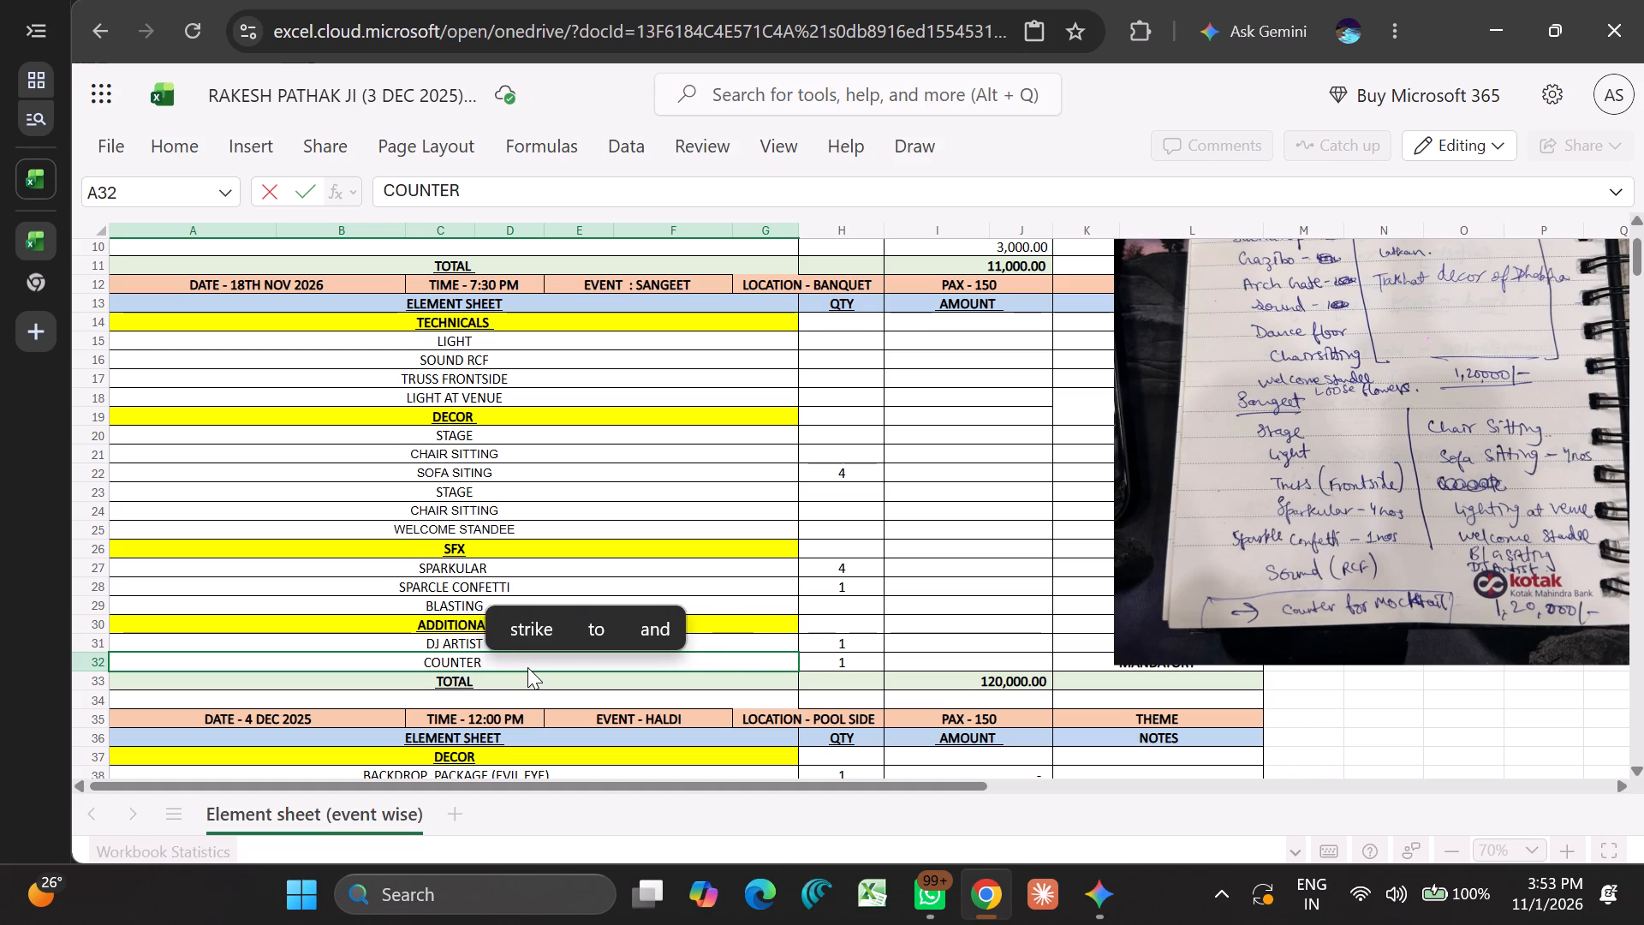
text(FOR MO)
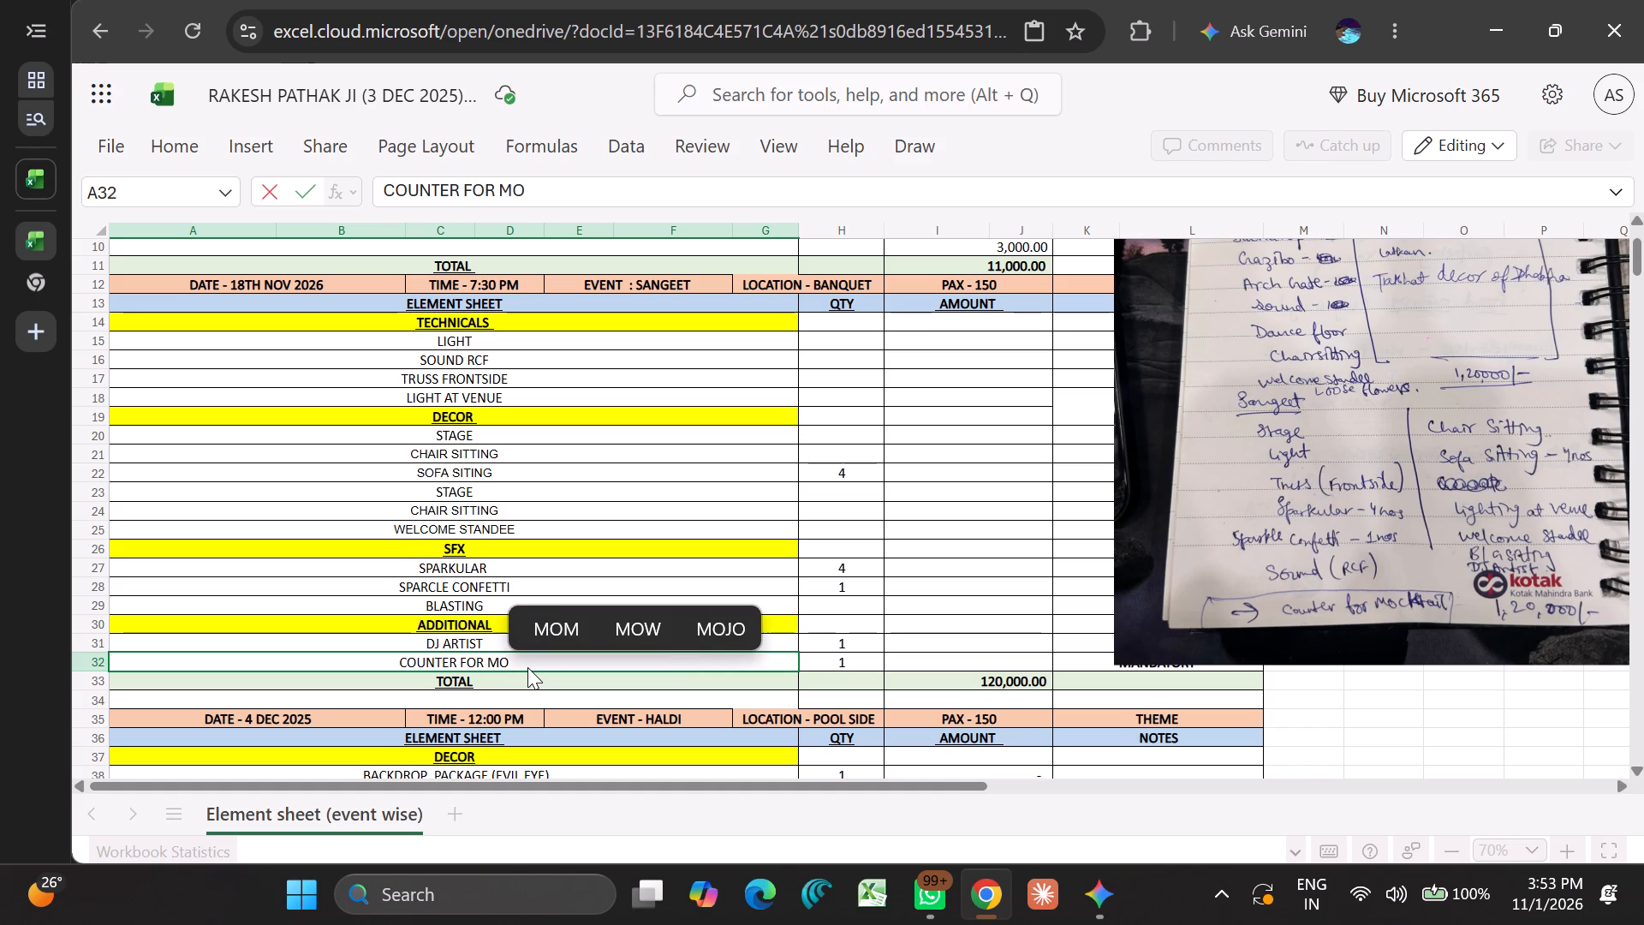
text(CKTAI)
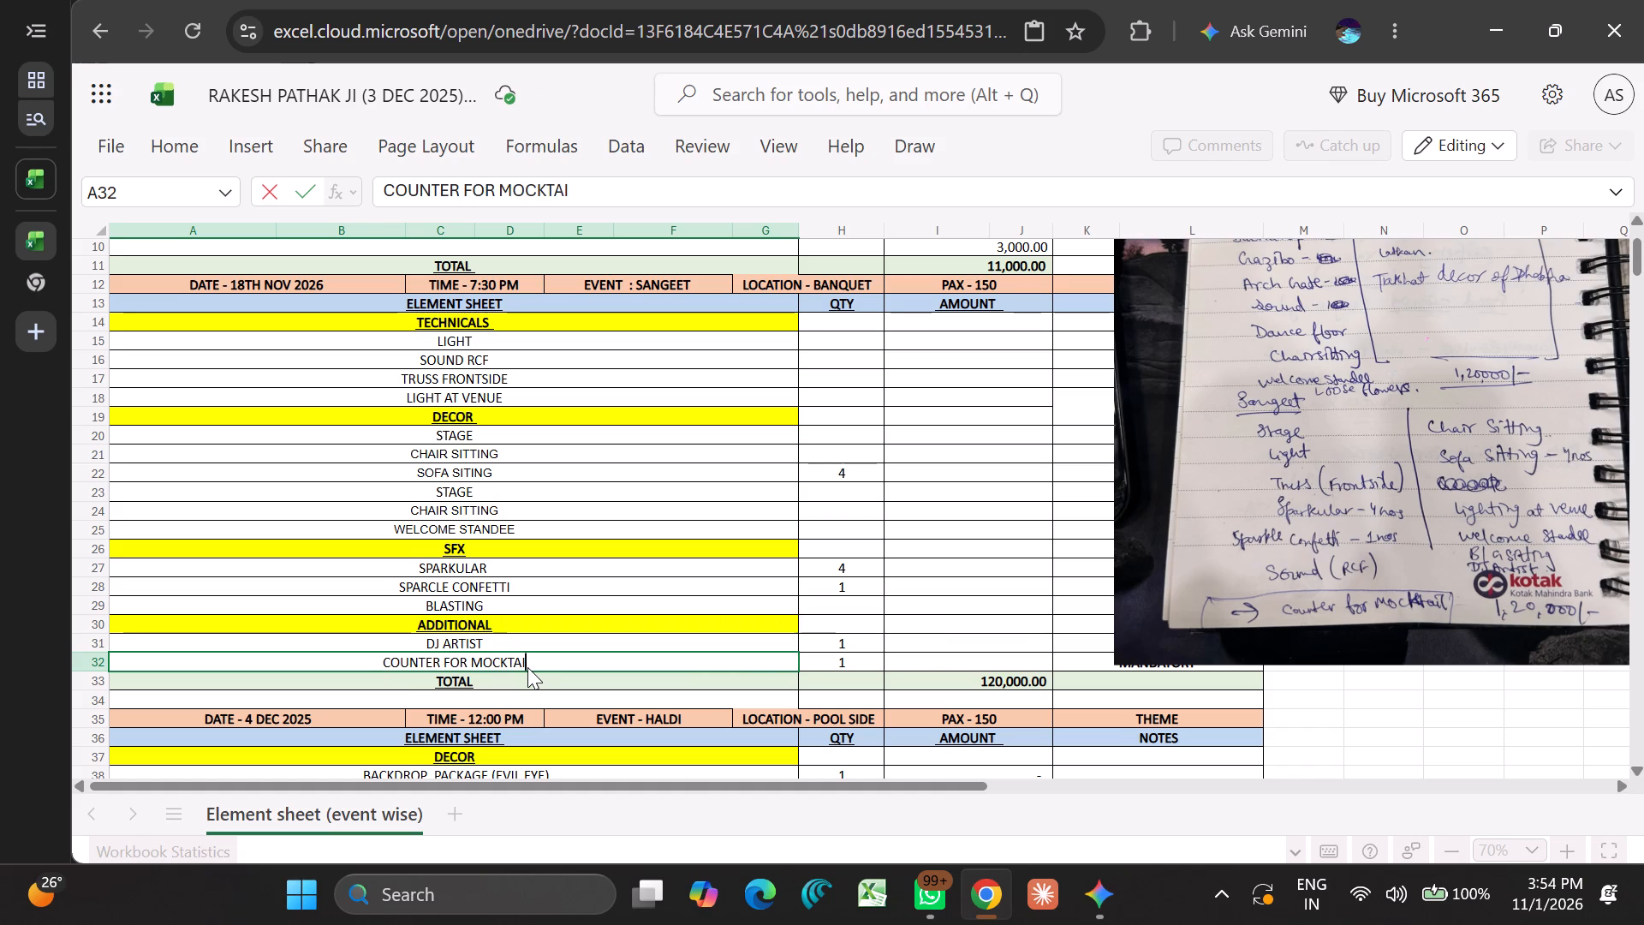
key(l)
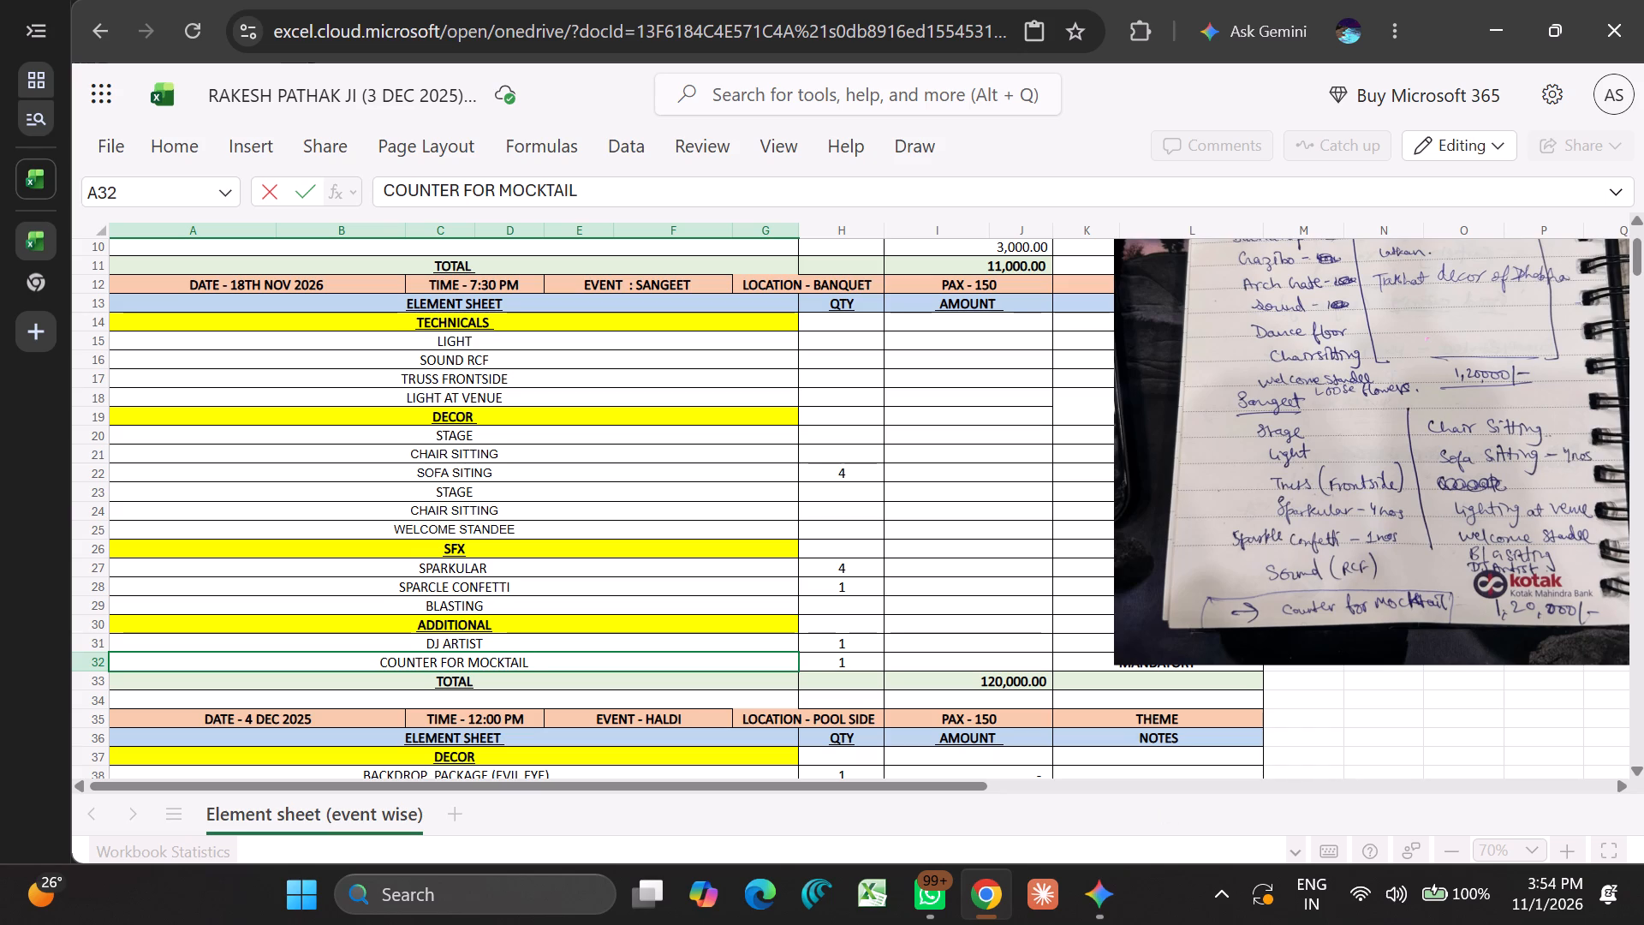
click(865, 659)
key(BackSpace)
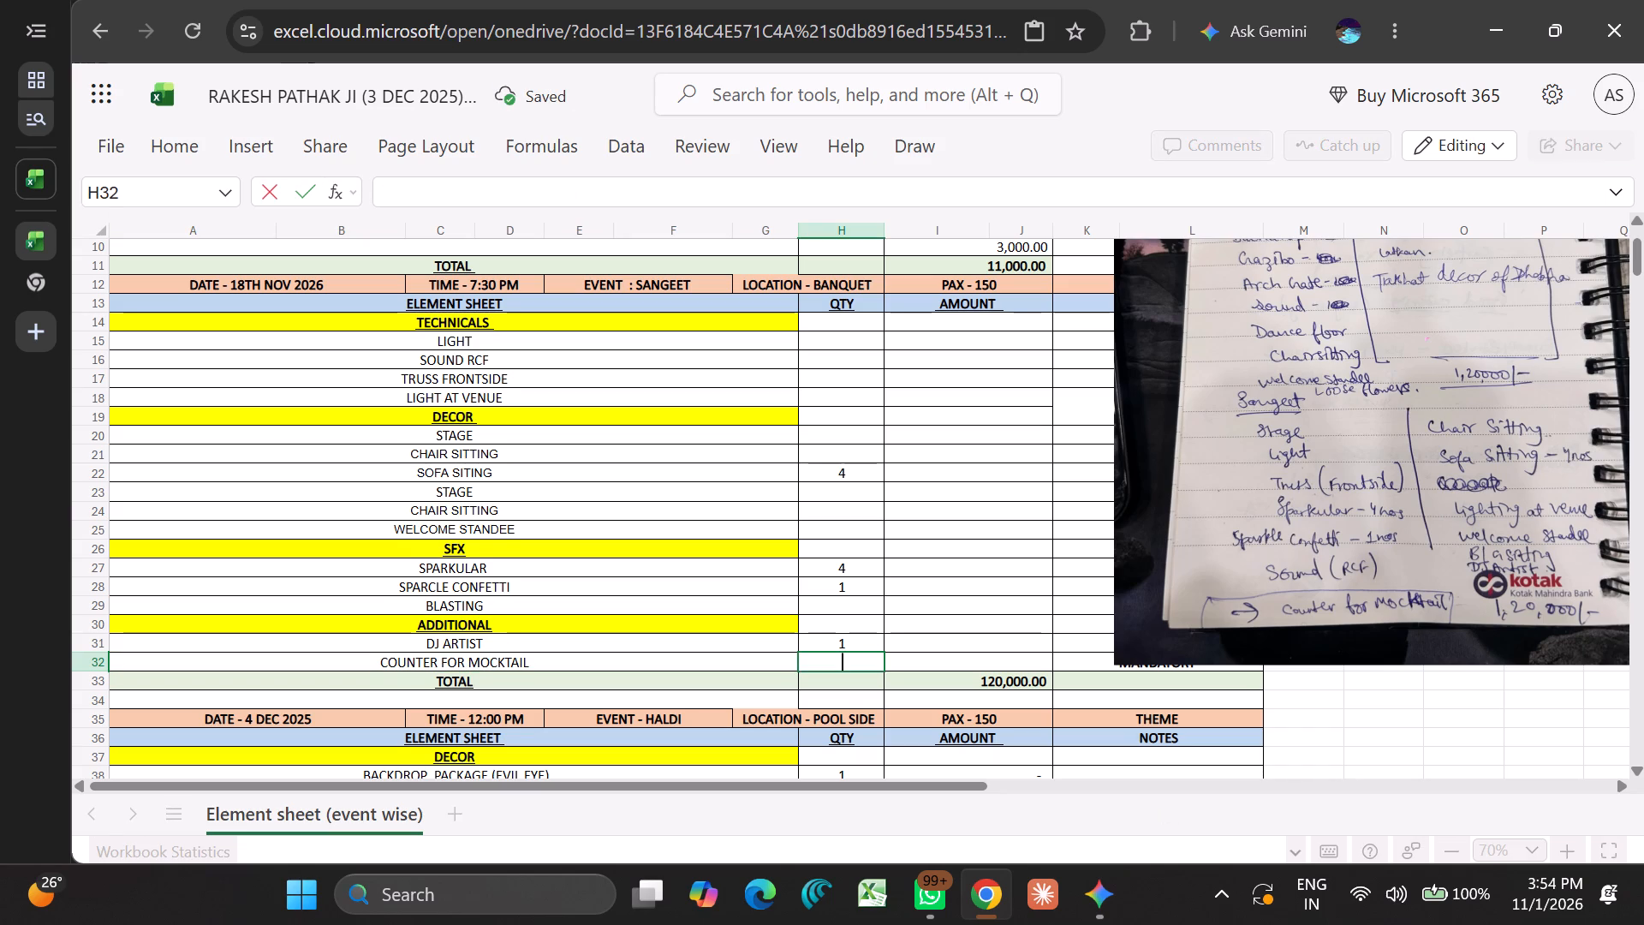
Move the handwritten notes photo off the Notes column and clear the MANDATORY notes of DJ Artist and Counter for Mocktail.
scroll(1065, 658, up, 1)
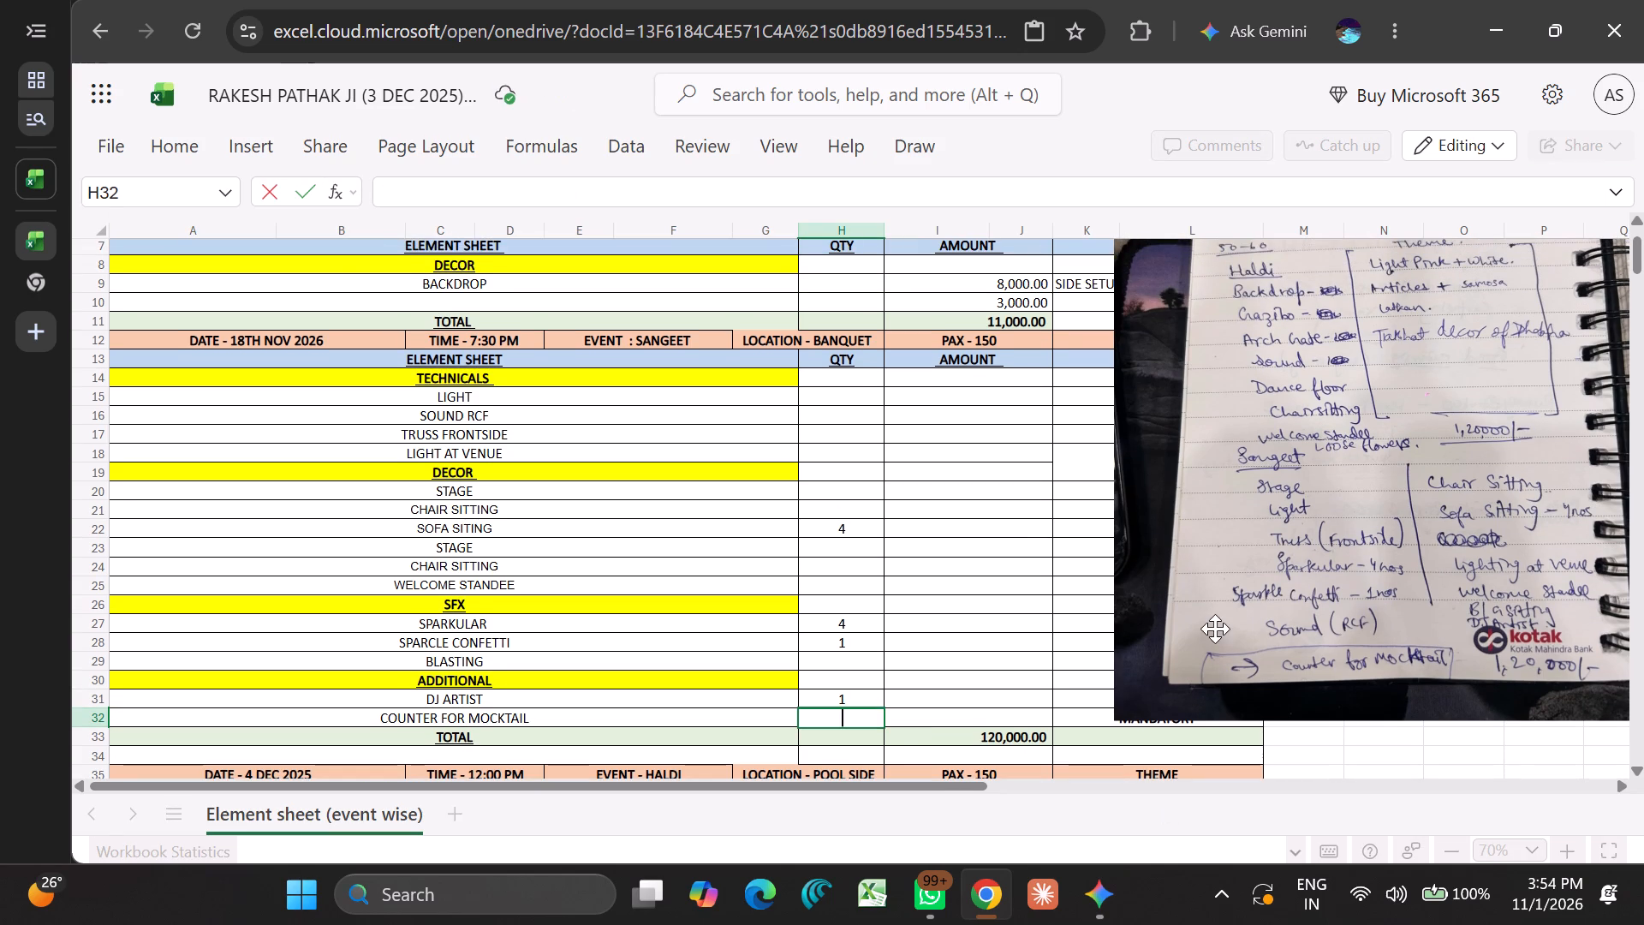
drag(1217, 607, 1319, 488)
click(1108, 697)
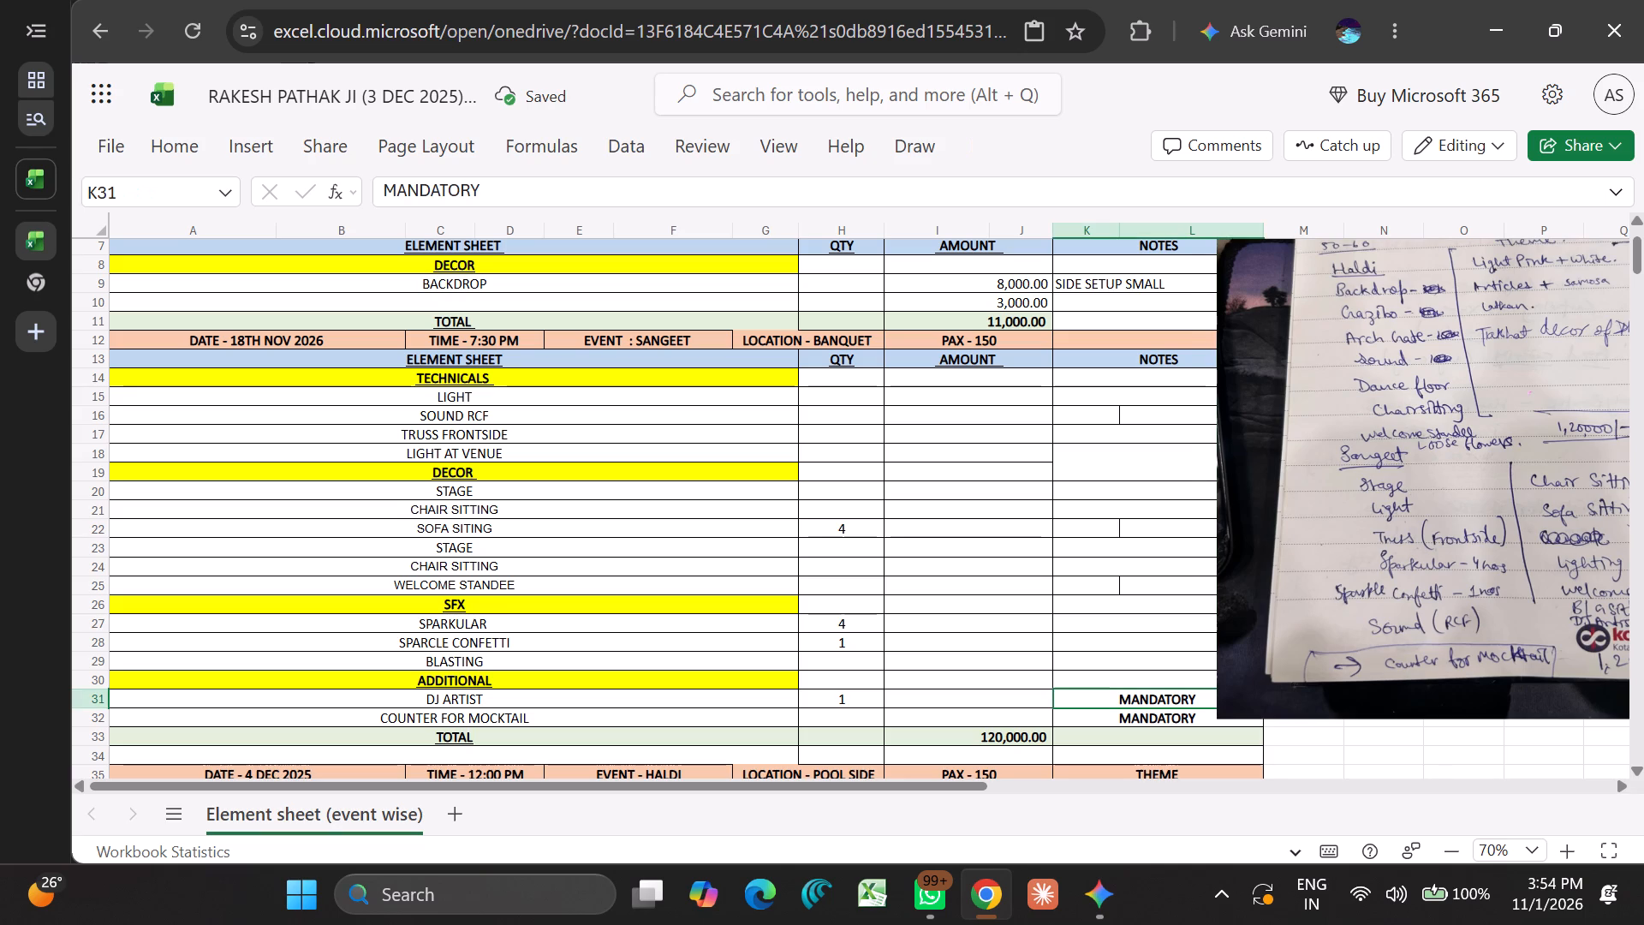
key(BackSpace)
key(Down)
key(BackSpace)
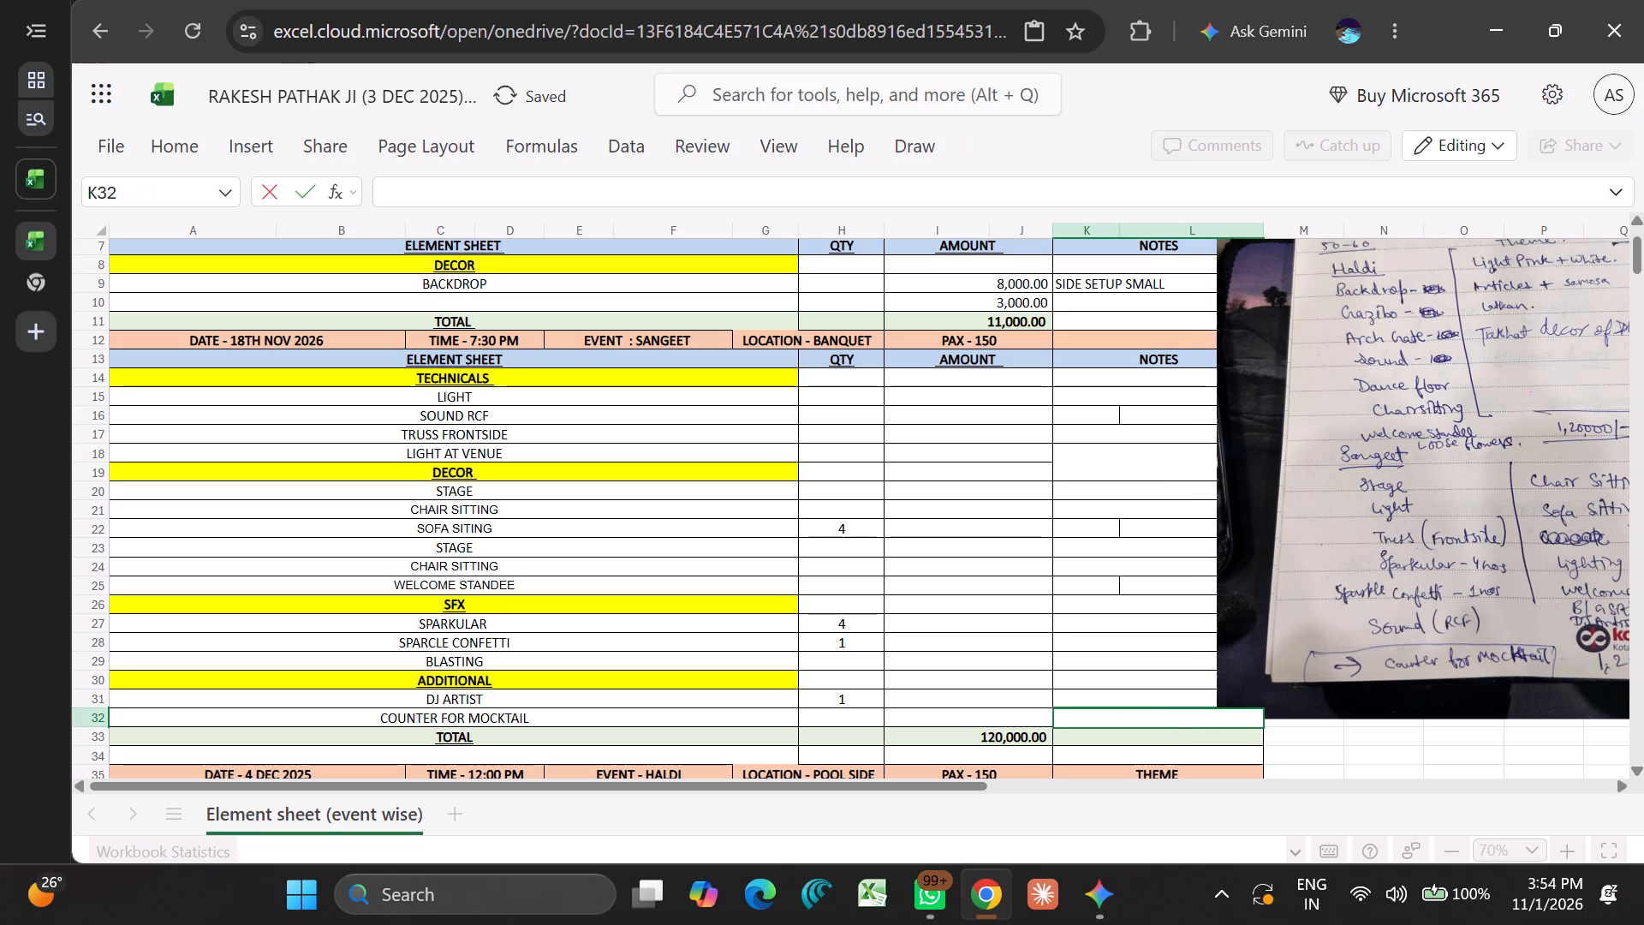
Merge the split Notes cells across columns K and L for Welcome Standee, Sofa Siting and Sound RCF.
drag(1101, 593, 1141, 593)
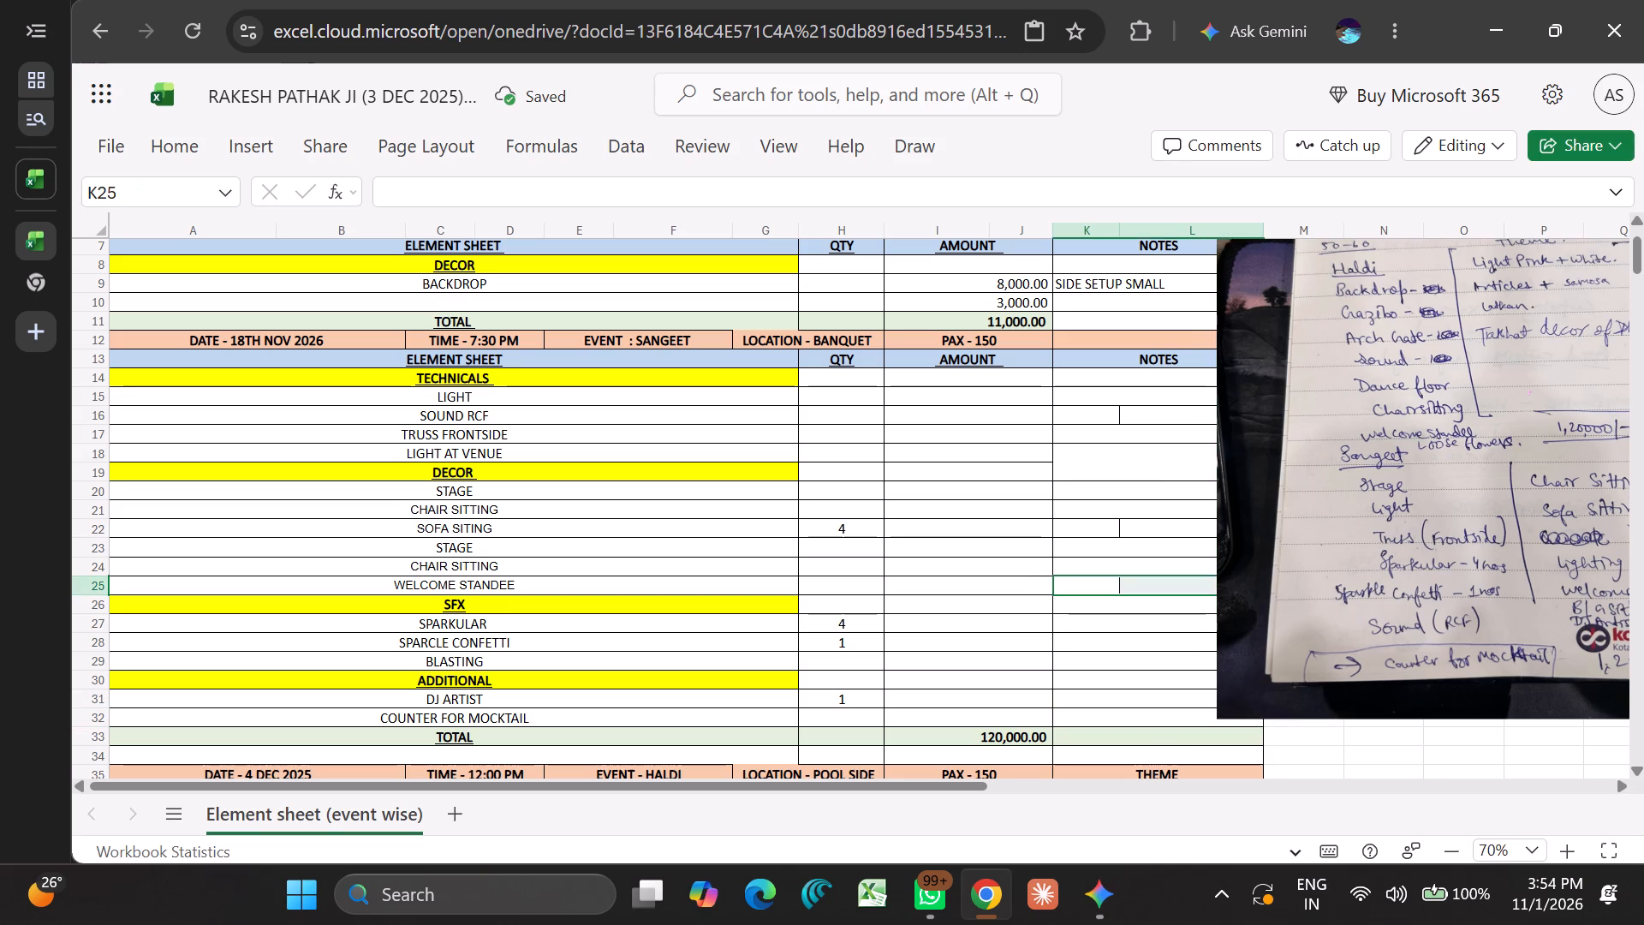
key(ctrl+m)
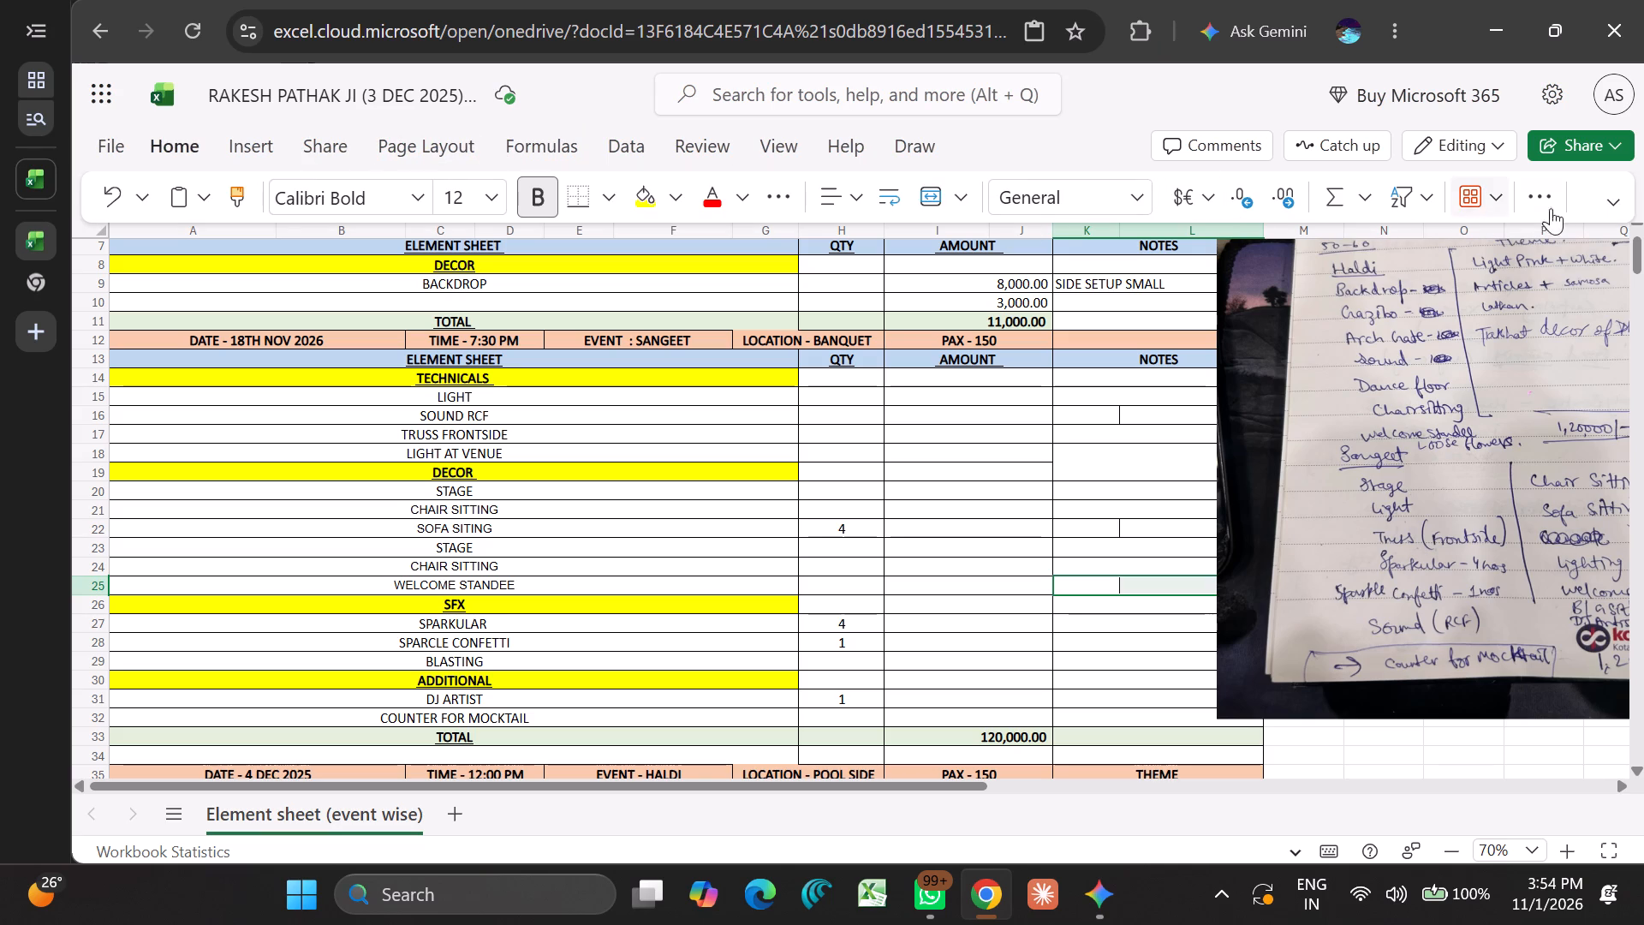
click(1497, 195)
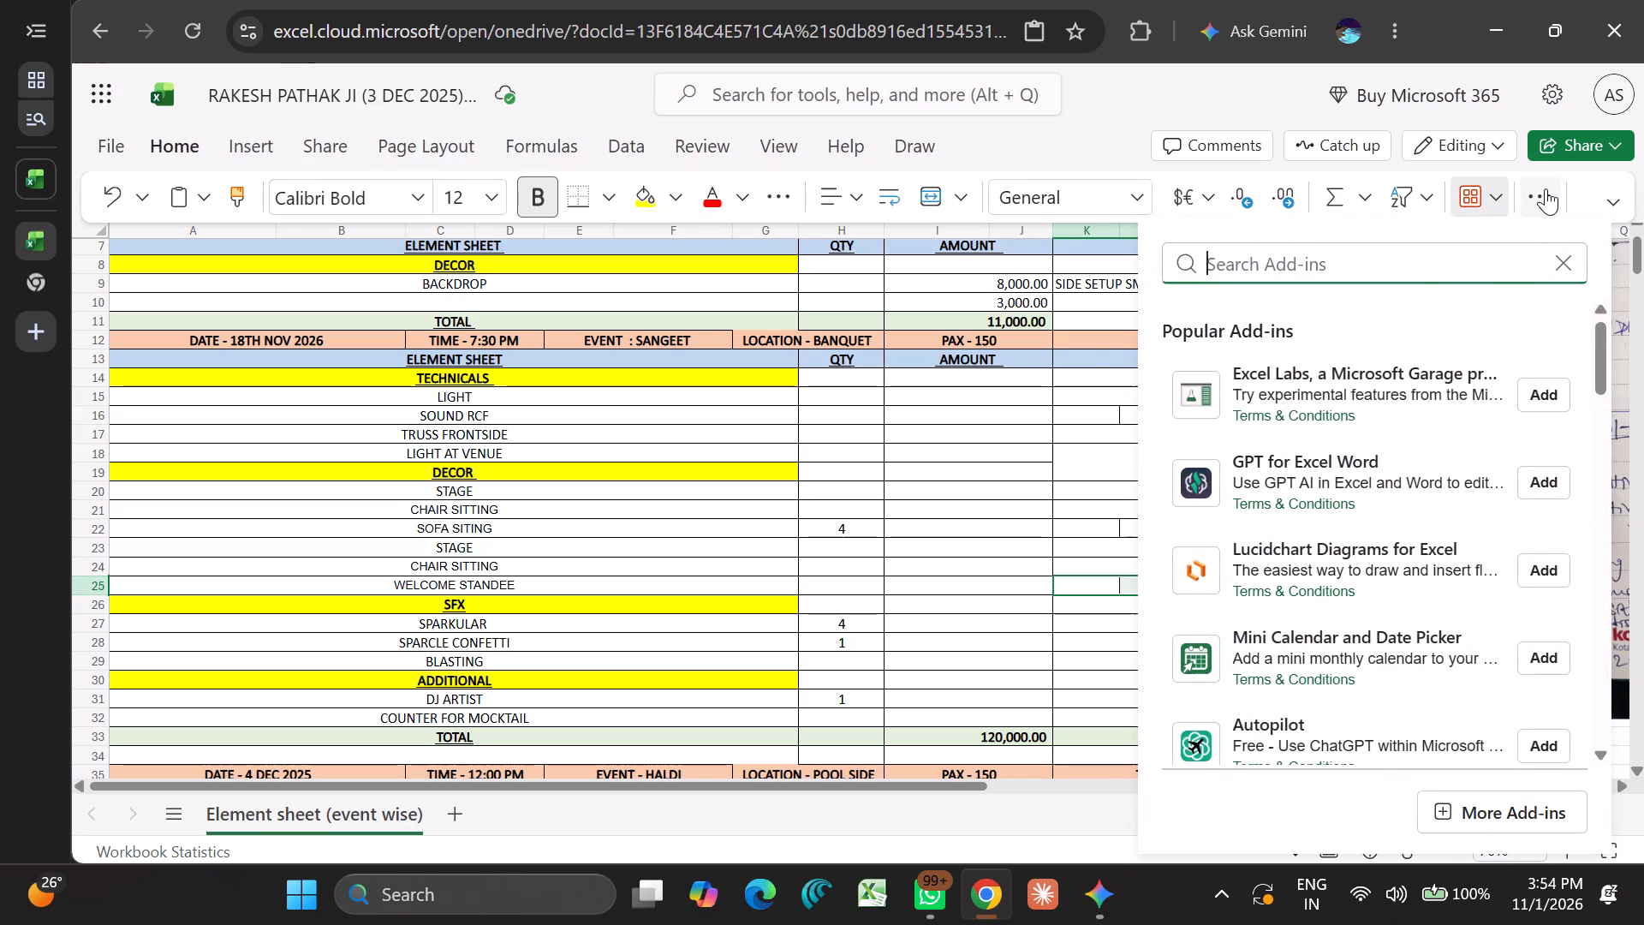
click(1546, 188)
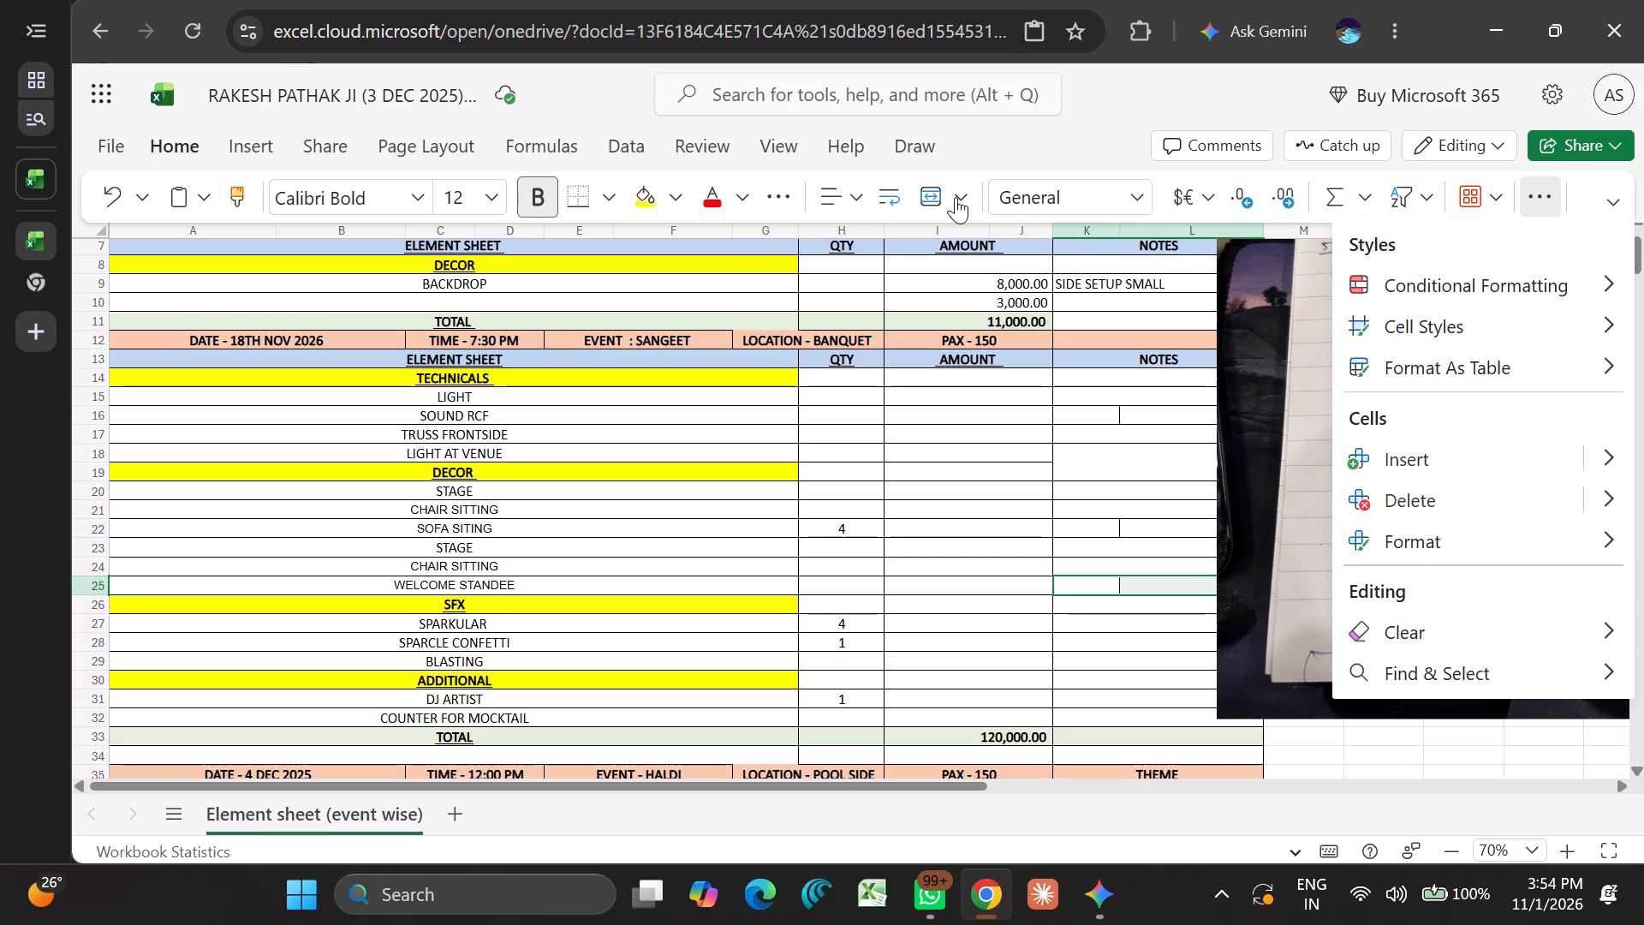
click(920, 200)
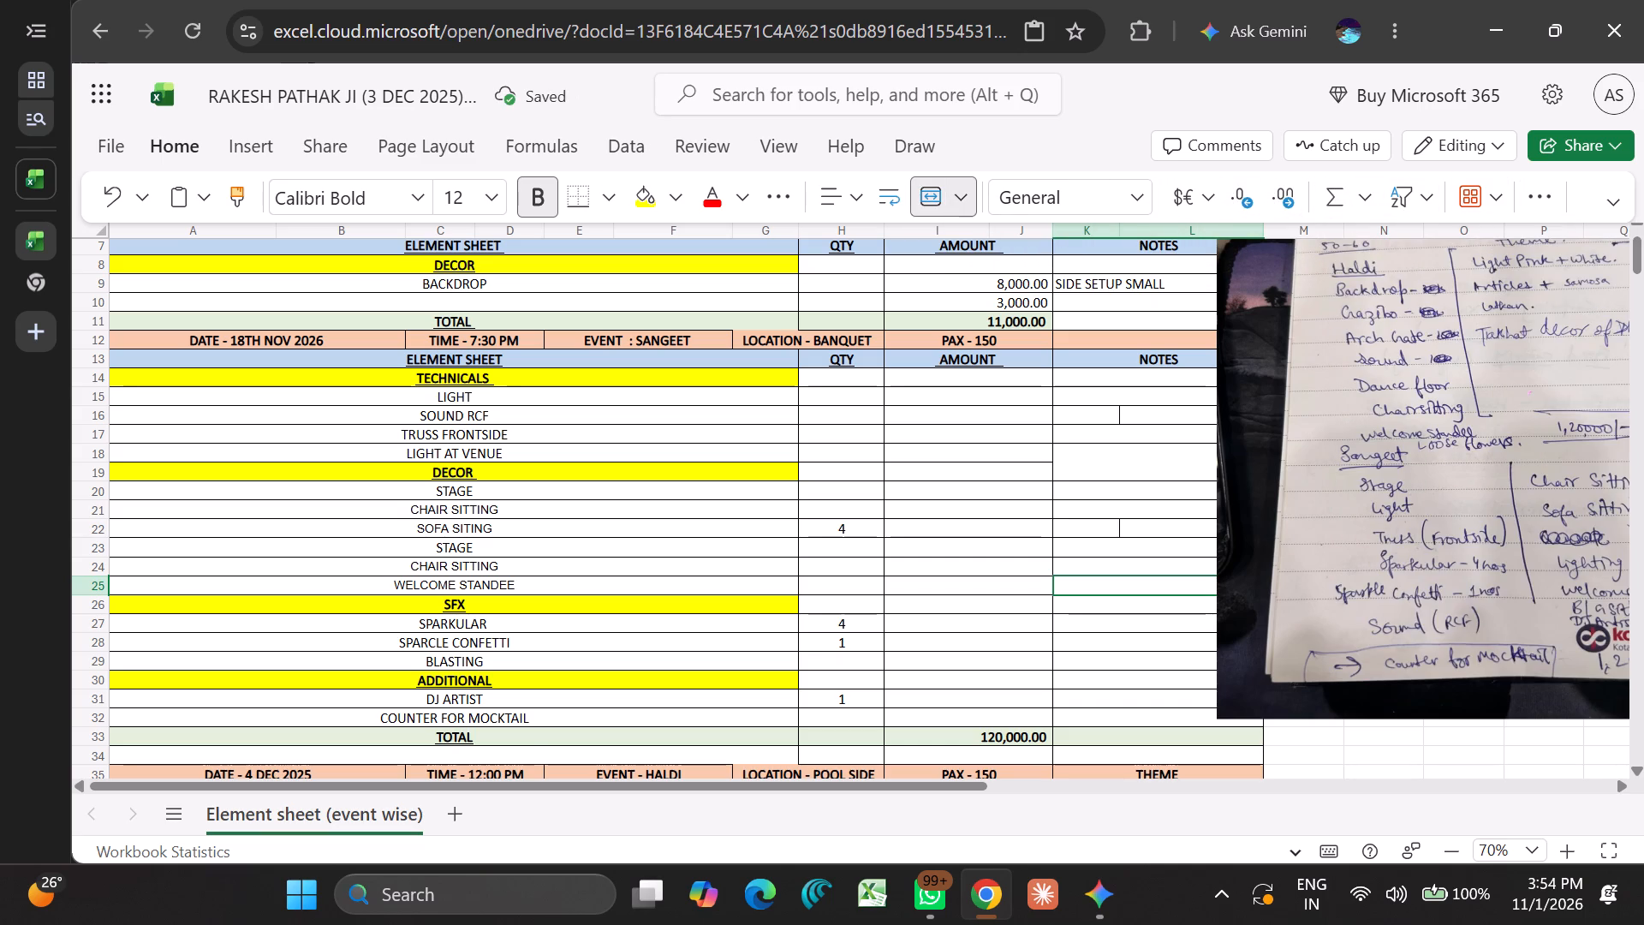
drag(1094, 522, 1159, 528)
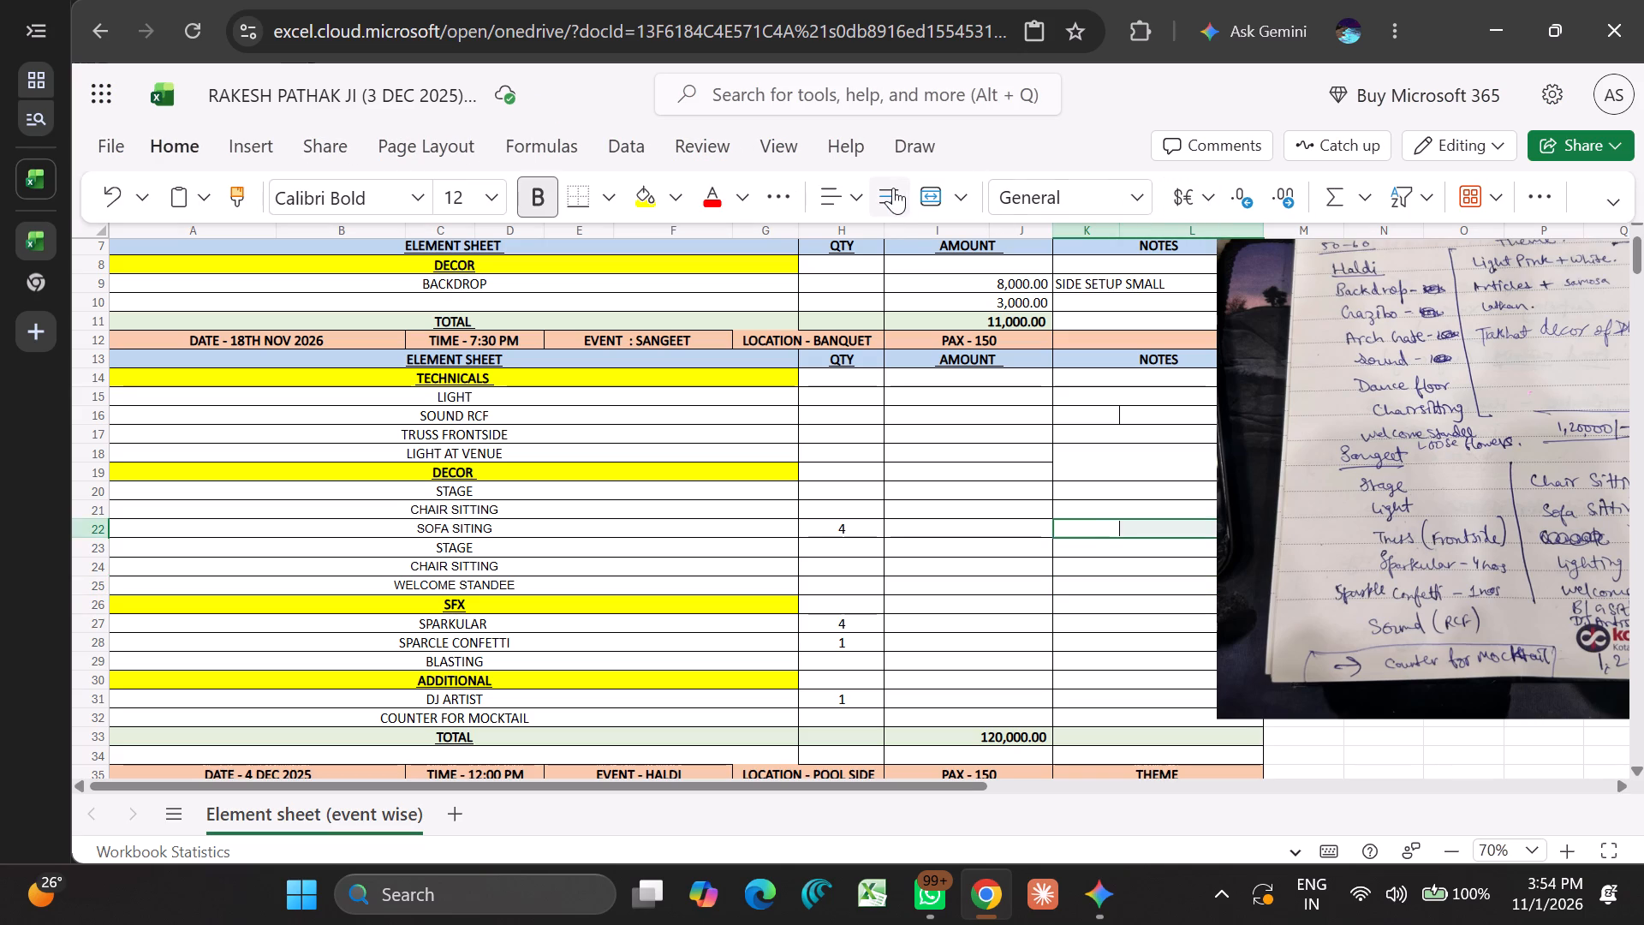
click(912, 193)
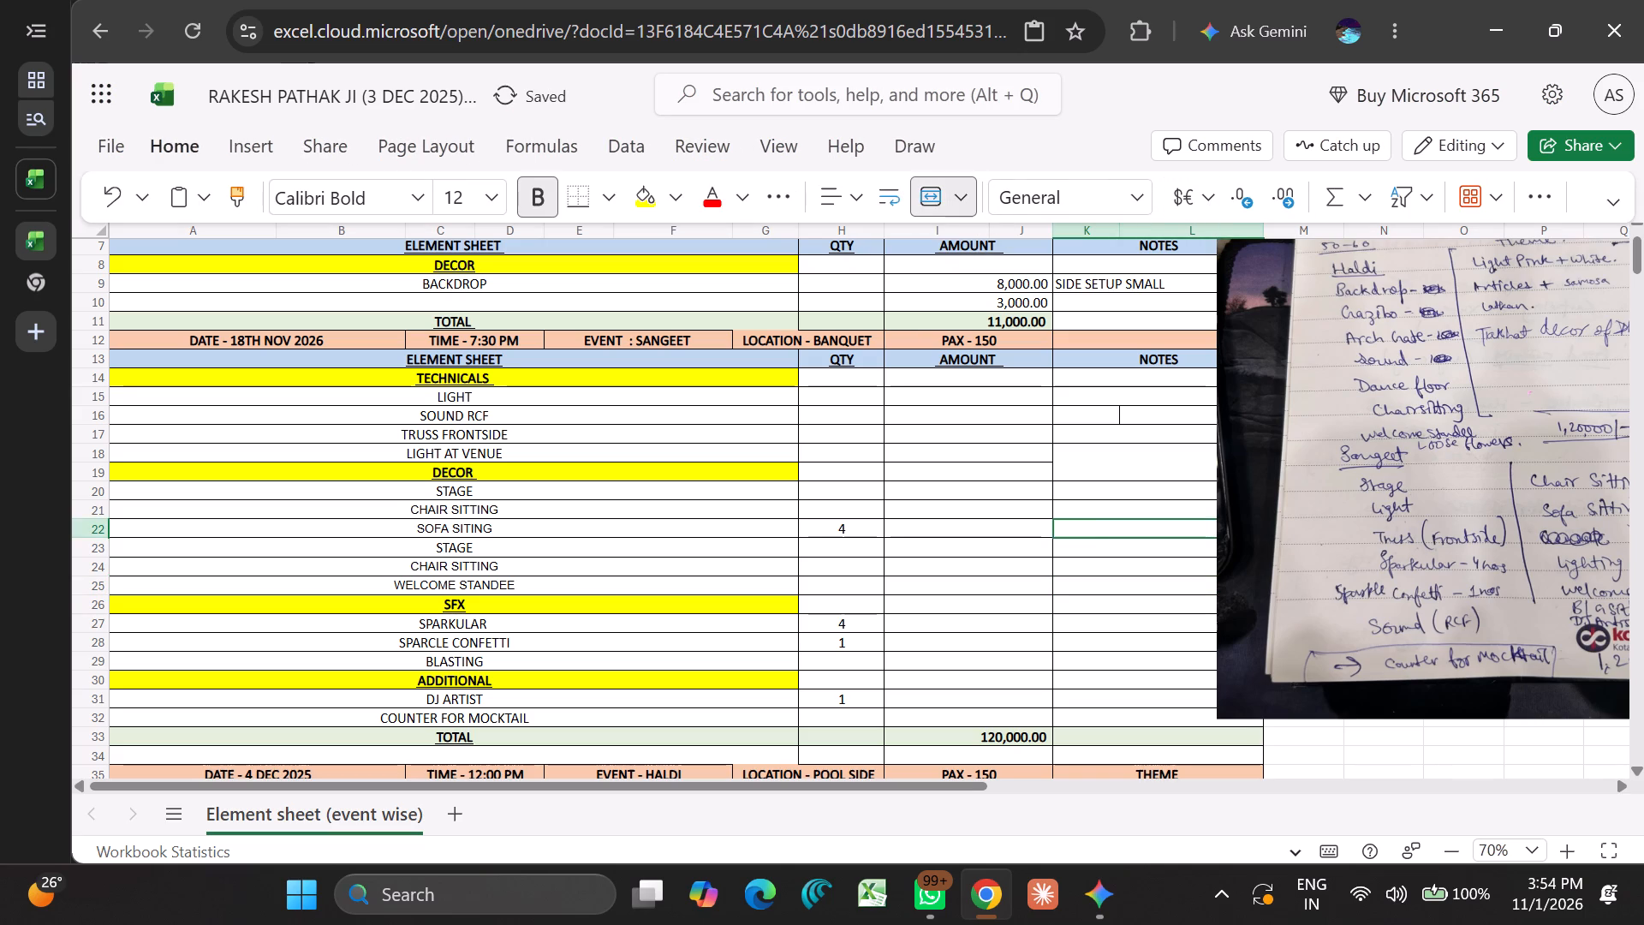
drag(1105, 415, 1169, 416)
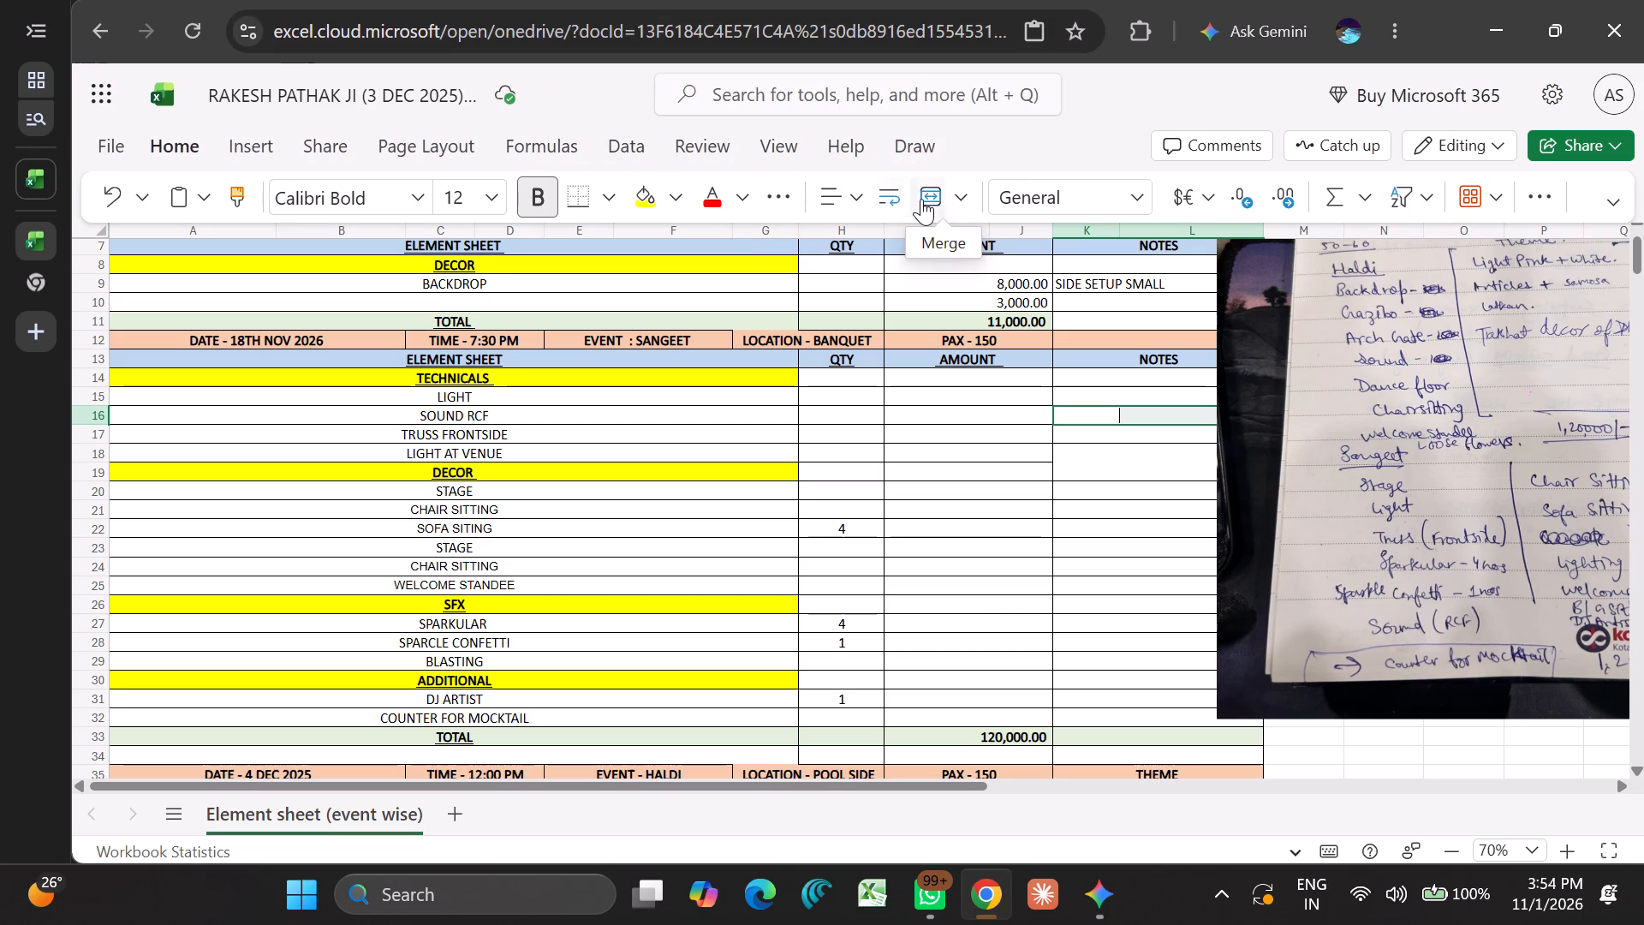
click(925, 199)
Wrap the Notes cell spanning rows 18 and 19 and open its merge and unmerge options.
click(1099, 470)
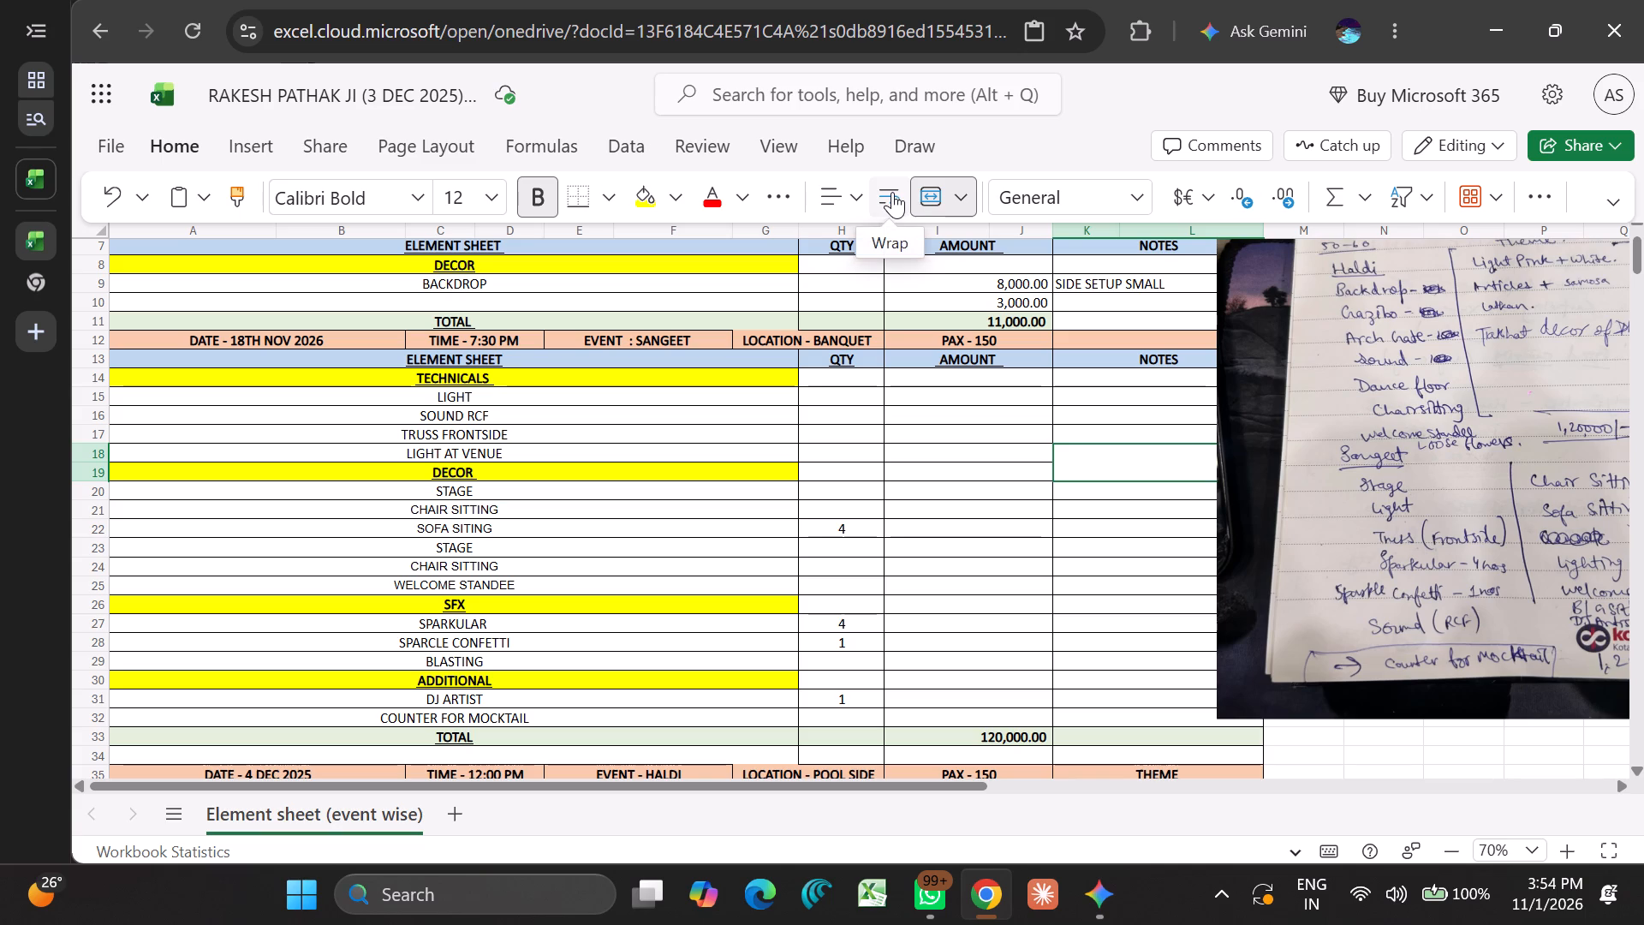
click(892, 192)
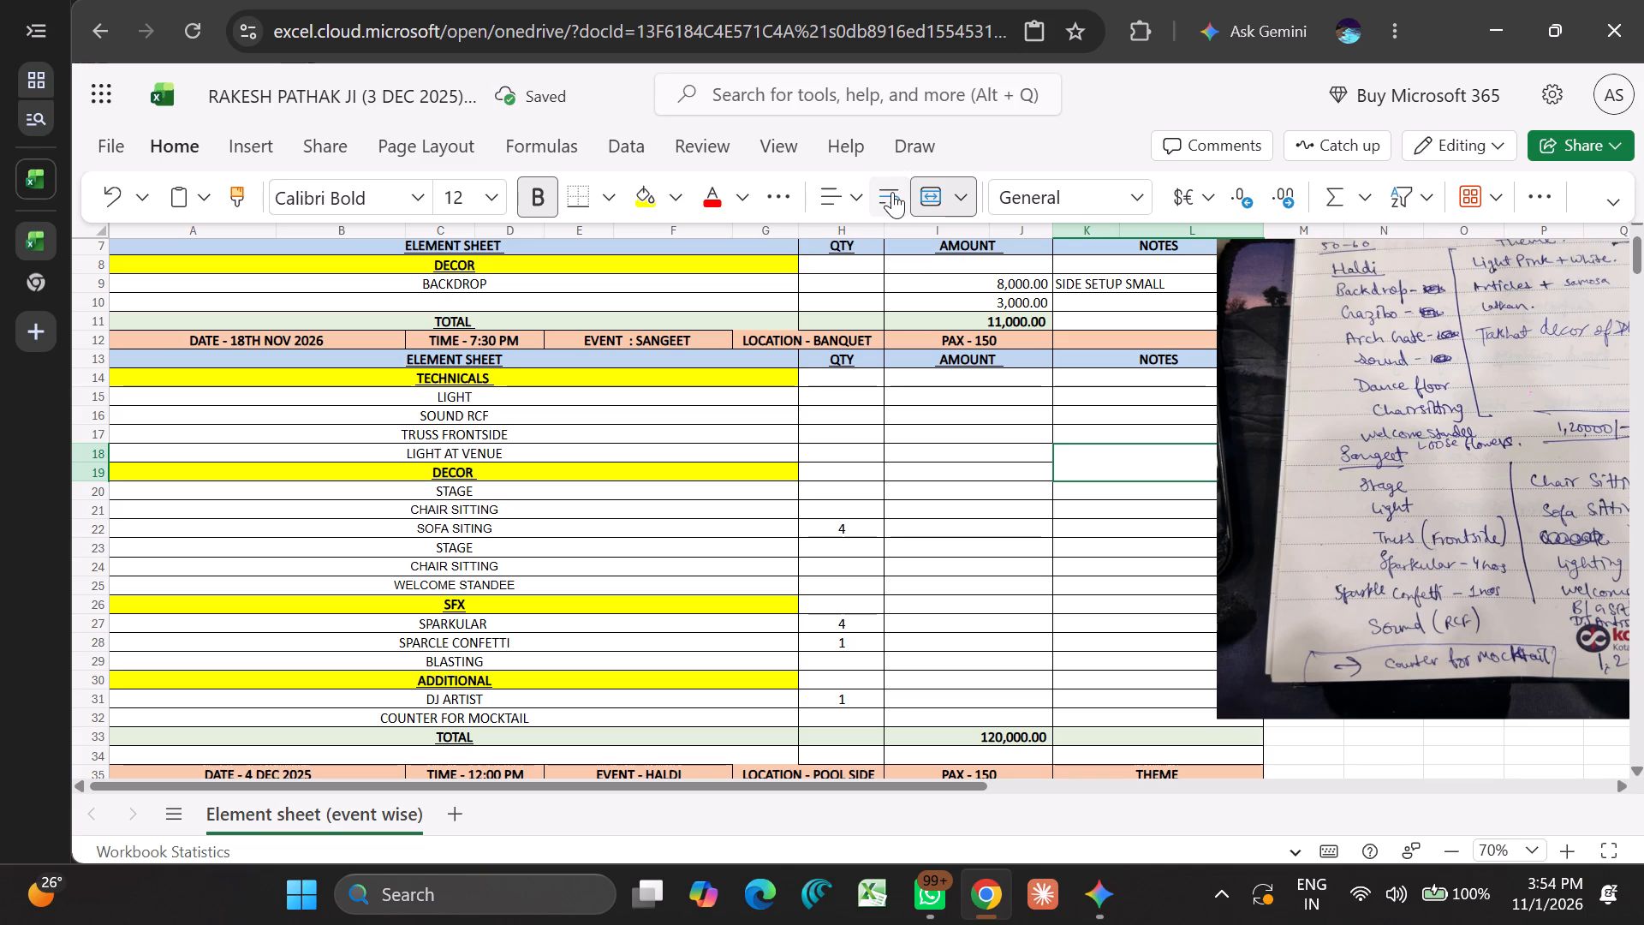
click(959, 195)
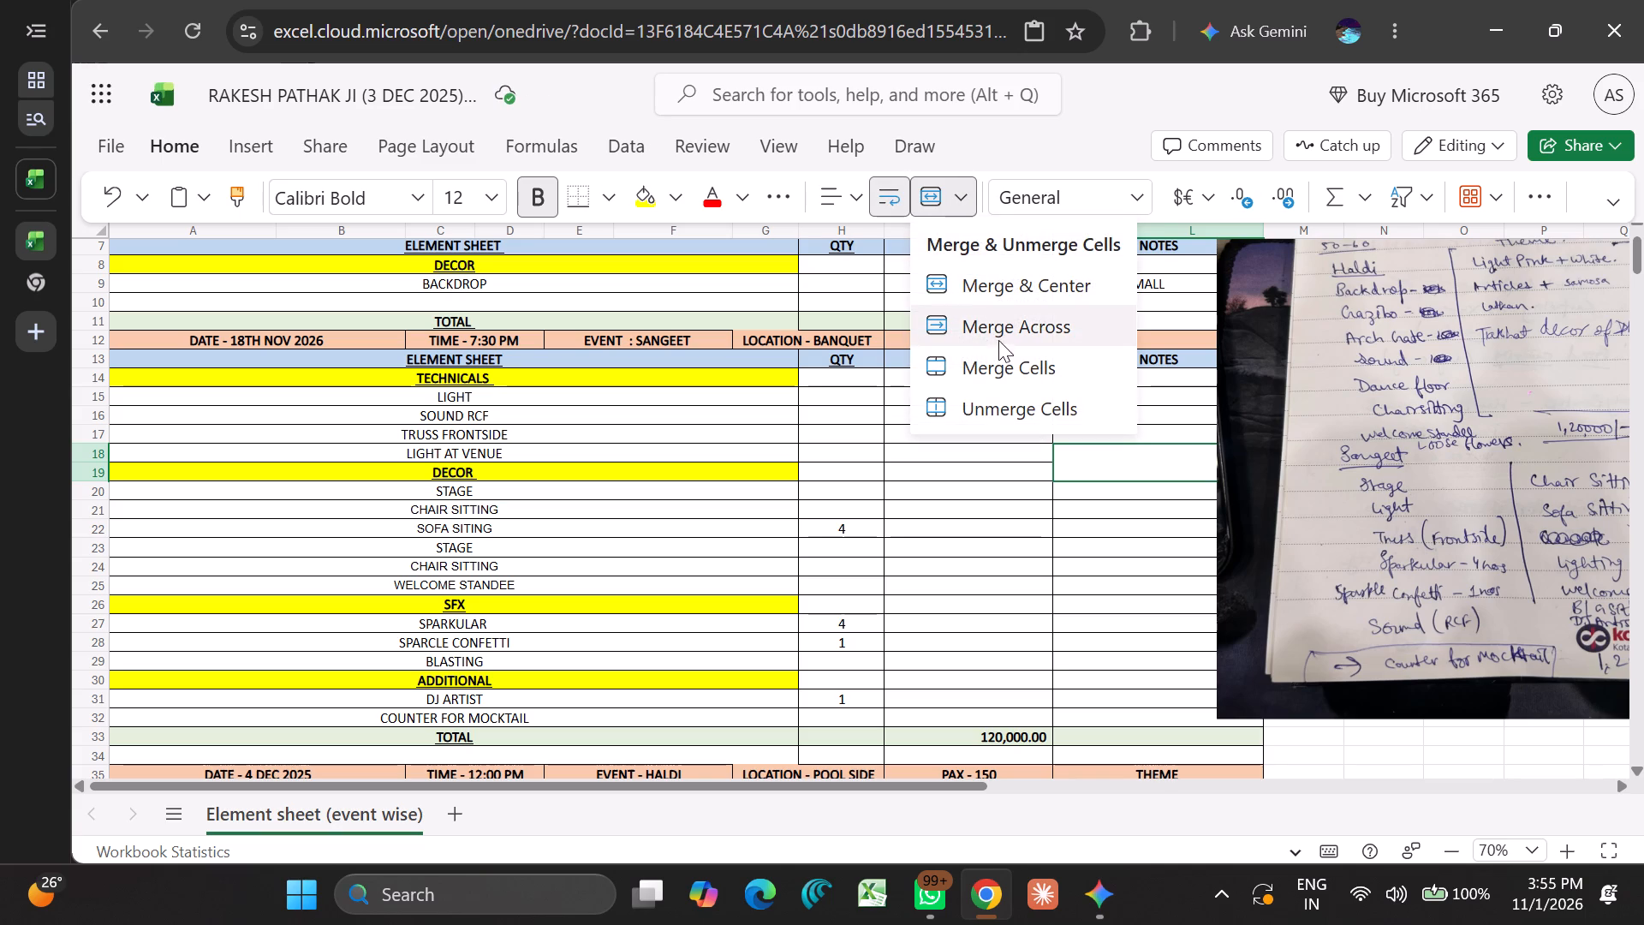
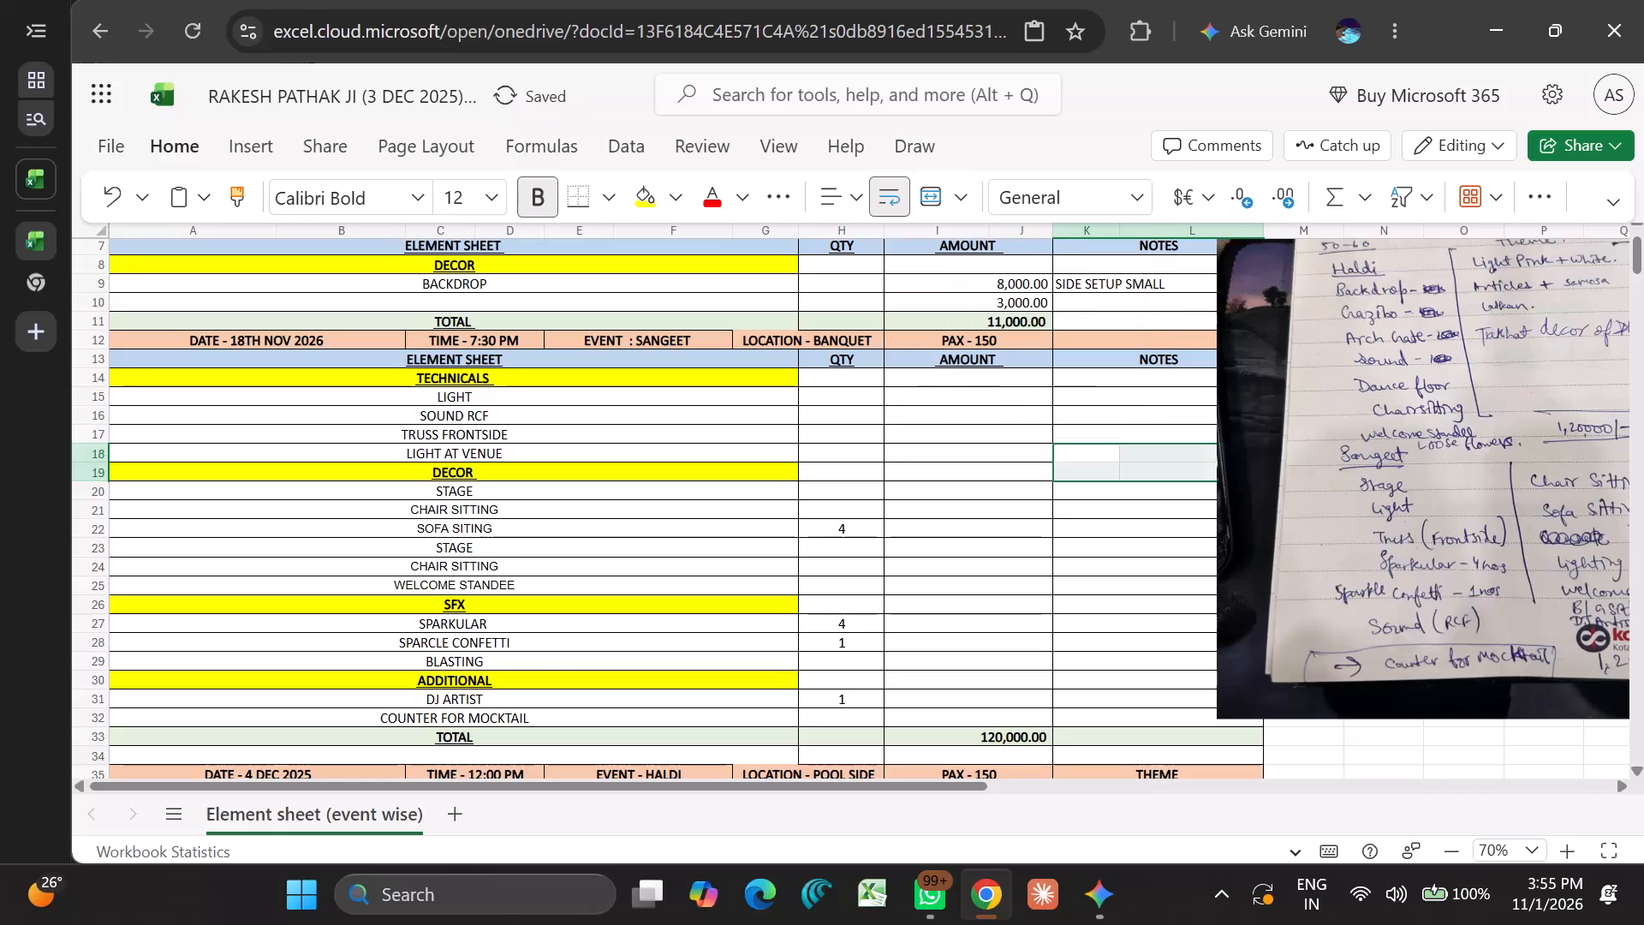
Merge the Notes cells across columns K and L in row 18, and separately in row 19.
click(1112, 448)
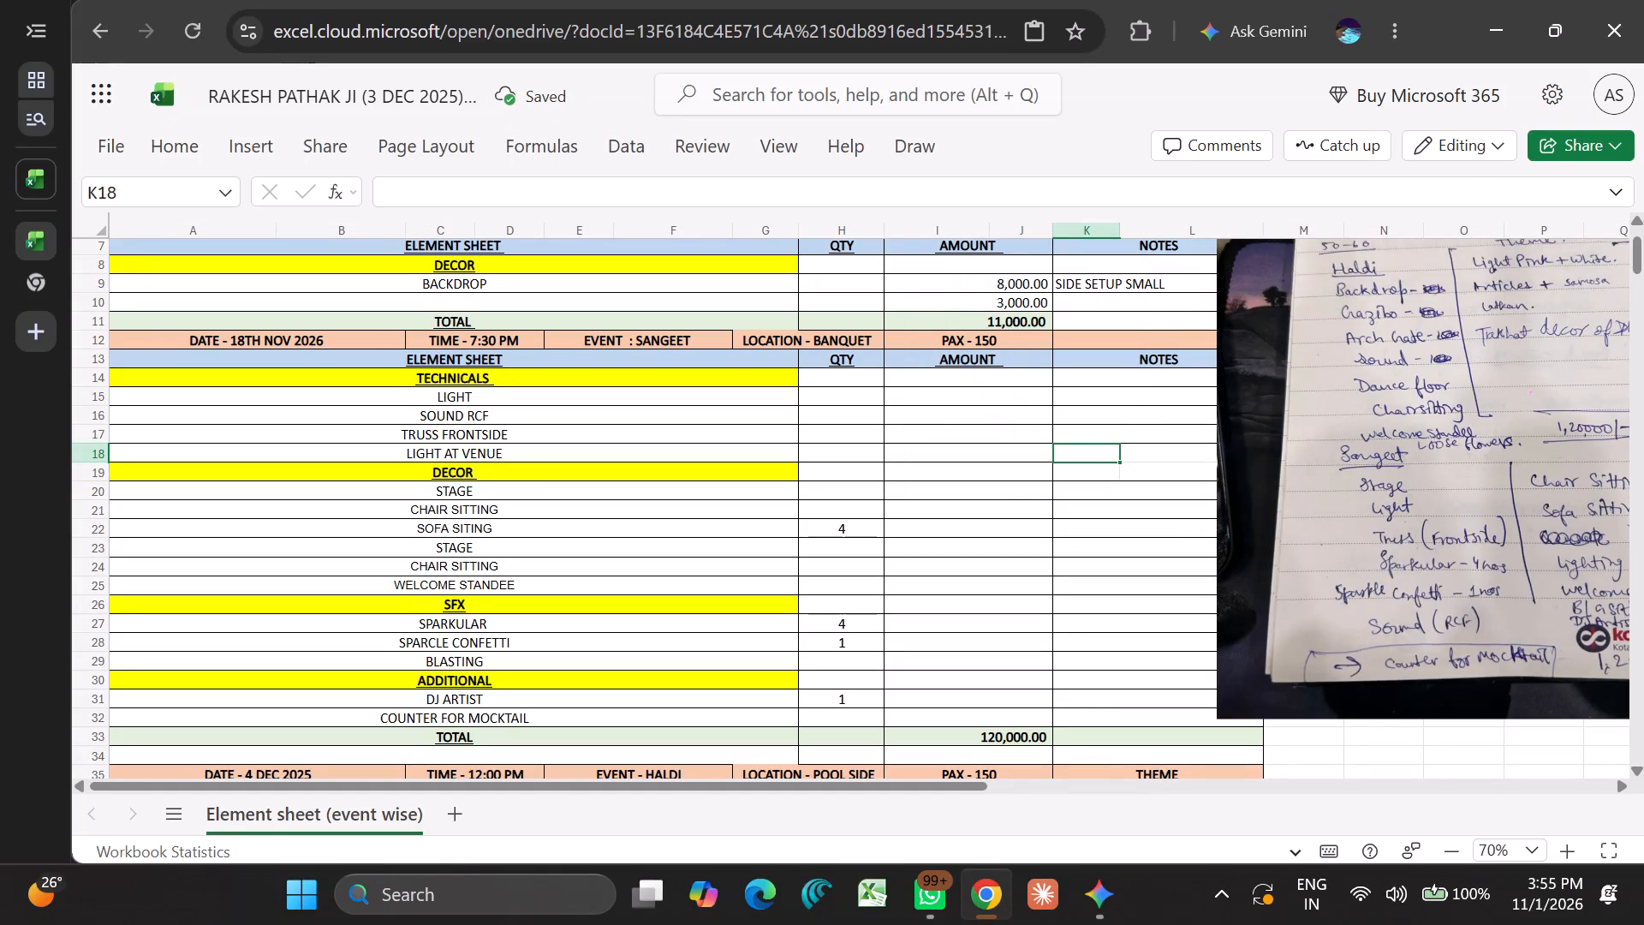
drag(1108, 452, 1159, 447)
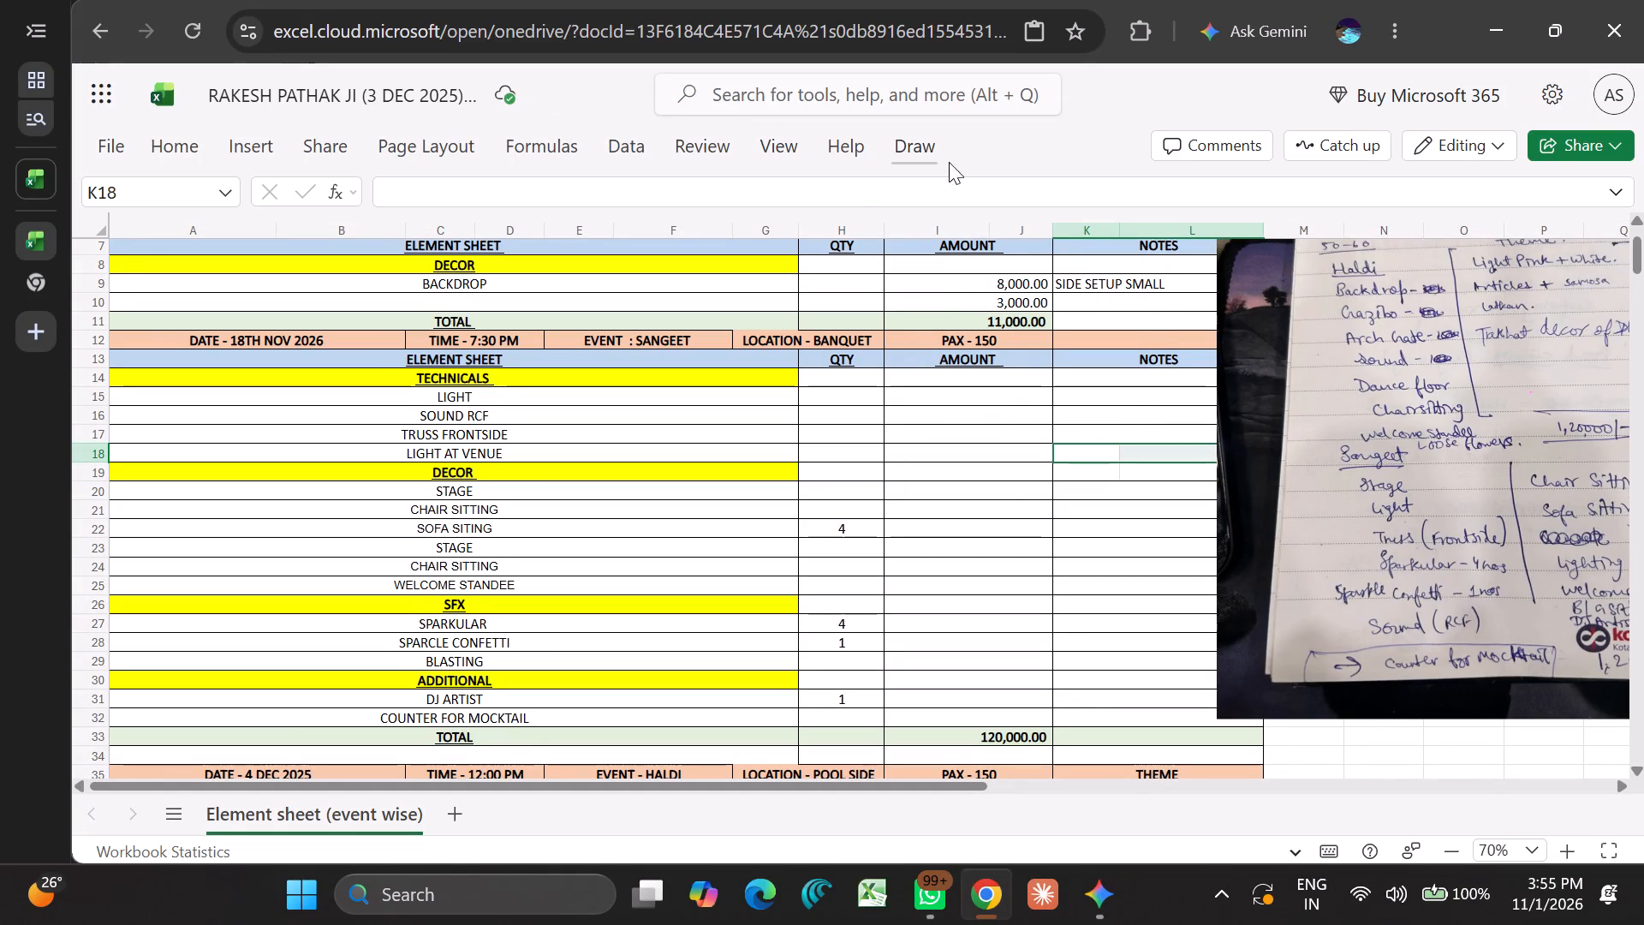
click(932, 194)
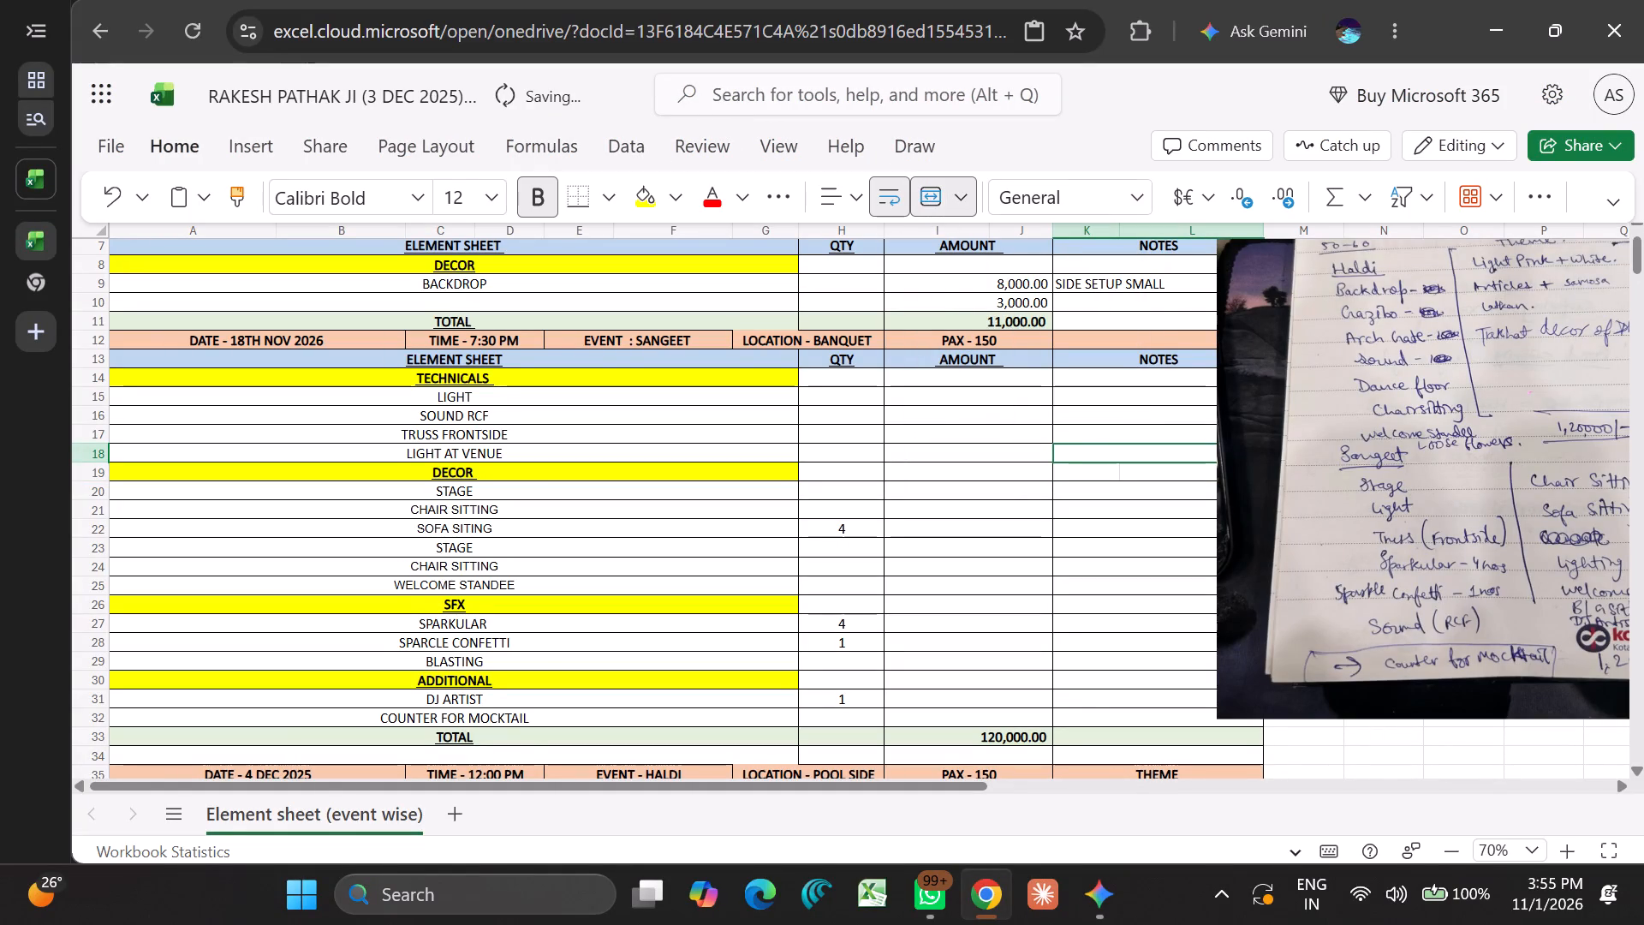
drag(1092, 476, 1151, 468)
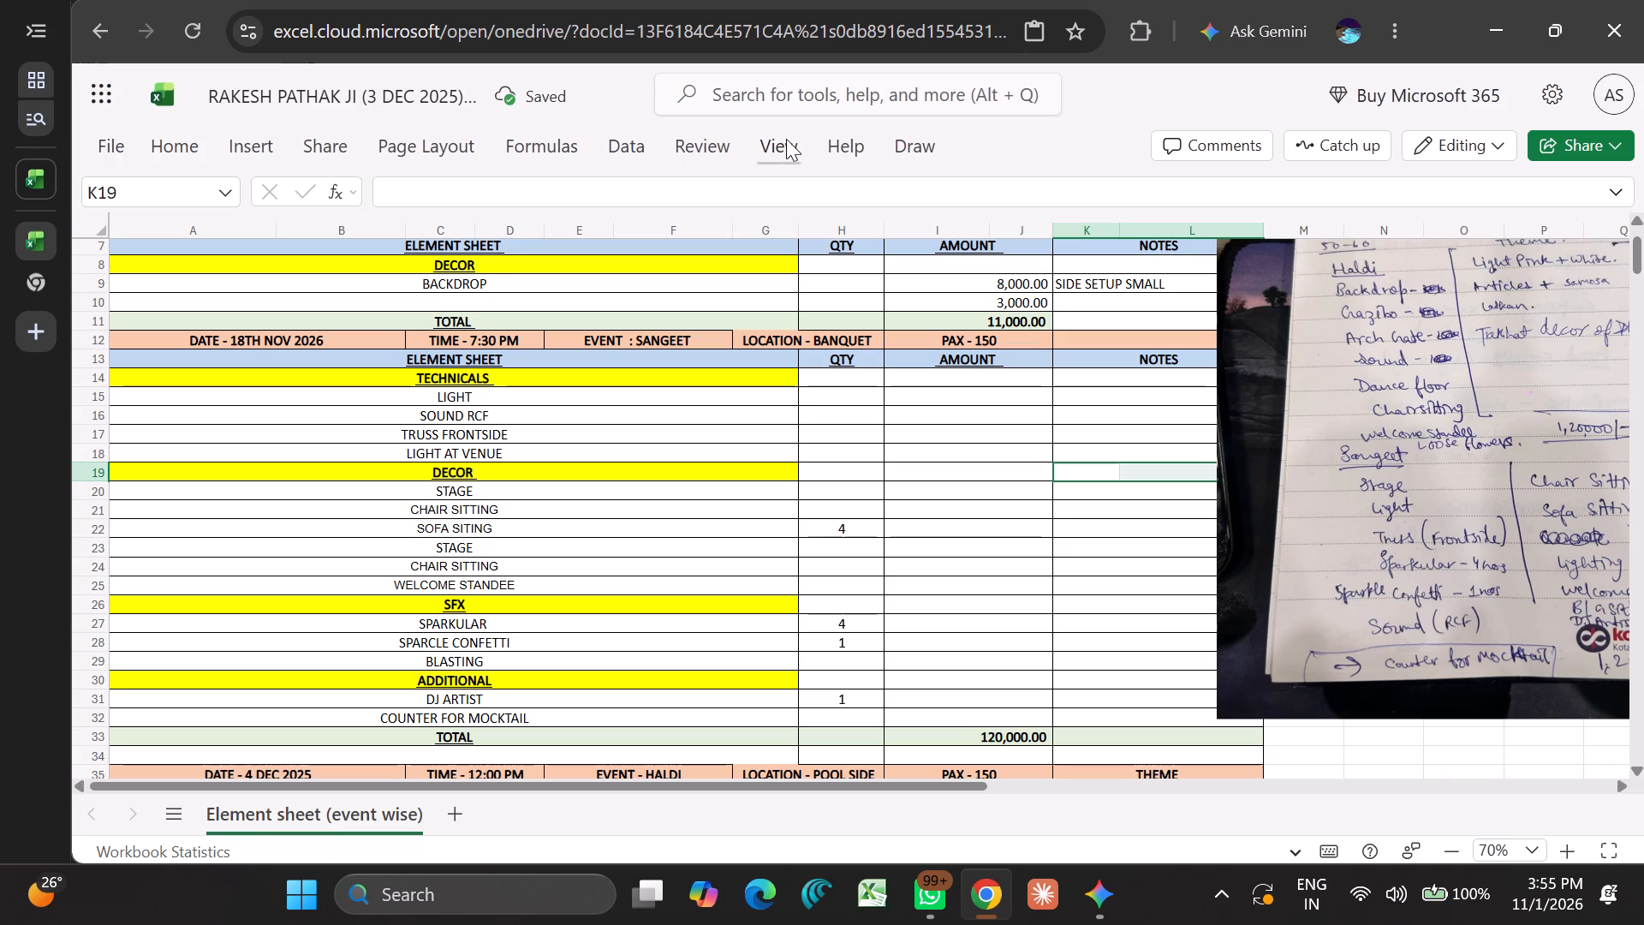
drag(928, 206, 1041, 625)
click(1041, 625)
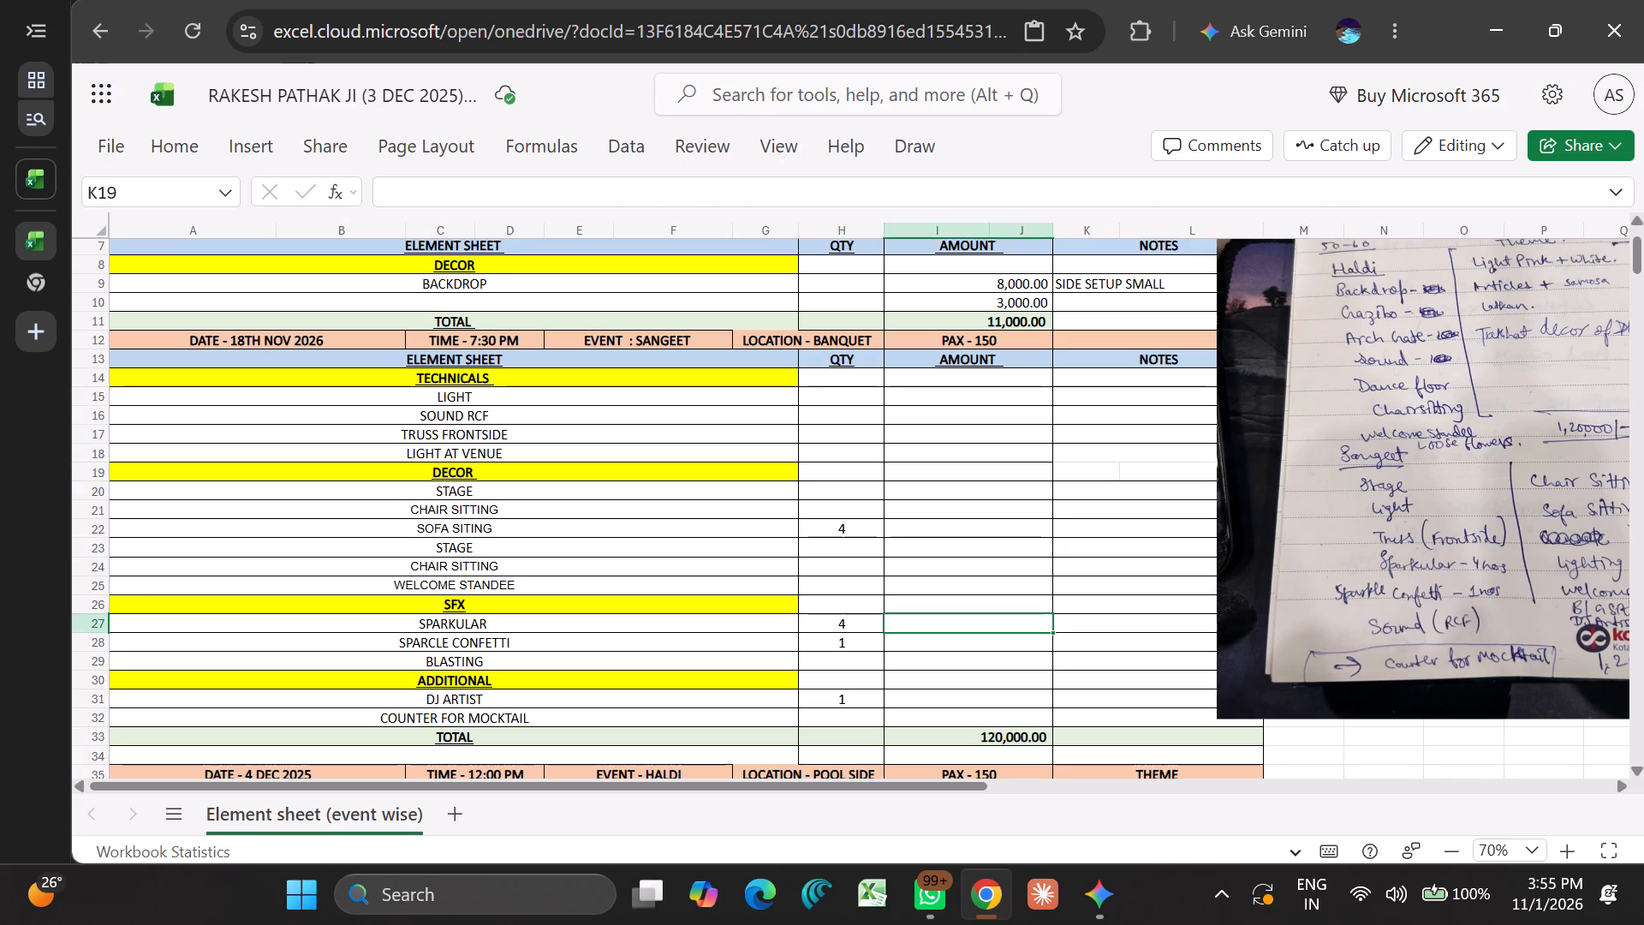
drag(1102, 468, 1194, 458)
drag(1114, 473, 1117, 473)
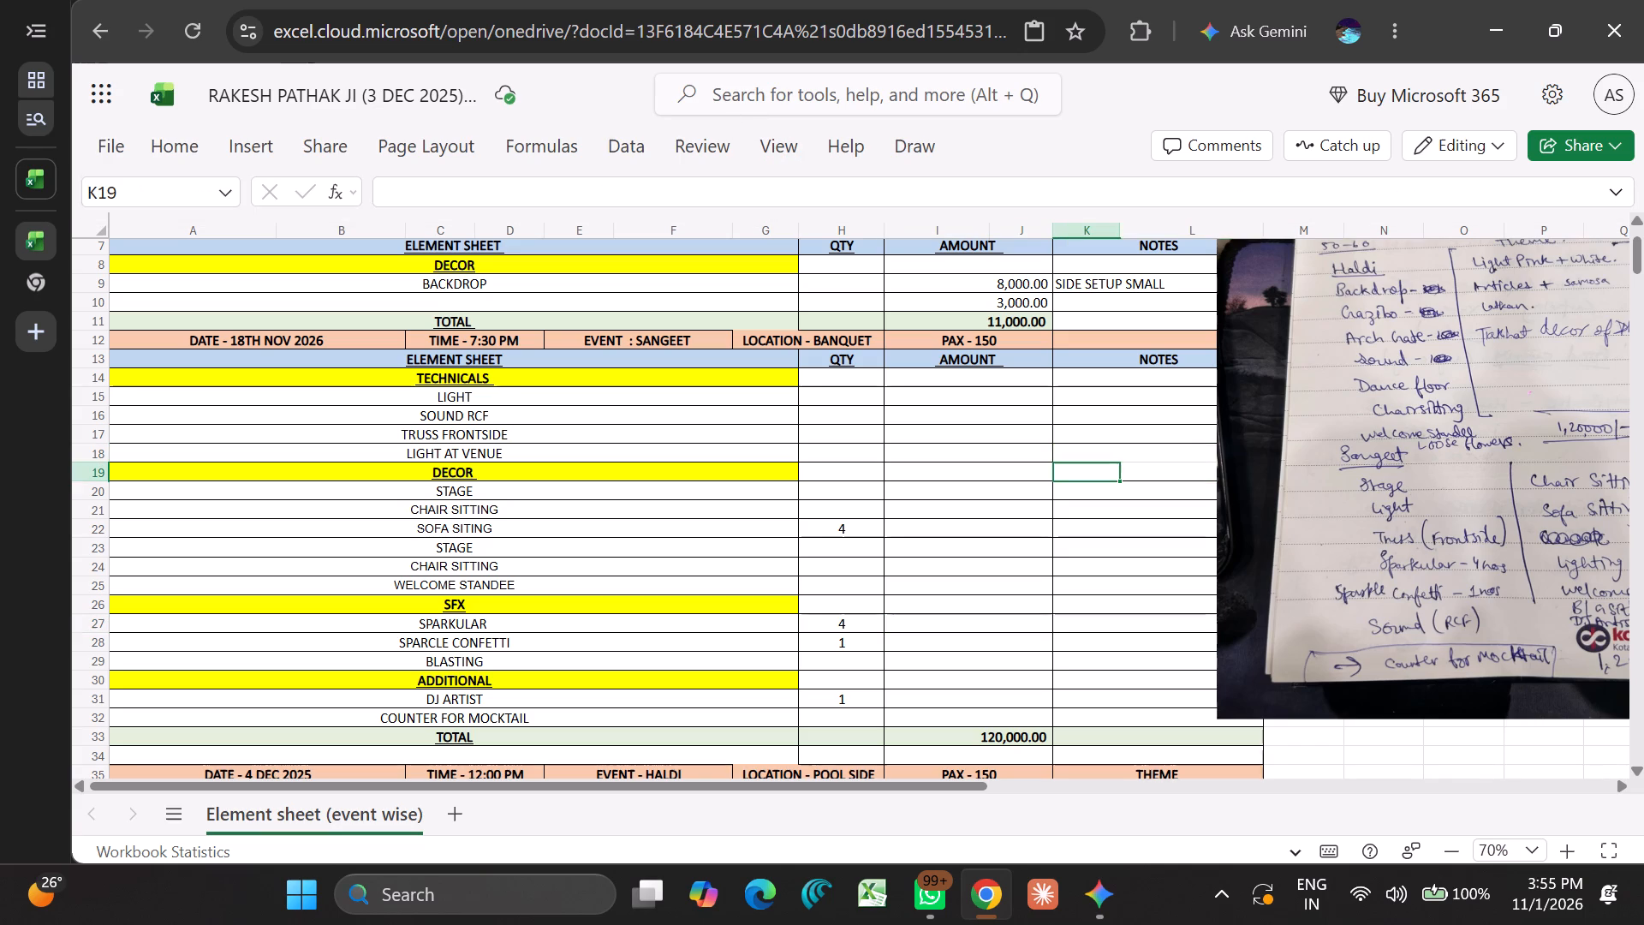
drag(1117, 473, 1164, 483)
drag(1106, 469, 1153, 469)
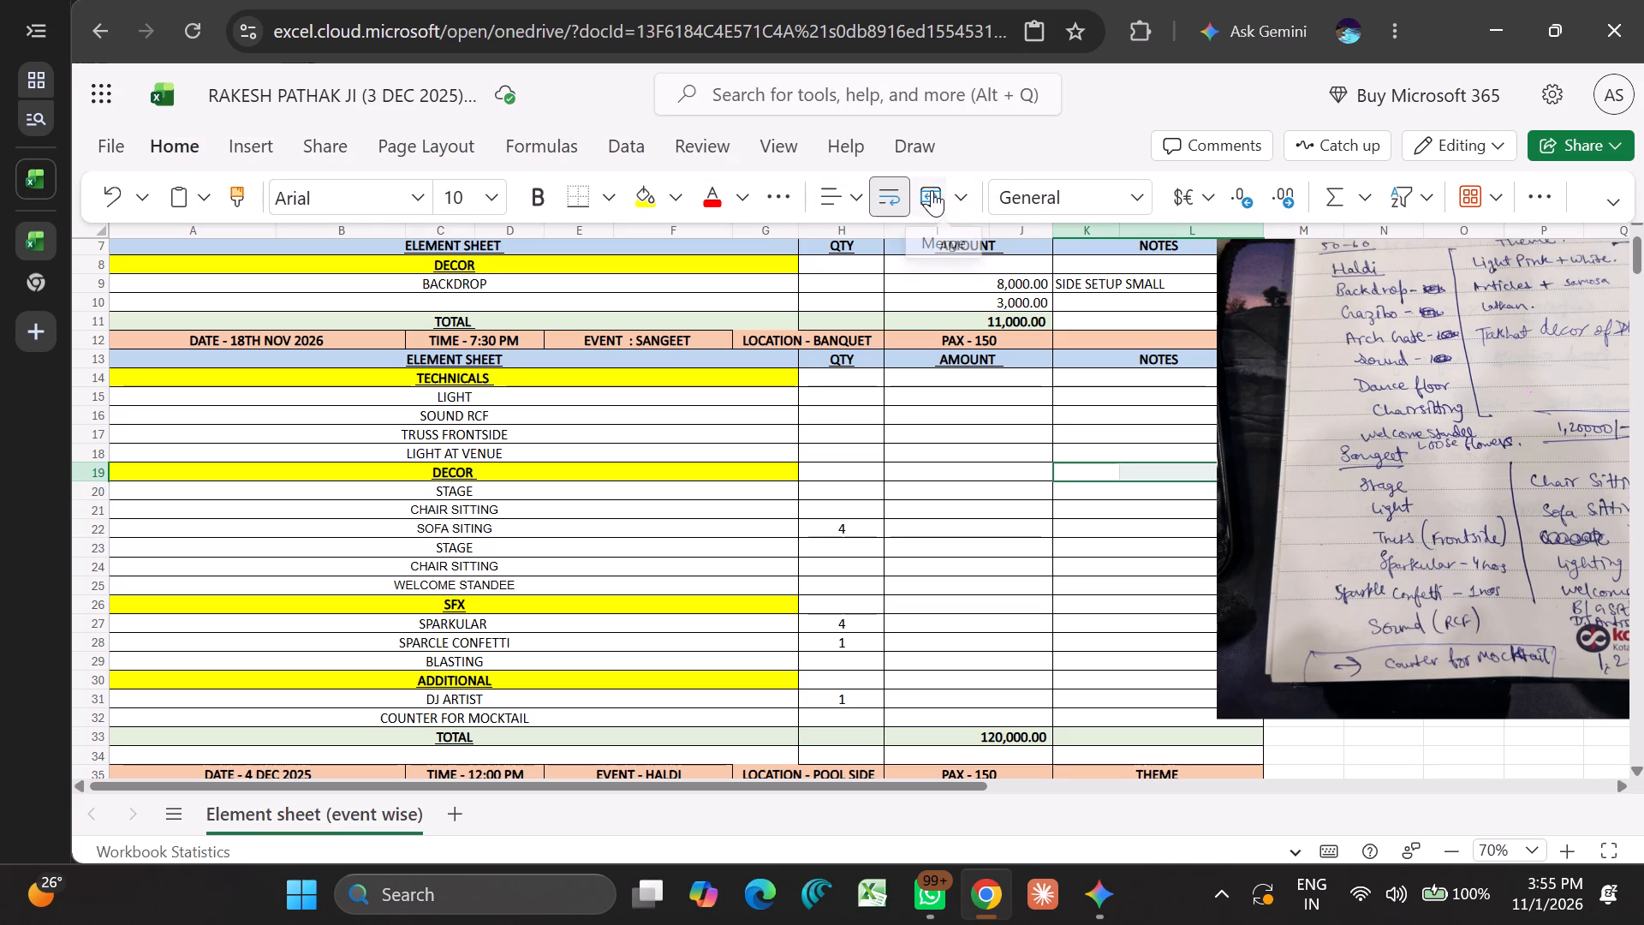
click(932, 190)
click(1364, 763)
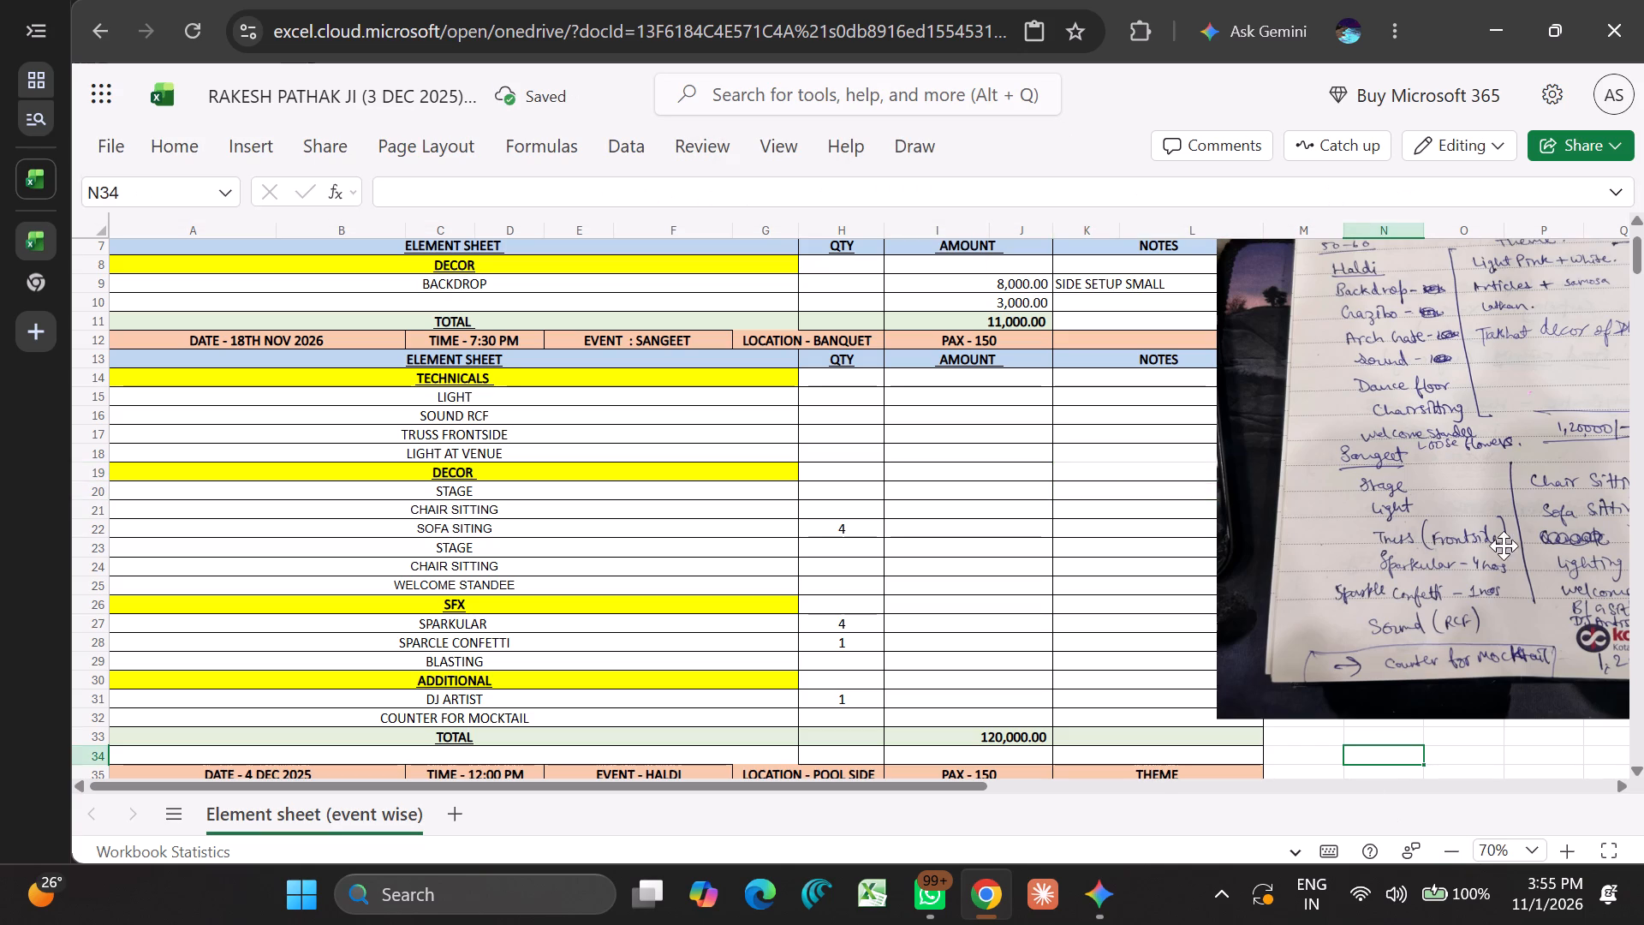
Add a top border to the merged Notes cell in row 19.
click(1151, 474)
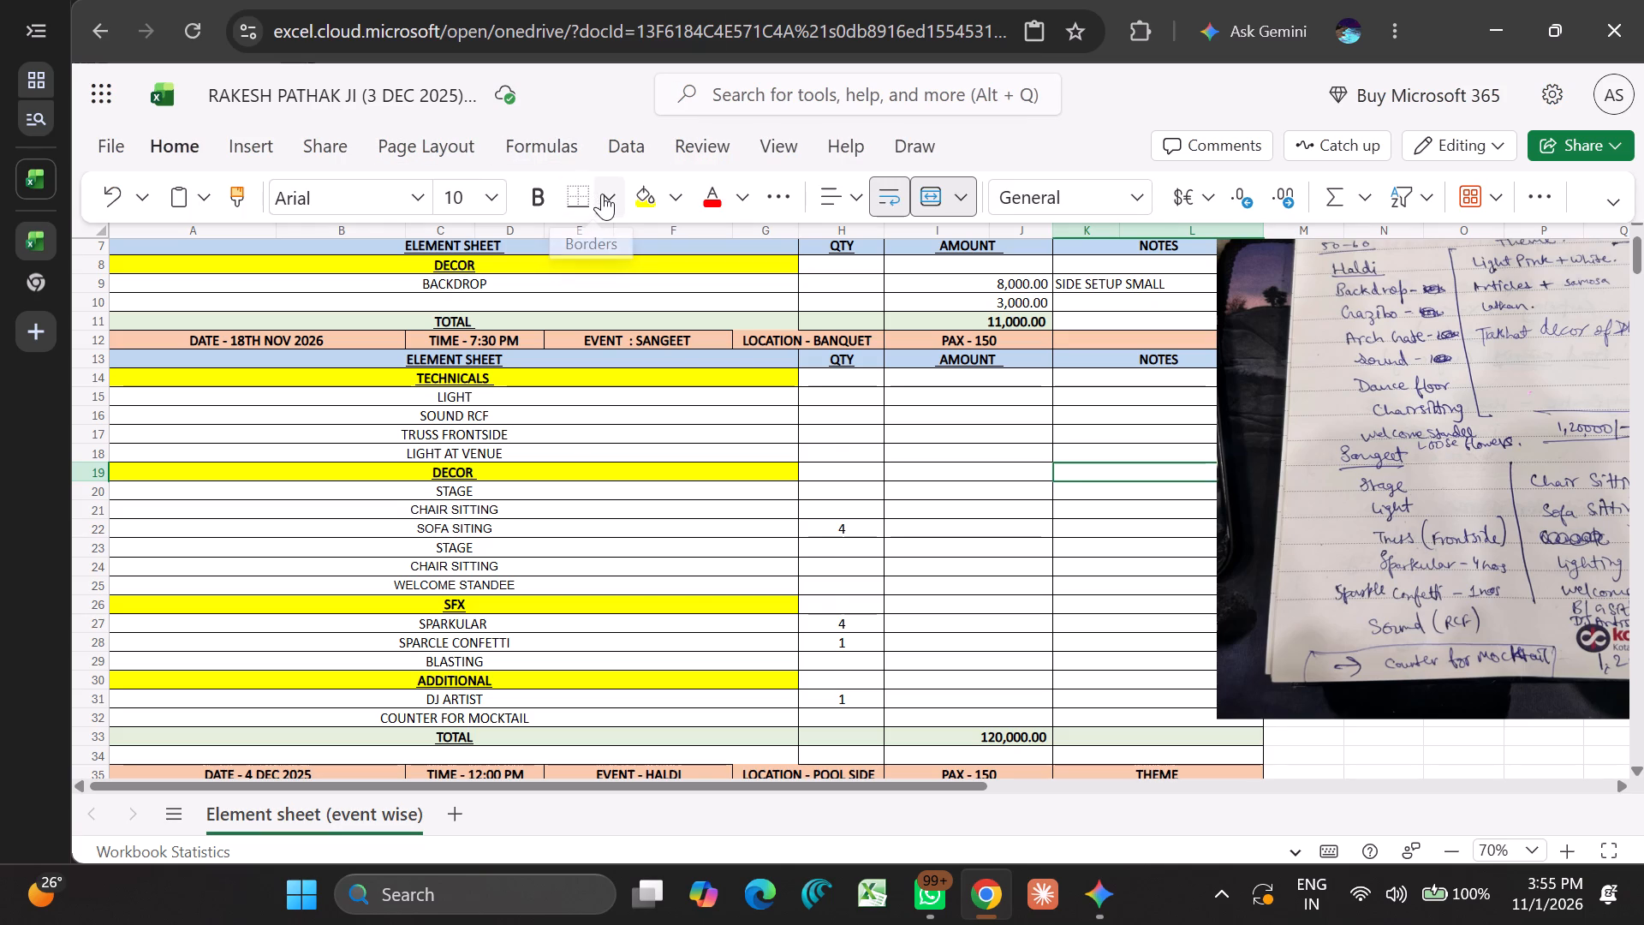
click(602, 194)
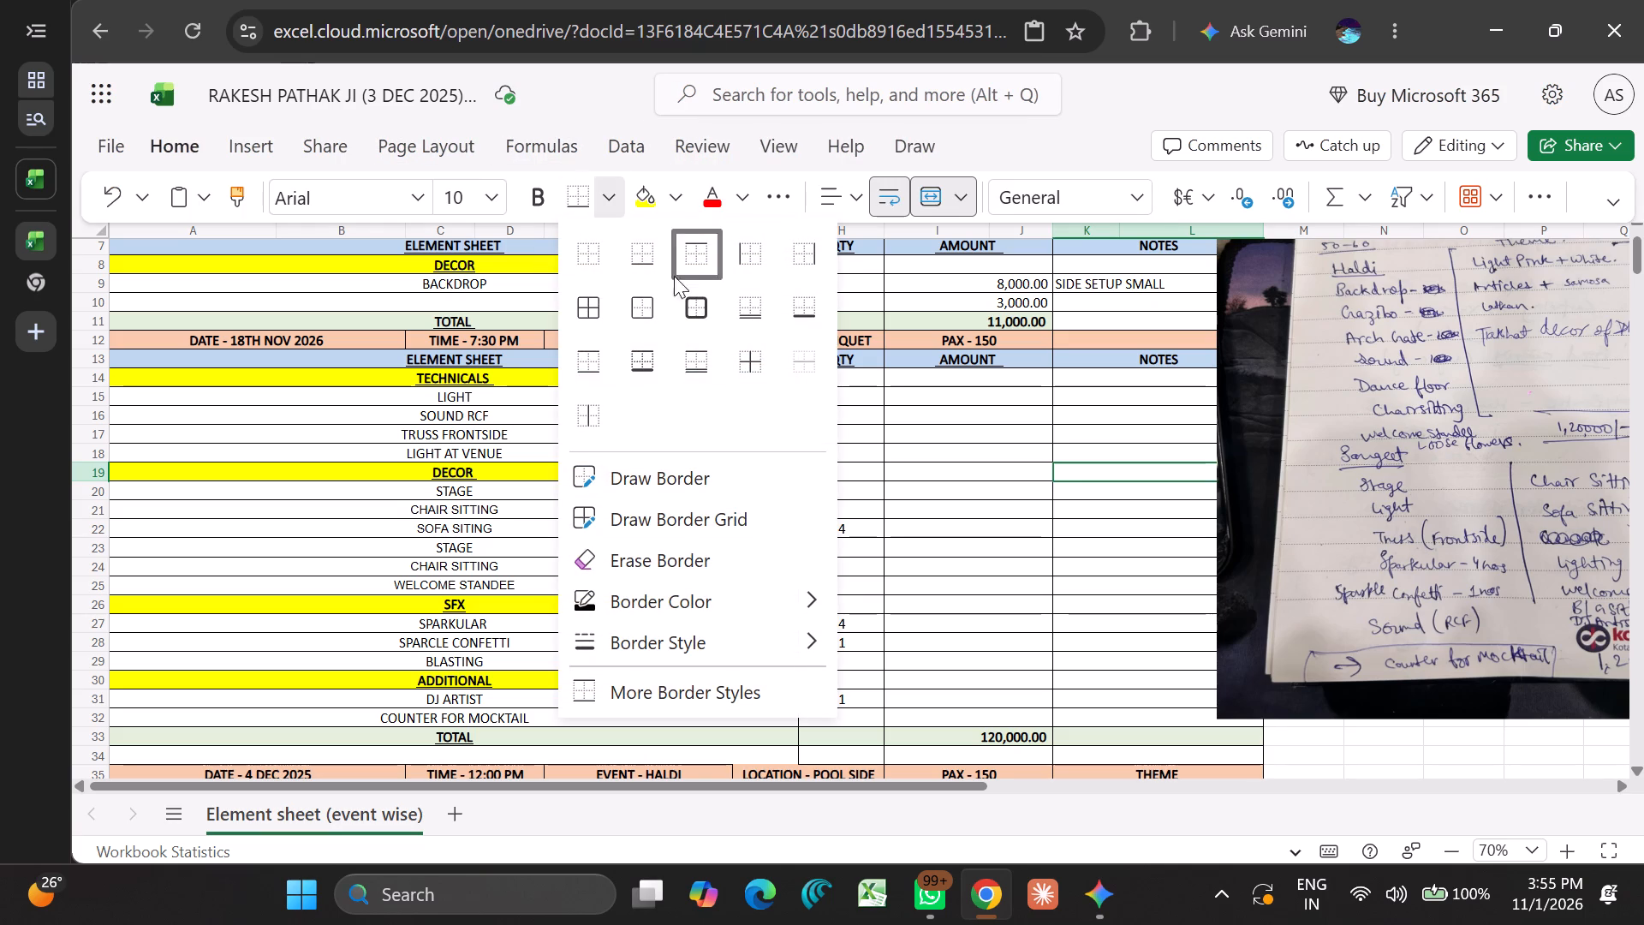
click(805, 364)
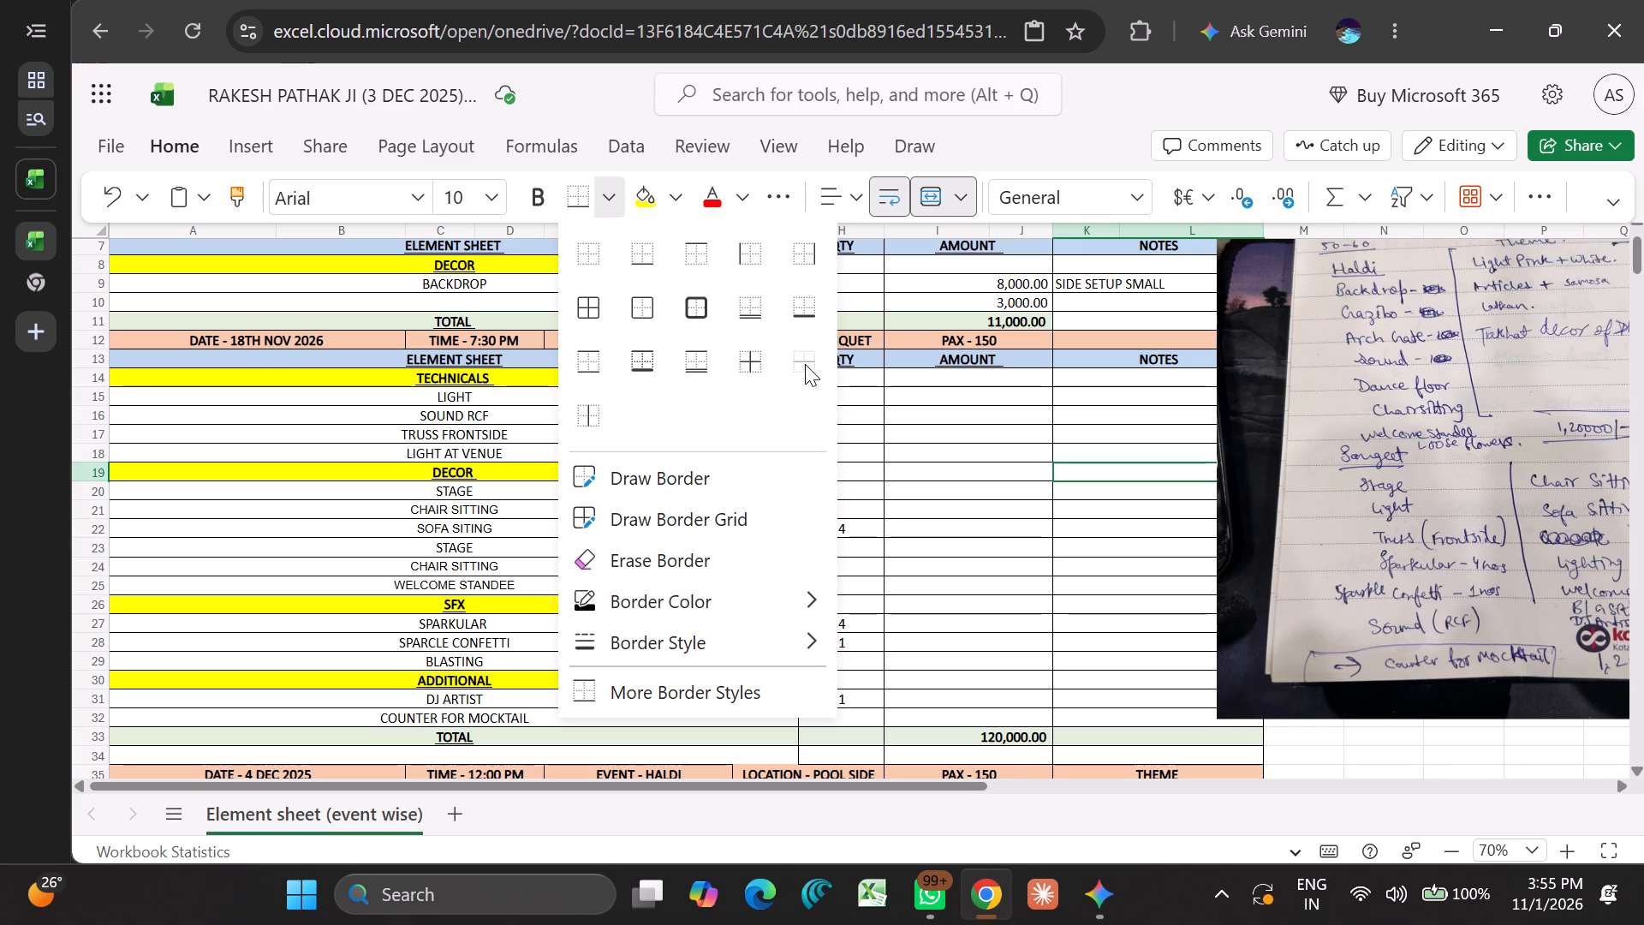
click(1372, 701)
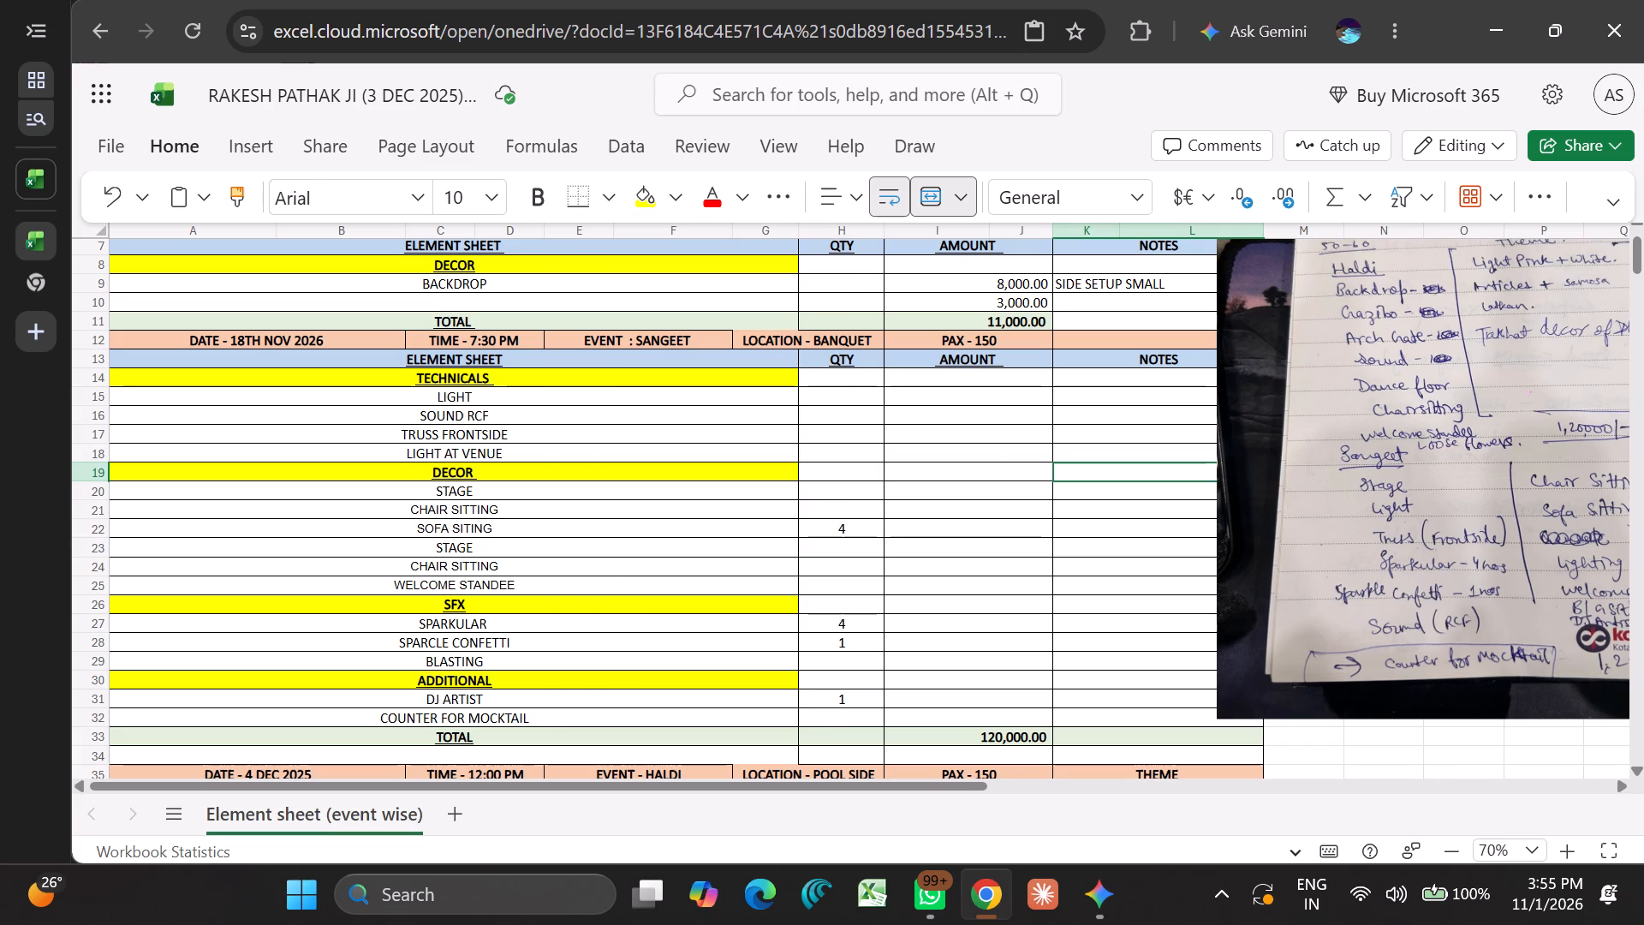
click(1382, 749)
click(1109, 468)
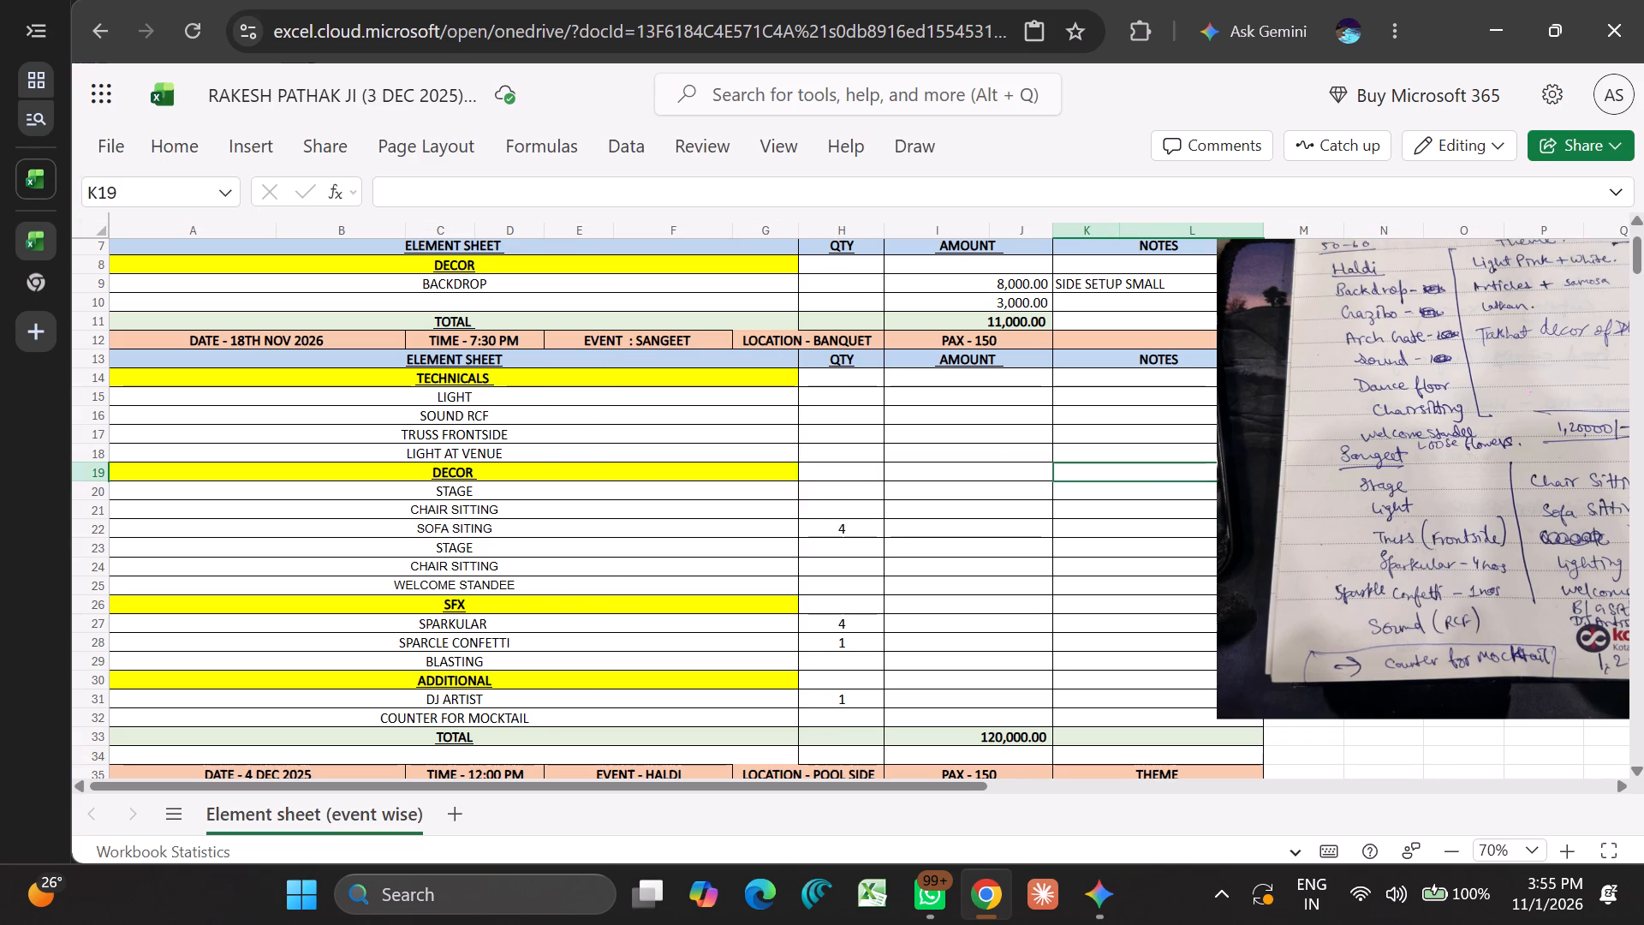
click(610, 186)
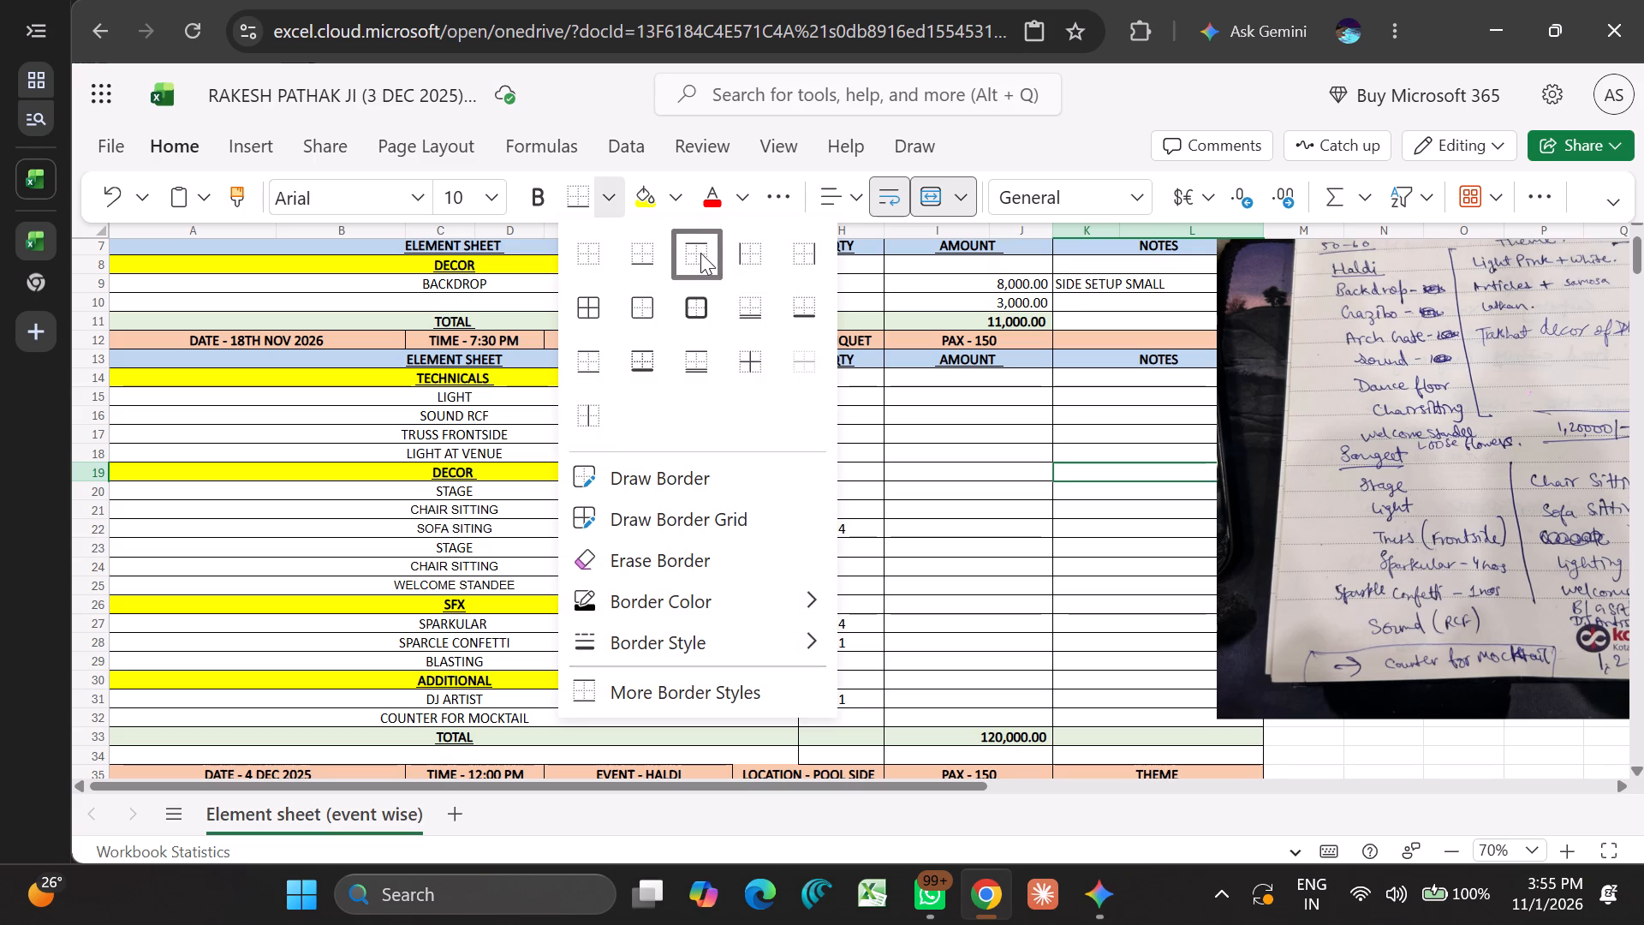
click(700, 251)
click(1358, 782)
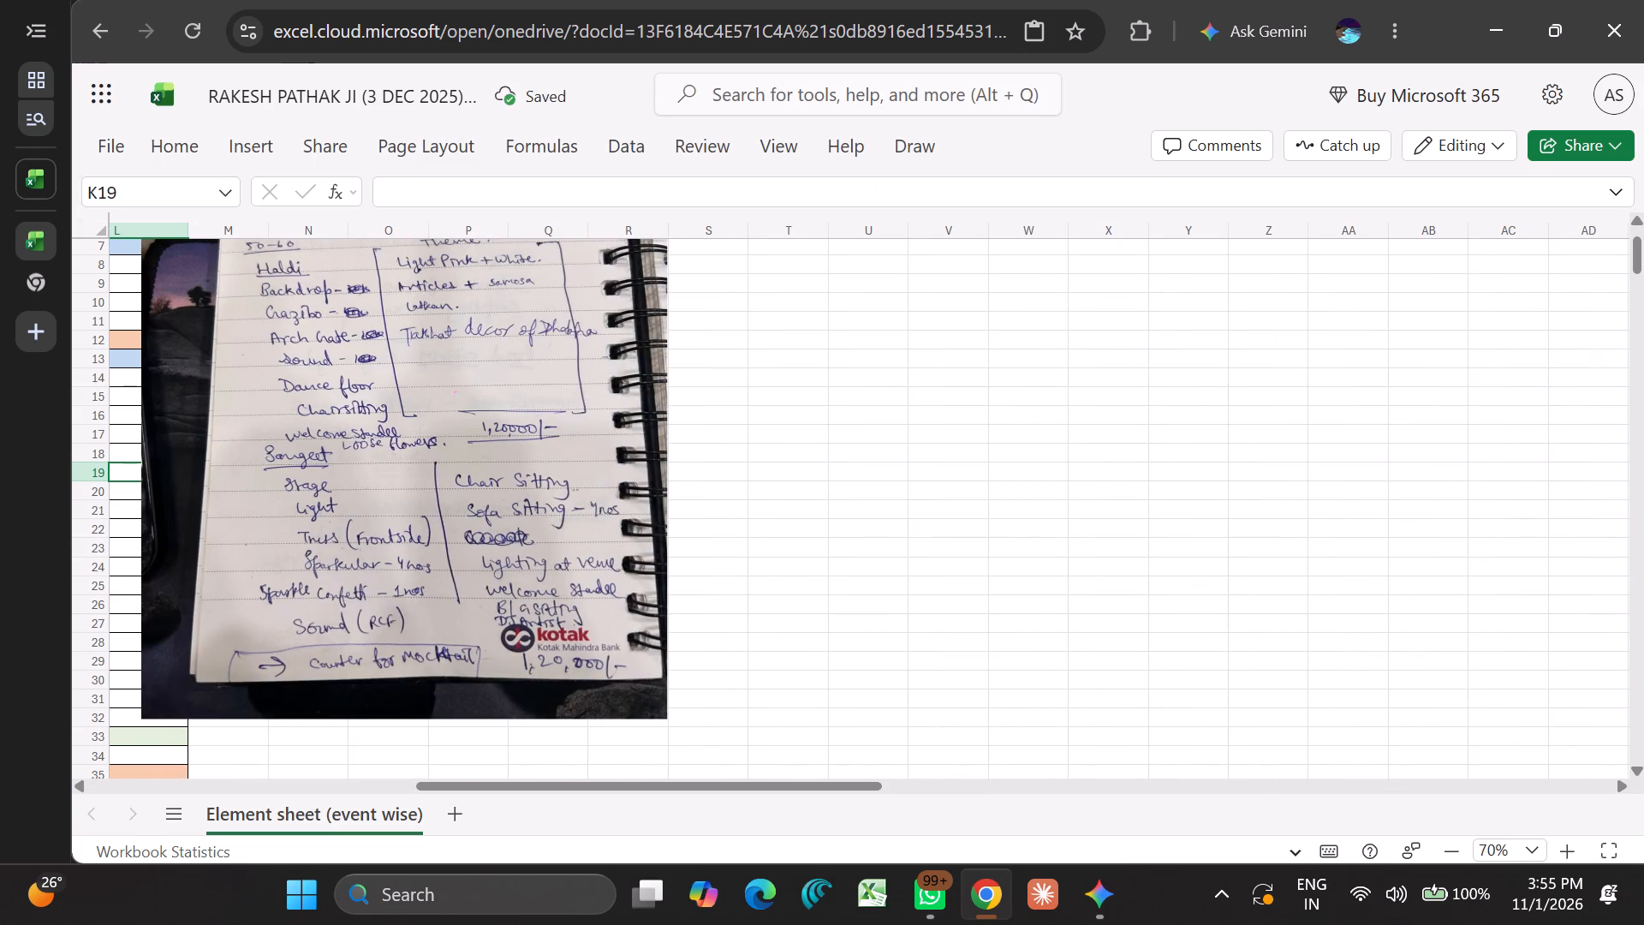
Check the Sangeet items against the handwritten notes and delete row 23, the duplicate STAGE entry under DECOR.
scroll(609, 406, right, 5)
click(609, 406)
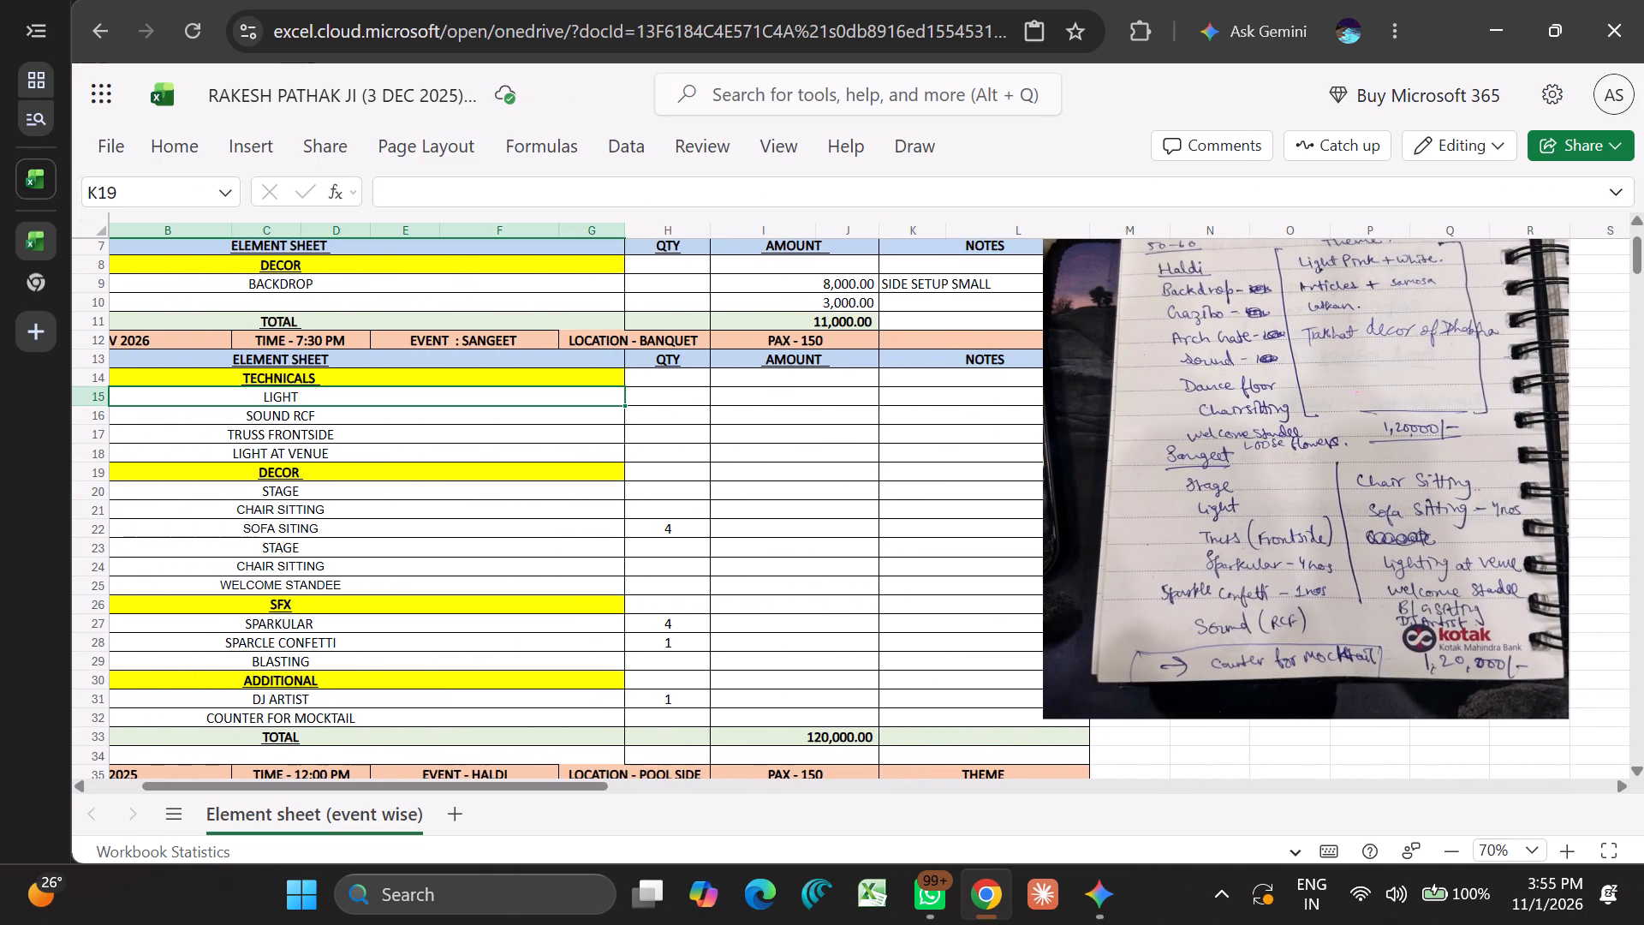
scroll(609, 406, right, 1)
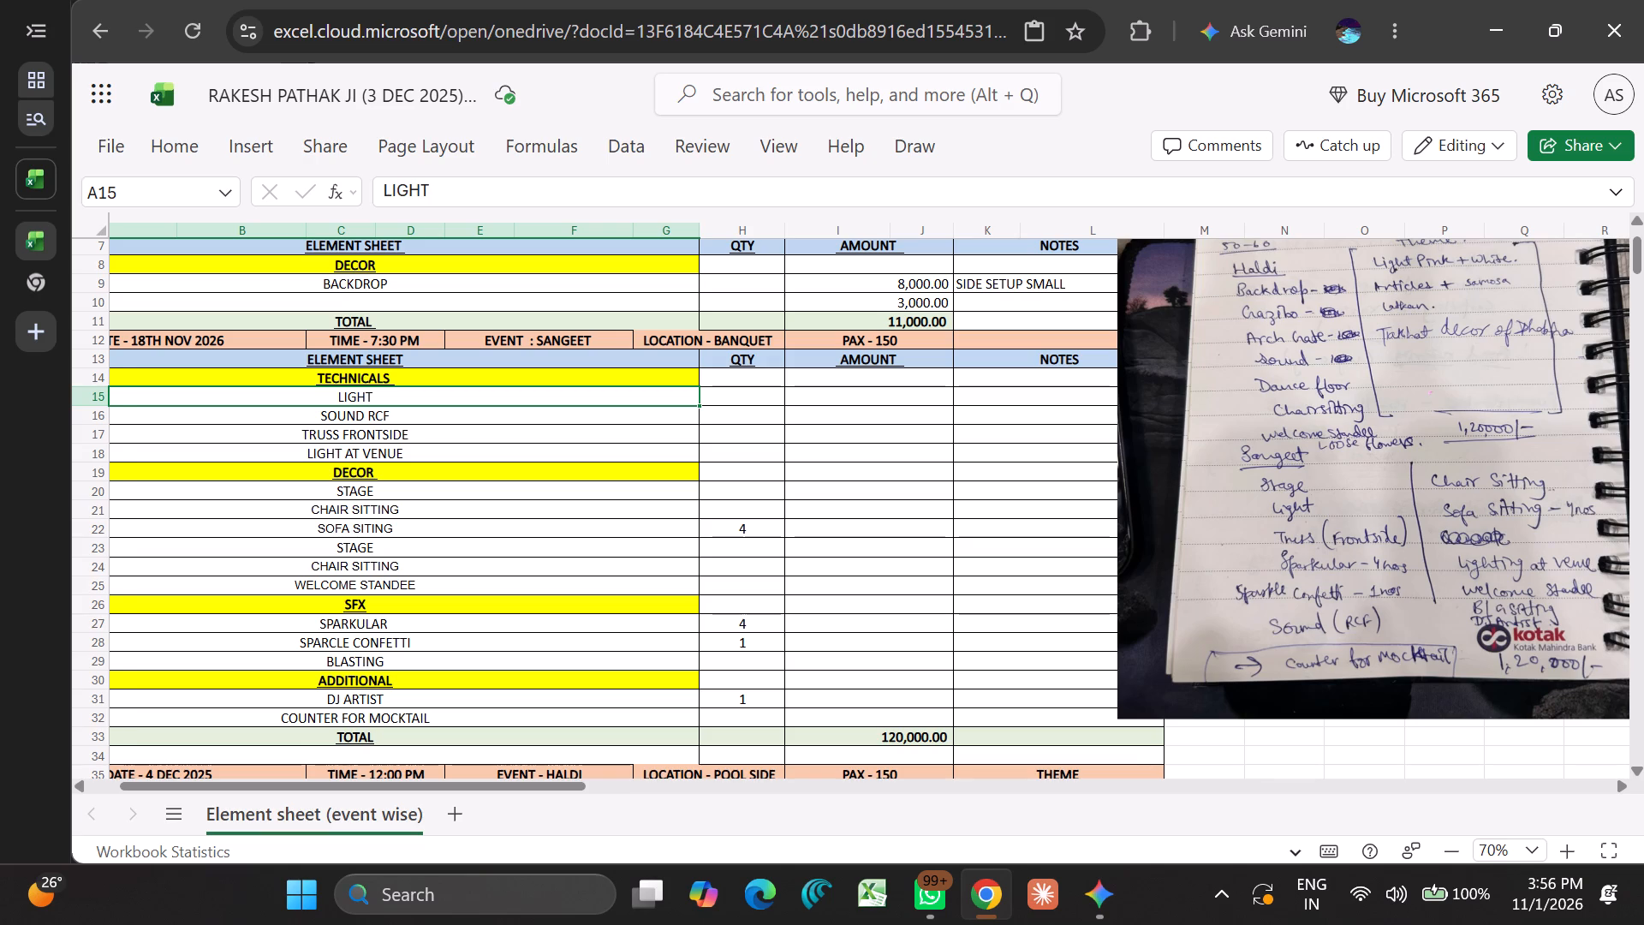
scroll(1510, 473, left, 2)
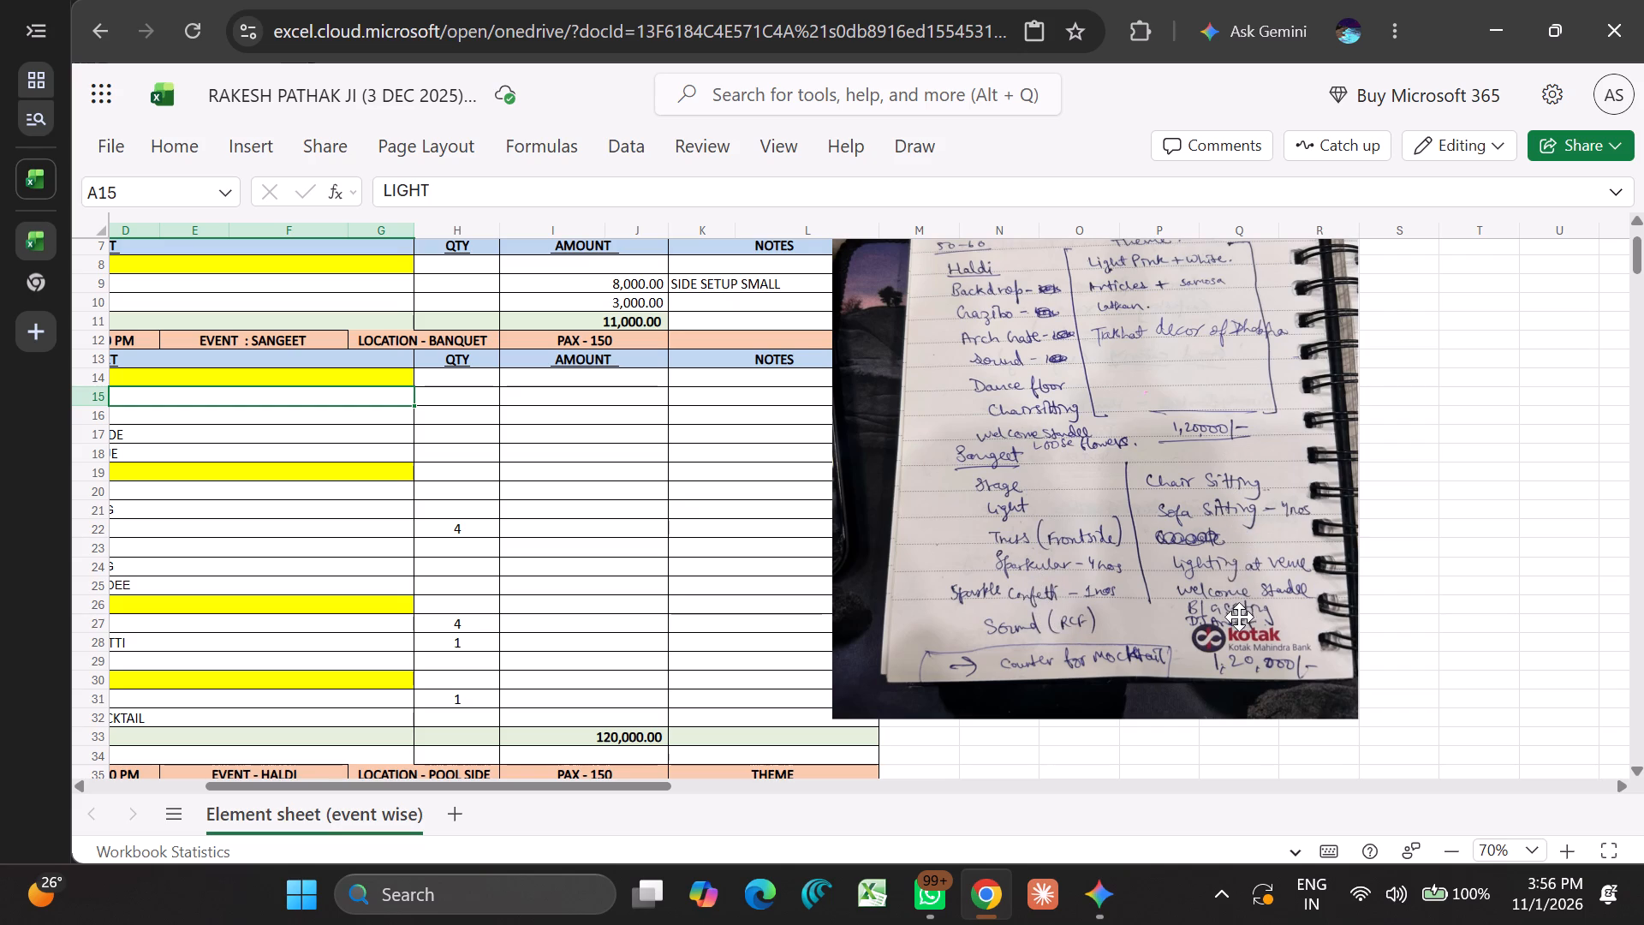
scroll(1239, 636, right, 2)
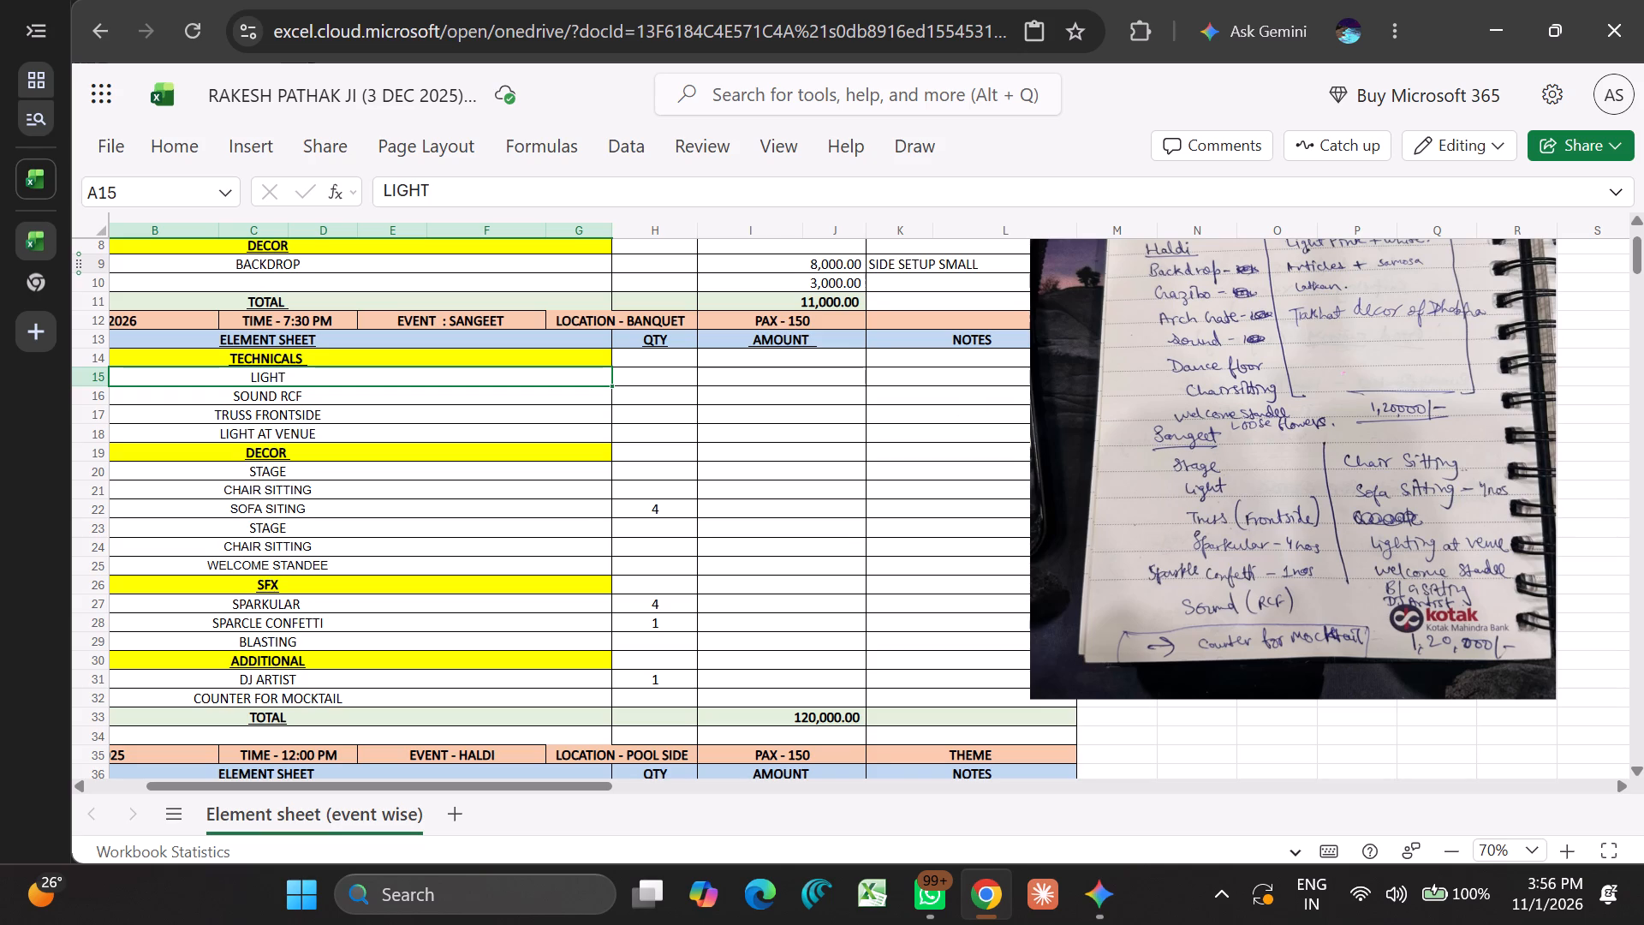
click(305, 522)
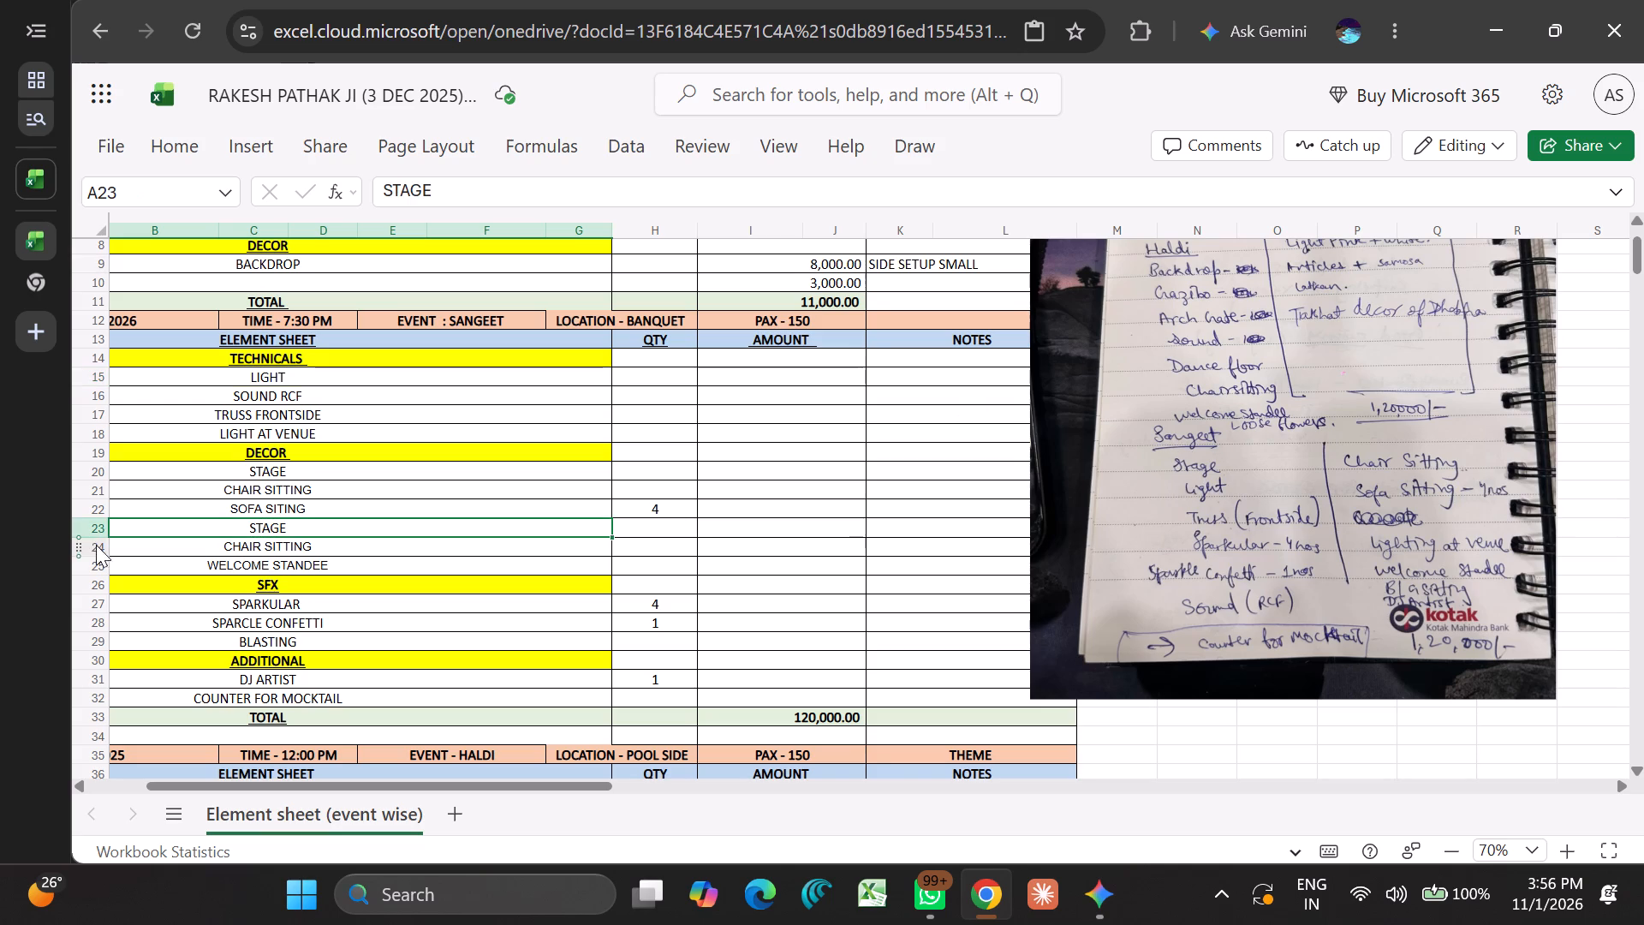
click(90, 529)
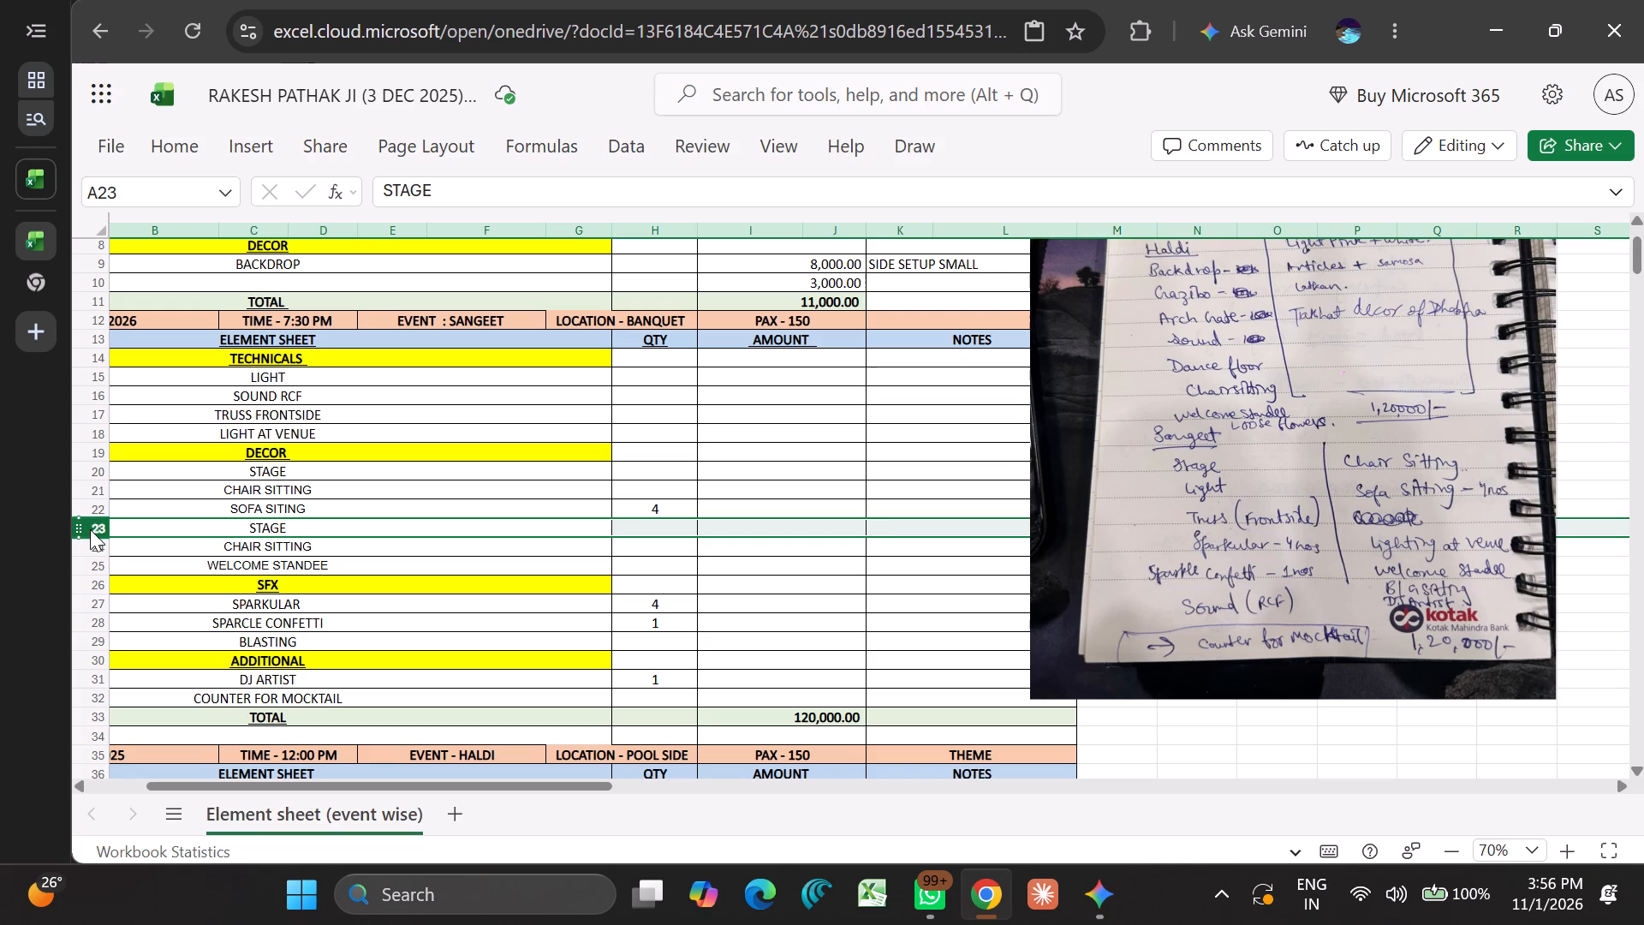
key(Delete)
right_click(90, 529)
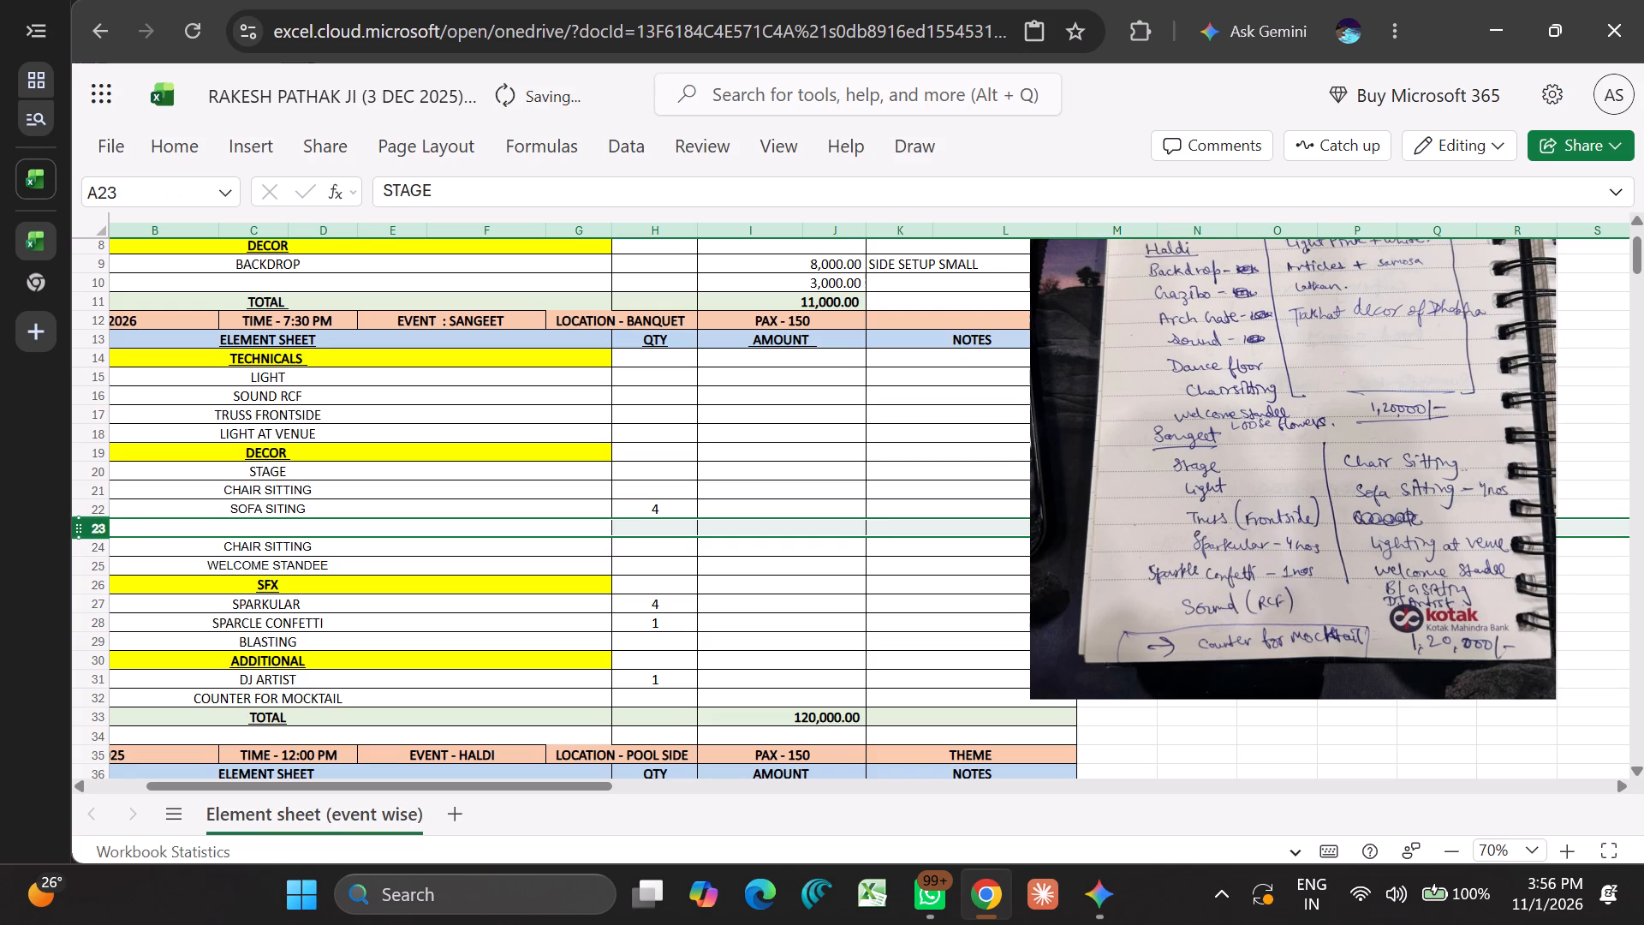
right_click(100, 531)
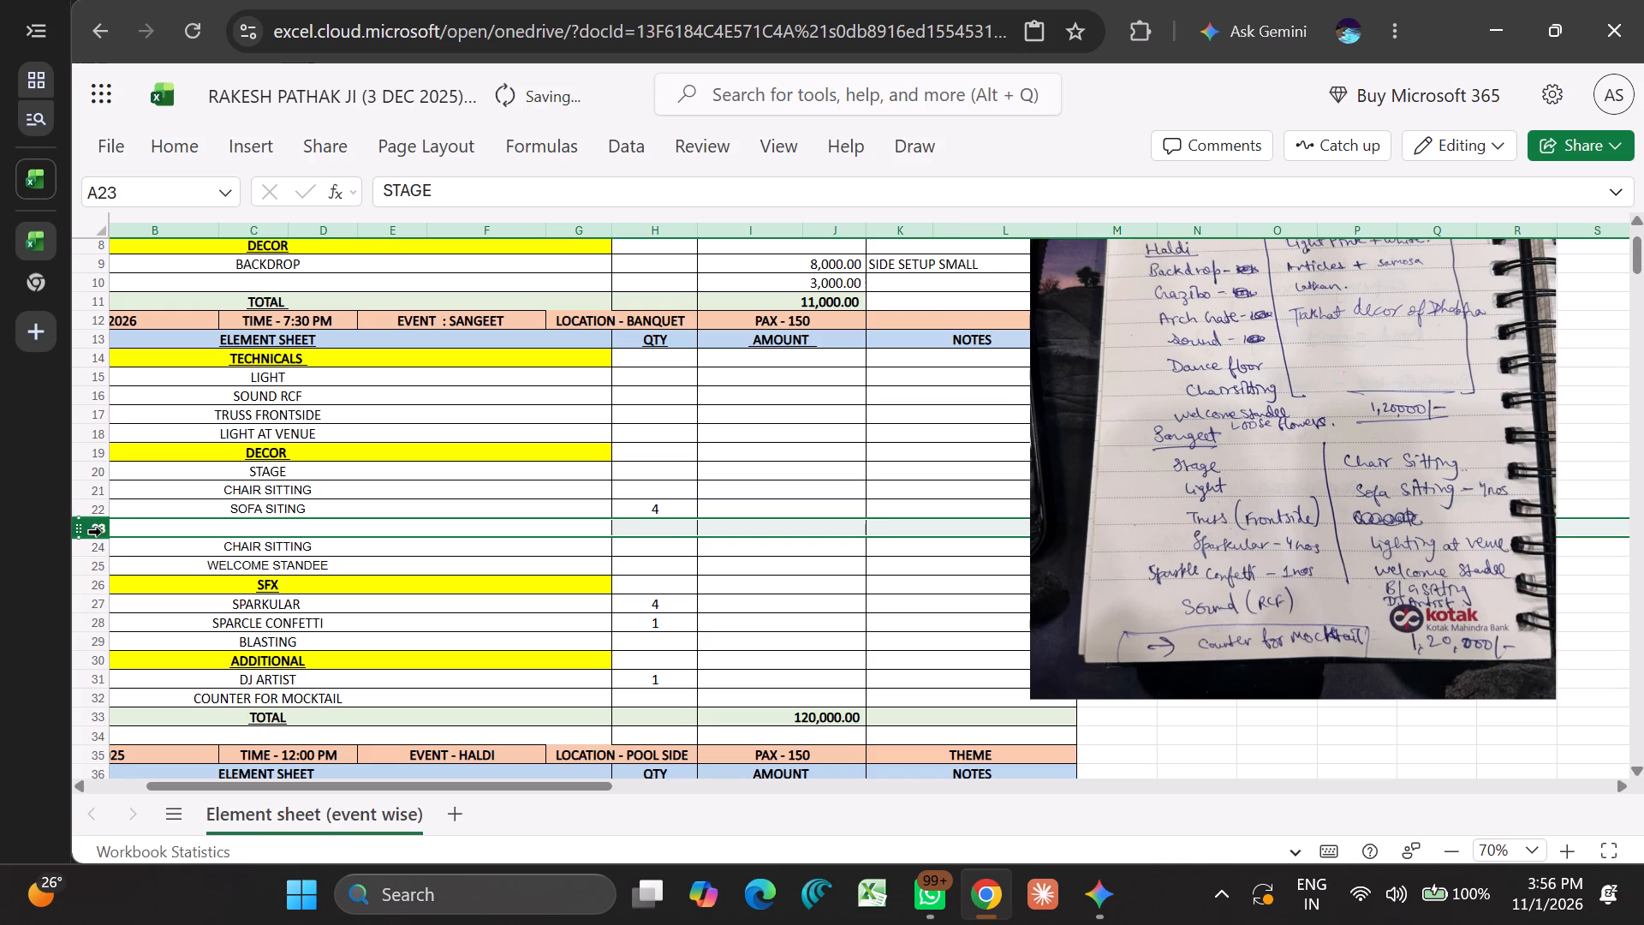
right_click(100, 531)
right_click(100, 531)
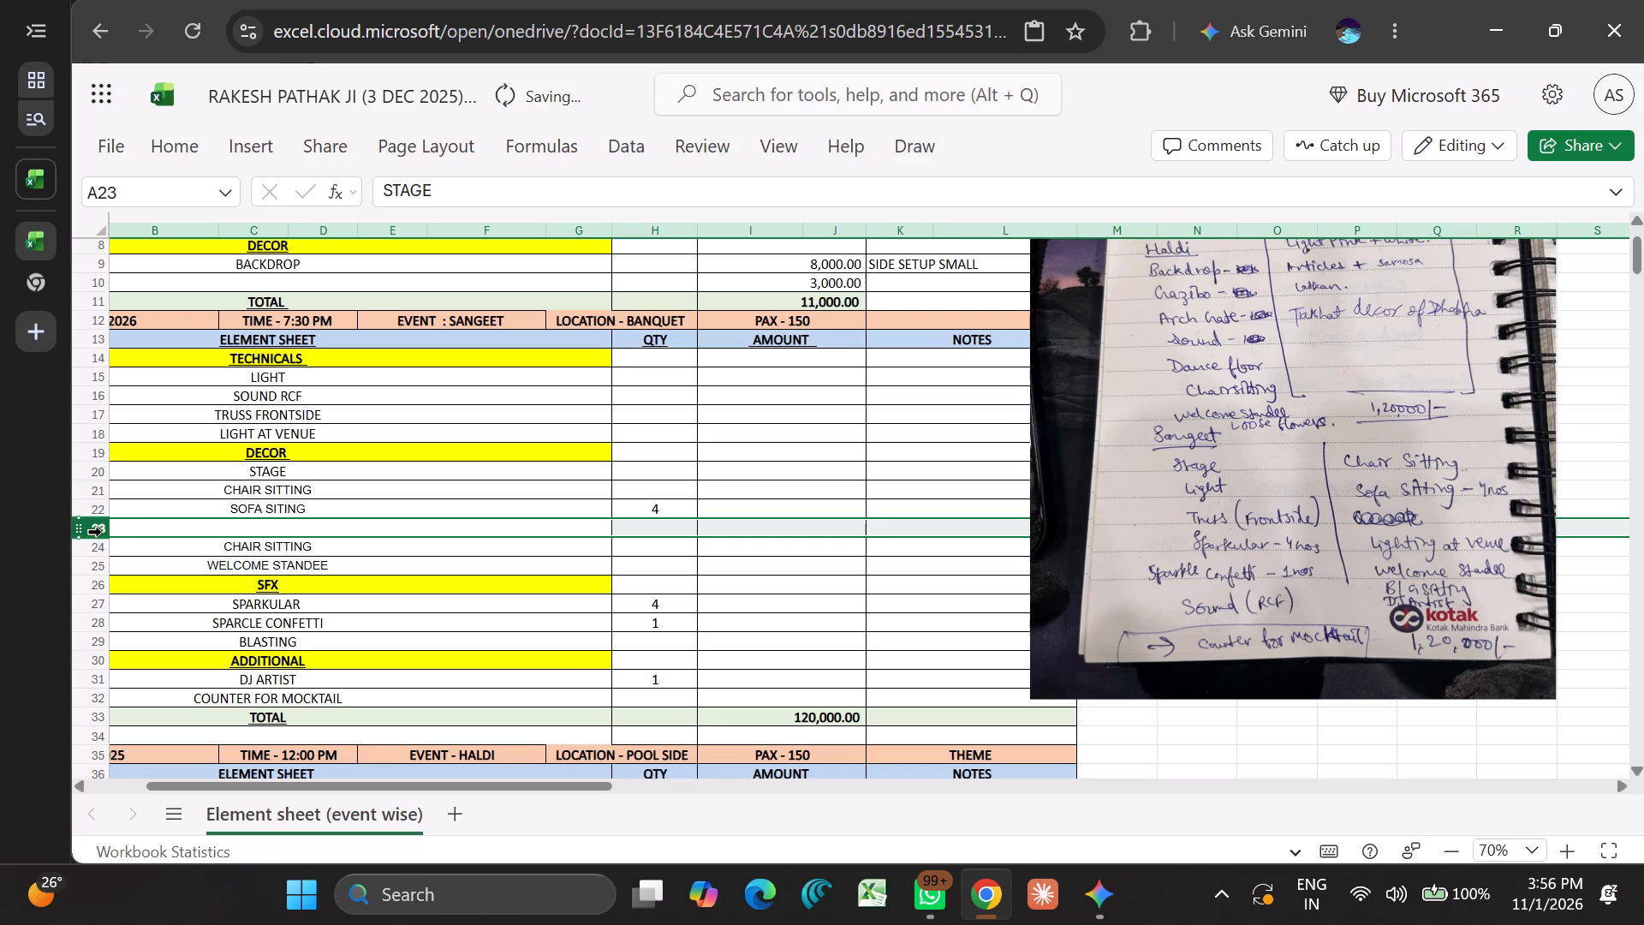
right_click(105, 528)
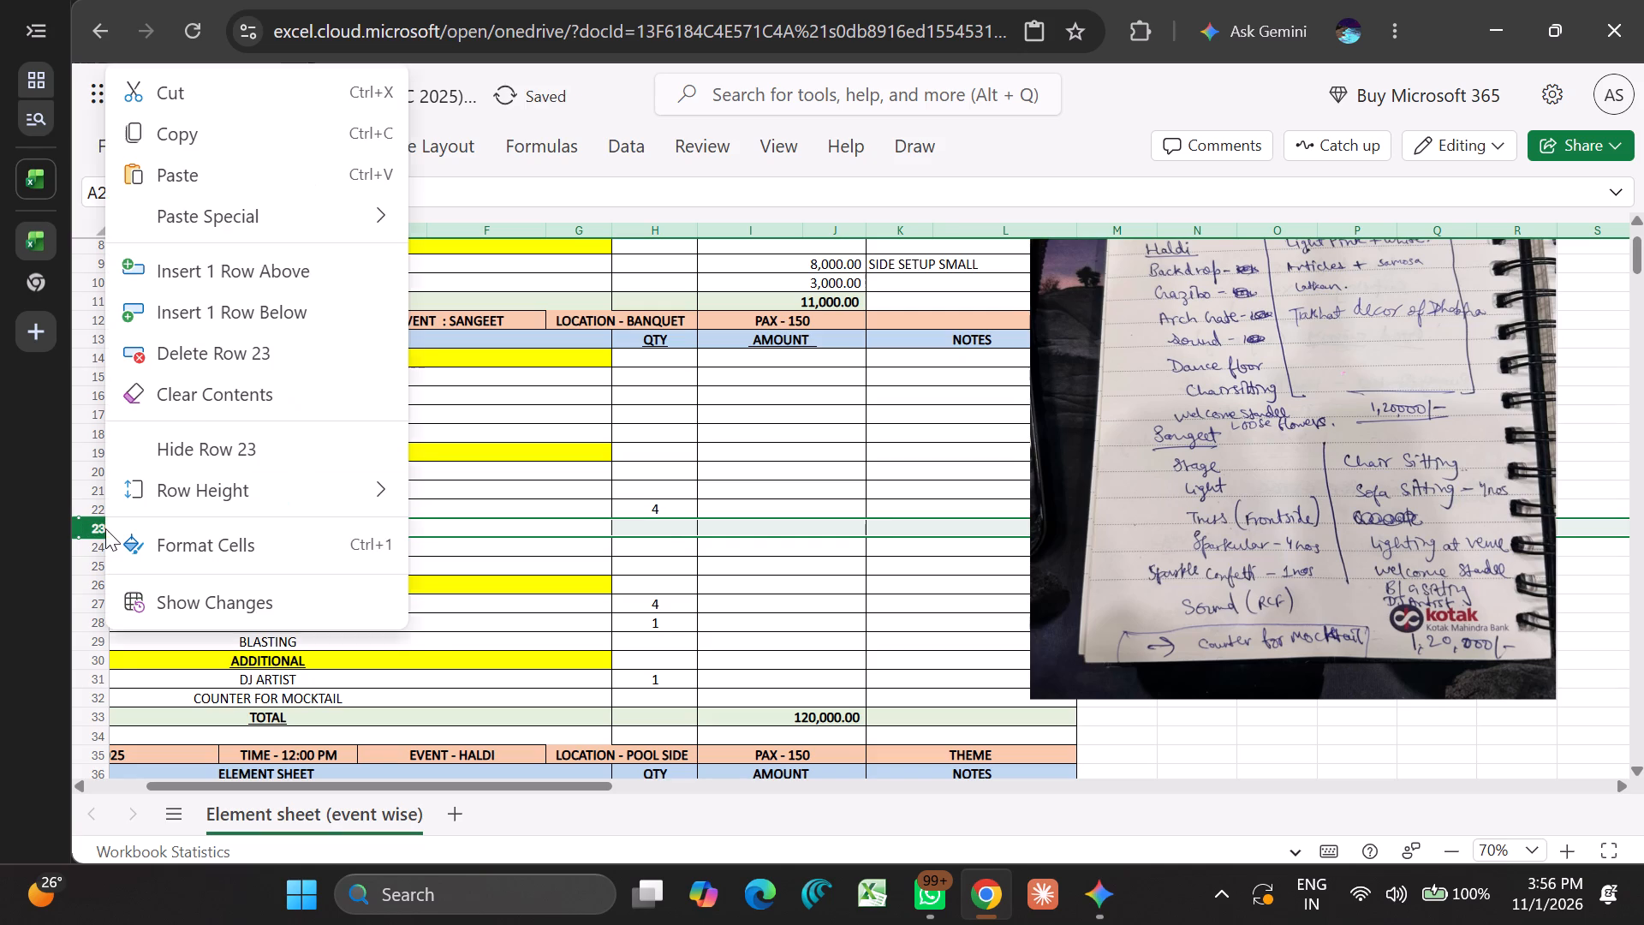
click(235, 361)
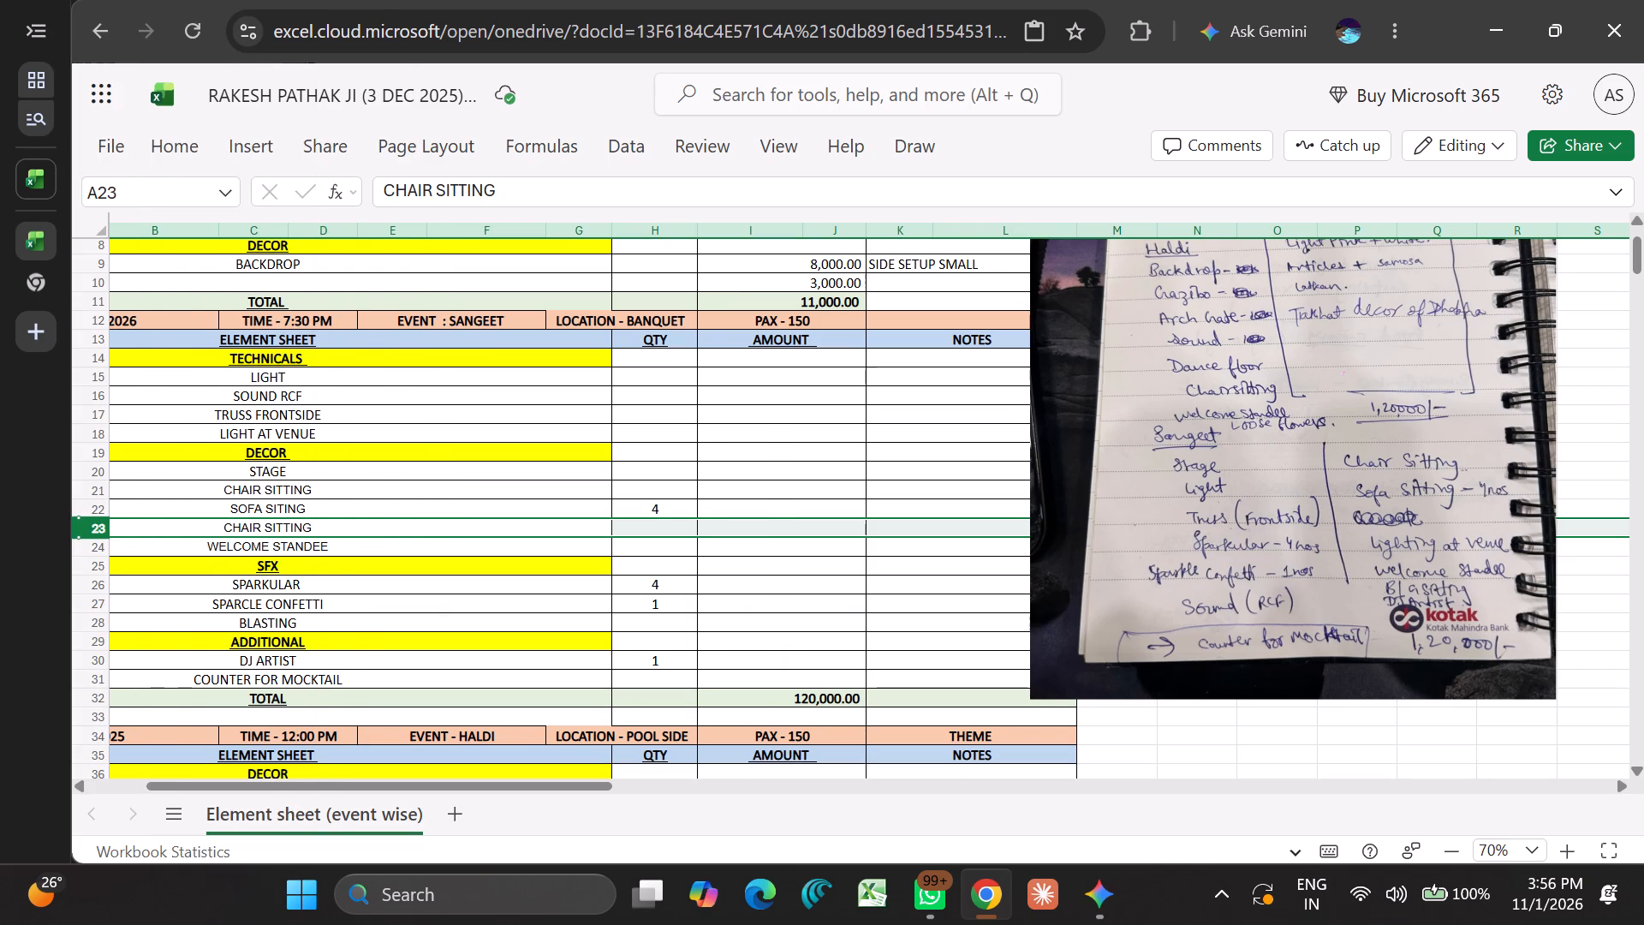
Delete the duplicate CHAIR SITTING row below SOFA SITING in the Sangeet DECOR section.
right_click(106, 528)
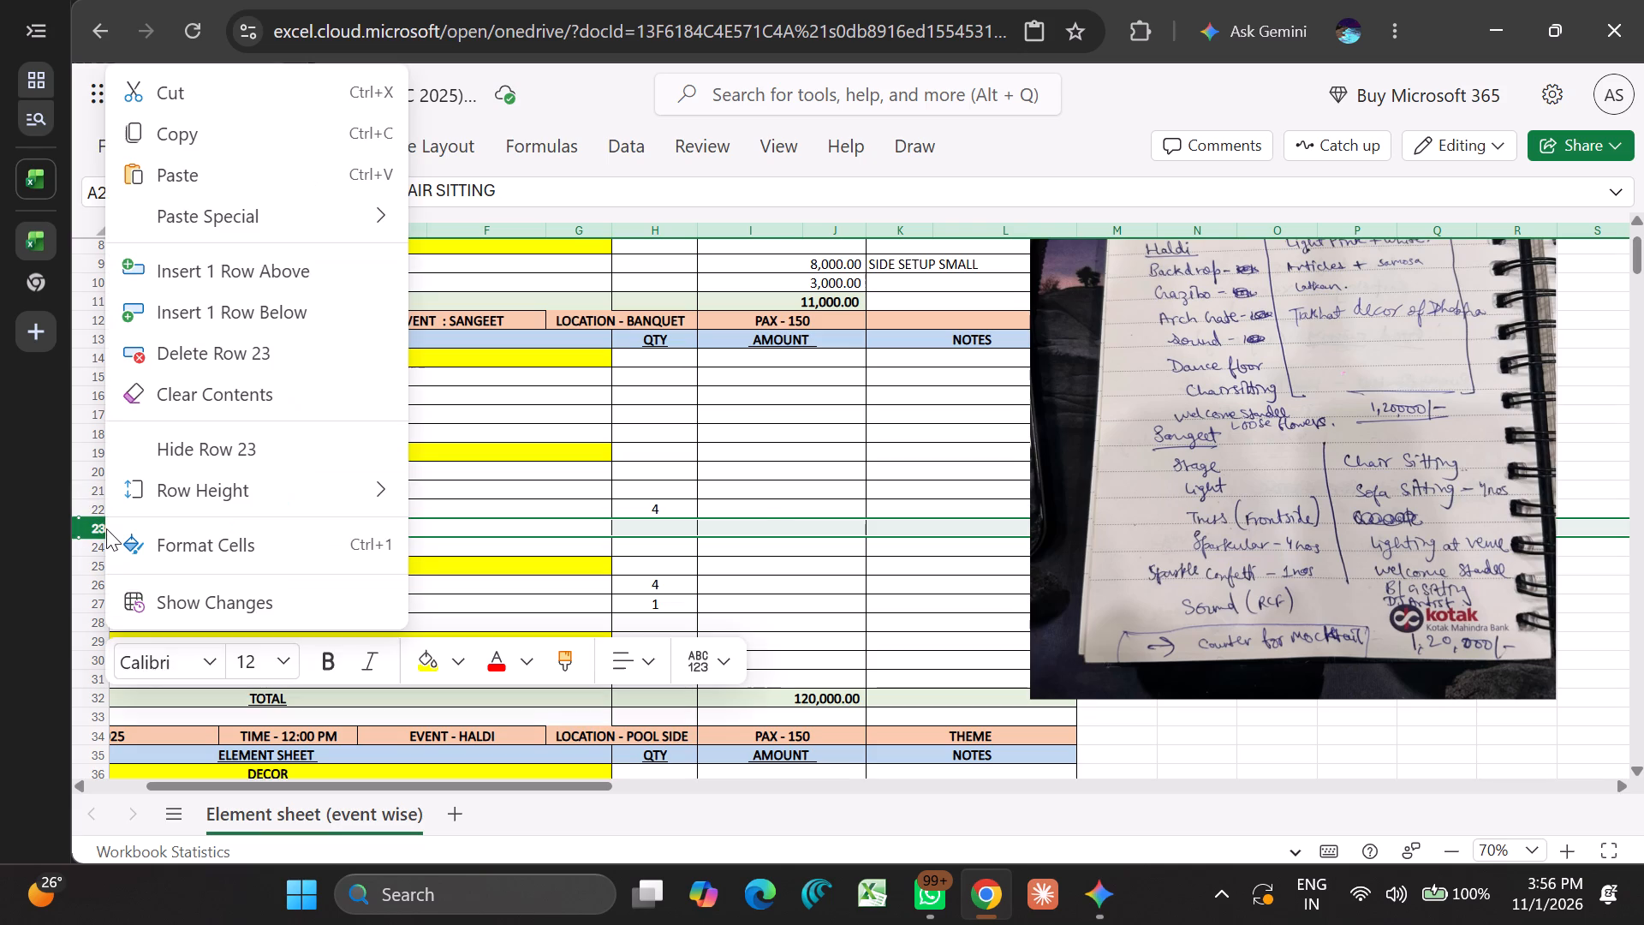
click(252, 355)
click(1233, 808)
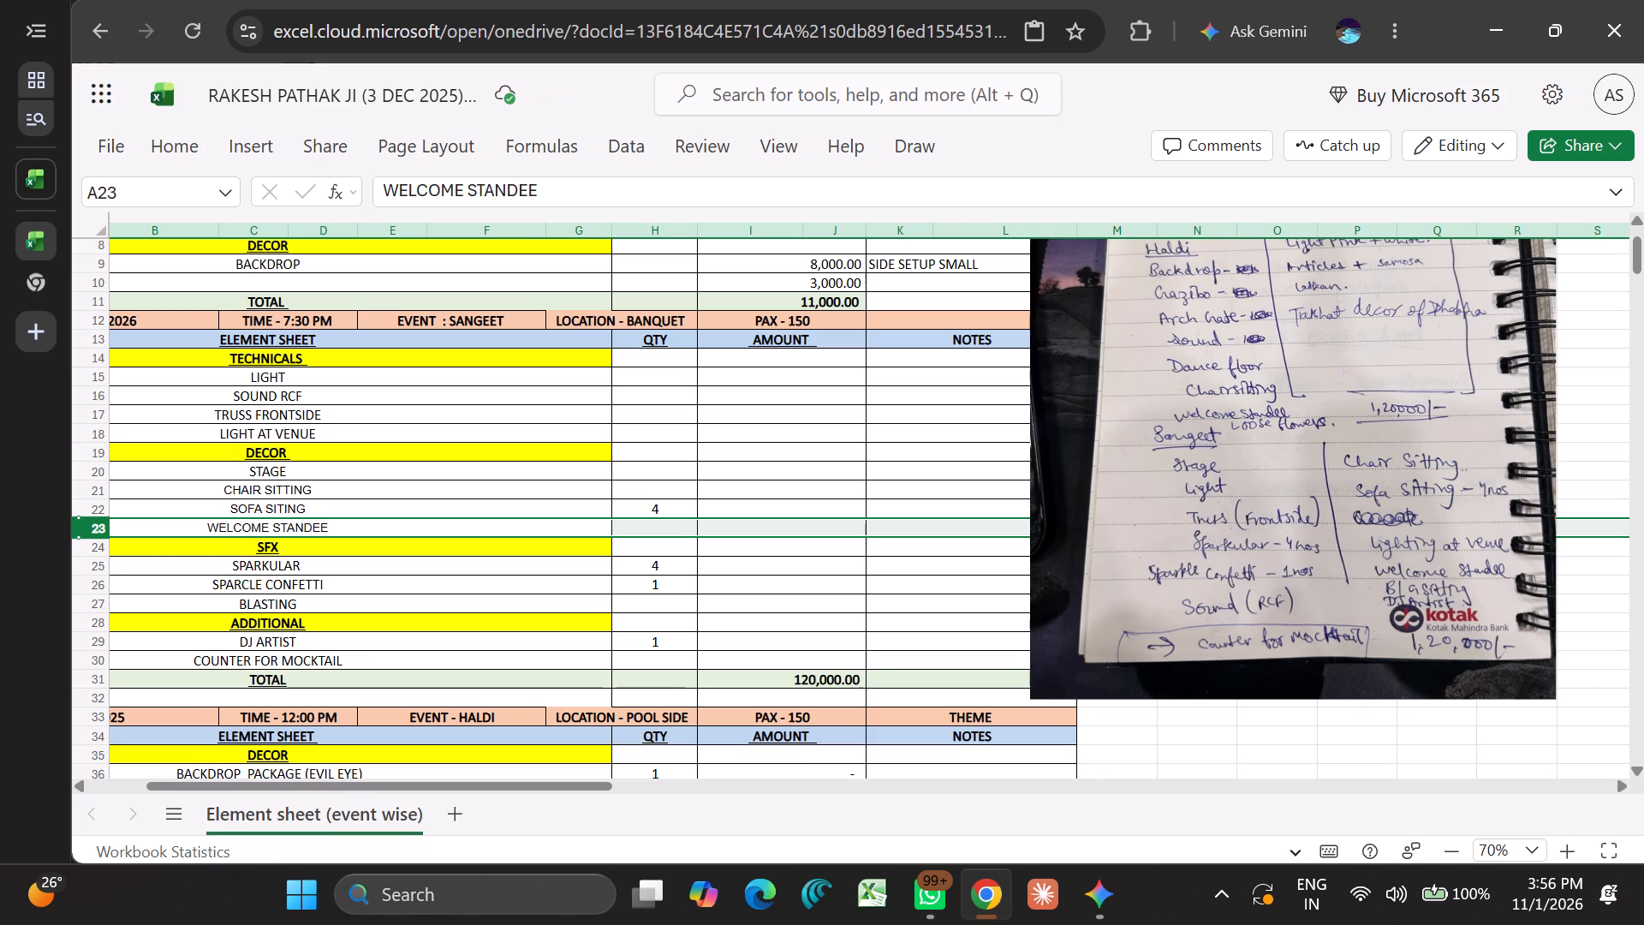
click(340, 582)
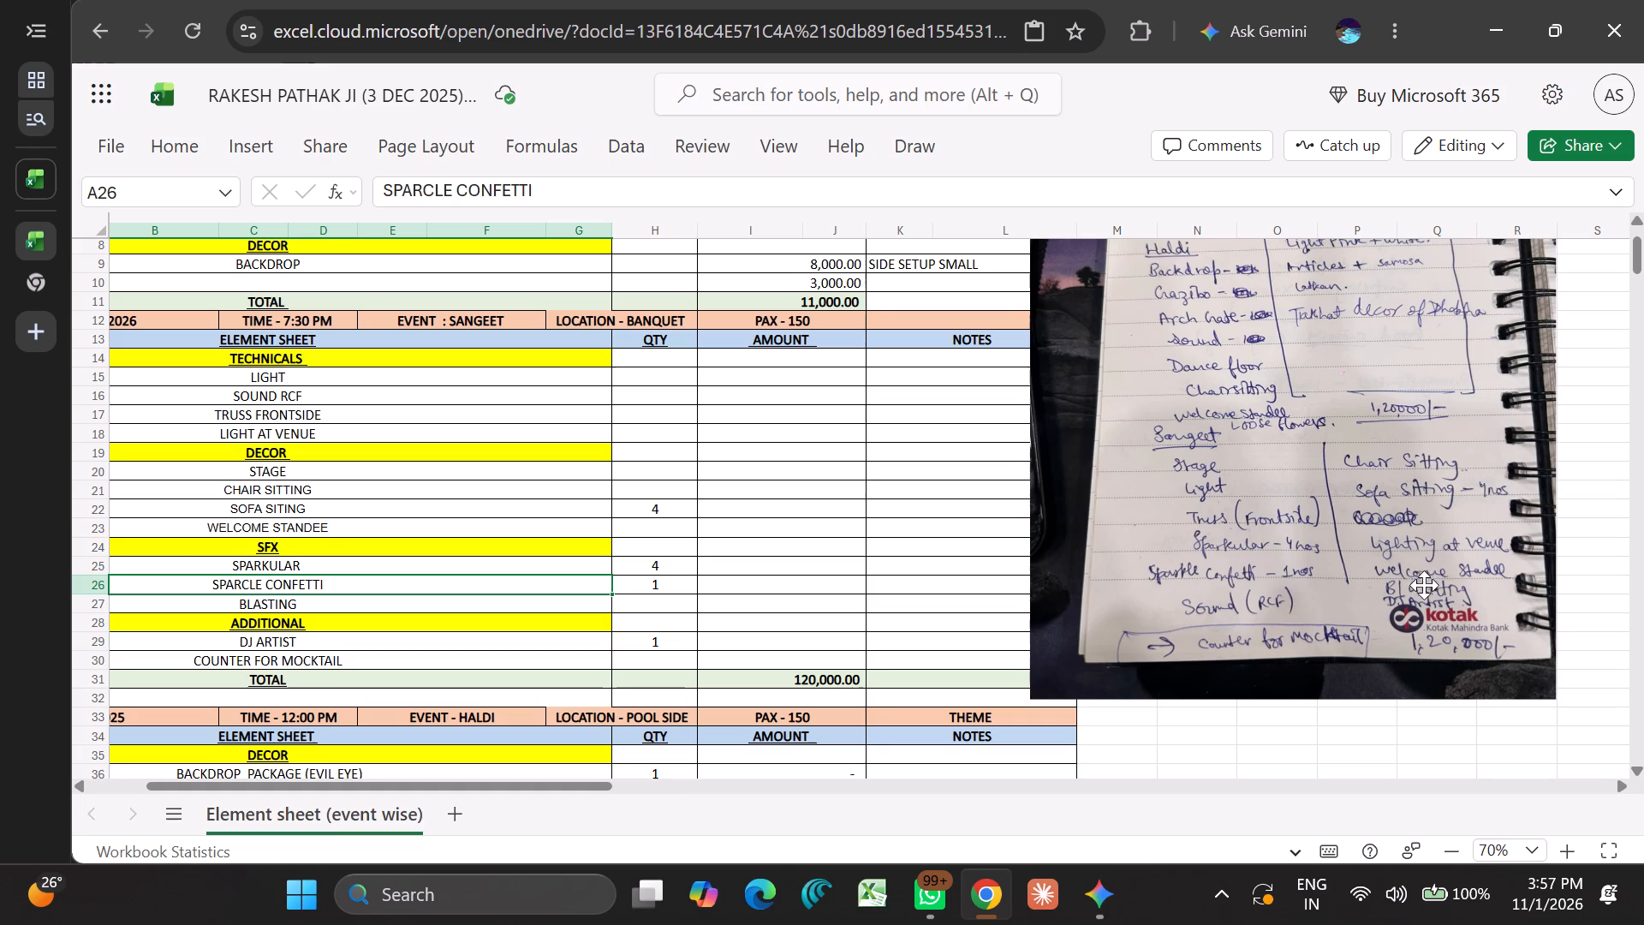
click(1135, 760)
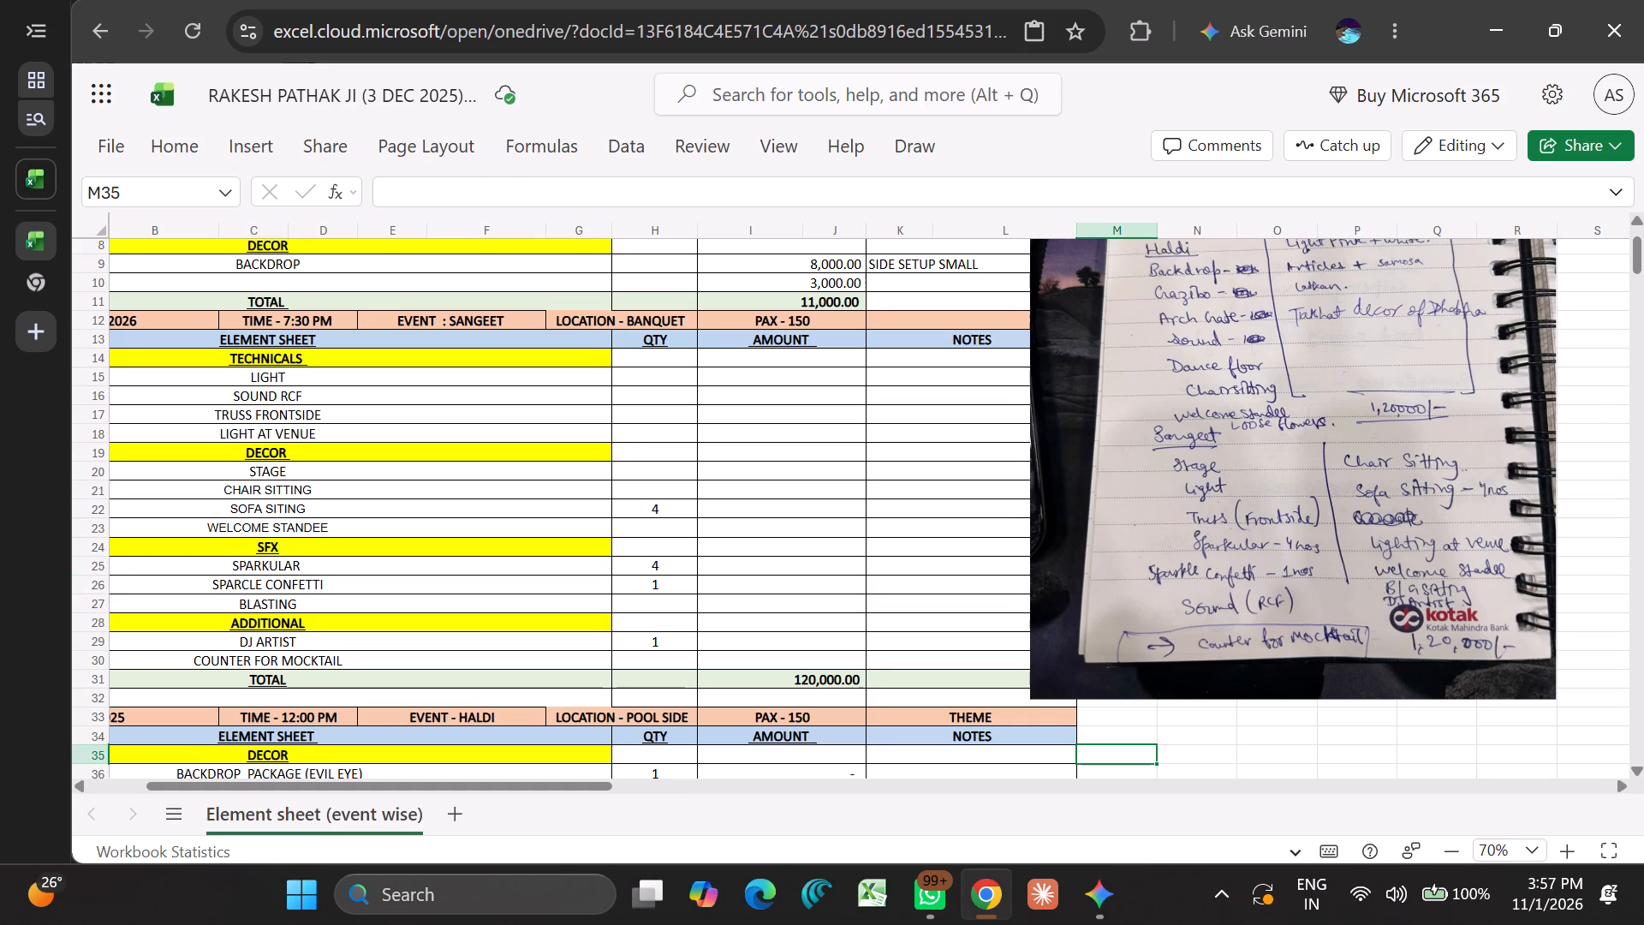
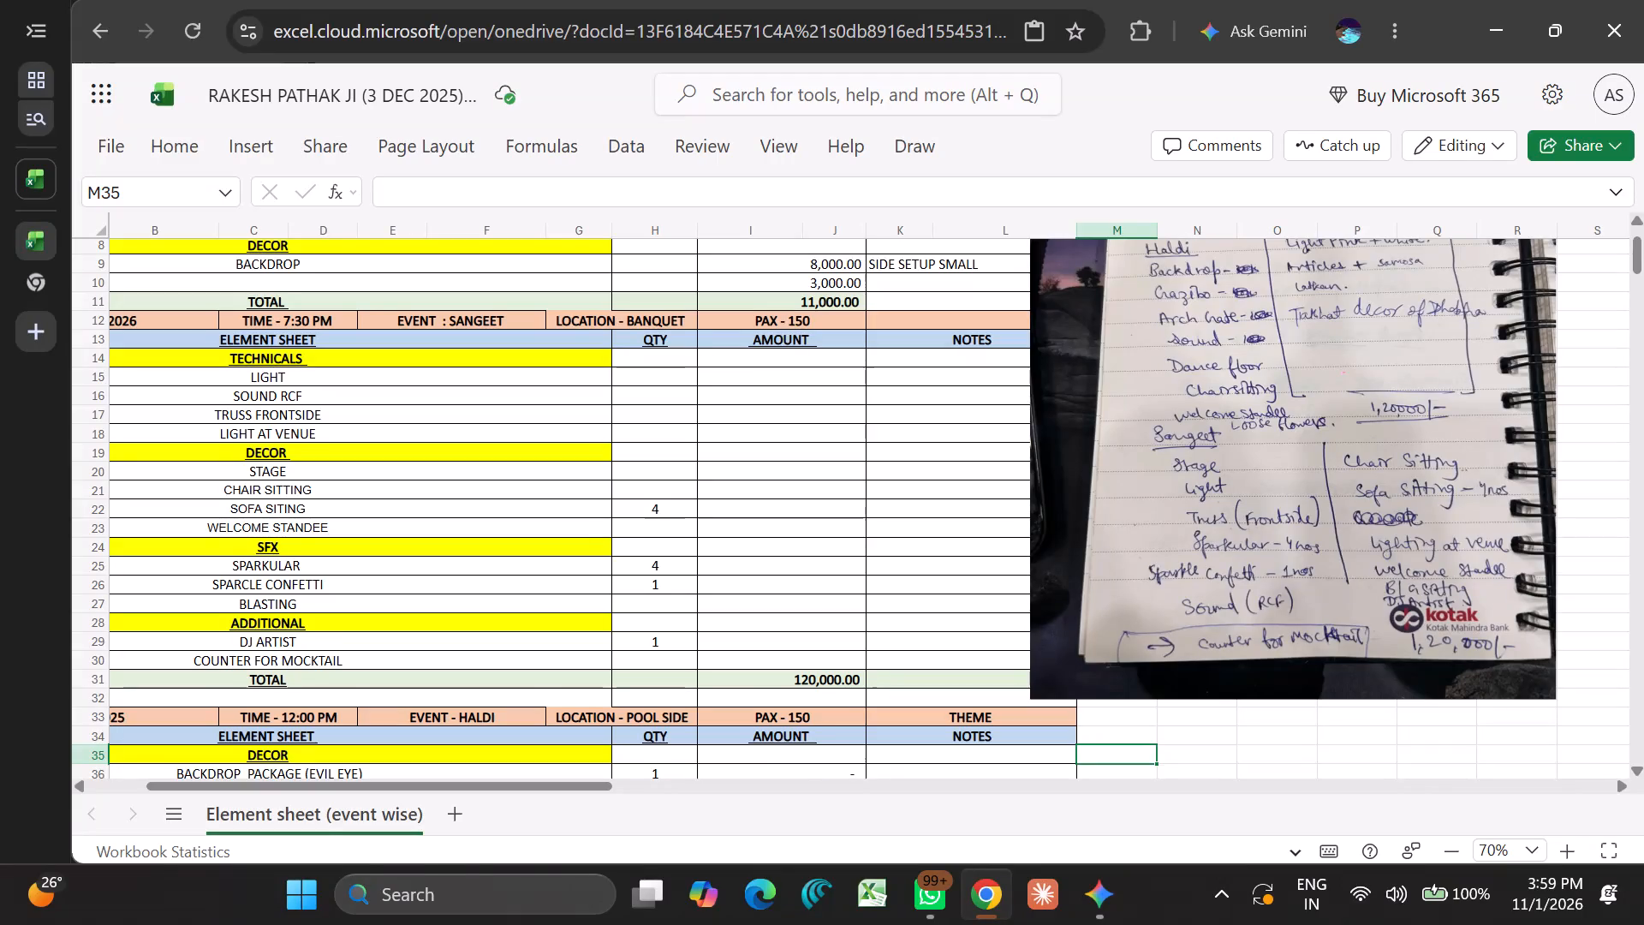
Change the date in the Haldi event header in row 33 to DATE - 19 NOV 2026.
scroll(525, 457, down, 1)
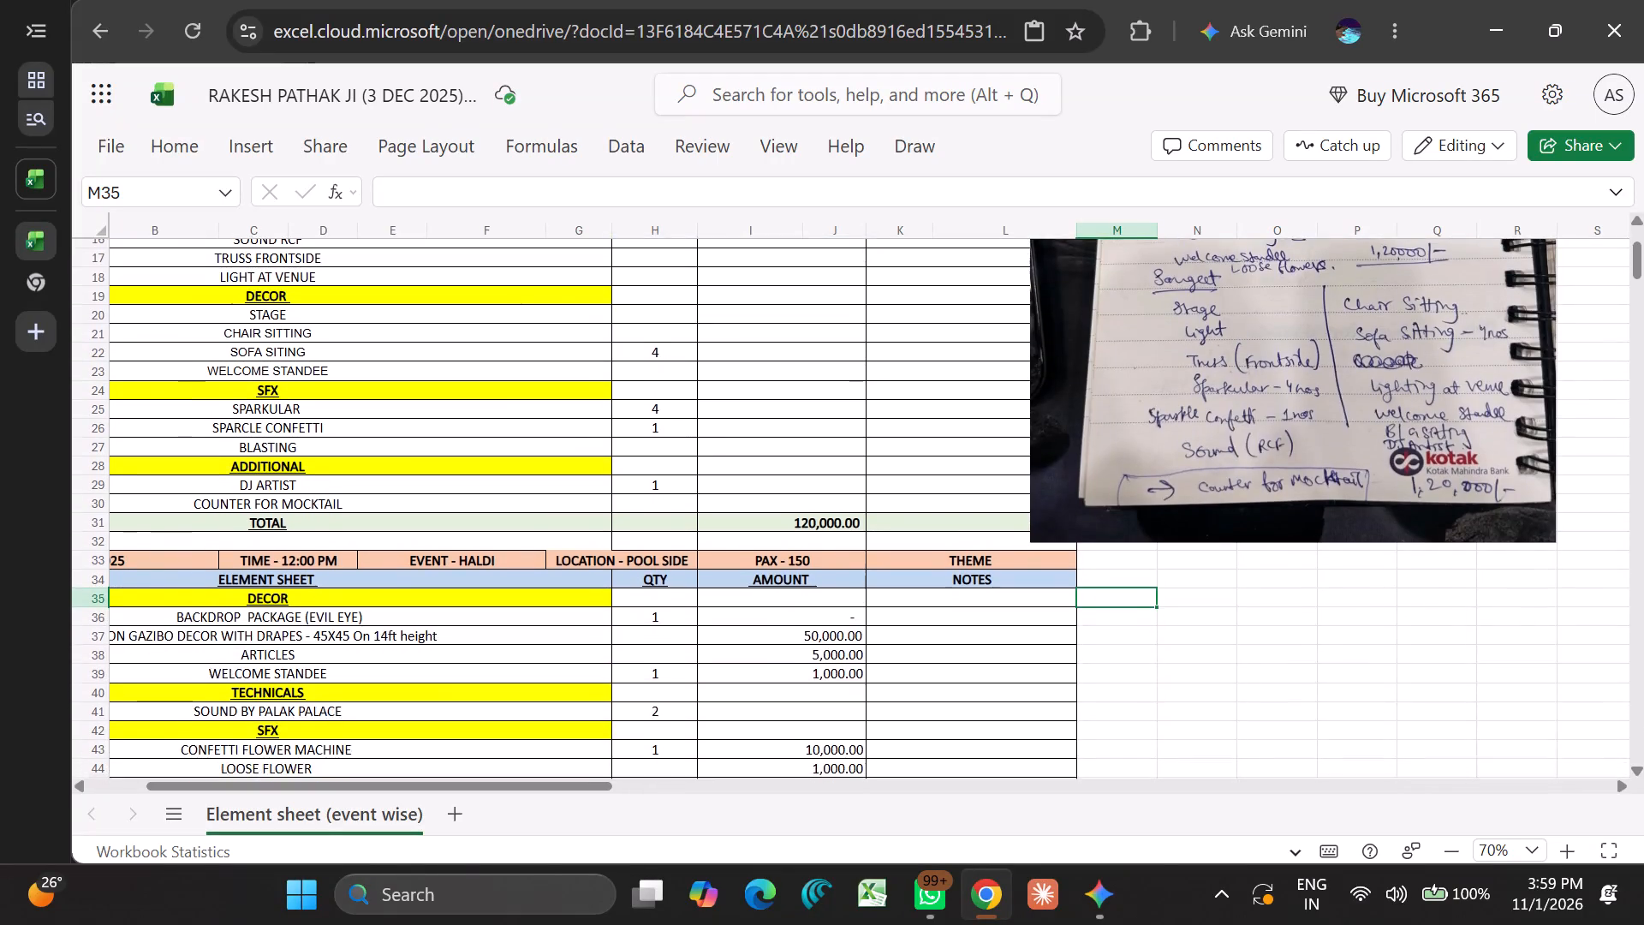
scroll(525, 457, down, 2)
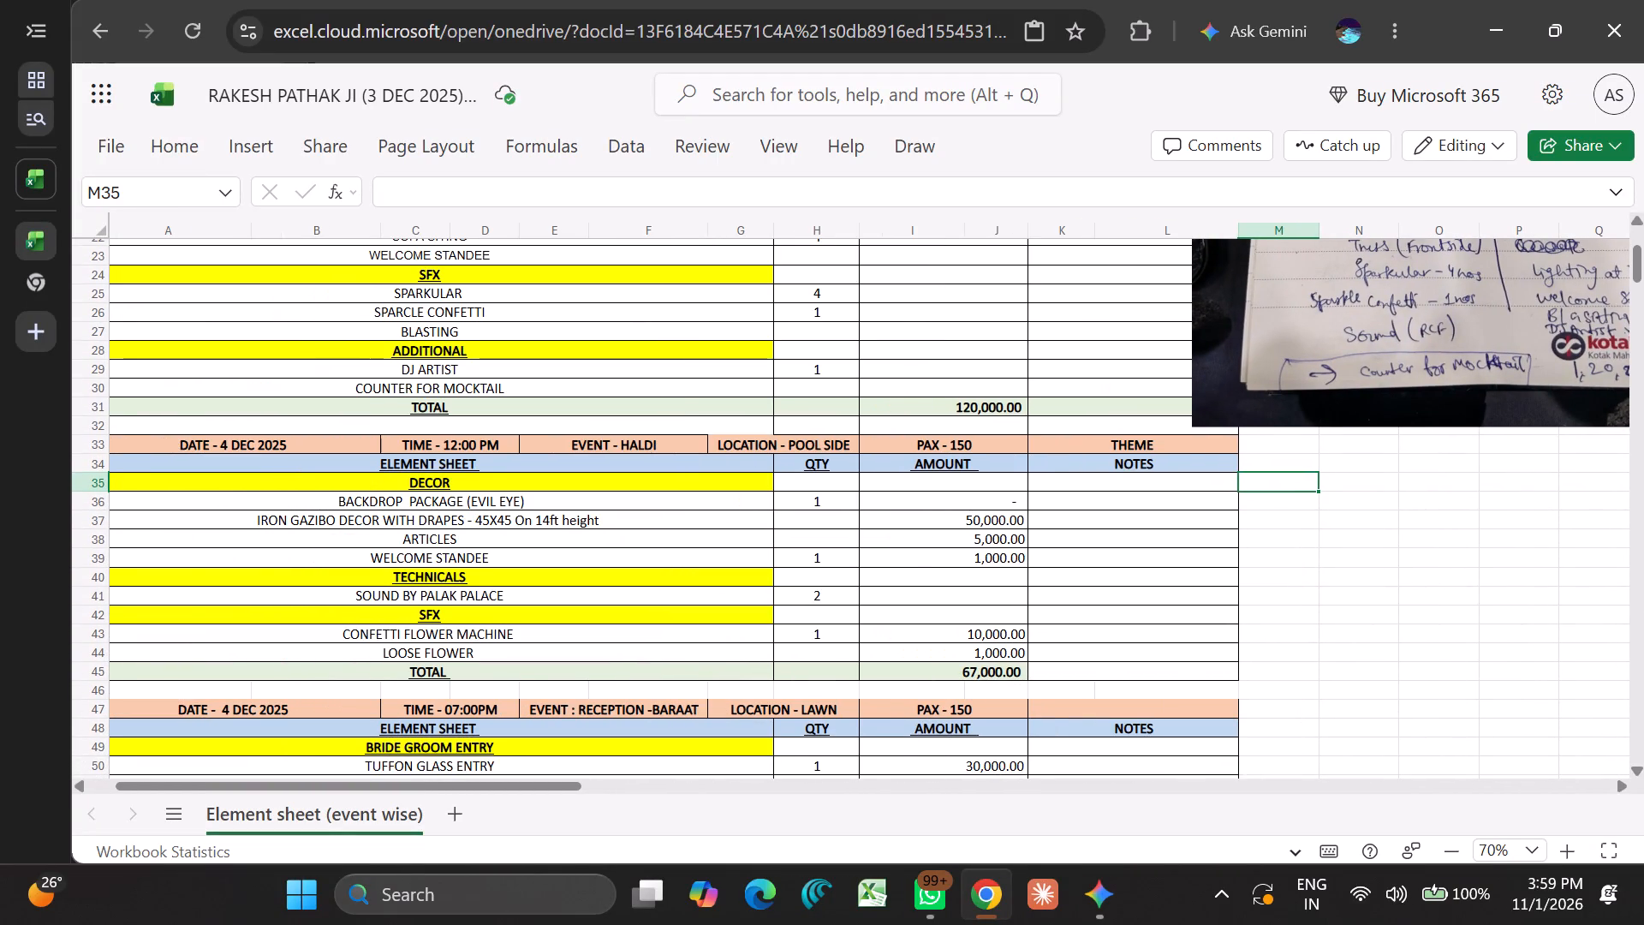
click(278, 445)
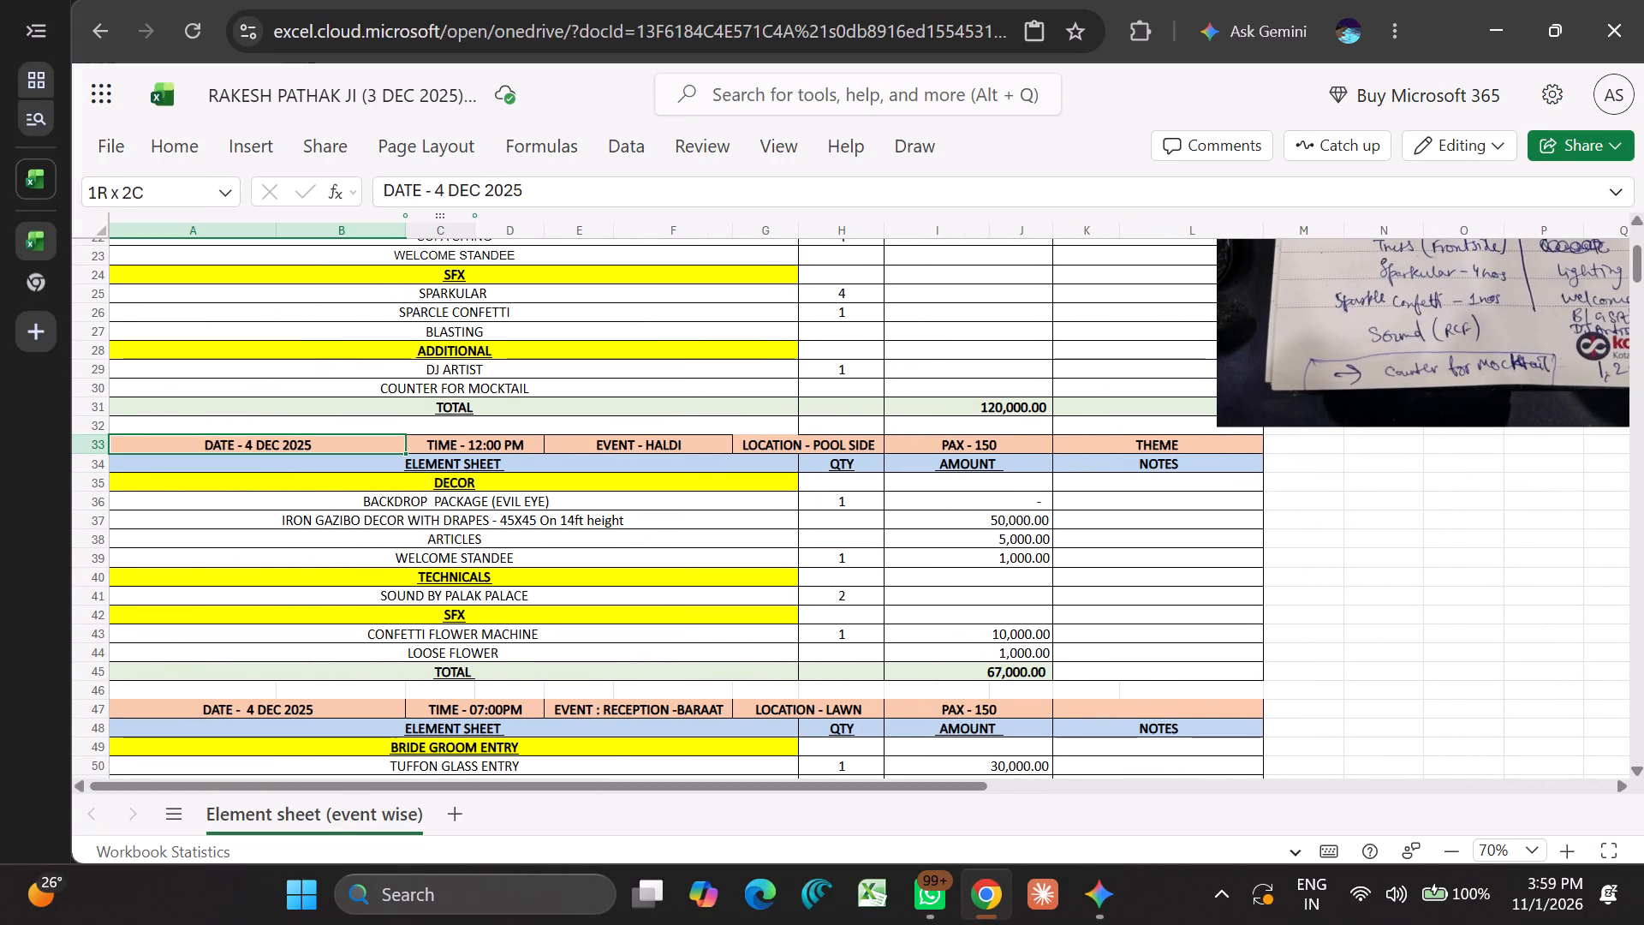
click(546, 183)
key(BackSpace)
key(BackSpace)
key(BackSpace)
key(BackSpace)
key(BackSpace)
key(BackSpace)
key(BackSpace)
key(BackSpace)
key(BackSpace)
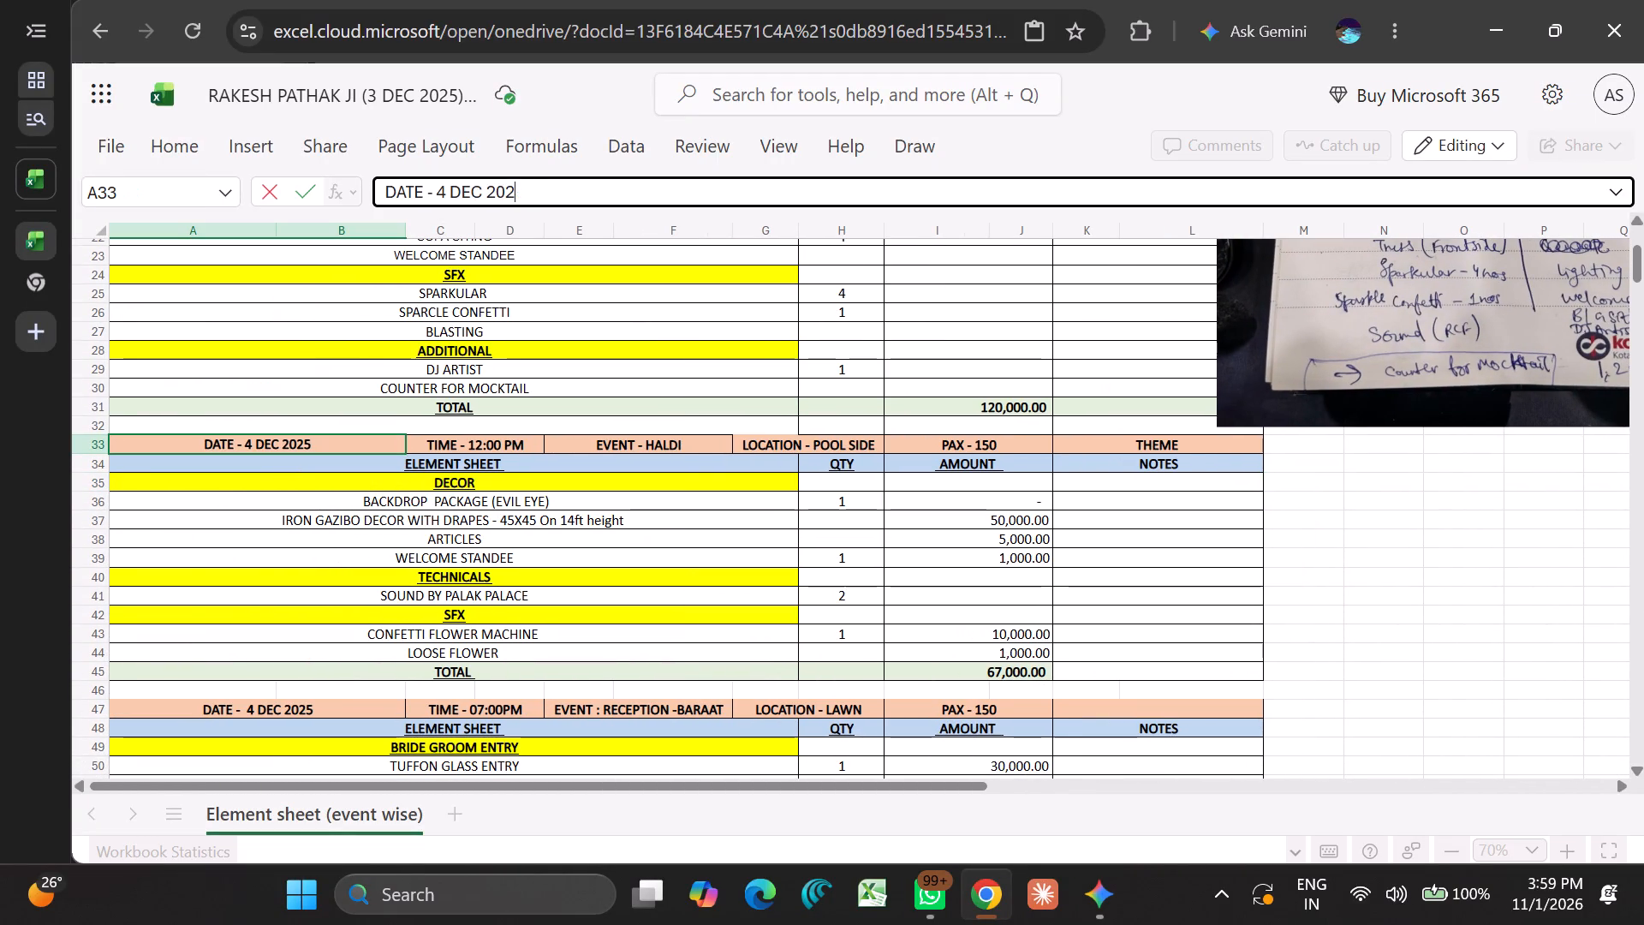
key(BackSpace)
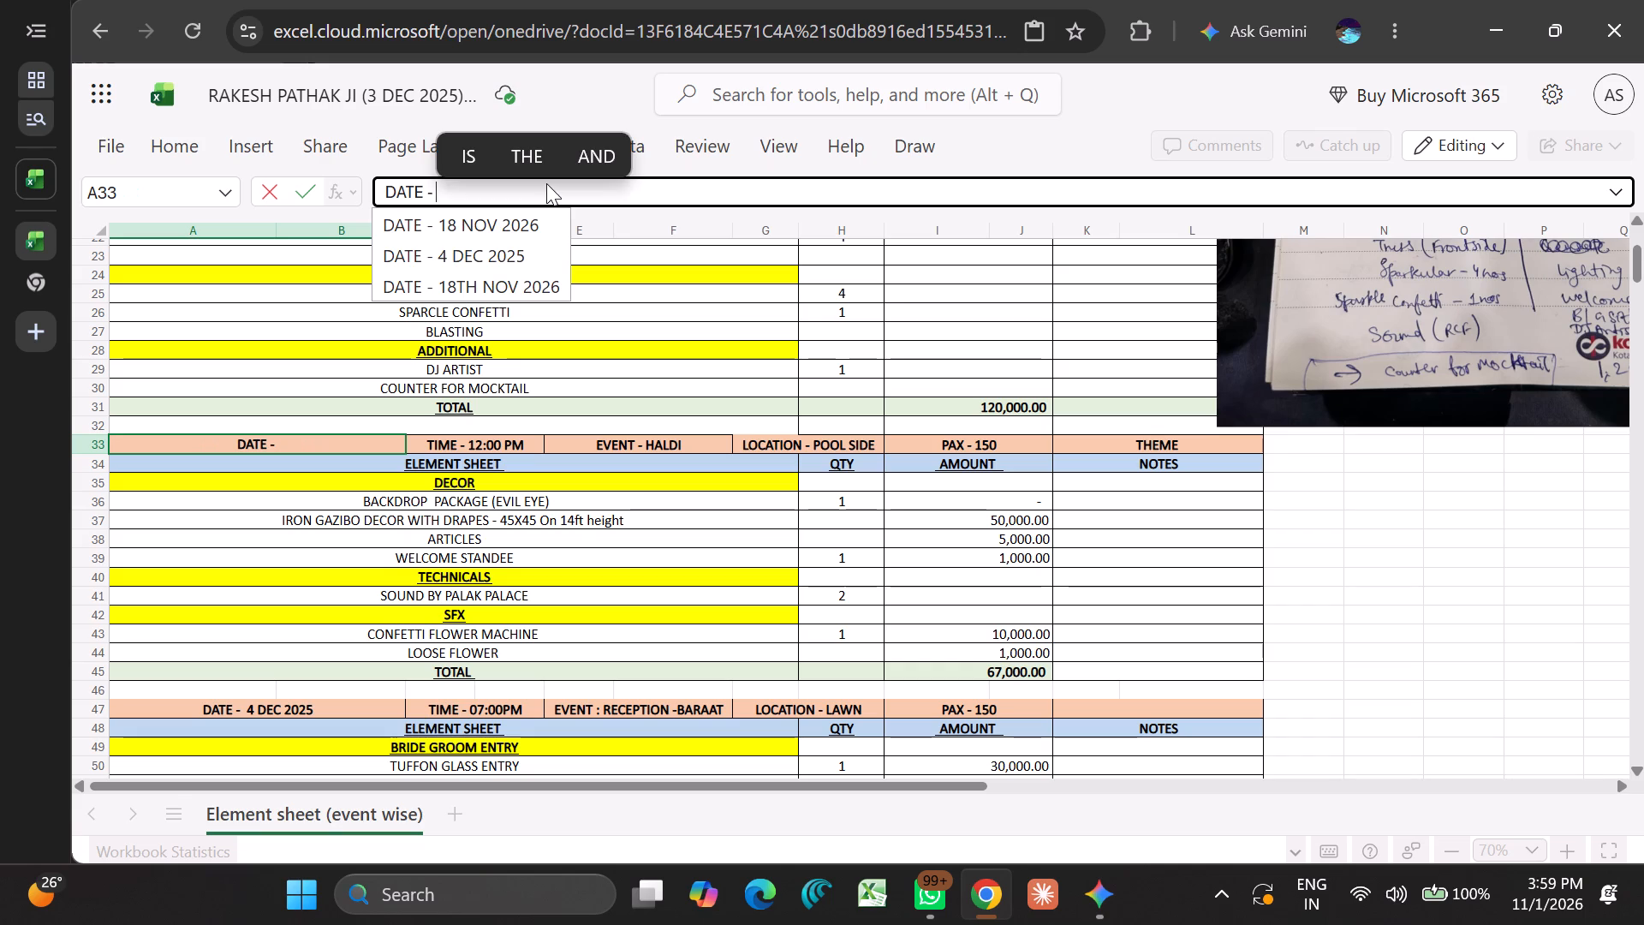
text(19 NOV 202)
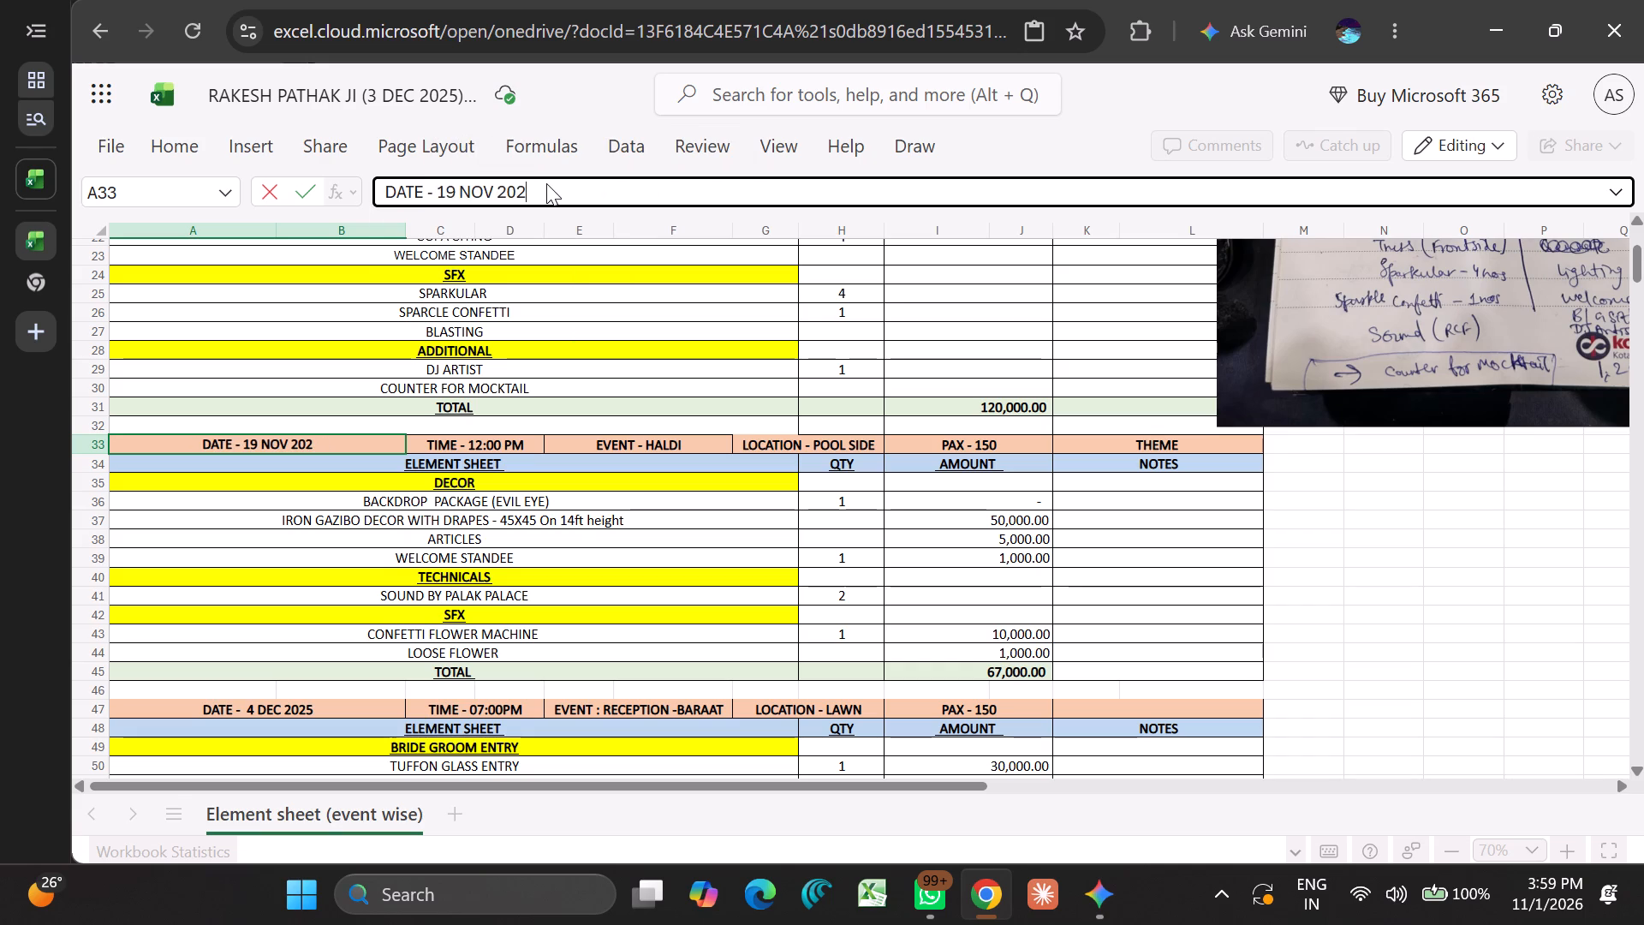
key(6)
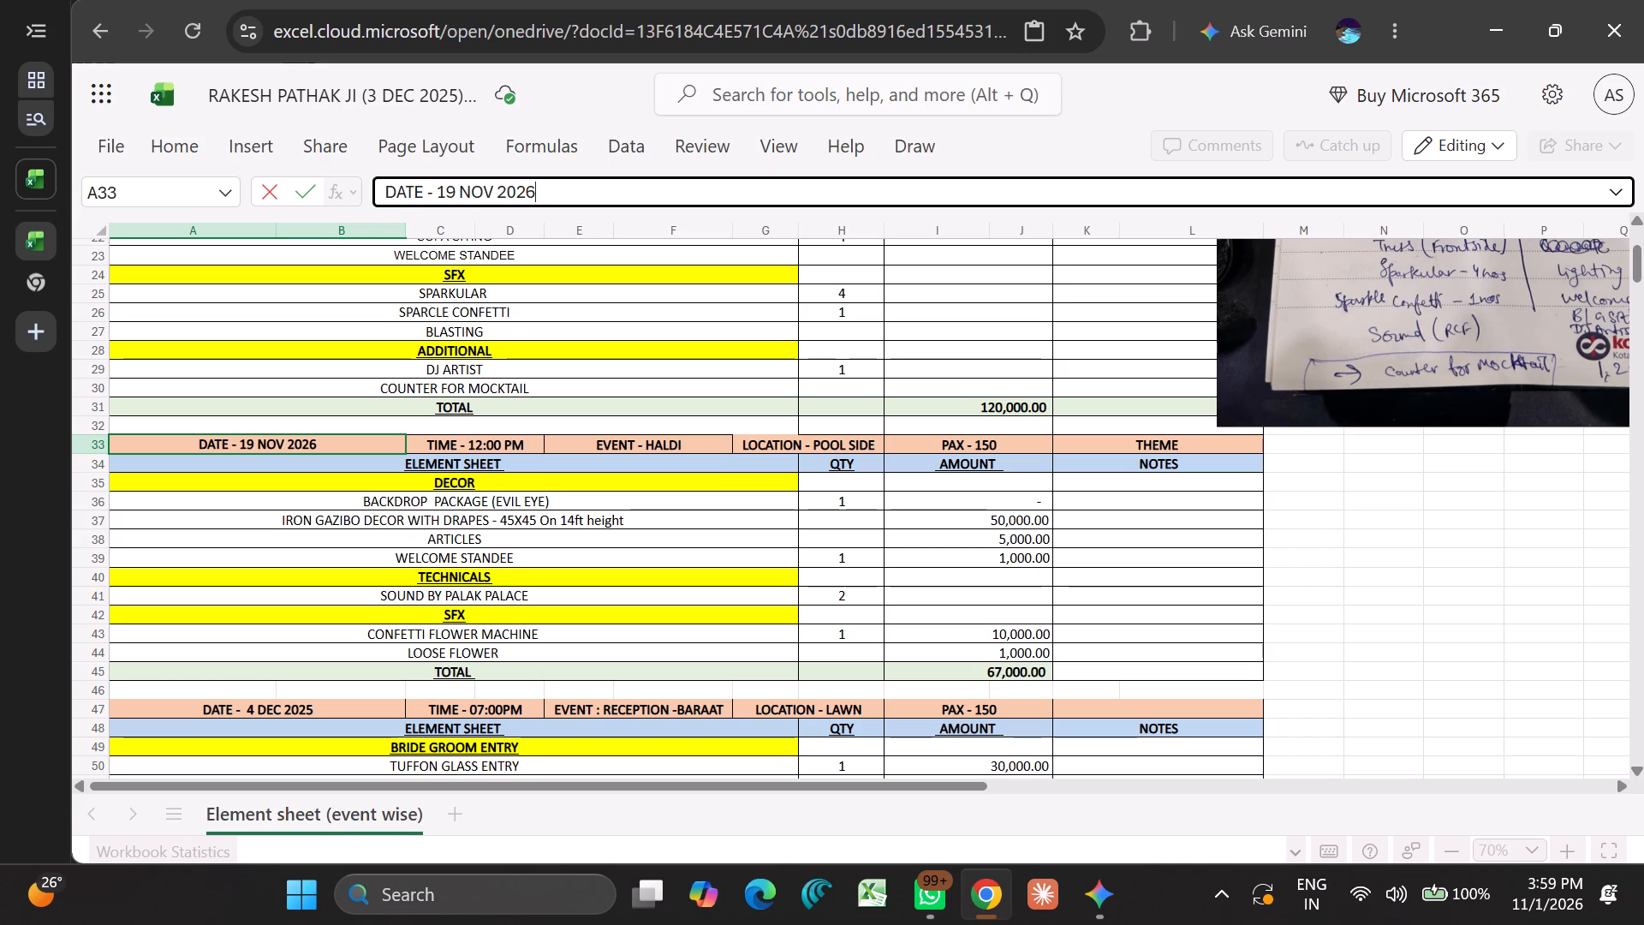
Remove the POOL SIDE venue from the Haldi header's location cell, leaving only LOCATION -.
click(879, 448)
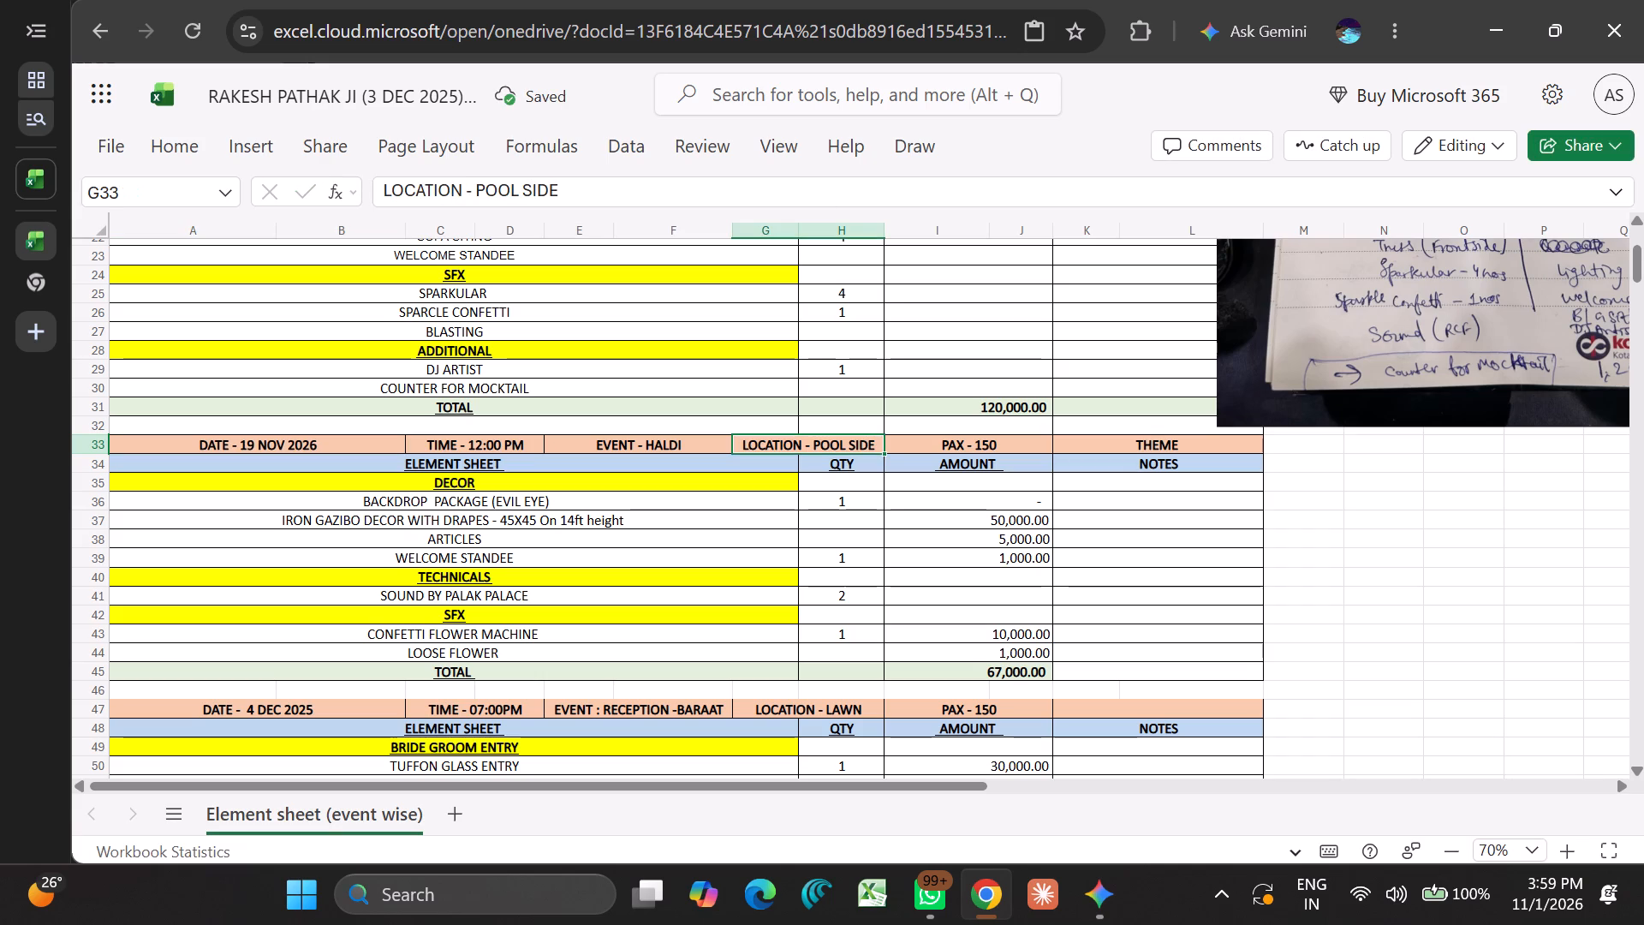
click(713, 190)
key(BackSpace)
key(BackSpace)
key(BackSpace)
key(BackSpace)
key(BackSpace)
key(BackSpace)
key(BackSpace)
key(BackSpace)
key(BackSpace)
key(BackSpace)
key(Return)
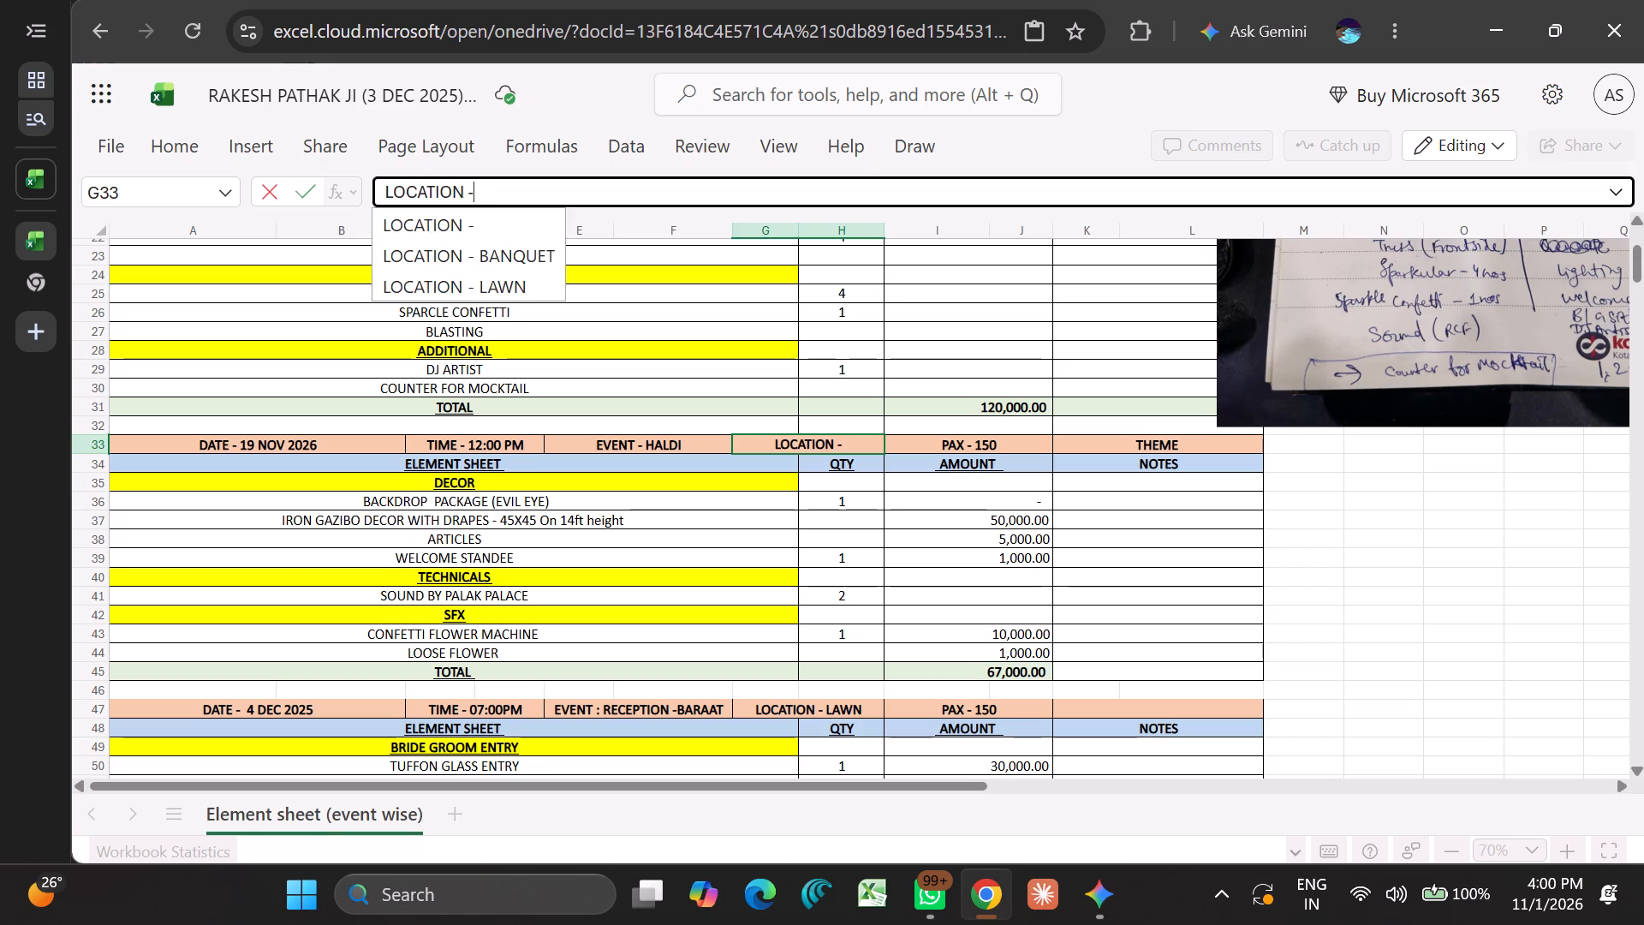
Move the handwritten notes picture down beside the Haldi section, clear of its Amount and Notes columns.
click(573, 499)
scroll(1383, 596, up, 1)
click(1383, 596)
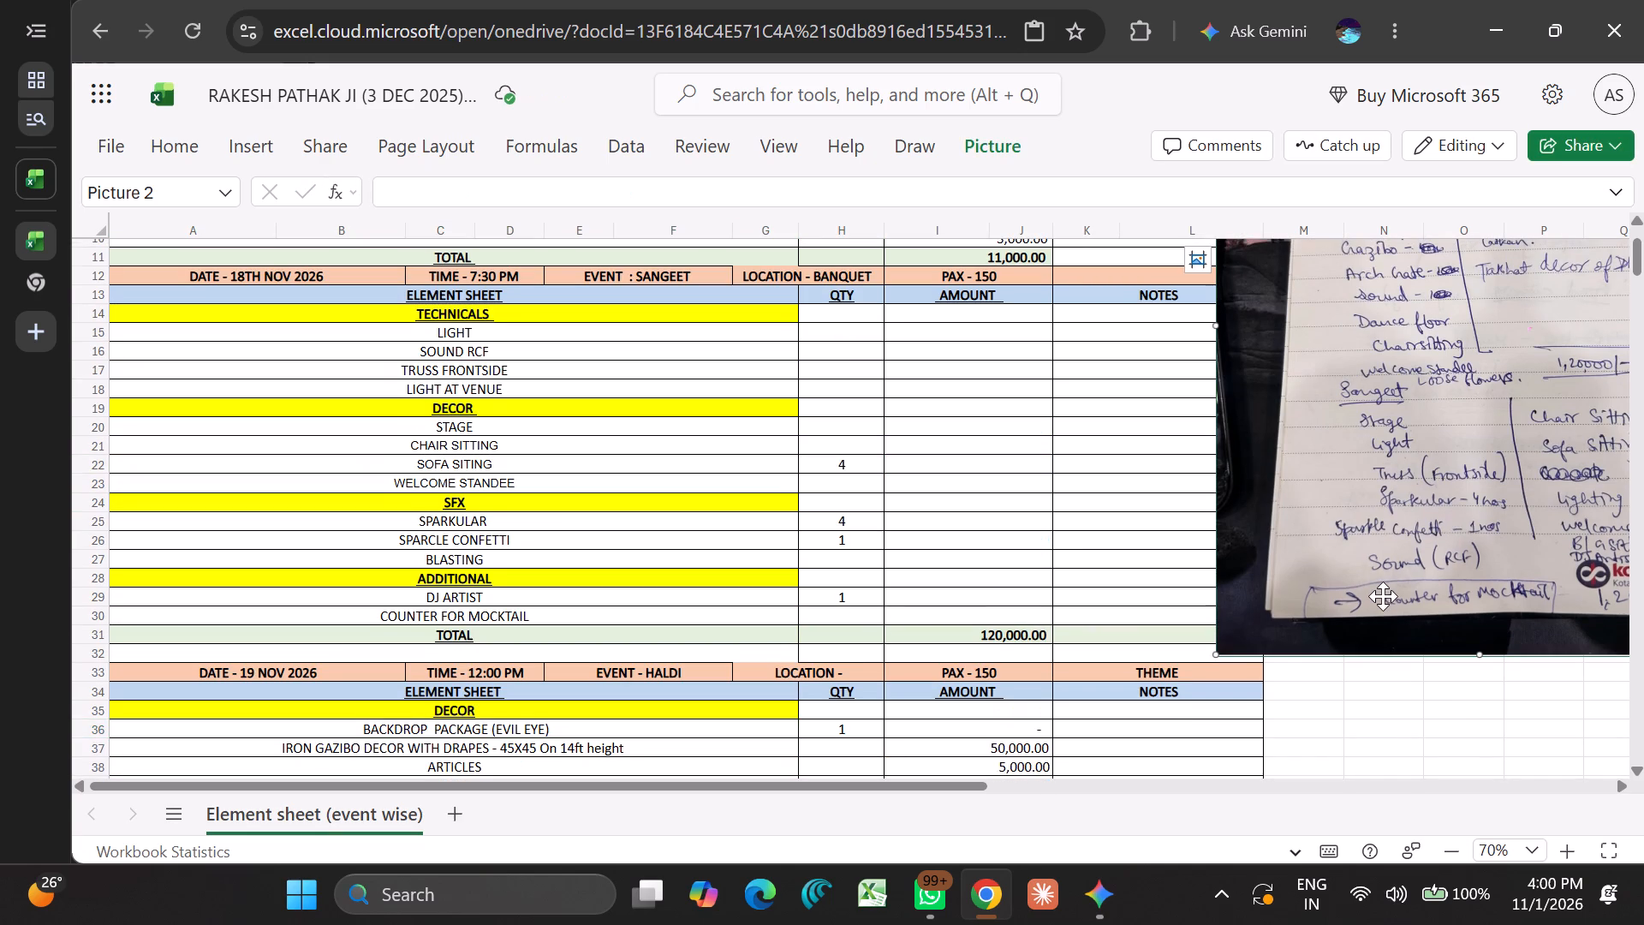
drag(1394, 413, 1274, 698)
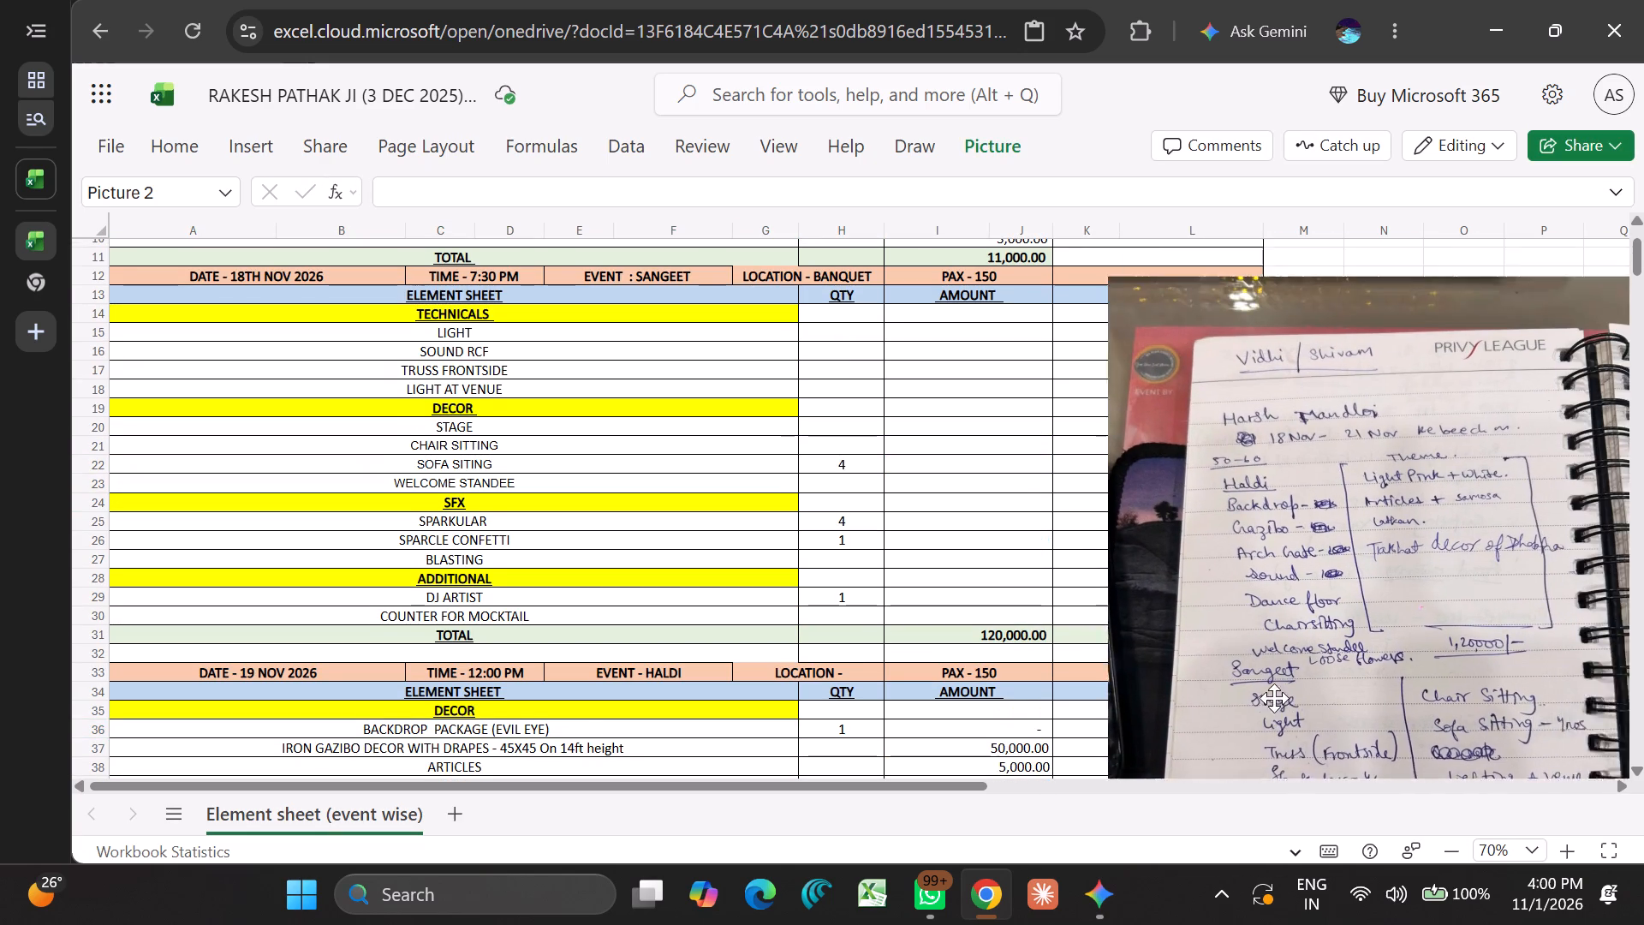
drag(1274, 698, 1078, 577)
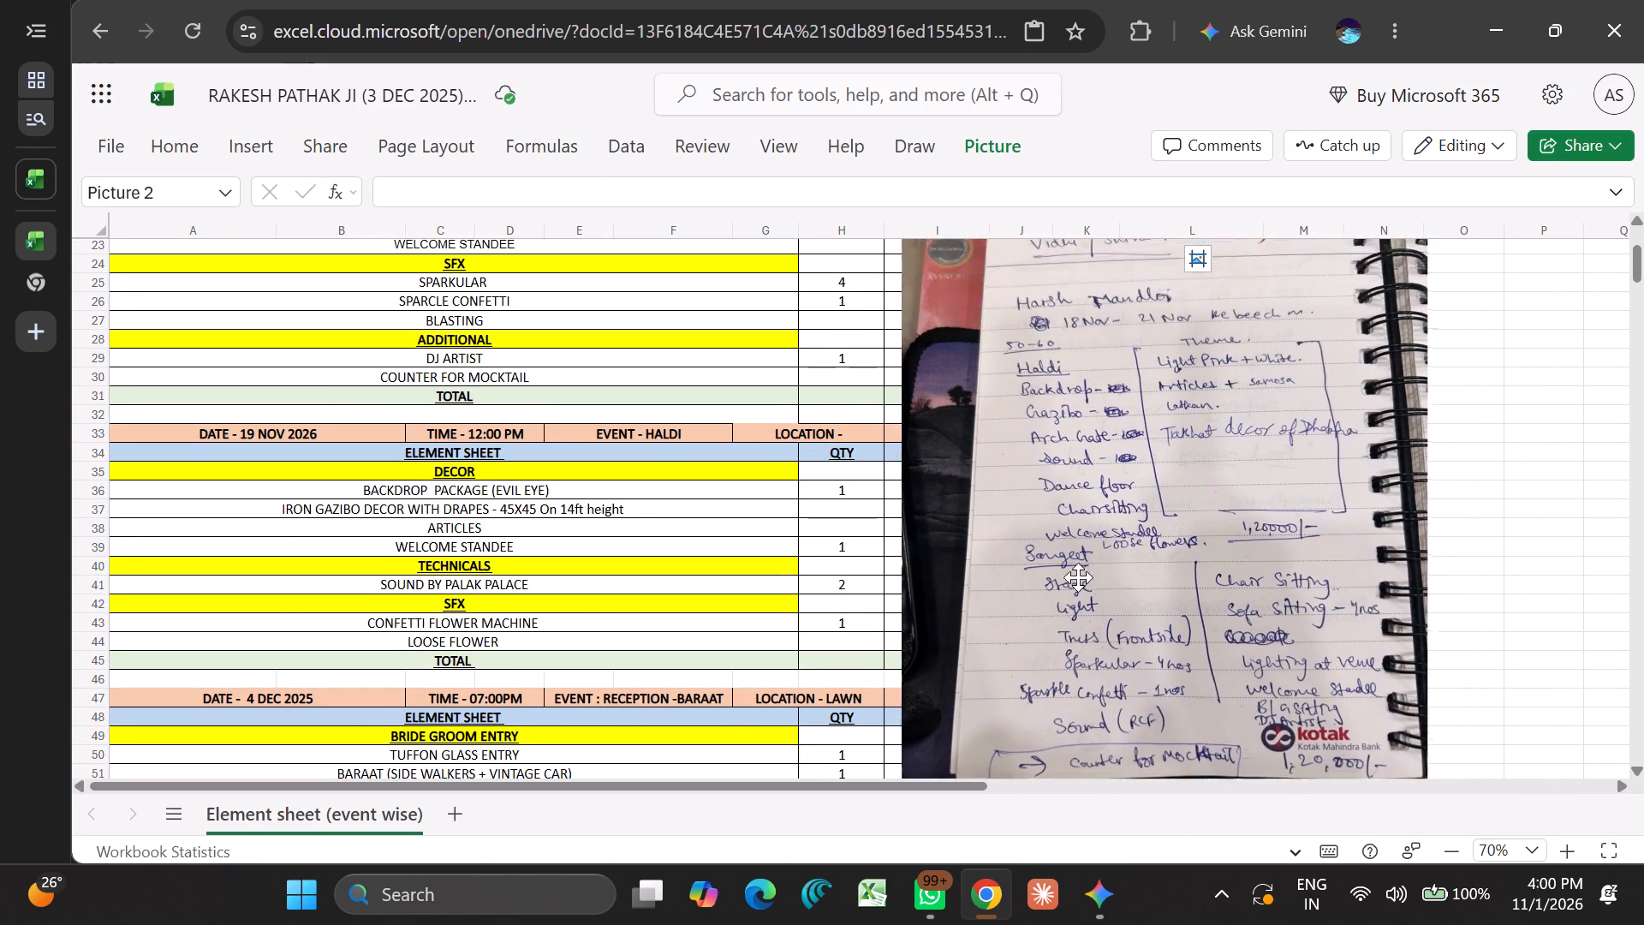
drag(1078, 577, 1078, 576)
scroll(687, 688, down, 1)
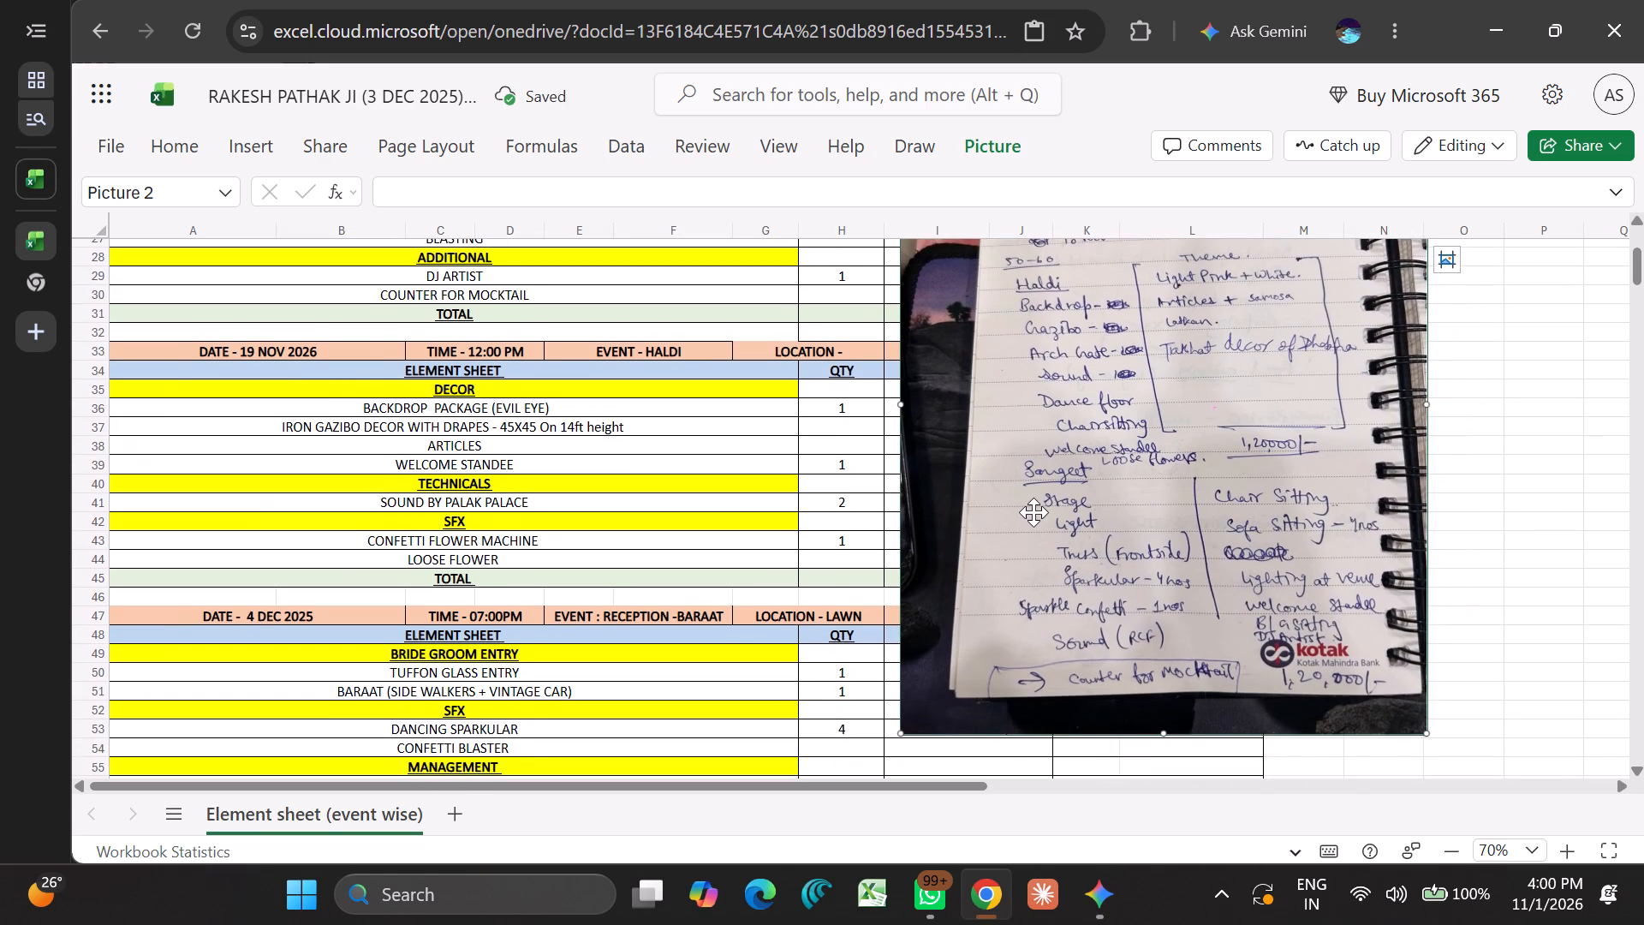
drag(1033, 512, 1057, 629)
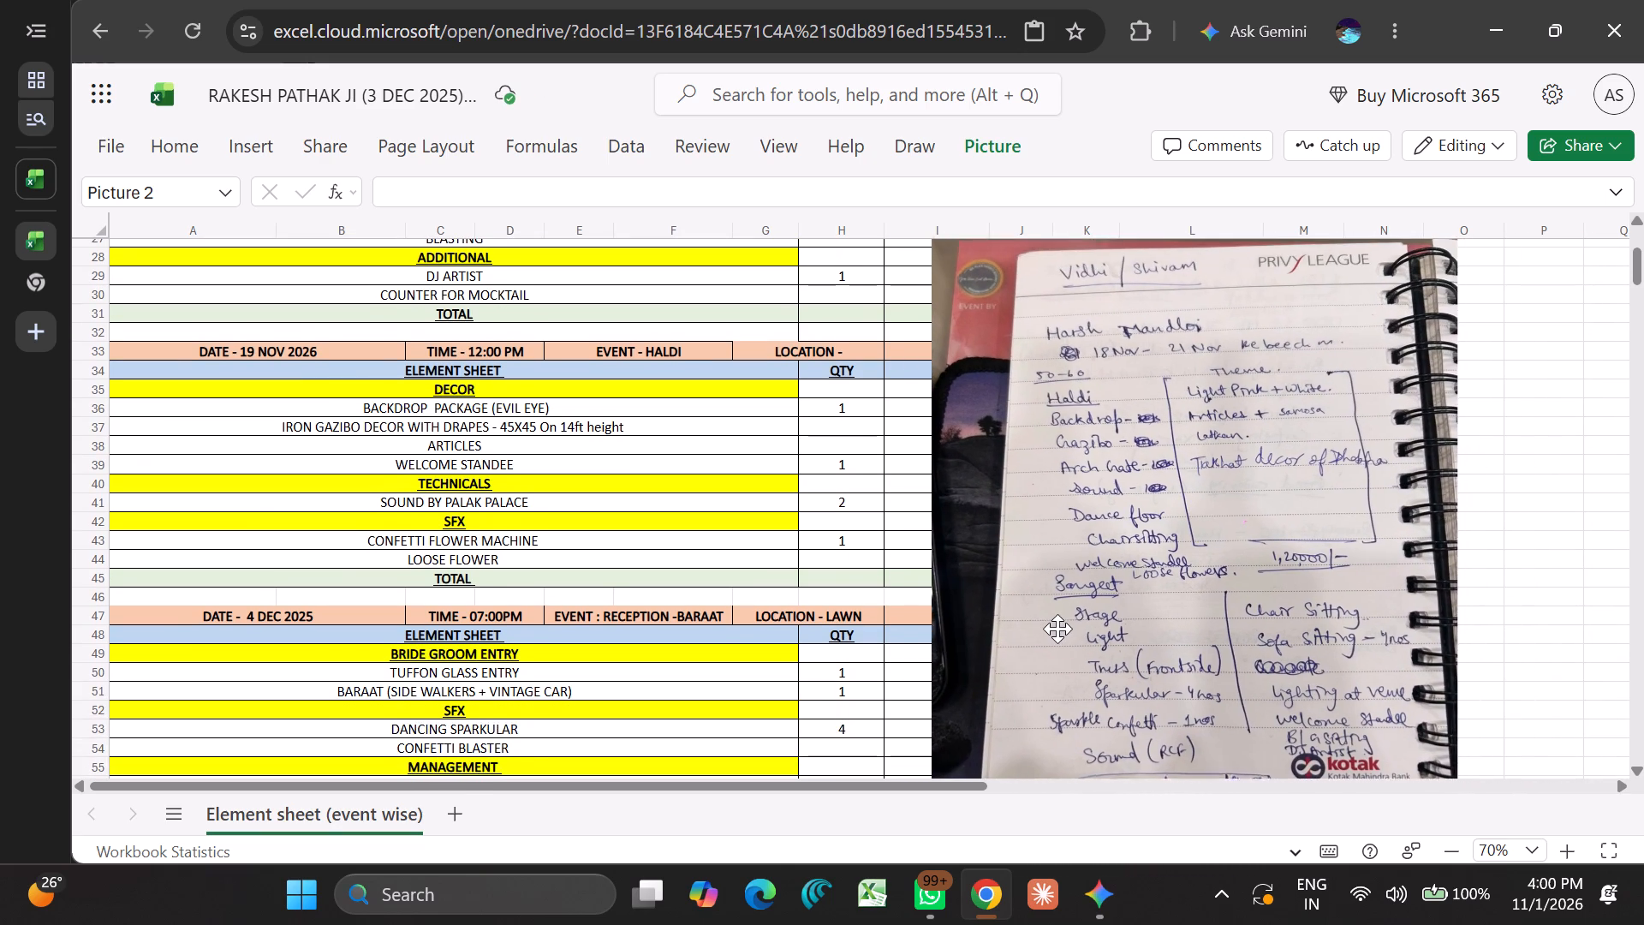
drag(1057, 629, 1035, 629)
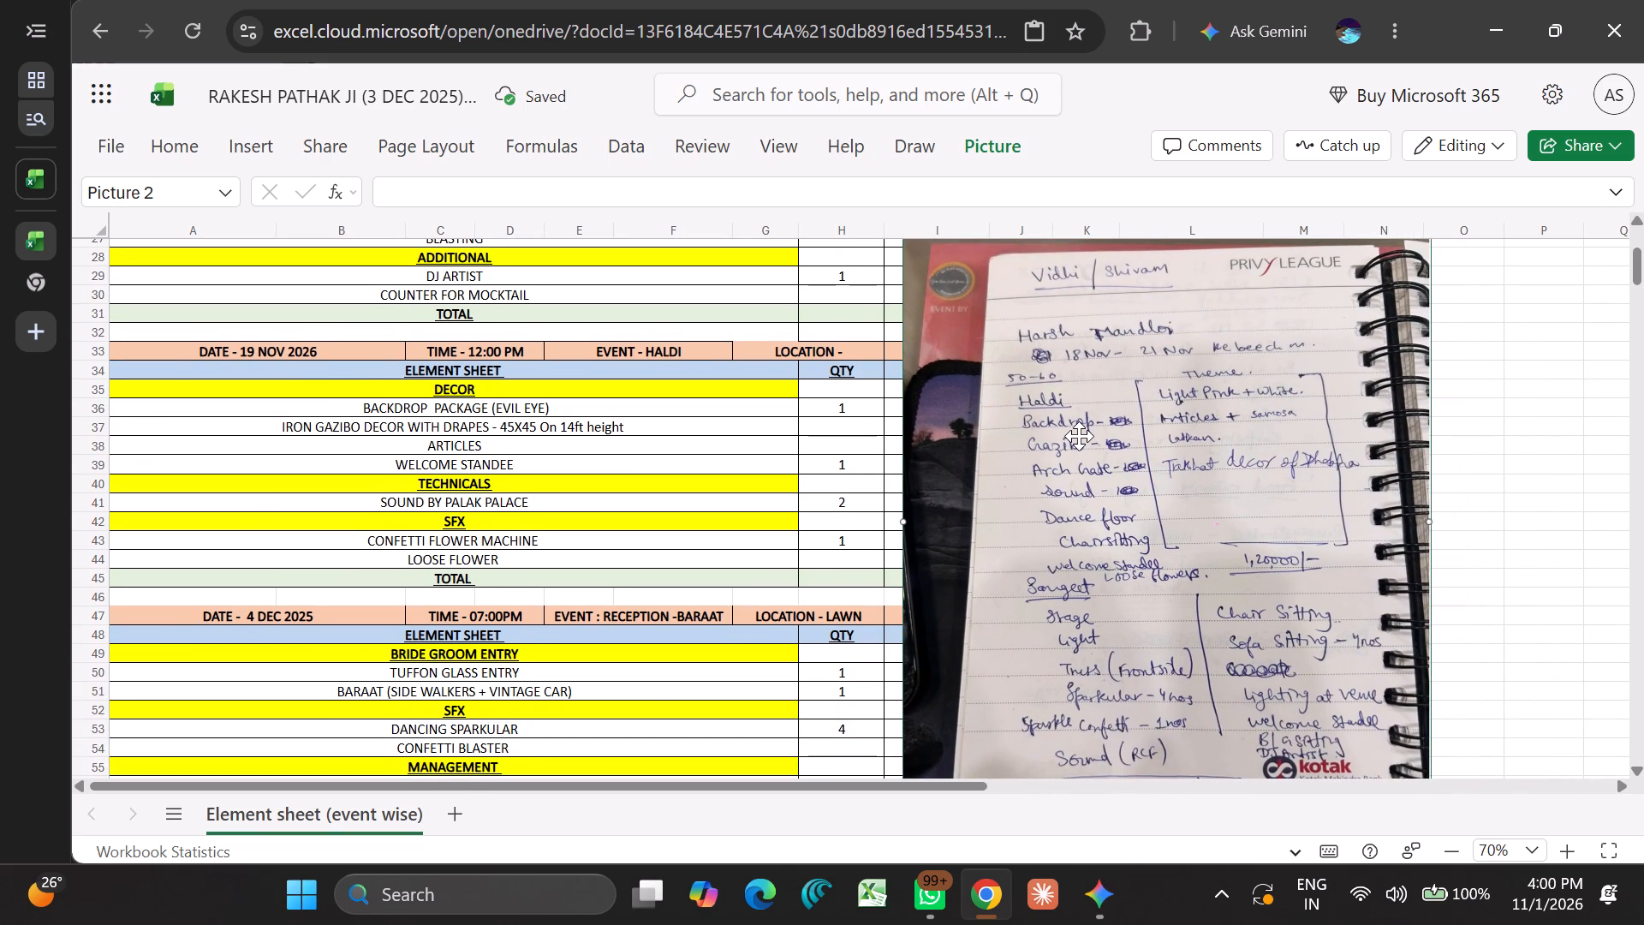
scroll(795, 421, left, 1)
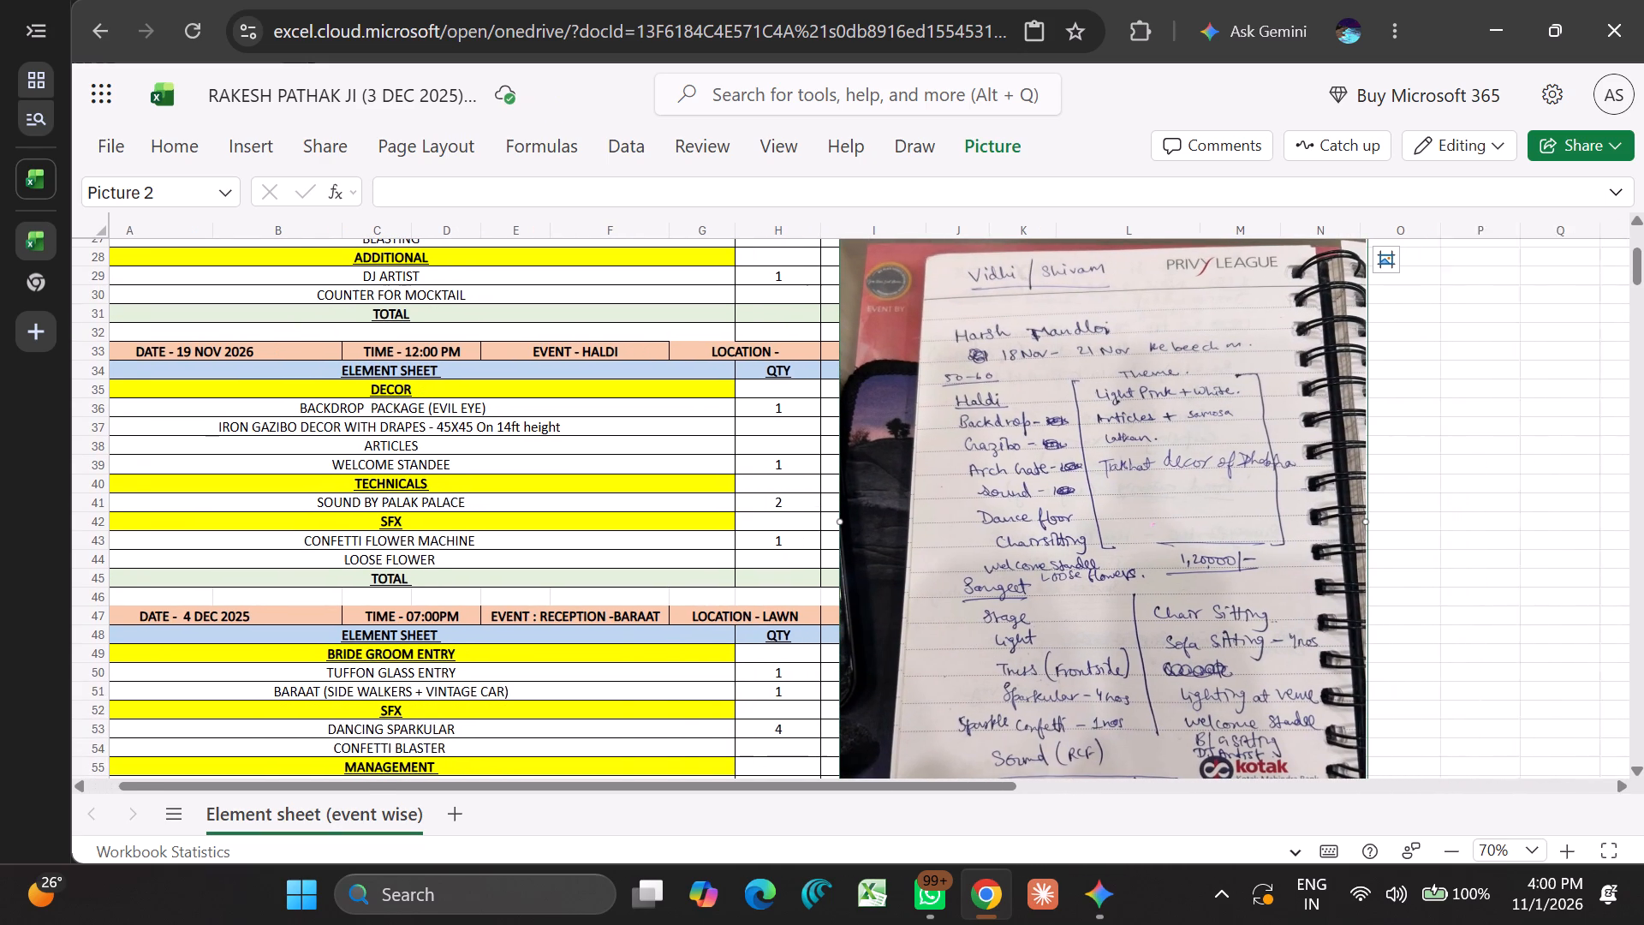
scroll(795, 421, left, 1)
click(581, 408)
drag(962, 374, 1232, 409)
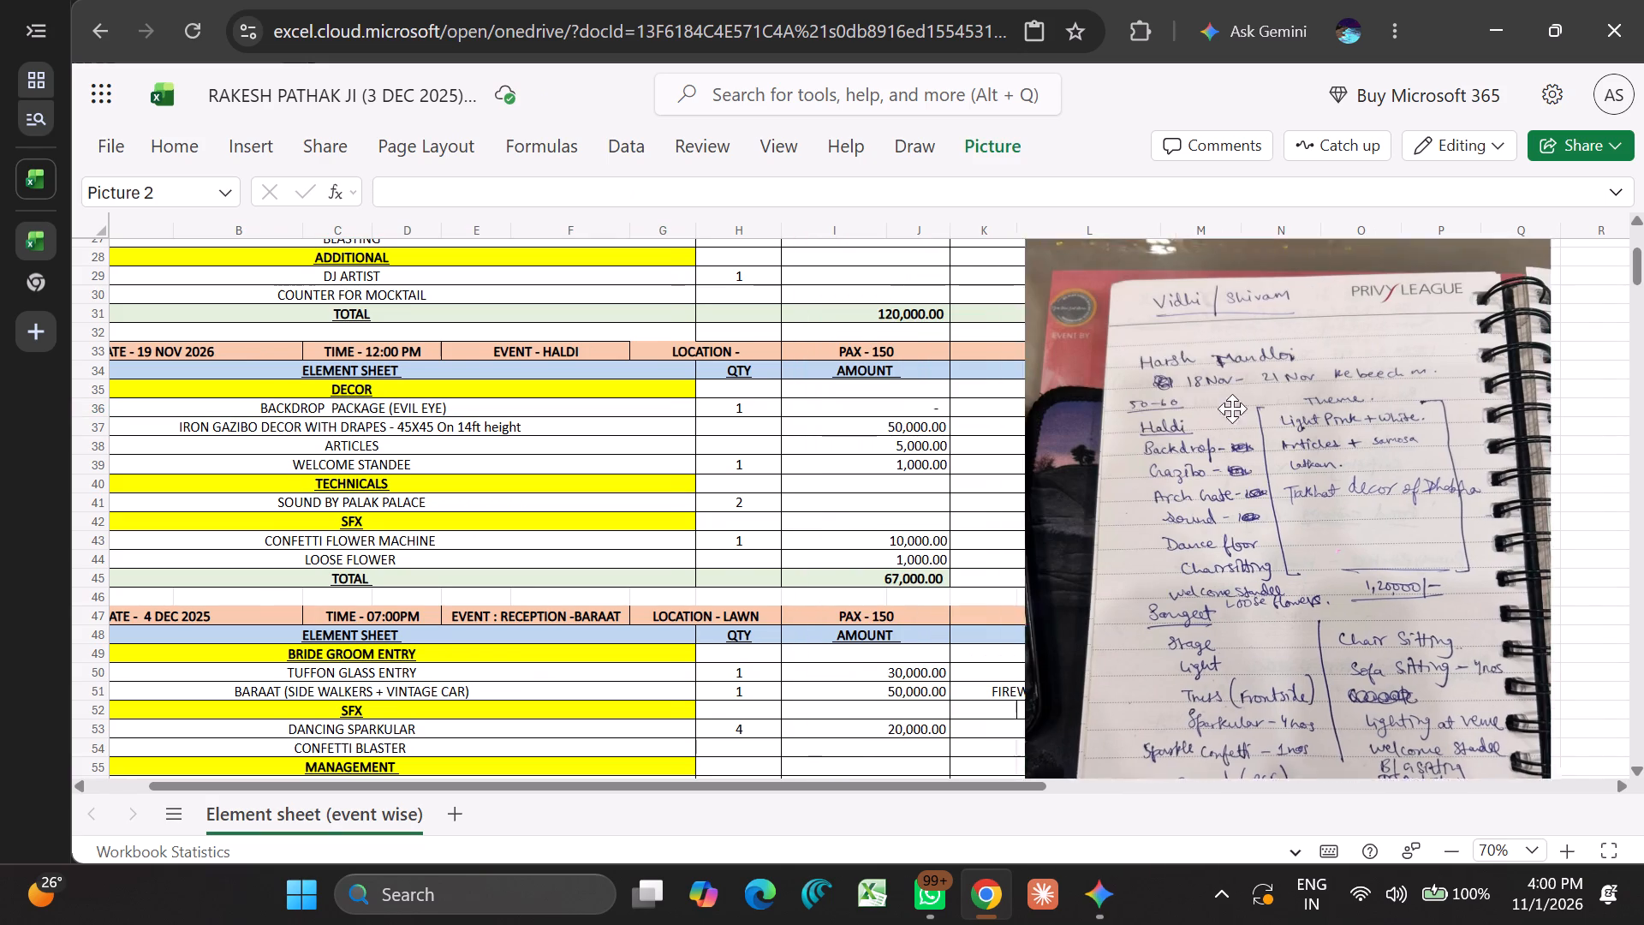
drag(1232, 409, 1299, 397)
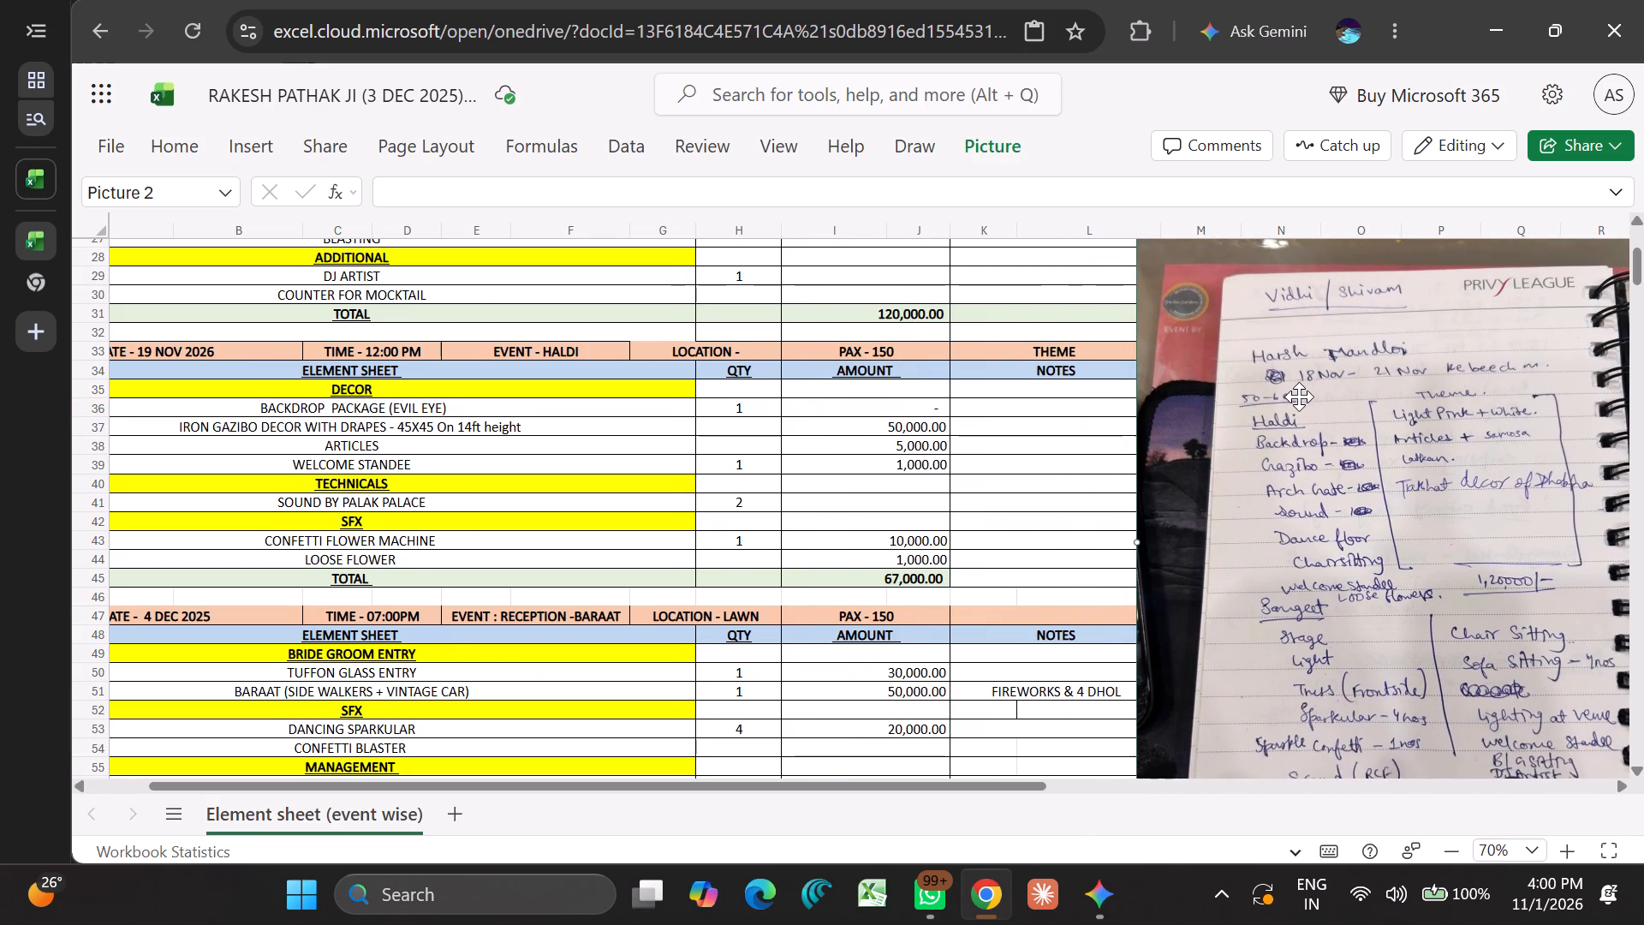
Shorten the Haldi backdrop item in row 36 to BACKDROP.
double_click(468, 410)
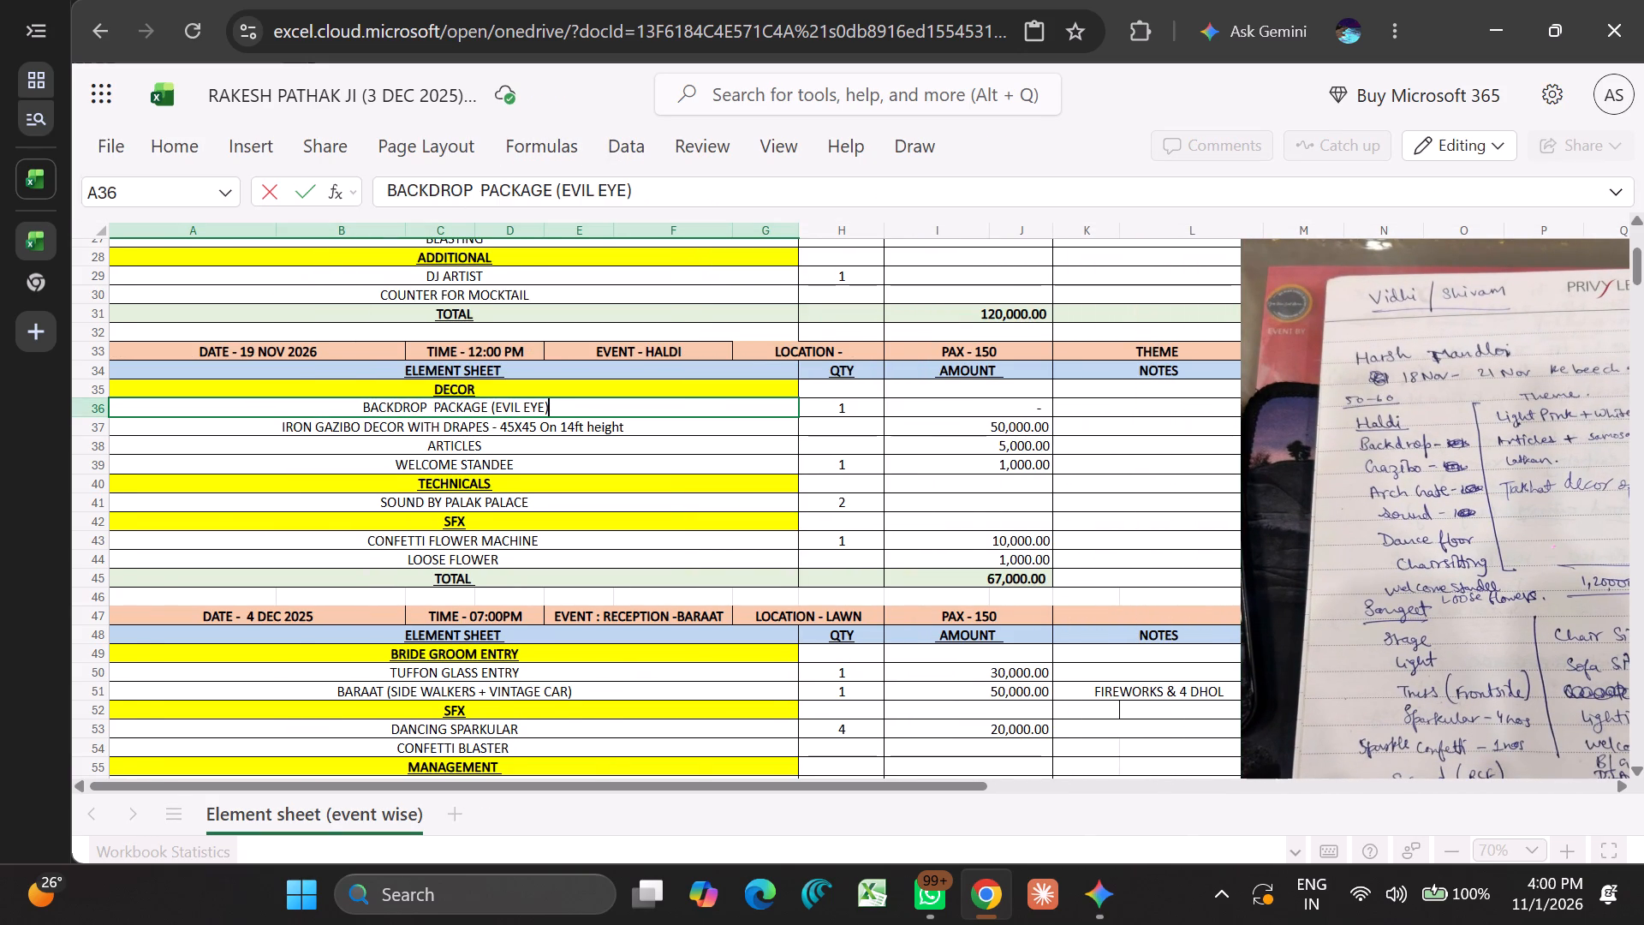
drag(483, 191, 715, 199)
key(BackSpace)
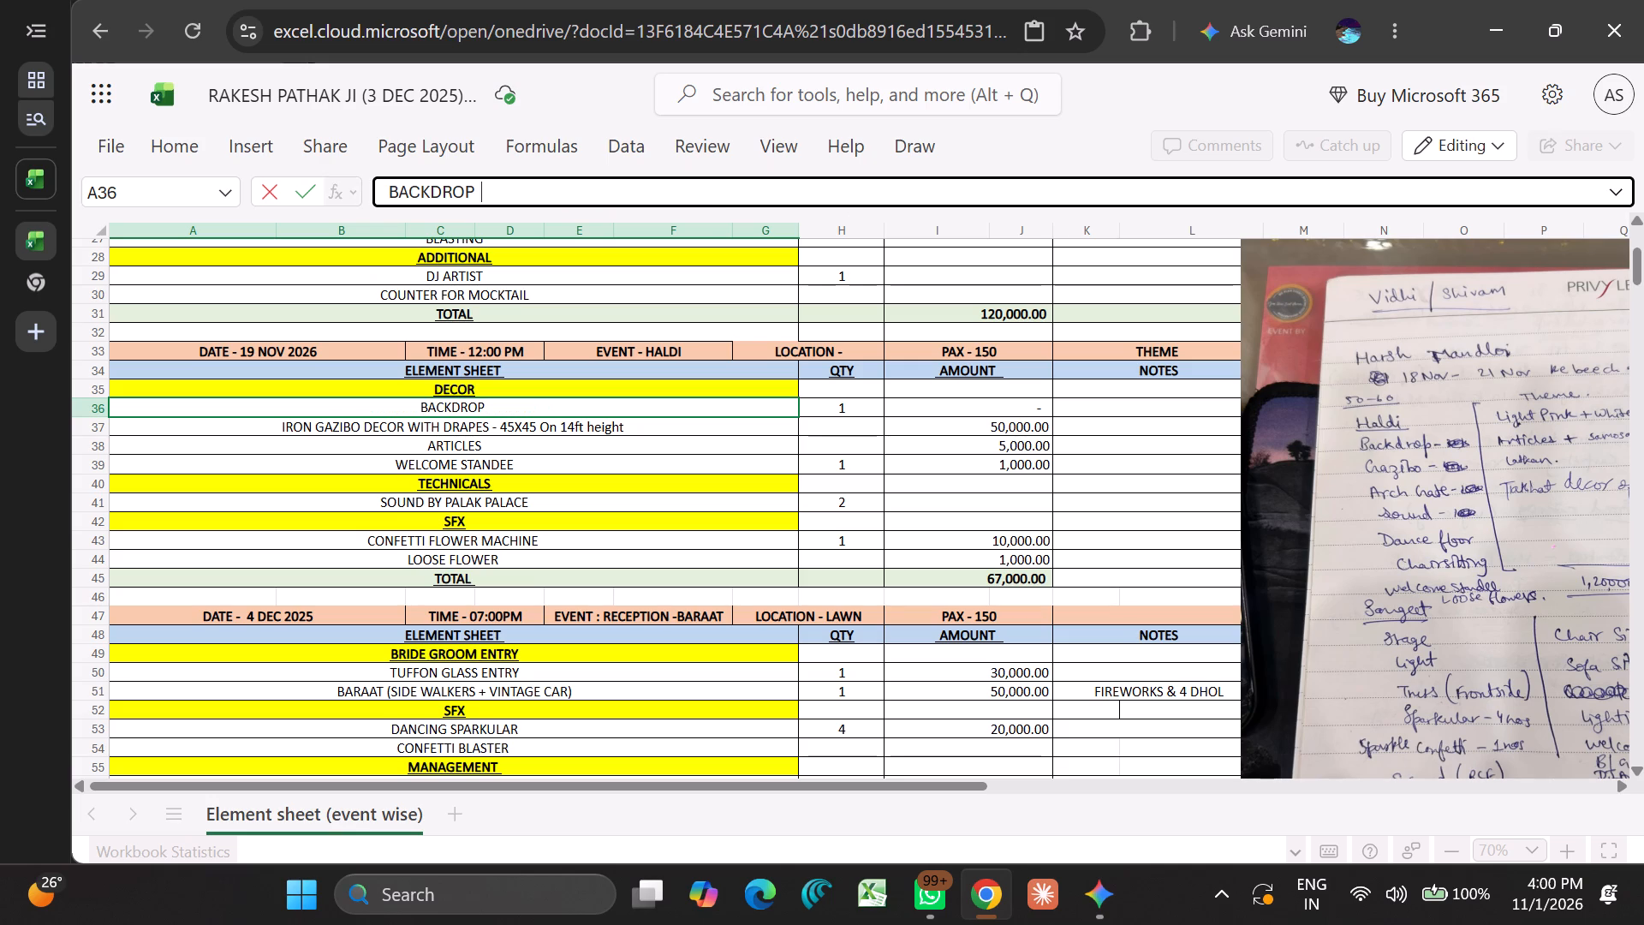
Enter LIGHT PINK + WHITE in the Notes cell of the Haldi BACKDROP row.
click(1086, 408)
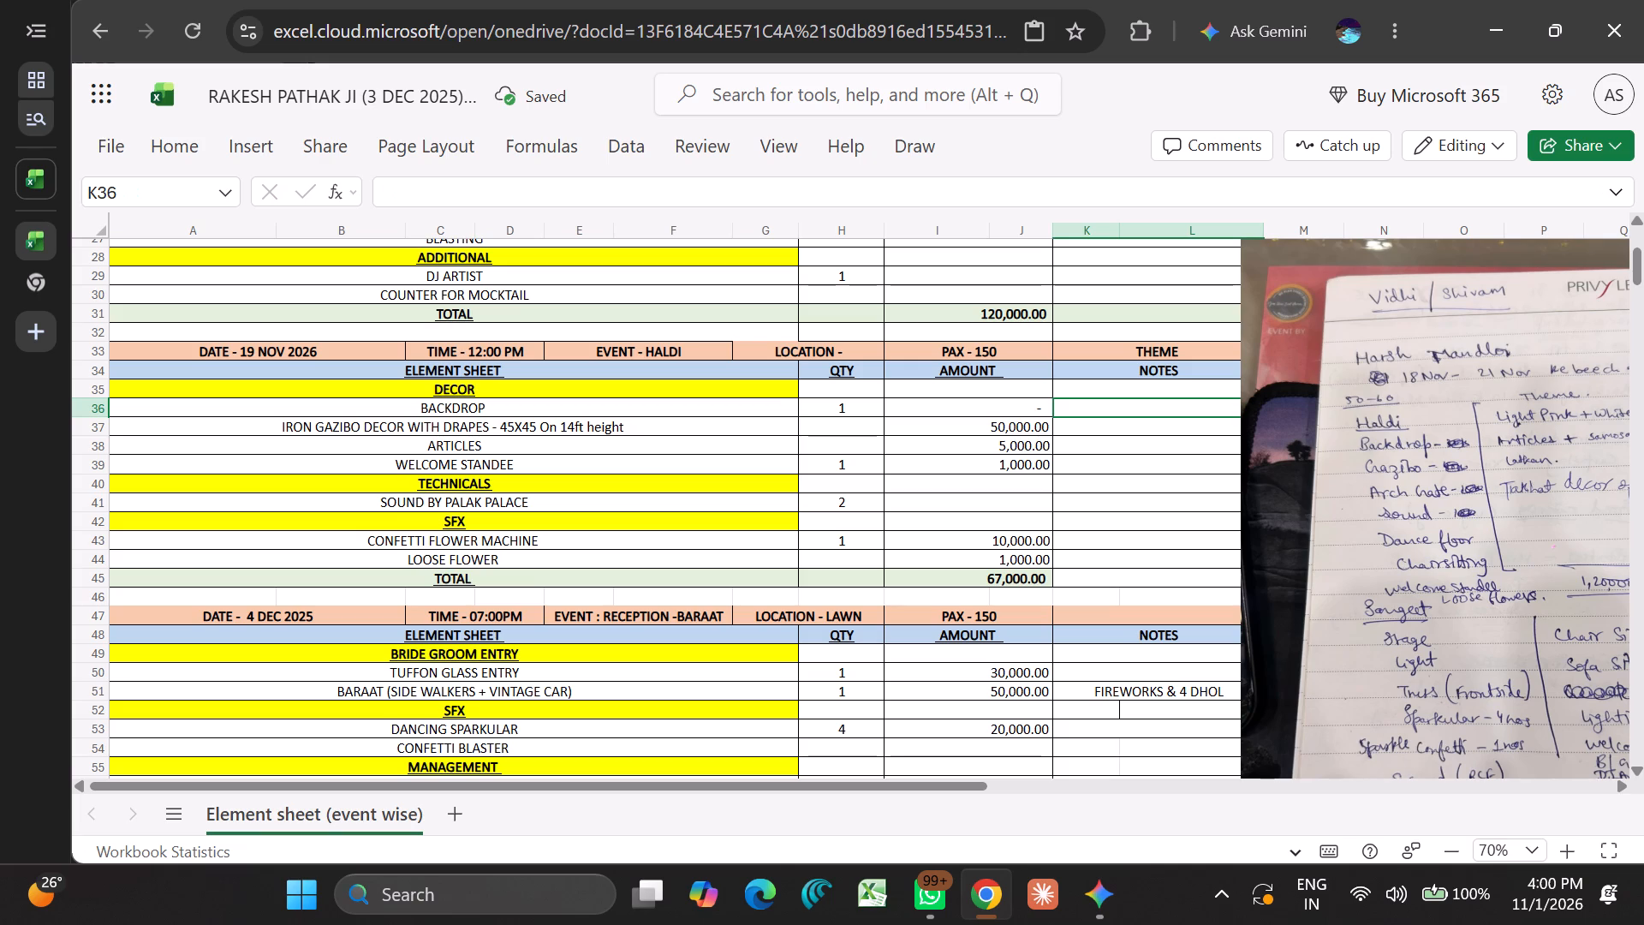
text(LIGHT PI)
key(k)
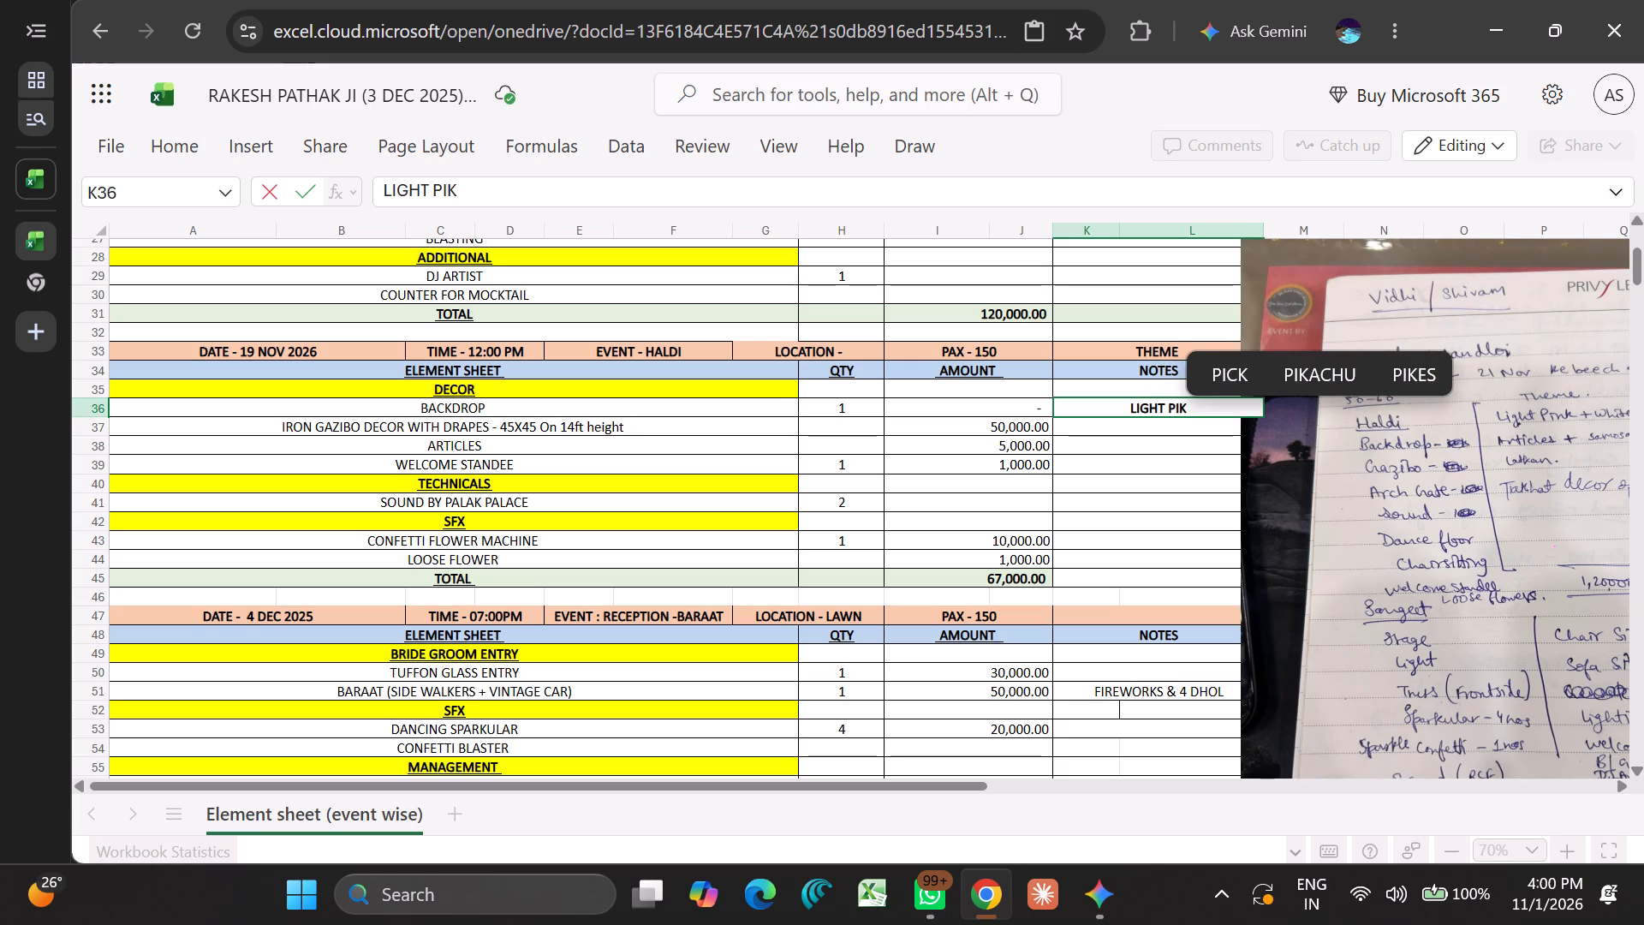
key(BackSpace)
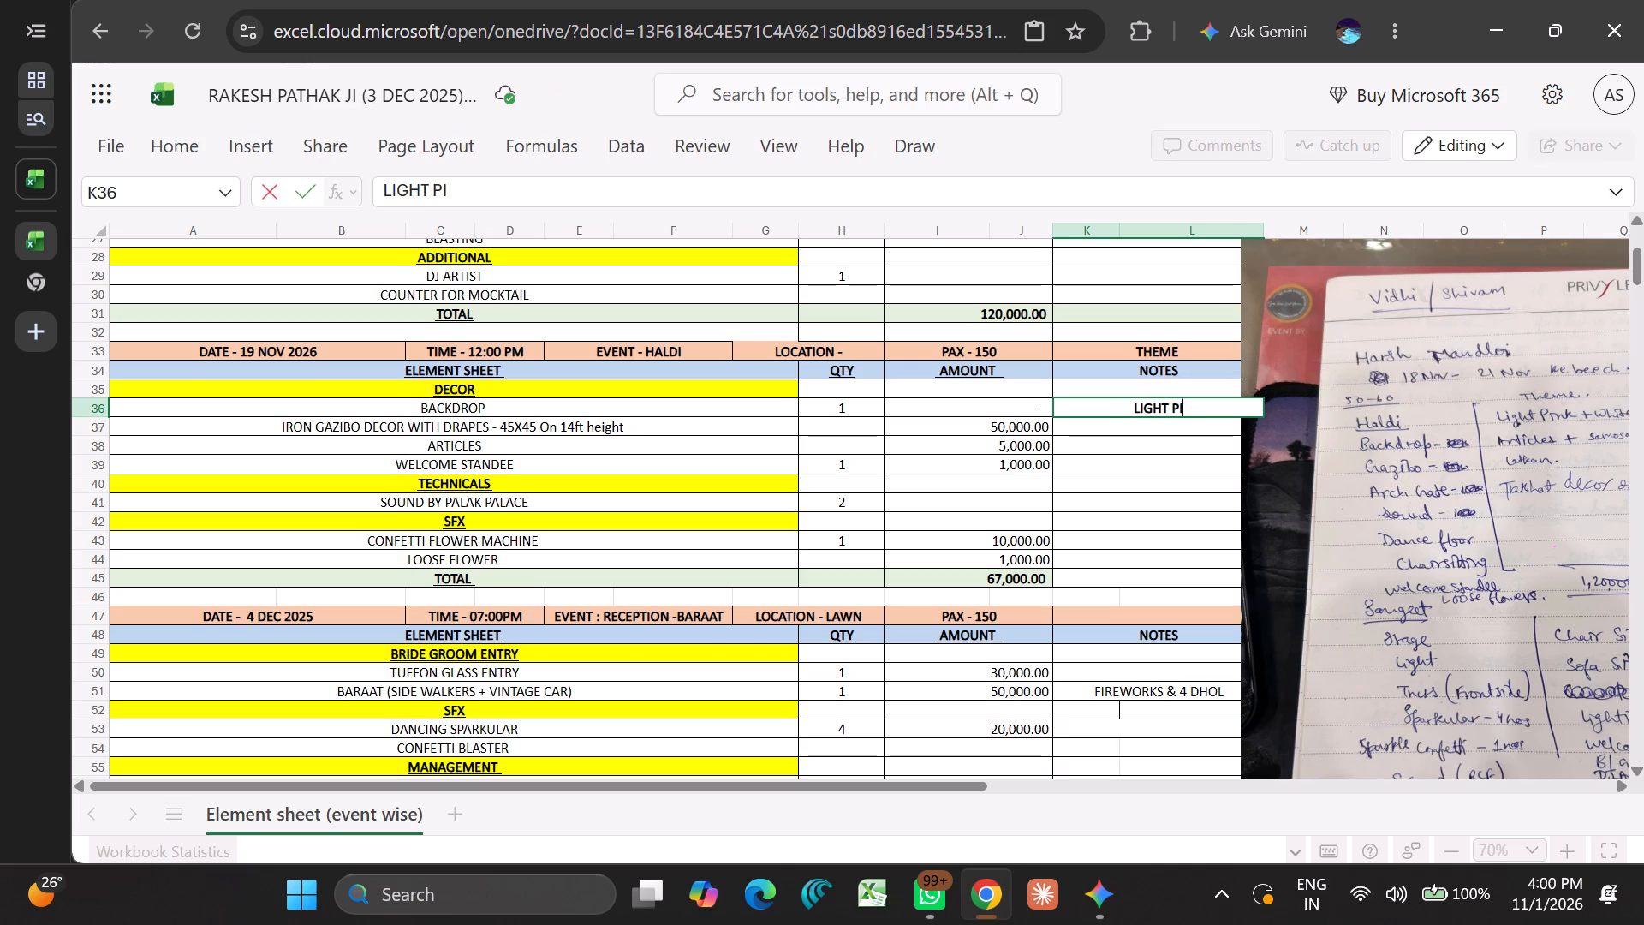
text(NK)
key(space)
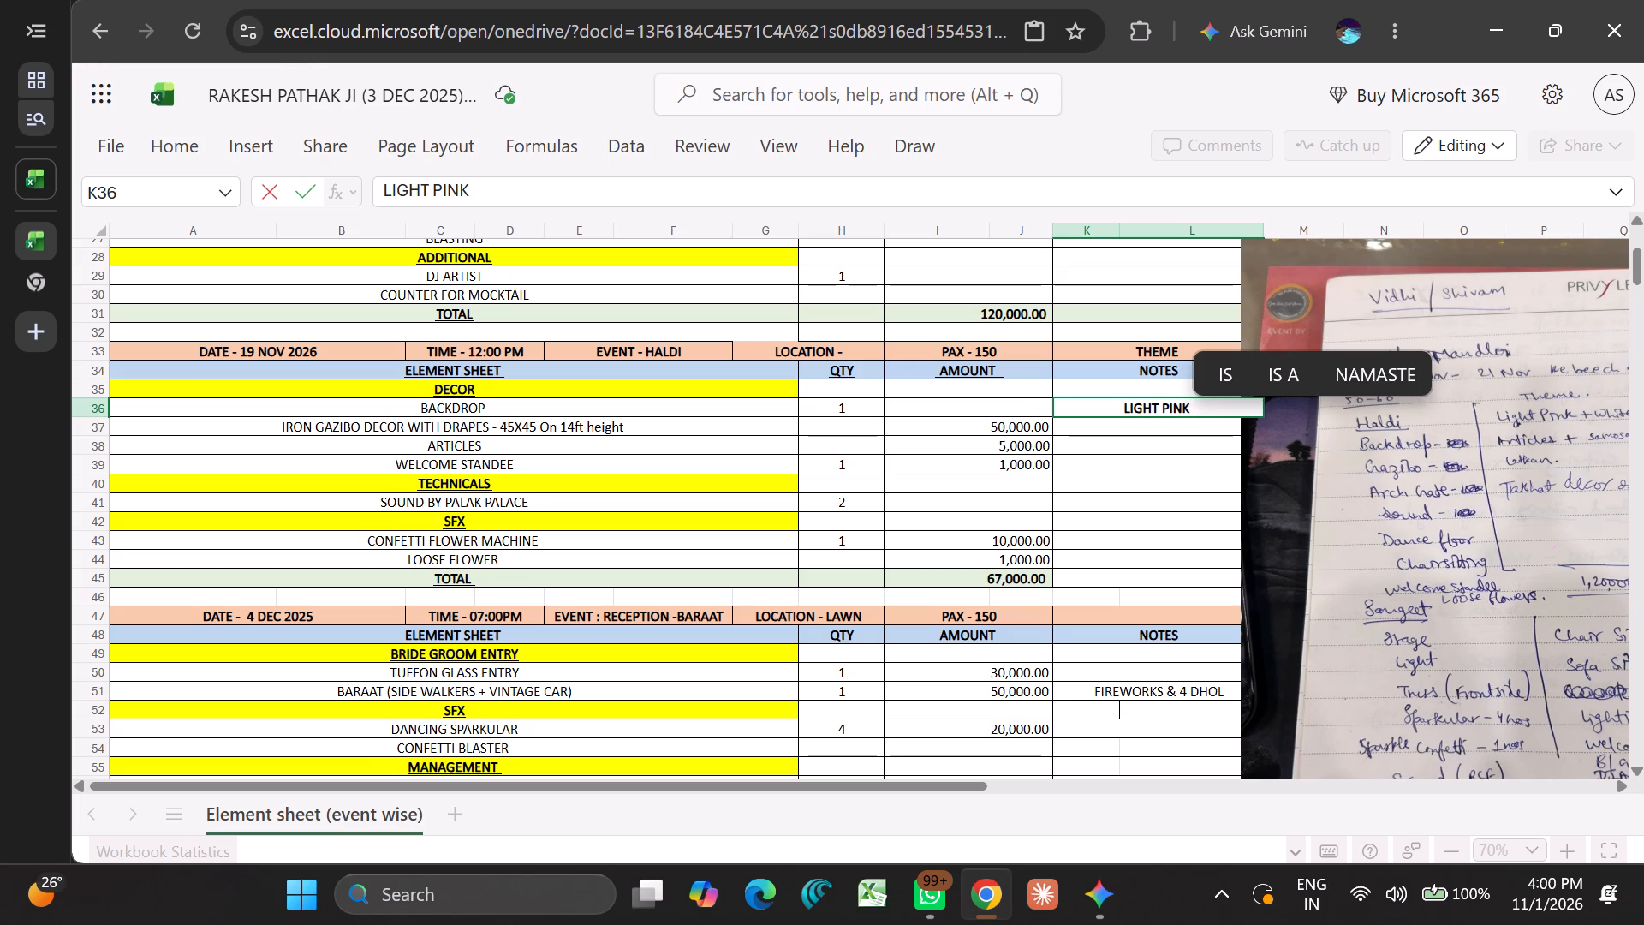
text(+ WHITE)
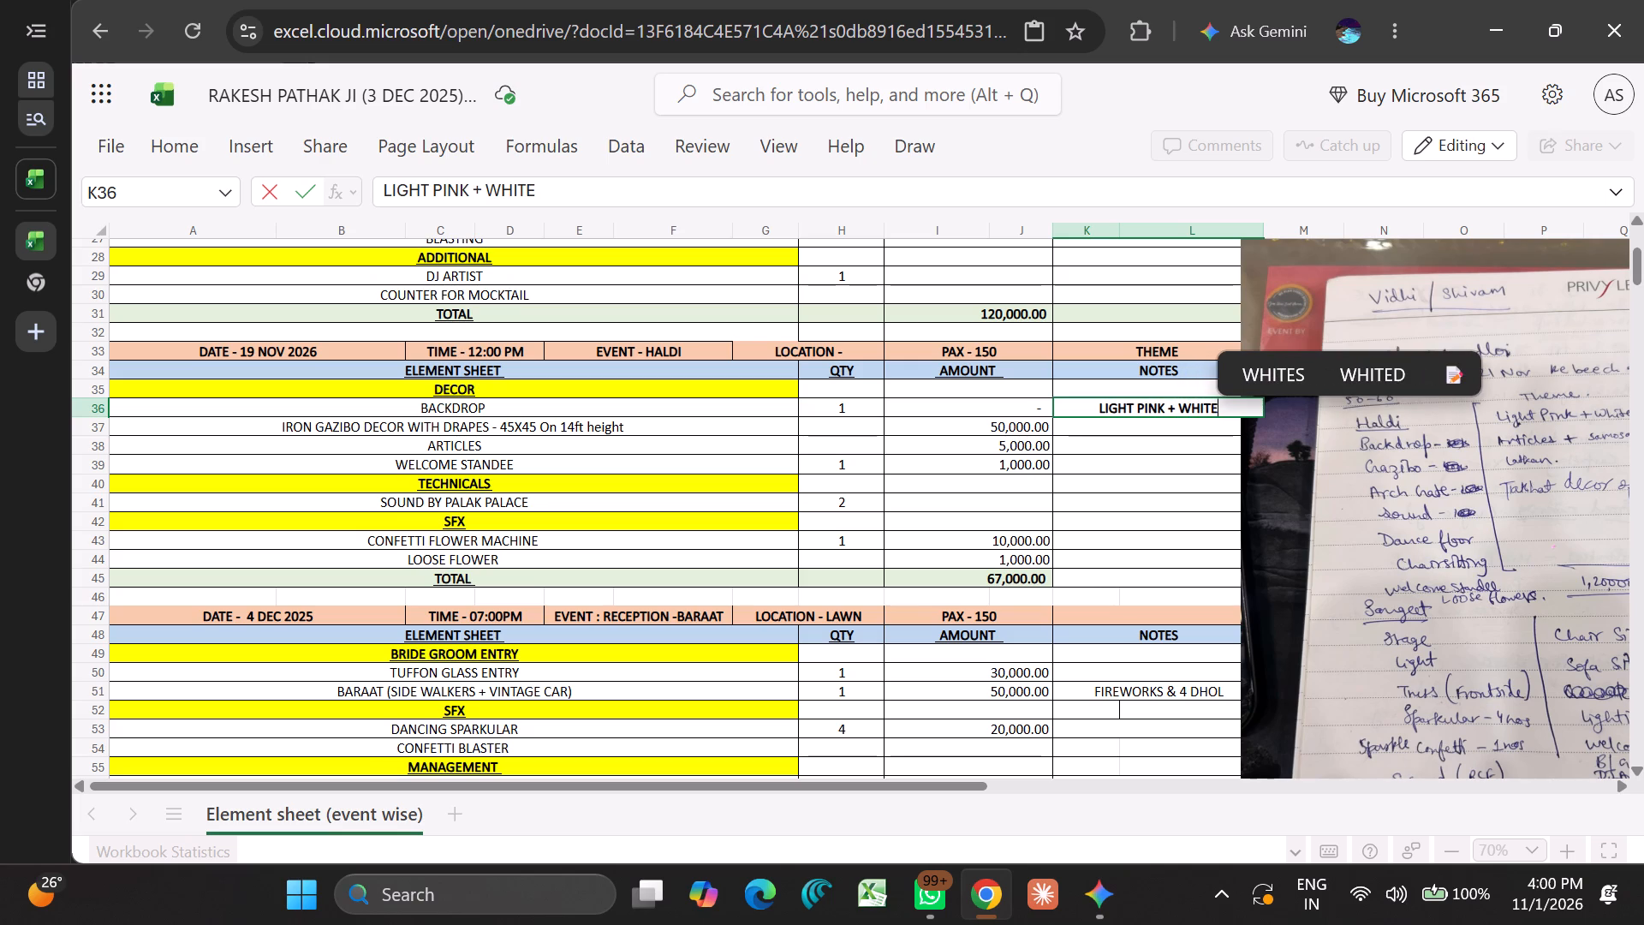
click(1260, 478)
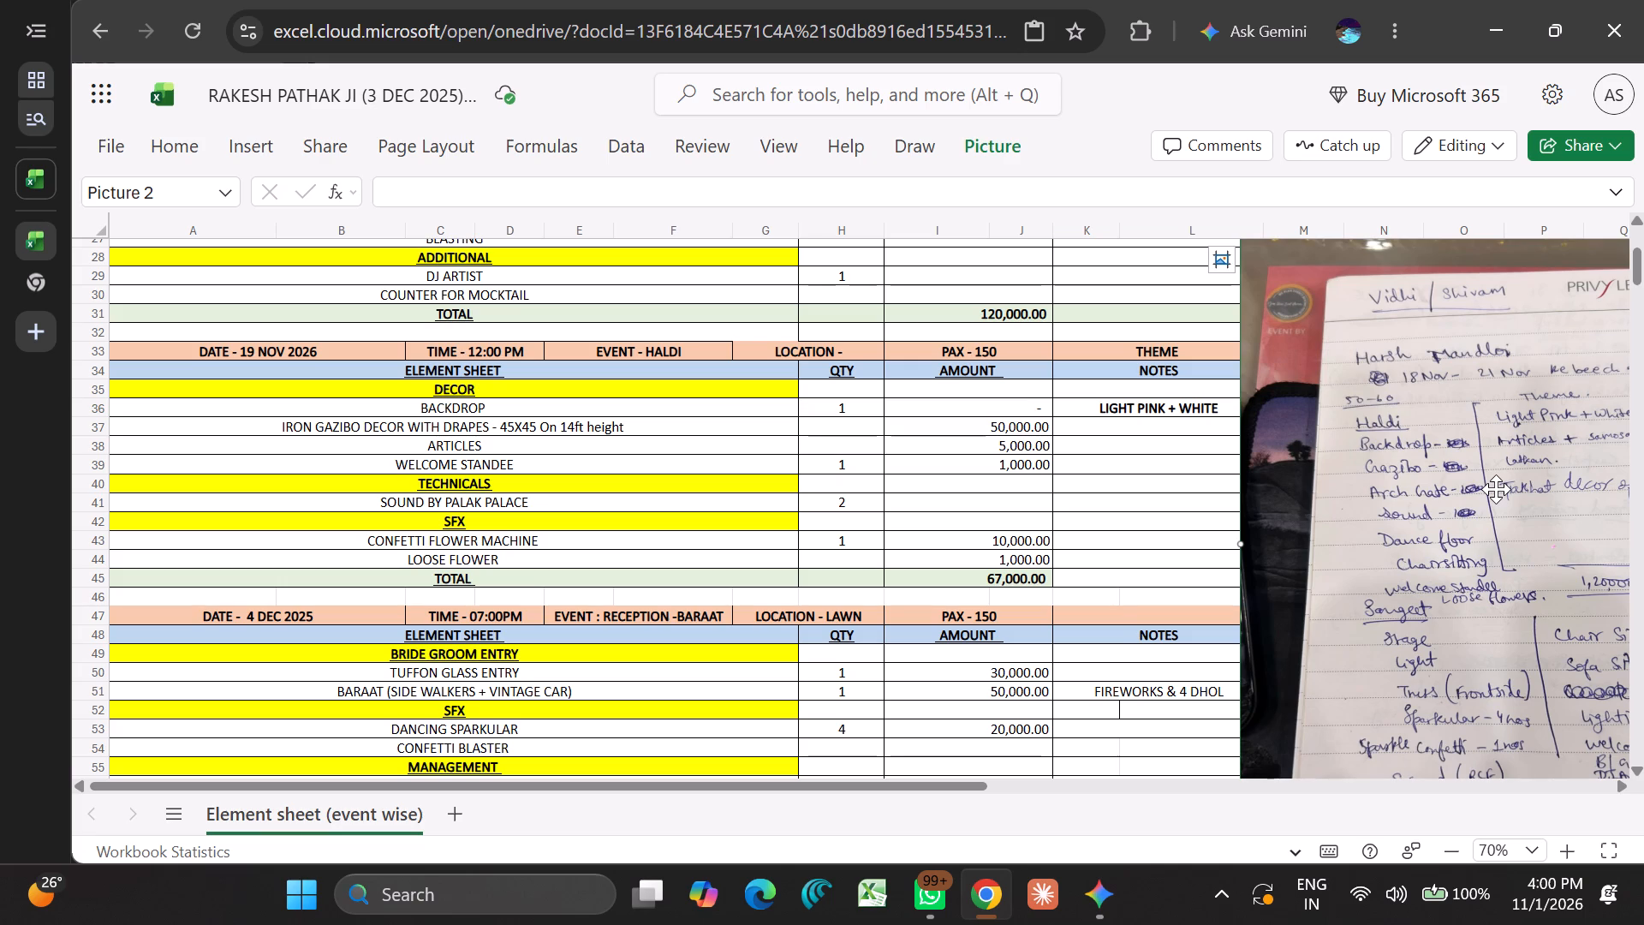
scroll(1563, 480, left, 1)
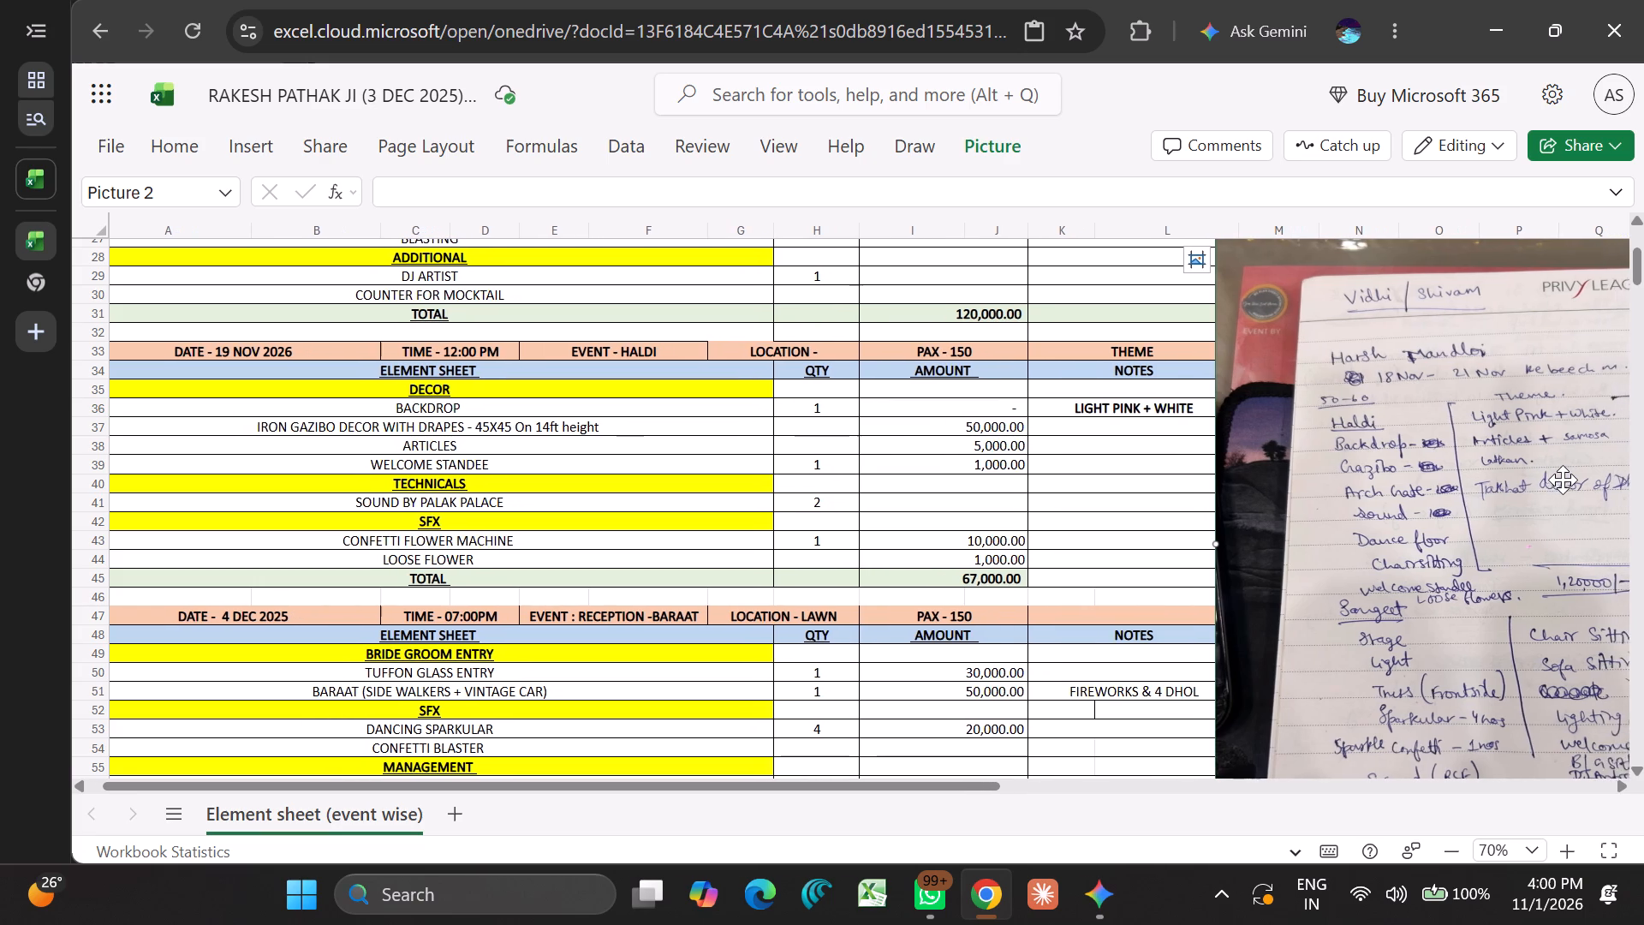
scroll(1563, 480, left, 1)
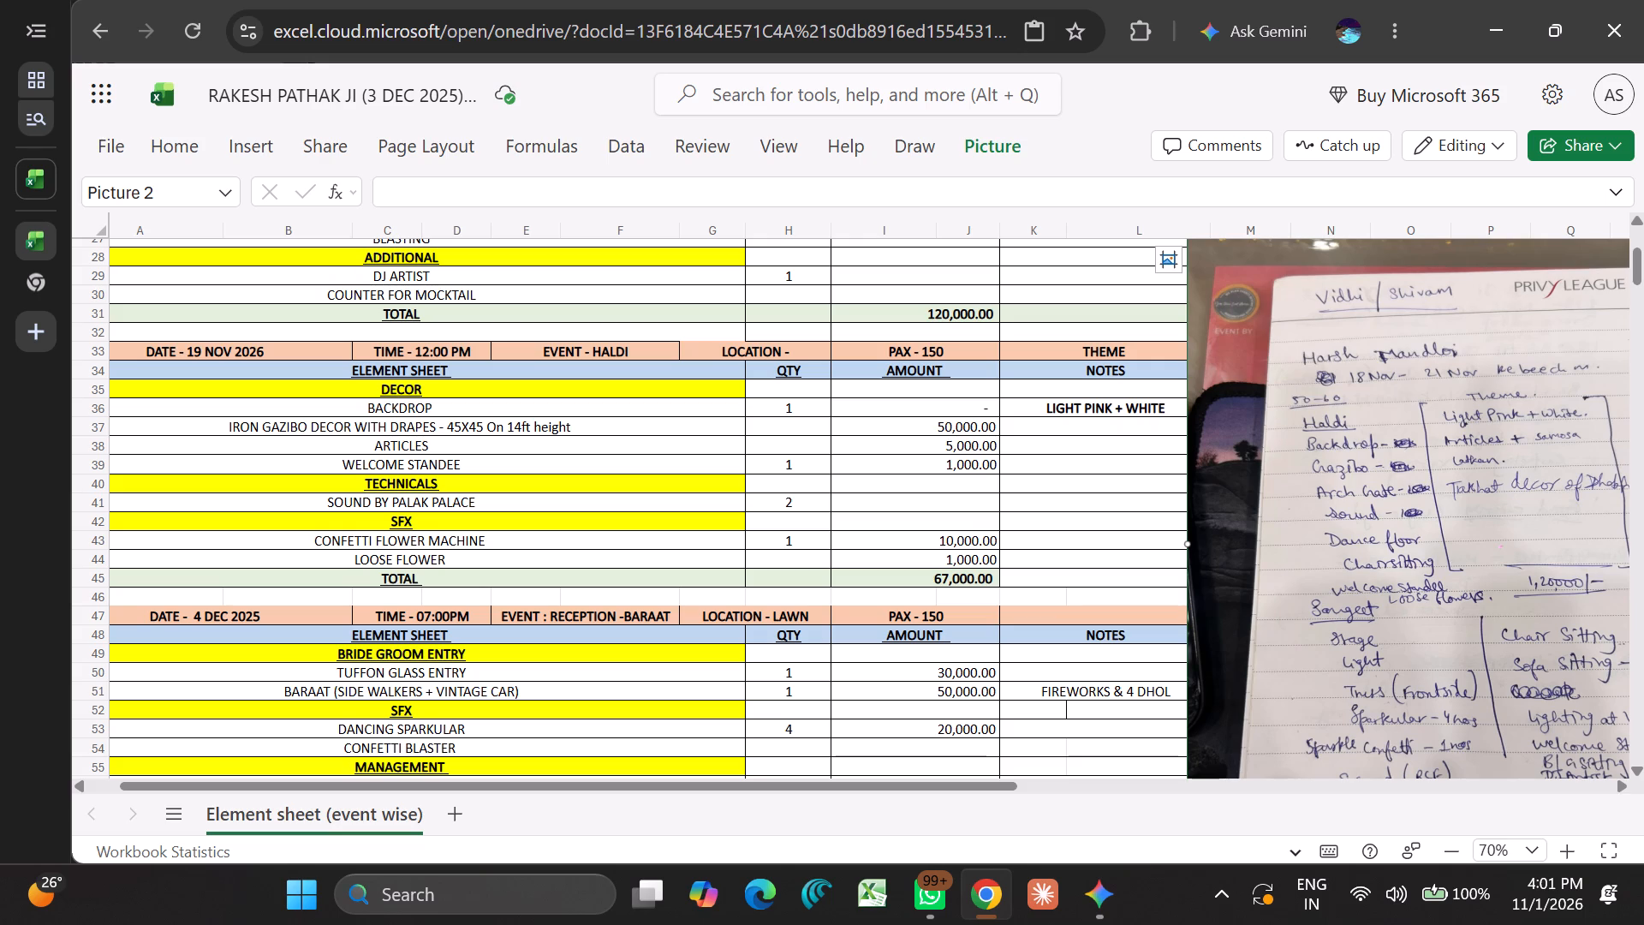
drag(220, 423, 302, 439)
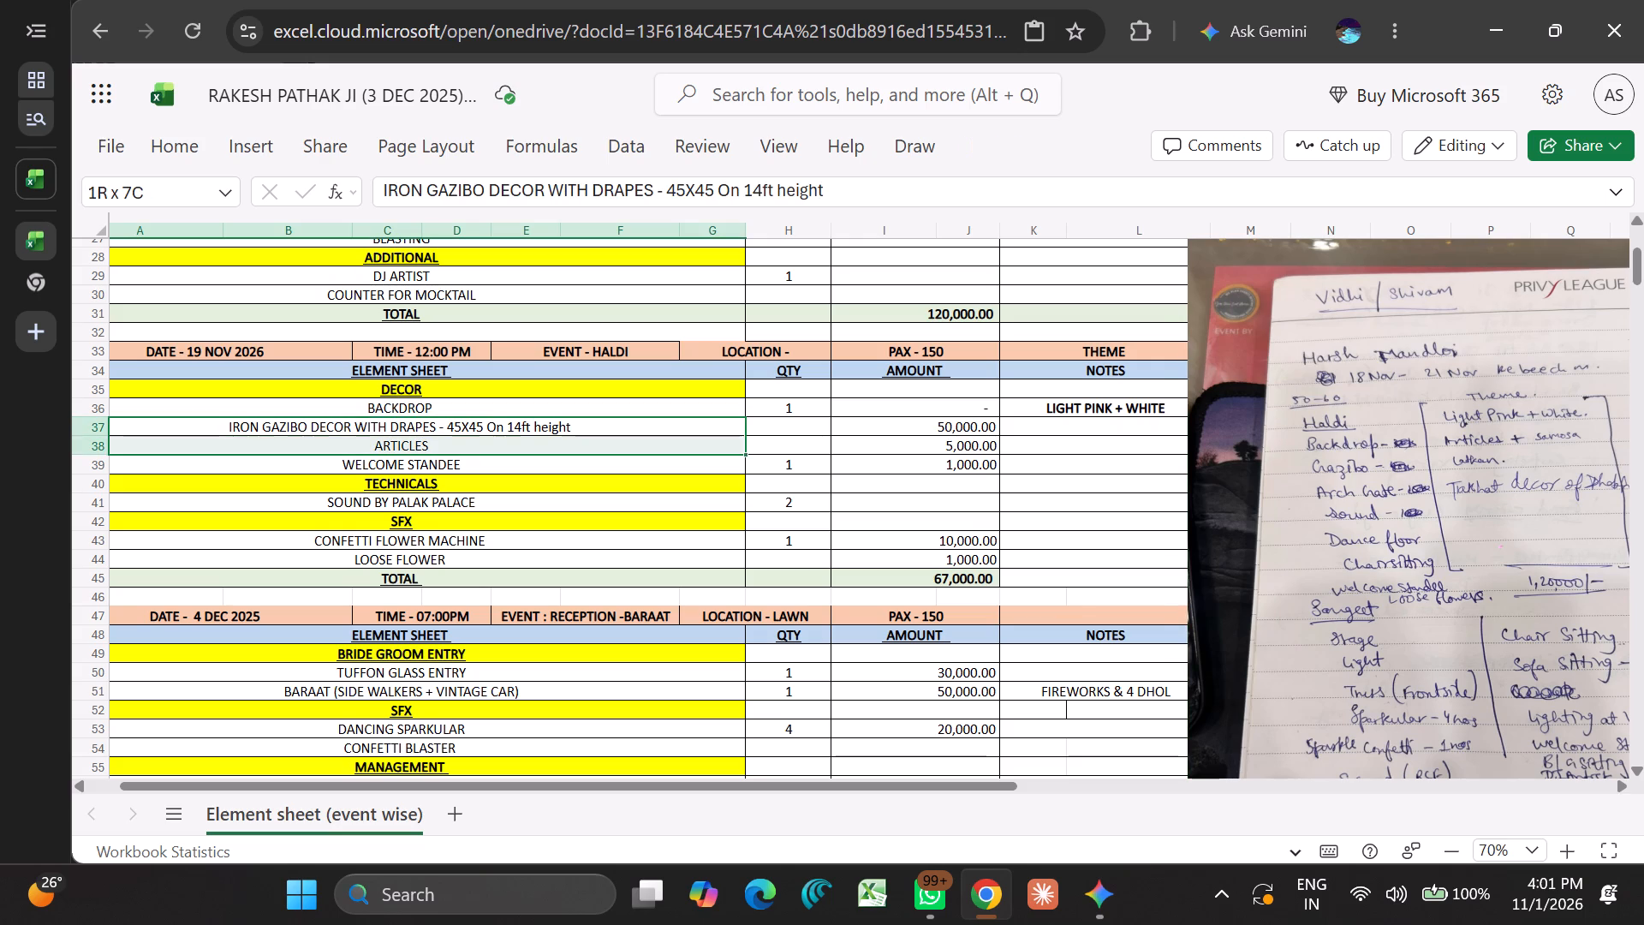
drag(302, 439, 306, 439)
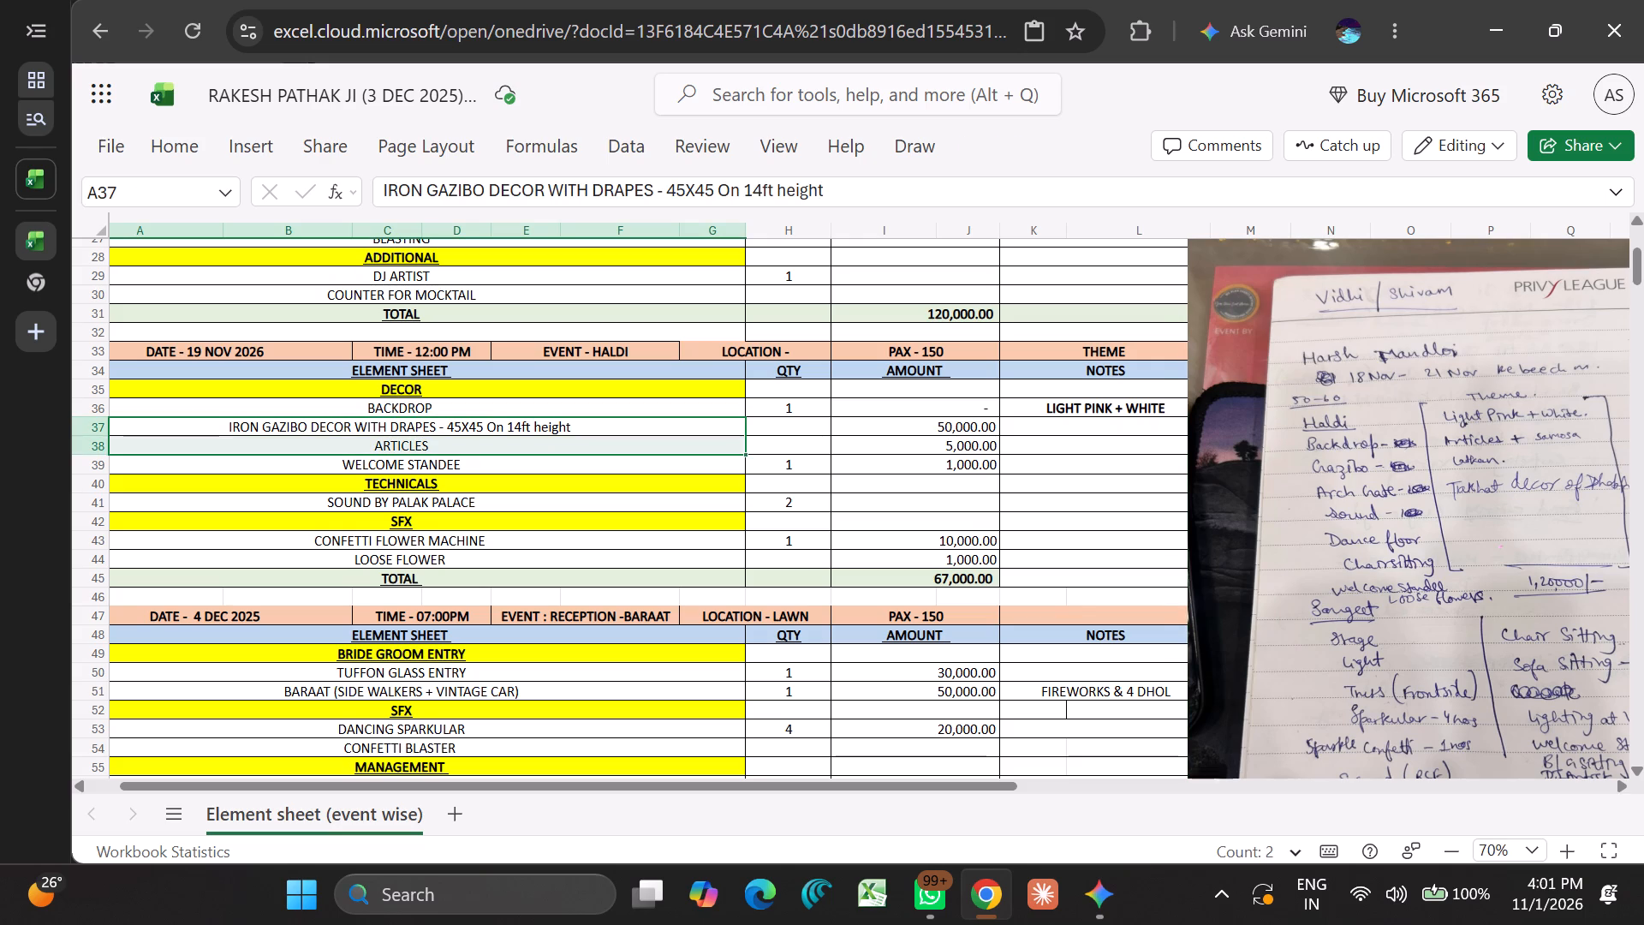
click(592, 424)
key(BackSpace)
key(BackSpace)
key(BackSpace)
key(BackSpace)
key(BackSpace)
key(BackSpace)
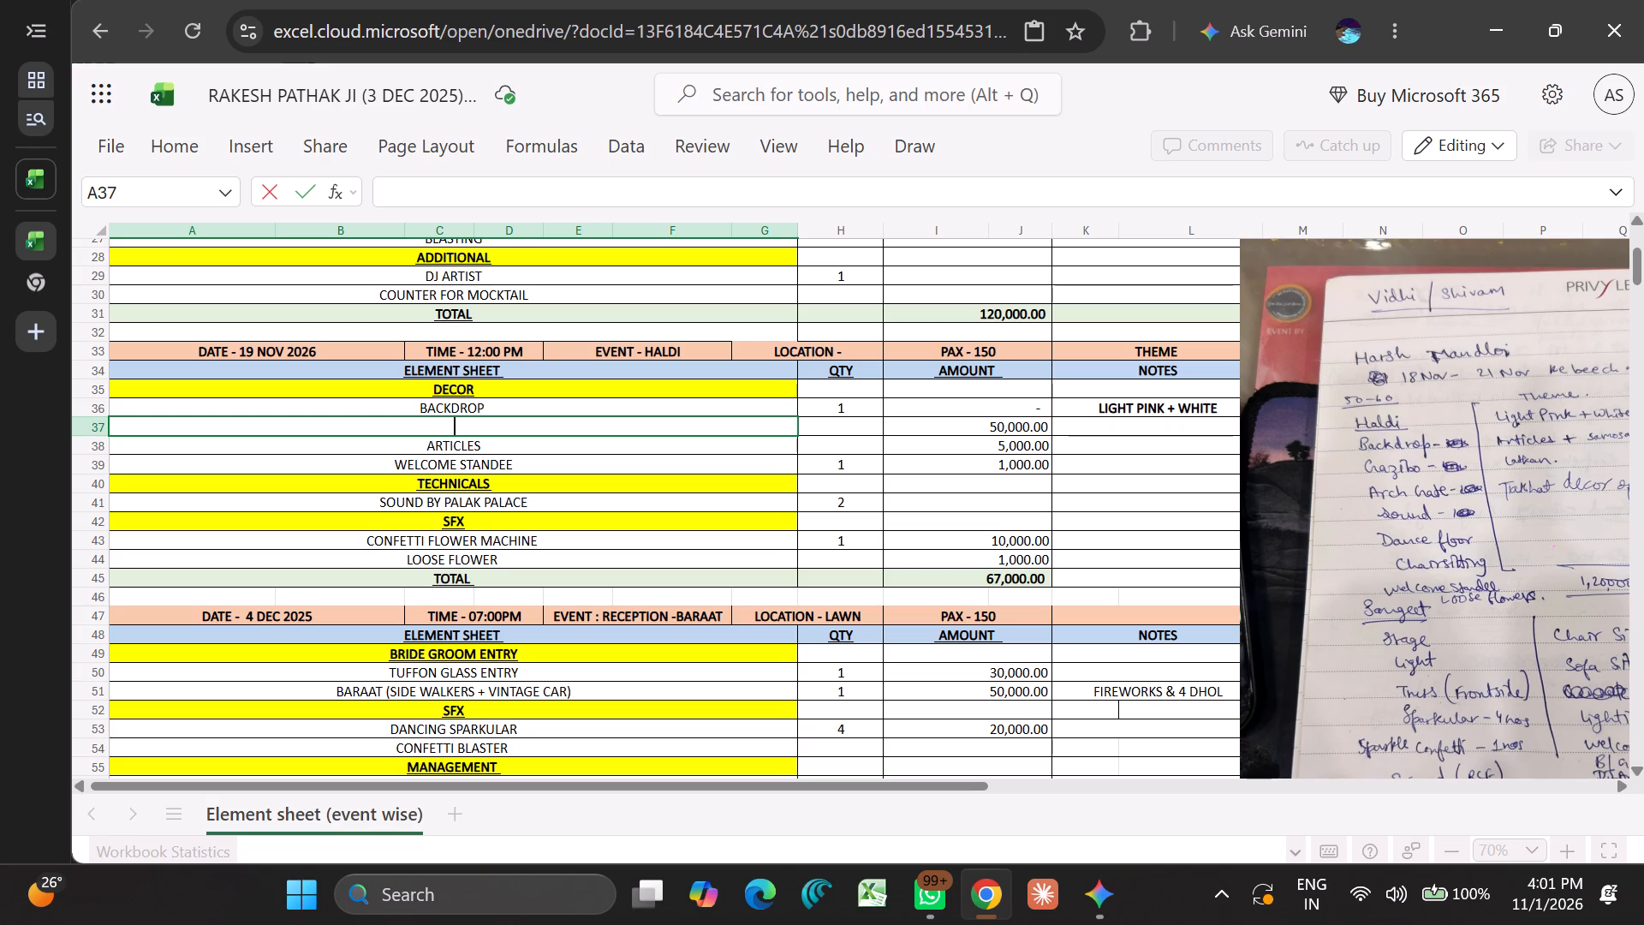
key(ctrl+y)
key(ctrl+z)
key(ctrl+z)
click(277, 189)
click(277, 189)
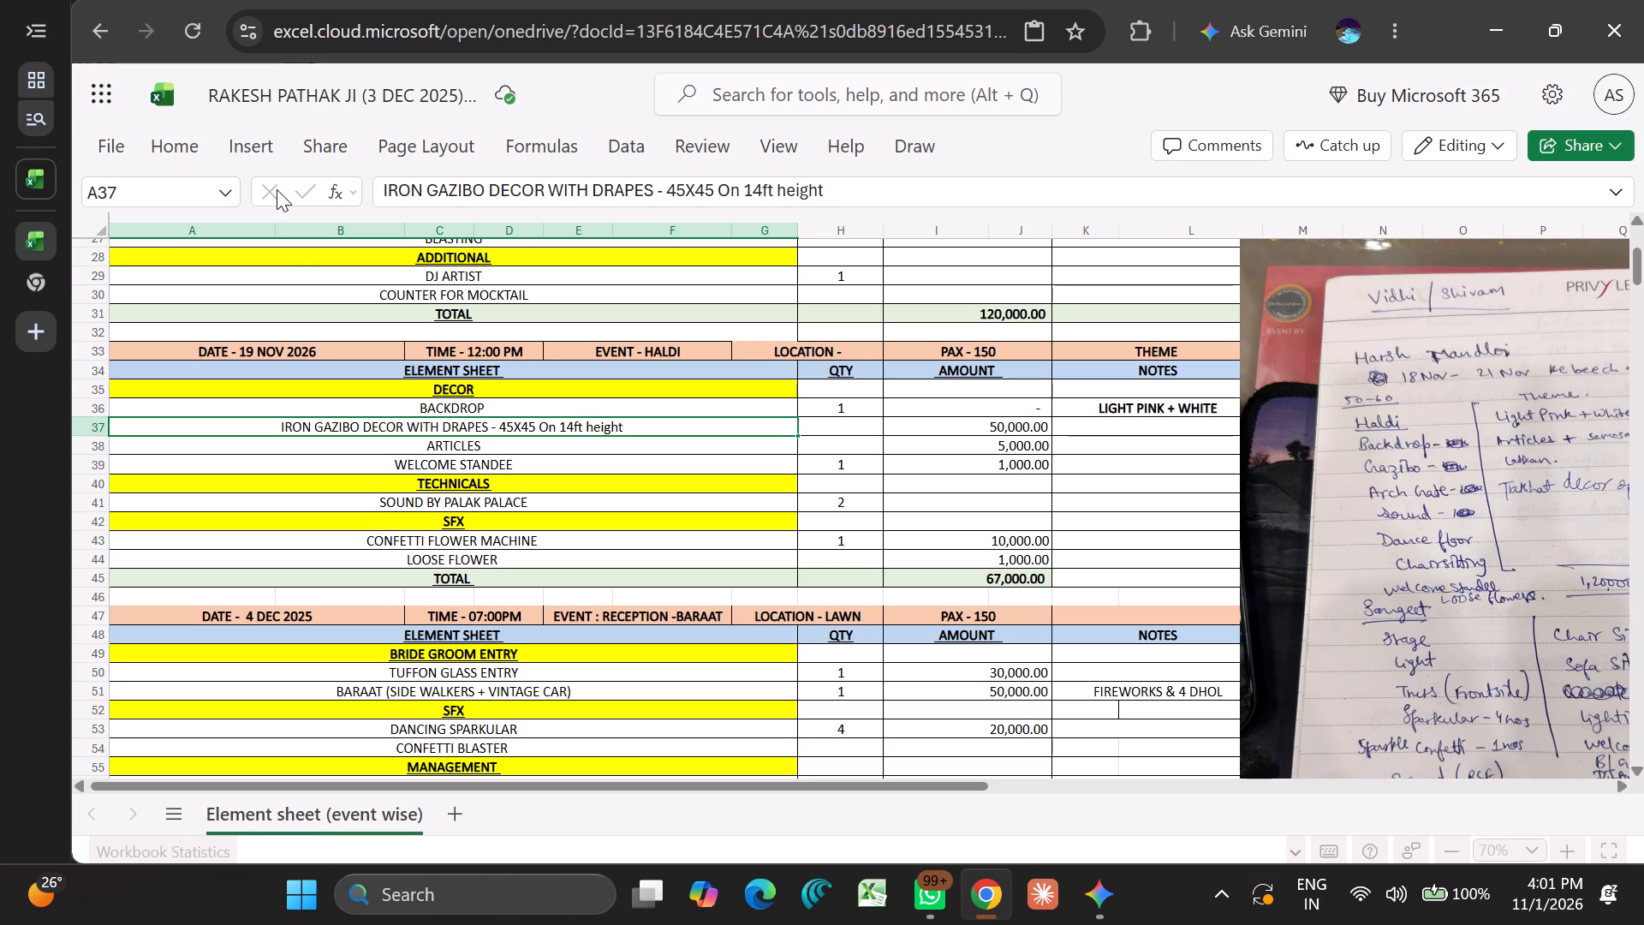
Shorten the Haldi gazebo decor item in row 37 to IRON GAZIBO, removing the drapes and size wording.
click(635, 427)
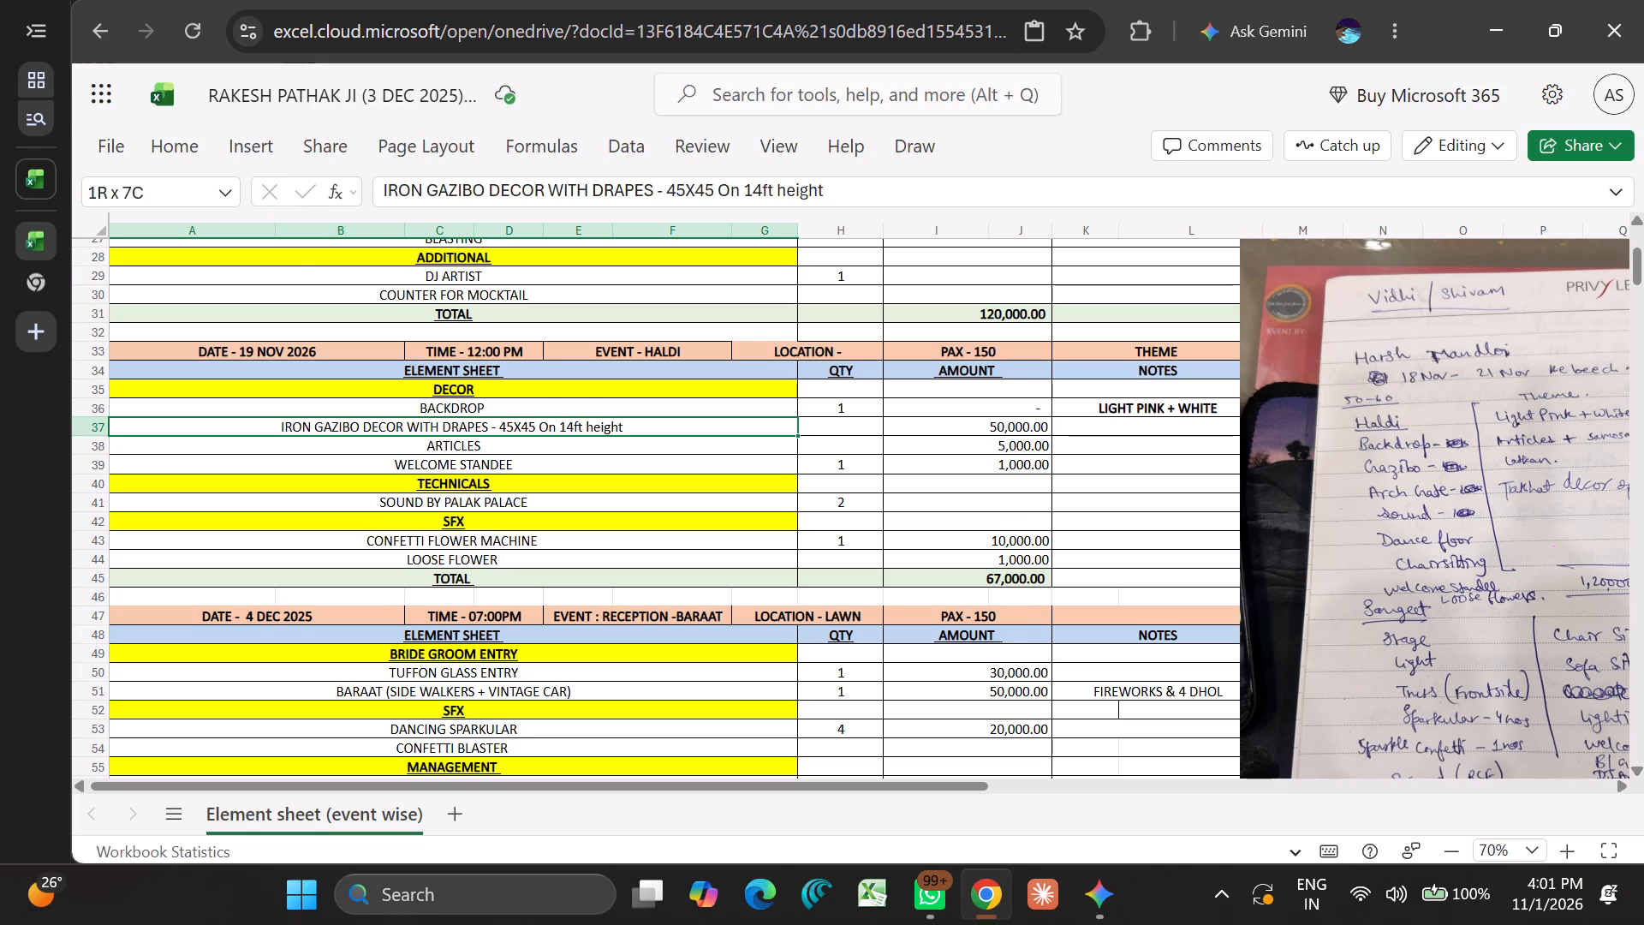
click(635, 427)
double_click(635, 427)
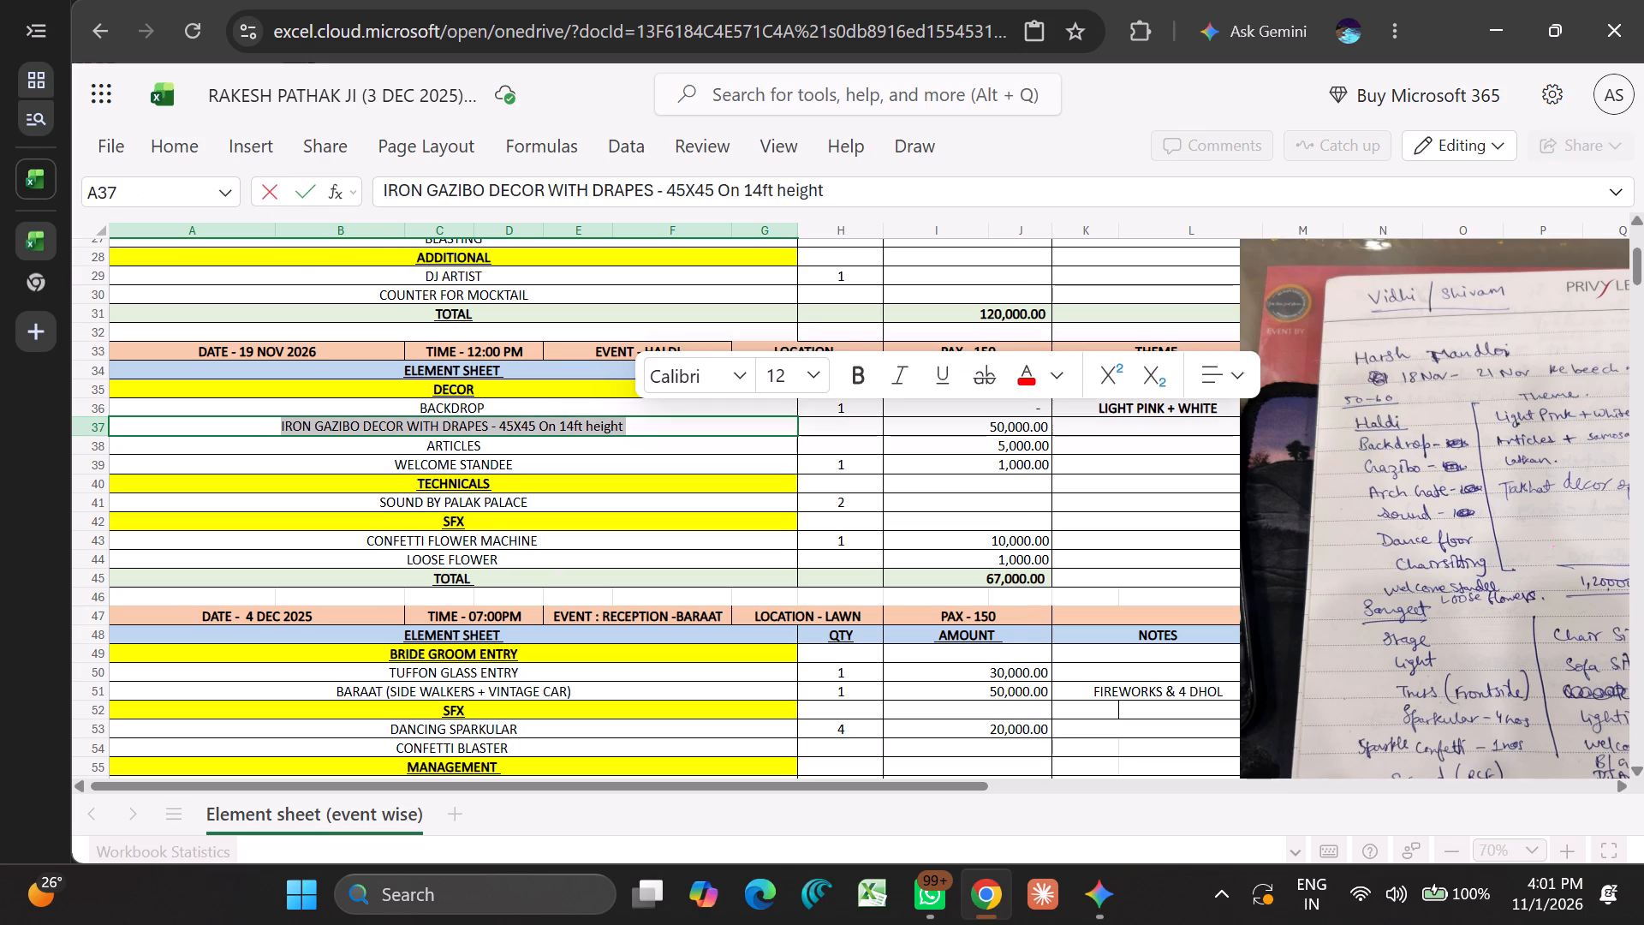
click(635, 427)
key(BackSpace)
key(BackSpace)
key(BackSpace)
key(BackSpace)
key(BackSpace)
key(BackSpace)
key(BackSpace)
key(BackSpace)
key(BackSpace)
key(BackSpace)
key(BackSpace)
key(BackSpace)
key(BackSpace)
key(BackSpace)
key(BackSpace)
key(BackSpace)
key(BackSpace)
key(BackSpace)
key(BackSpace)
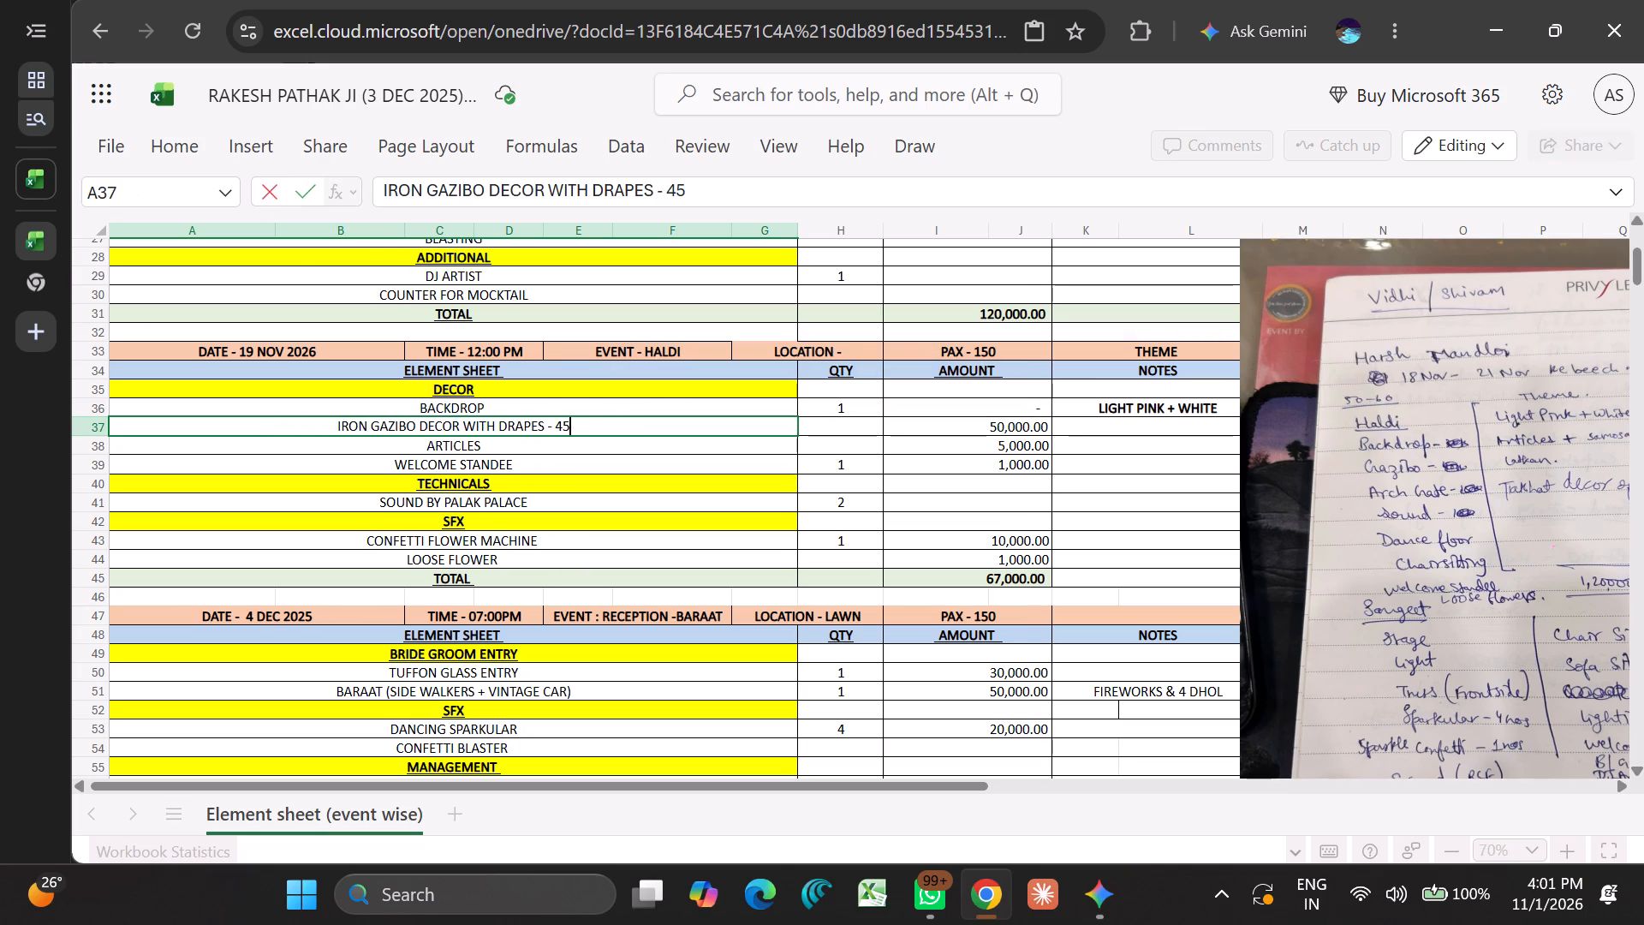
key(BackSpace)
key(BackSpace)
key(BackSpace)
key(BackSpace)
key(BackSpace)
key(BackSpace)
key(BackSpace)
key(BackSpace)
key(BackSpace)
key(BackSpace)
key(BackSpace)
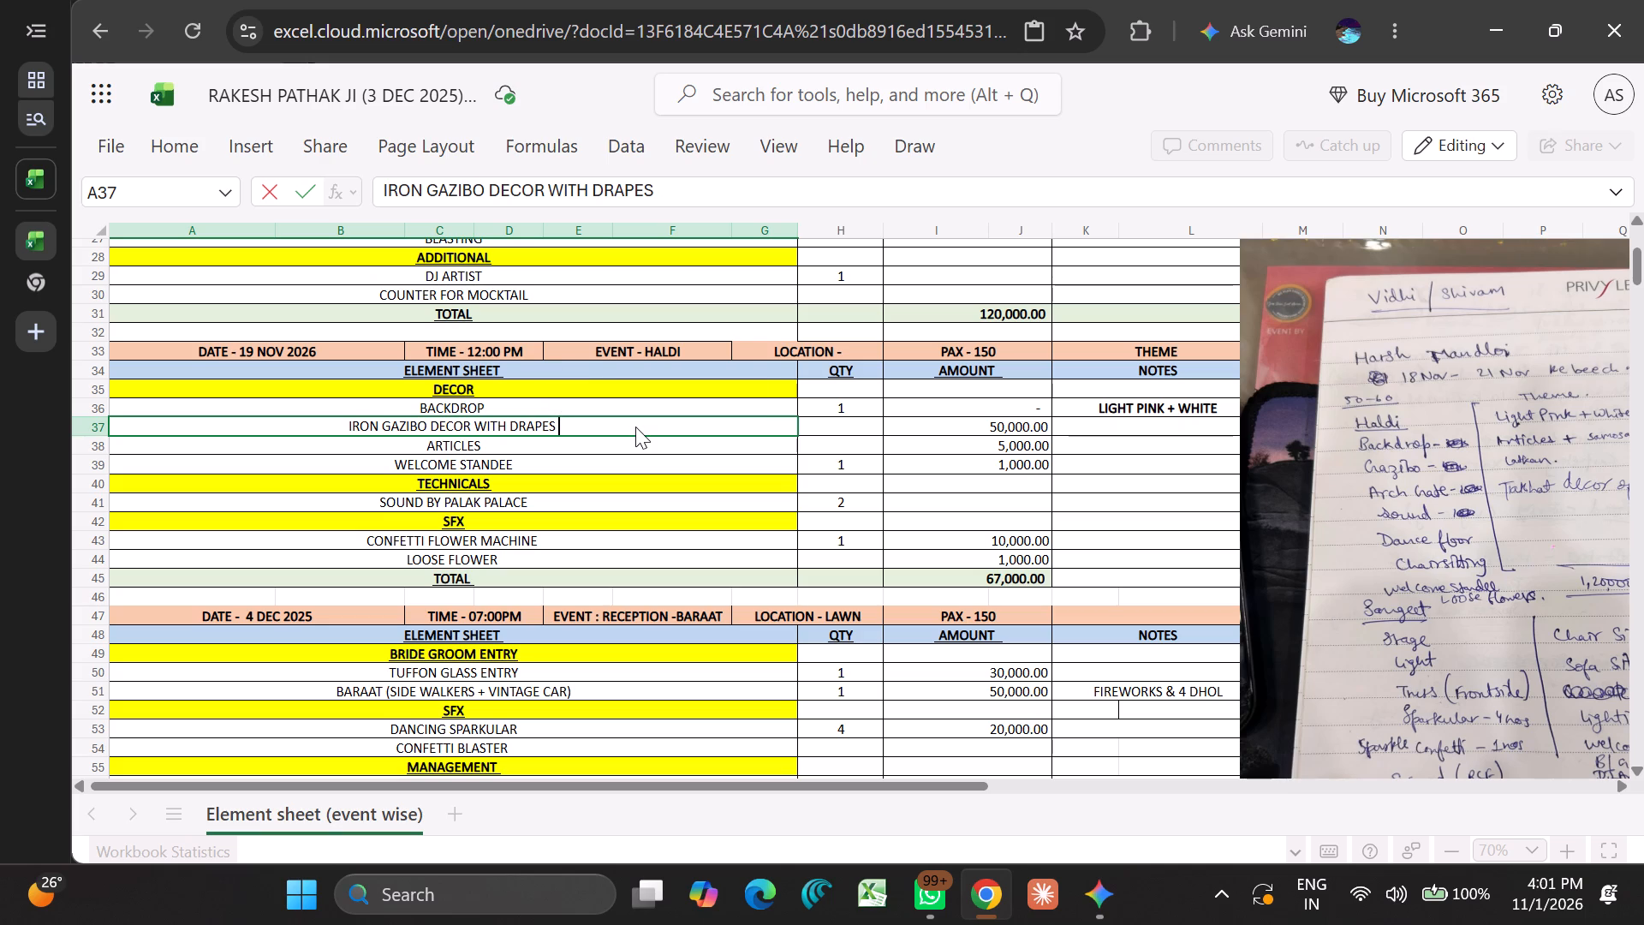
key(BackSpace)
key(BackSpace)
key(BackSpace)
key(BackSpace)
key(BackSpace)
key(BackSpace)
key(BackSpace)
key(BackSpace)
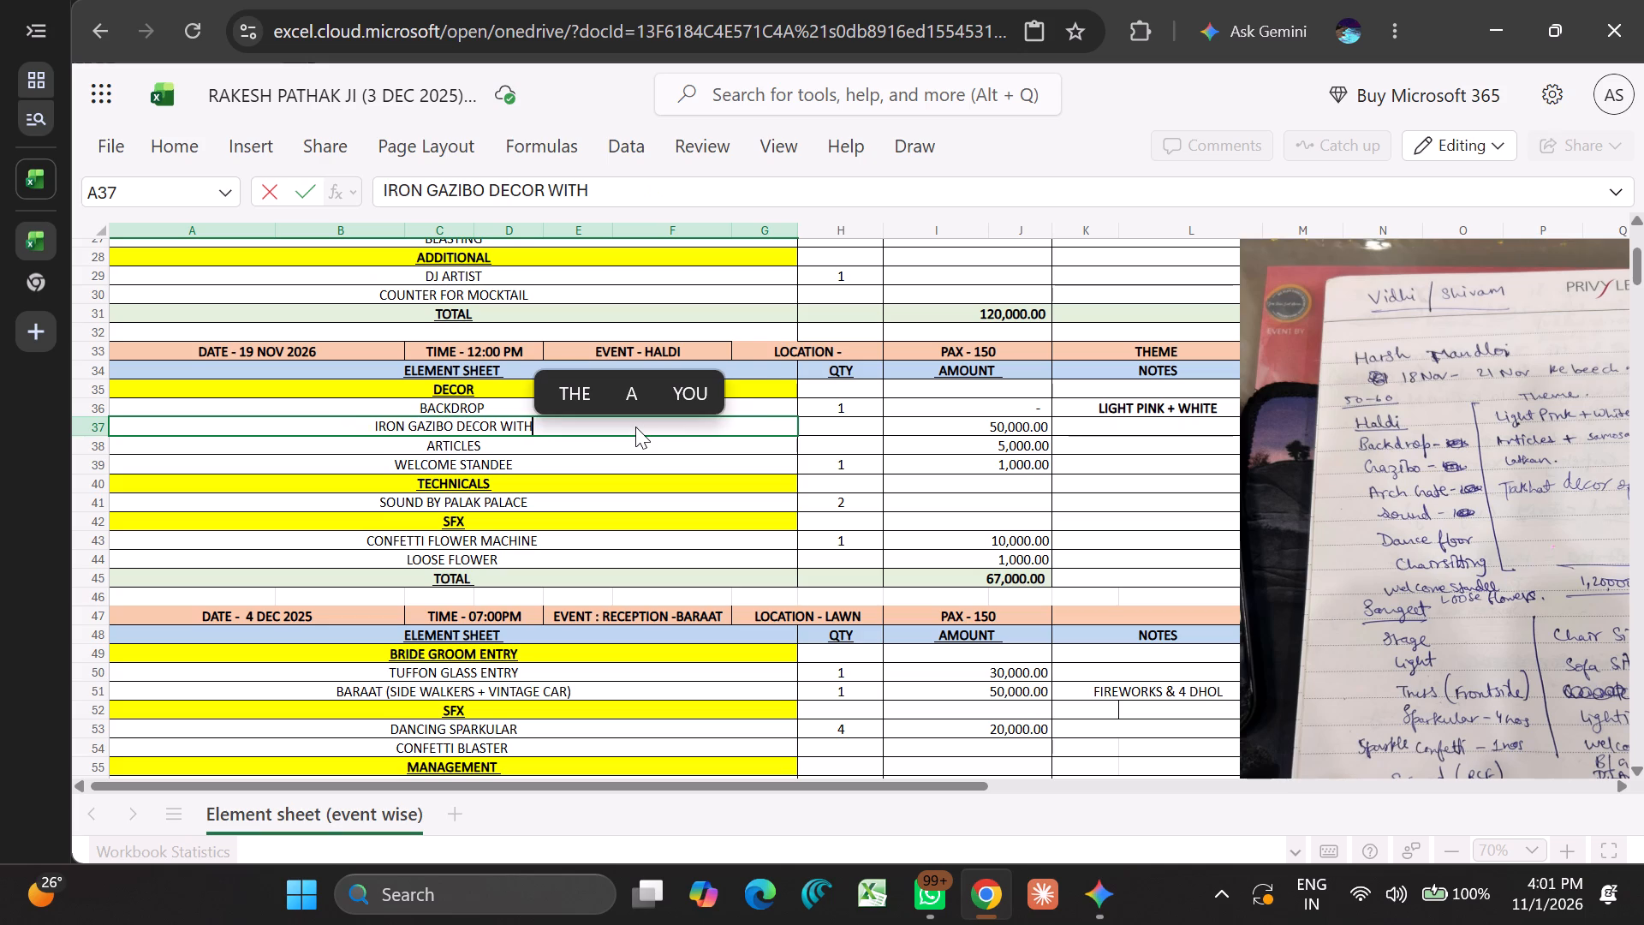
key(BackSpace)
key(BackSpace)
key(BackSpace)
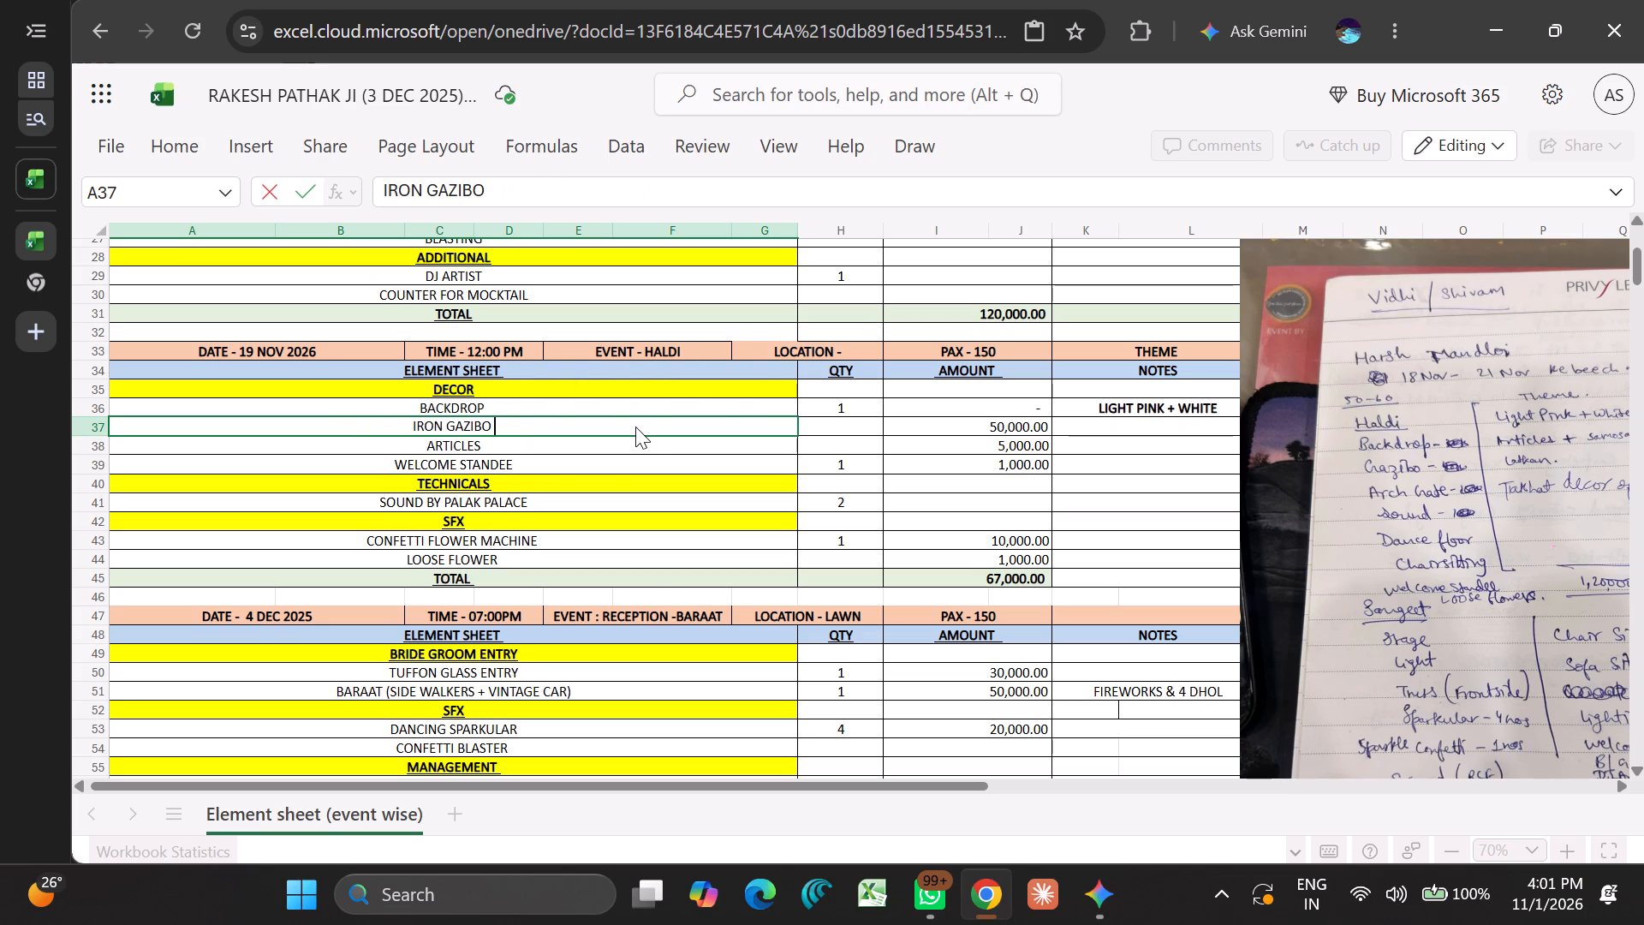
key(Down)
key(Return)
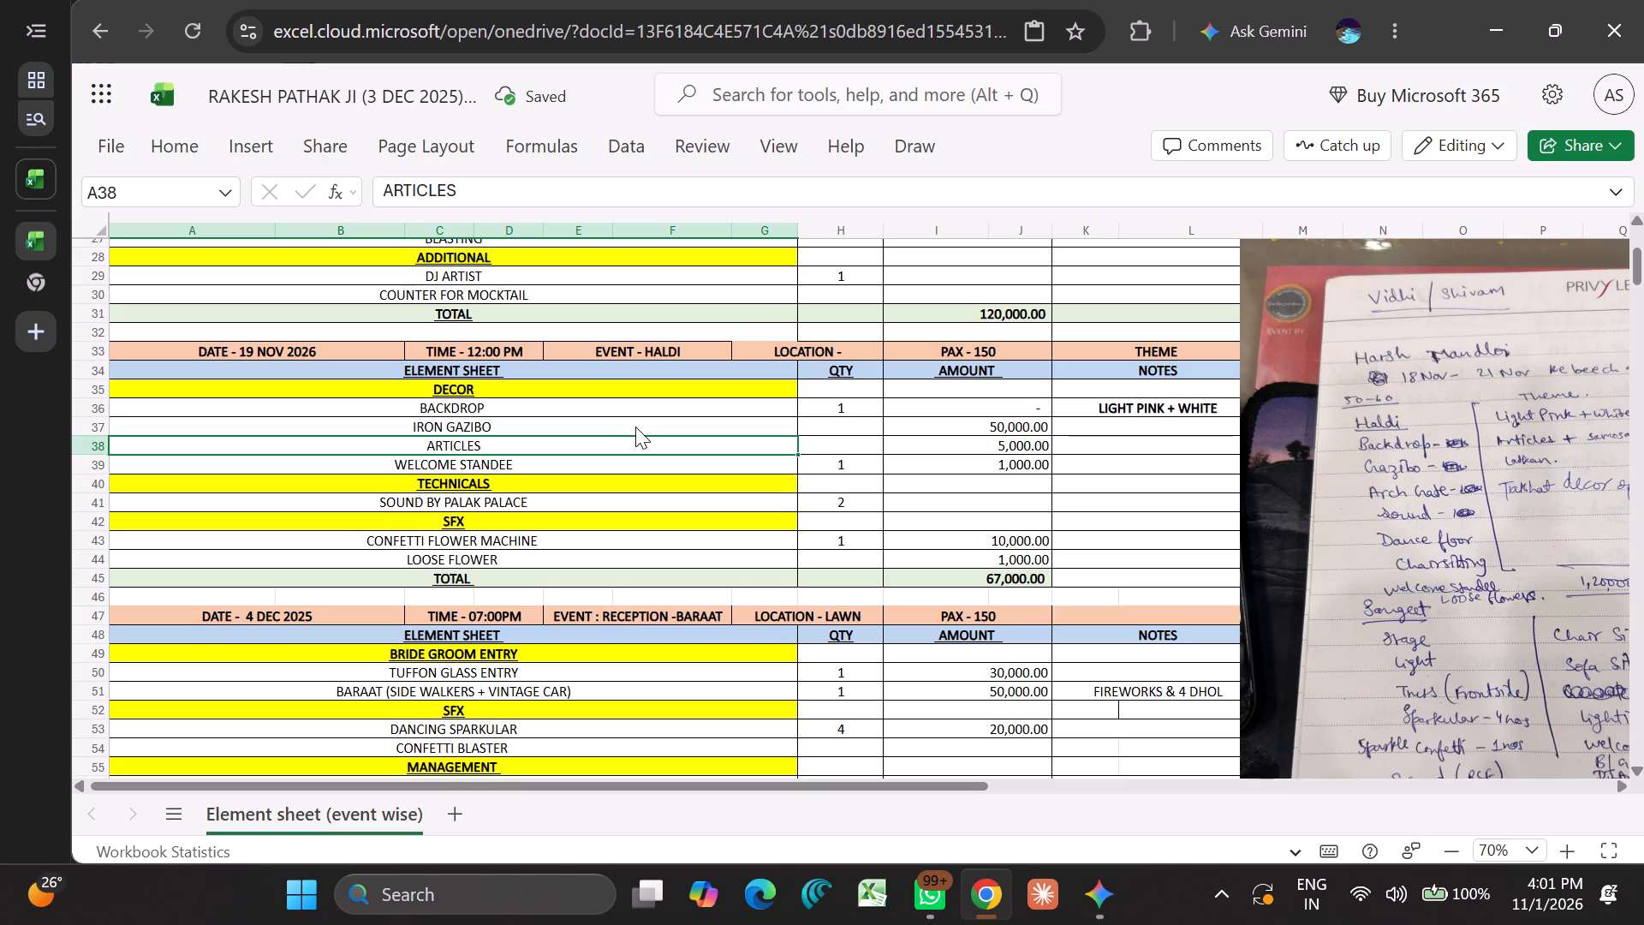
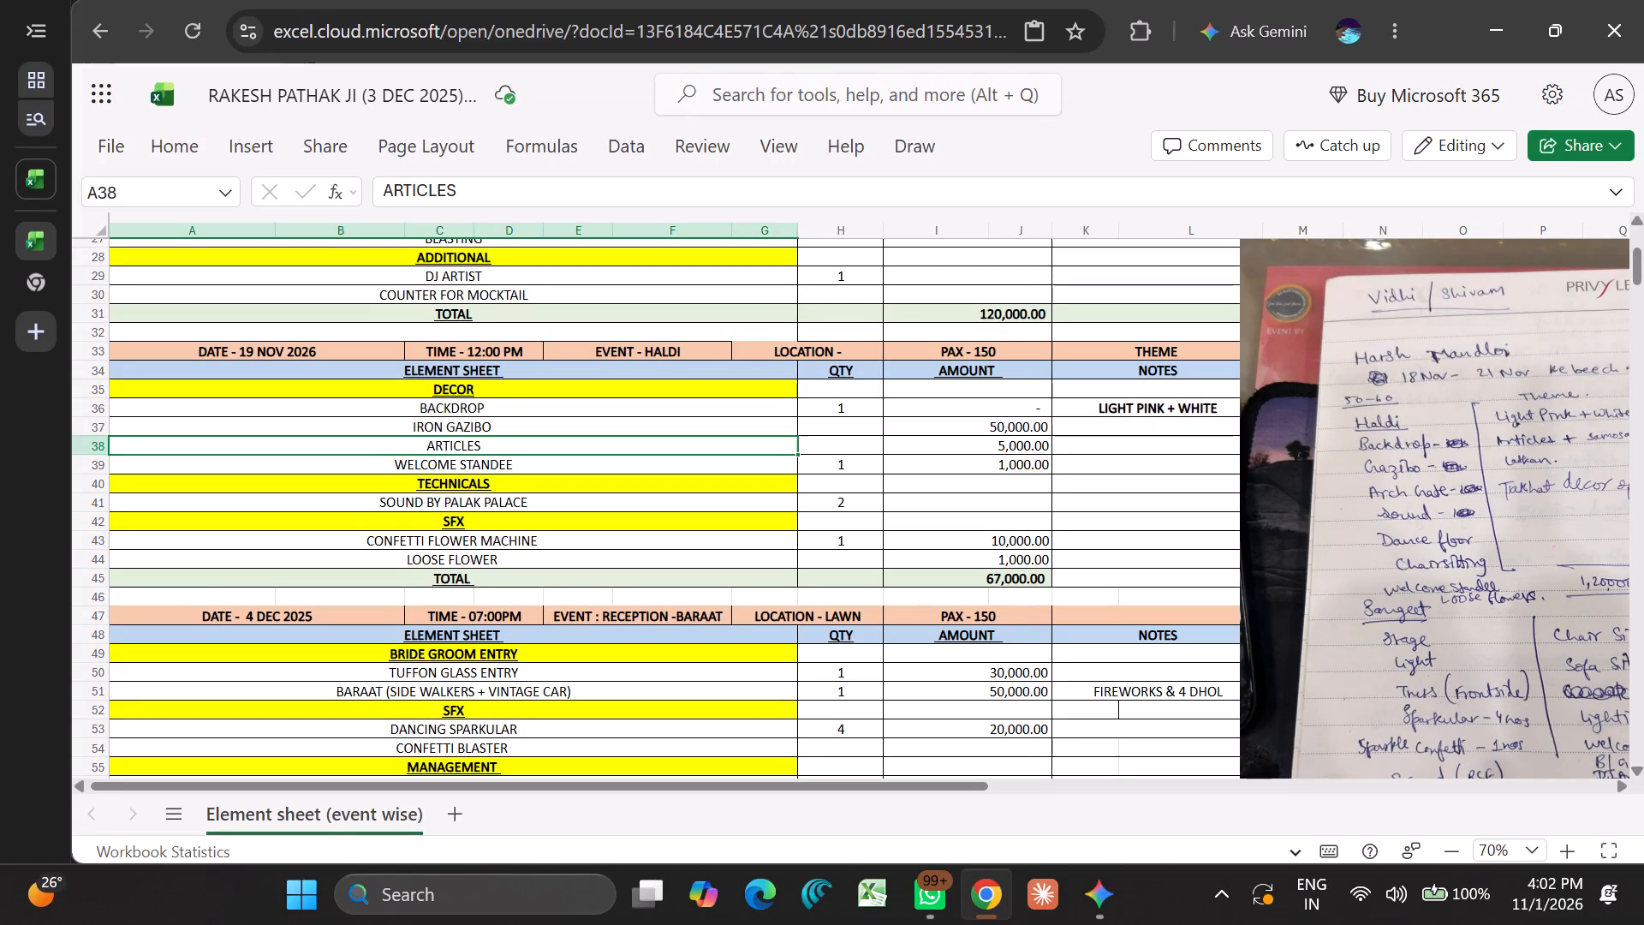
Replace the Haldi decor item ARTICLES in row 38 with ARCH GATE.
click(550, 442)
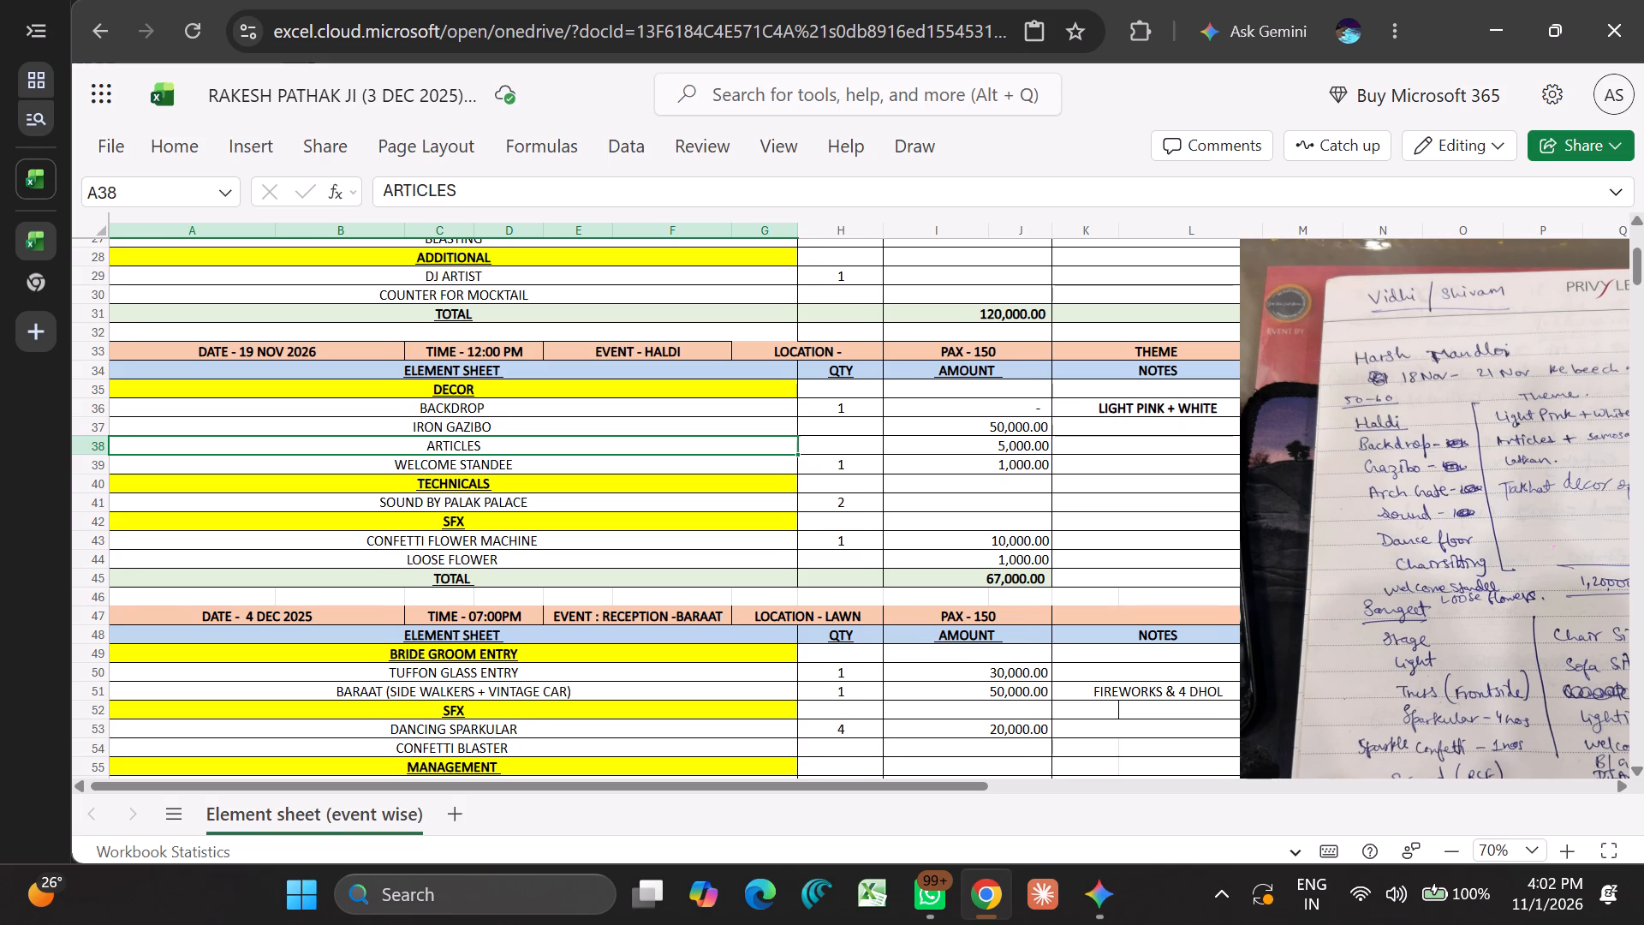
text(ARCH GATE)
key(Return)
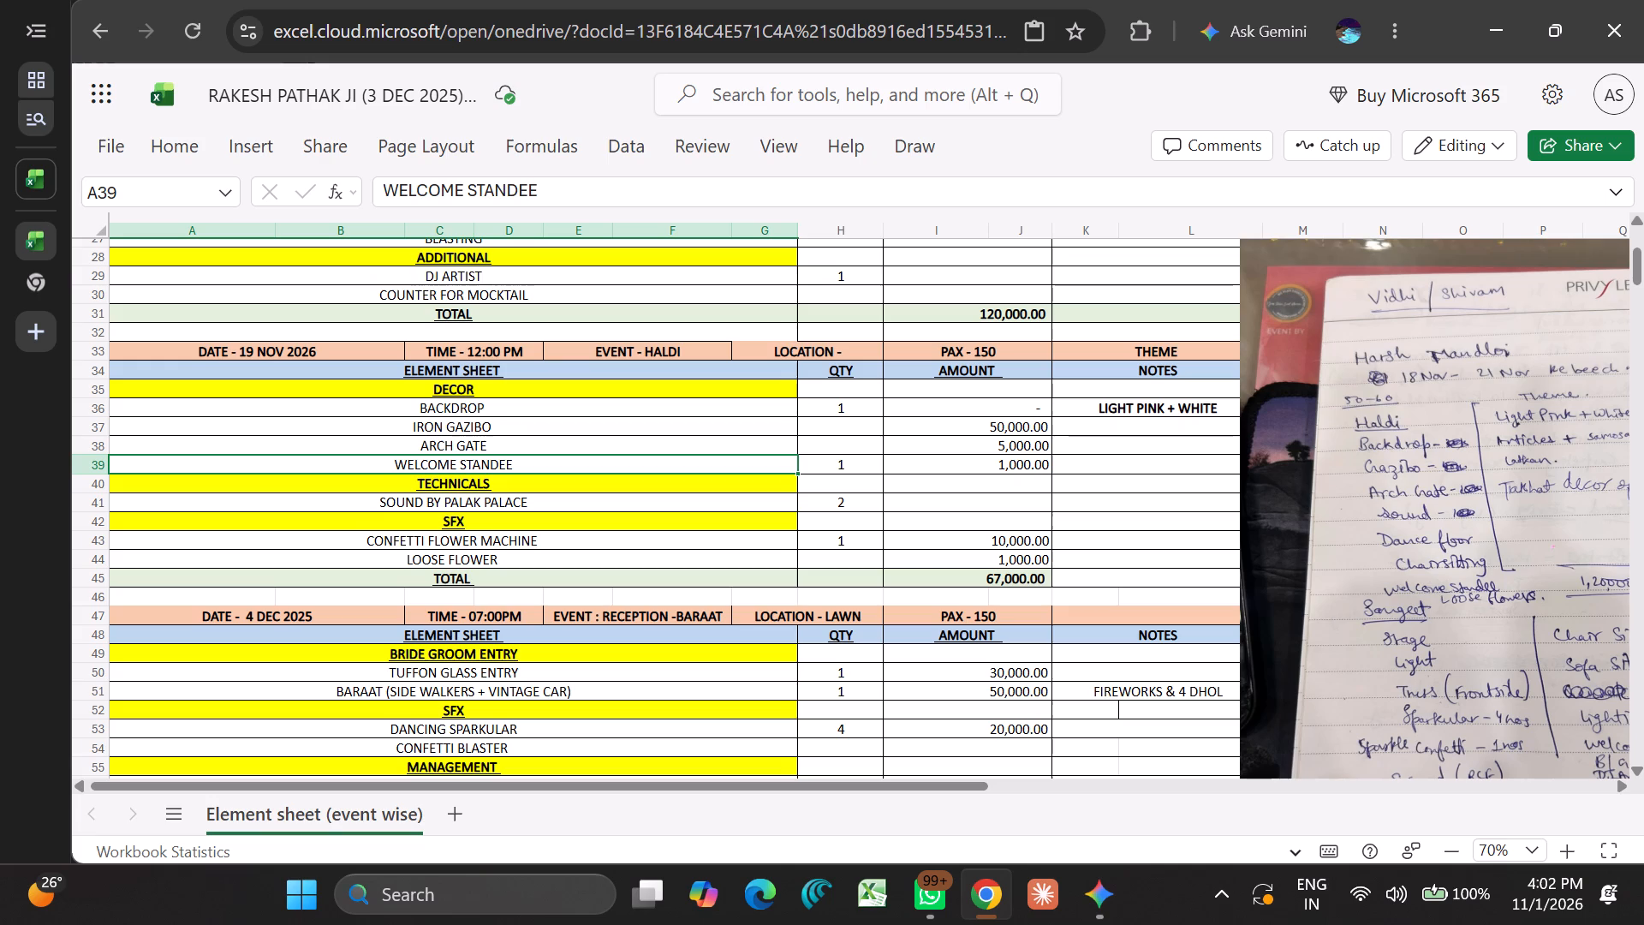
Shorten the Haldi technicals item in row 41 to SOUND, removing the Palak Palace wording.
drag(525, 501, 429, 501)
click(429, 501)
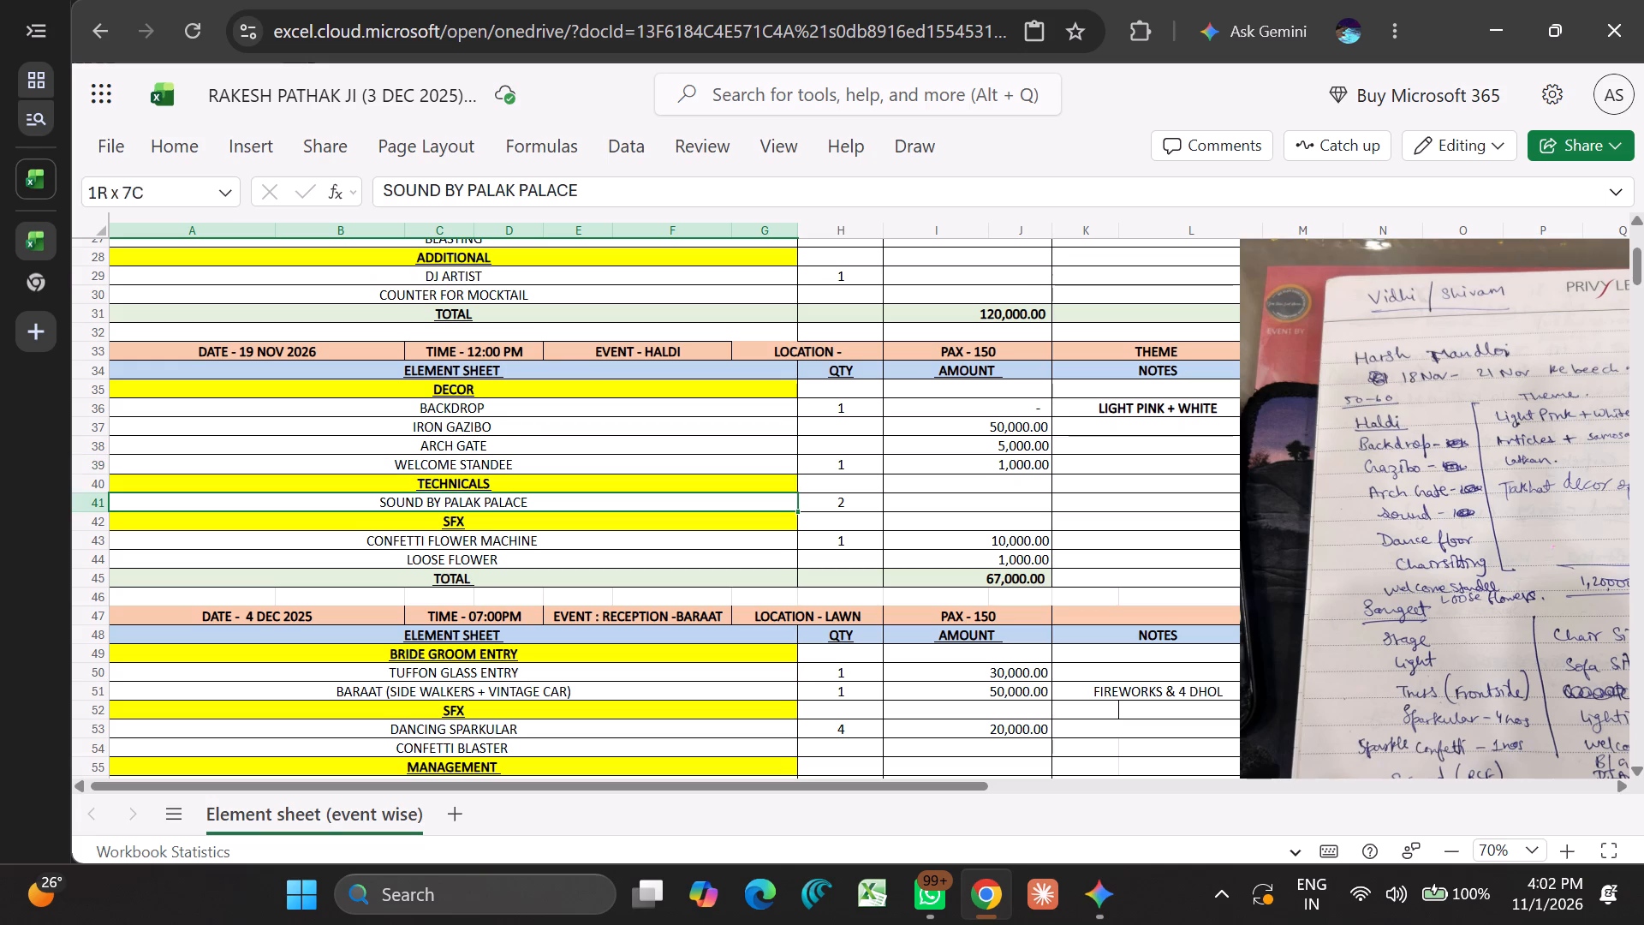
drag(449, 186, 649, 167)
key(BackSpace)
key(Return)
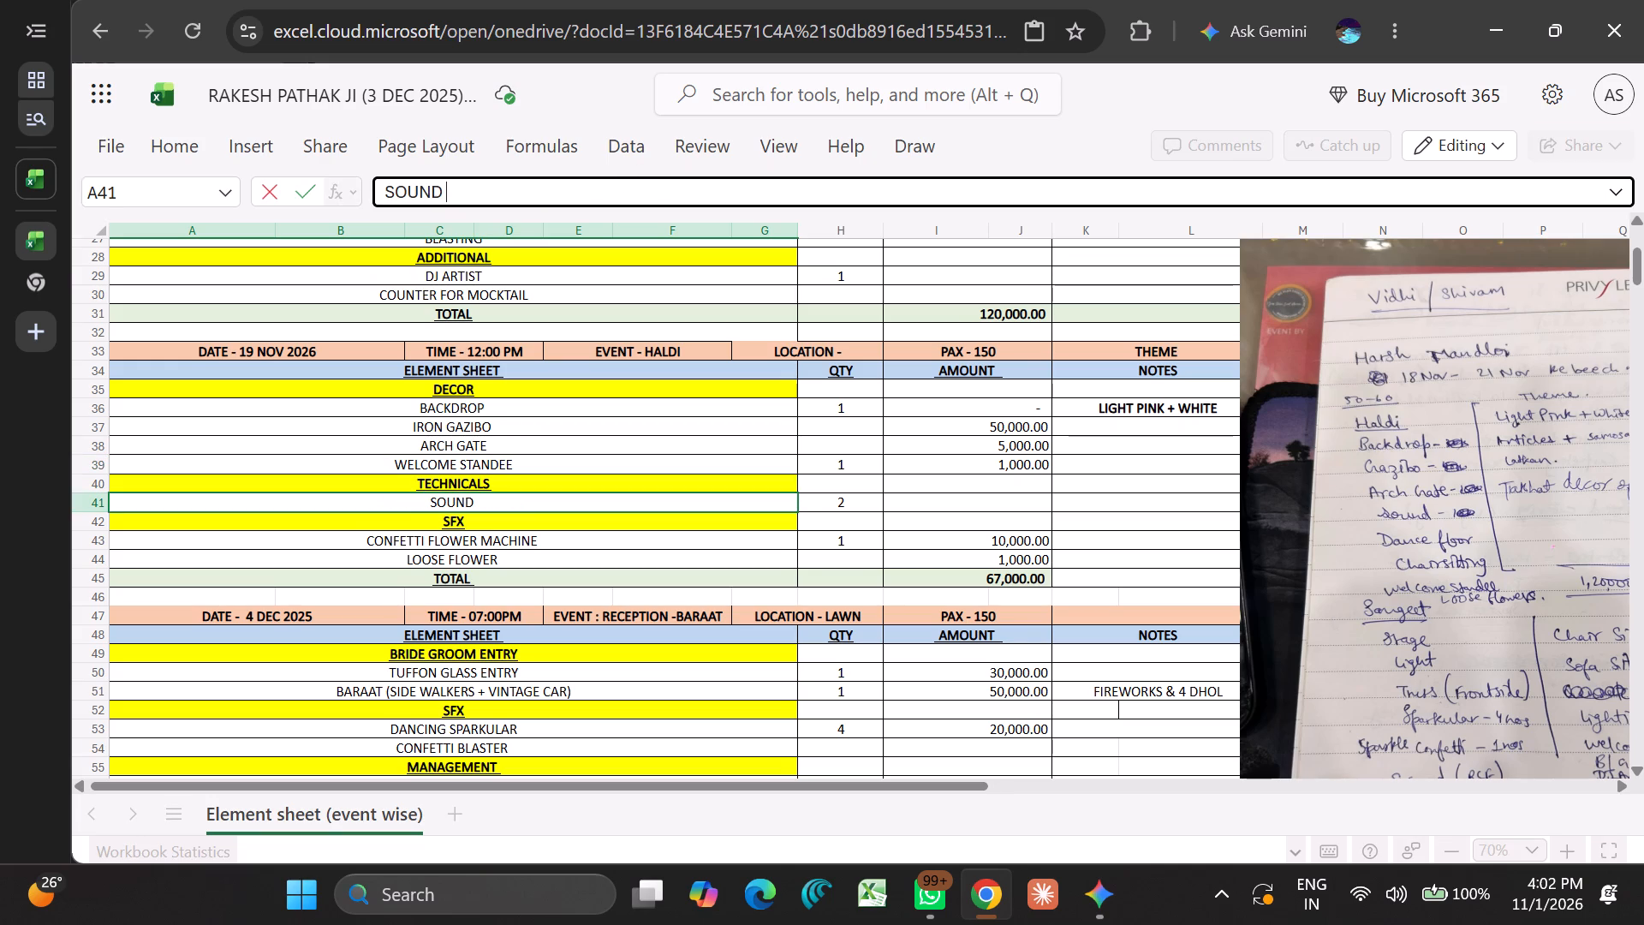
key(Down)
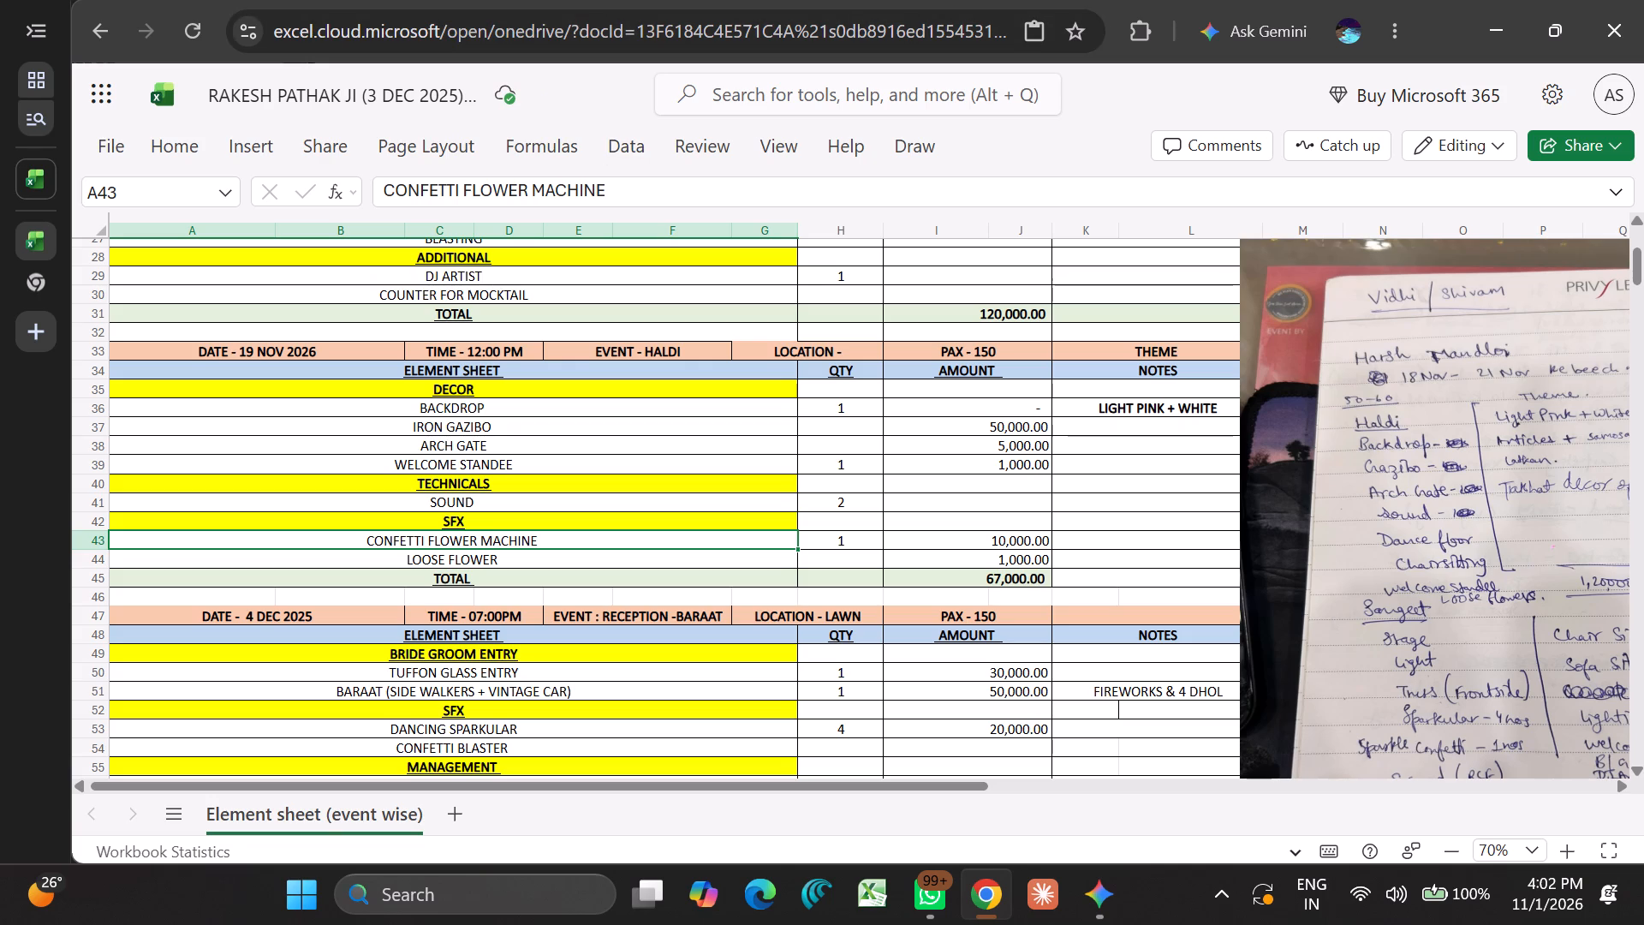
Replace the Haldi decor item WELCOME STANDEE in row 39 with DANCE FLOOR.
click(541, 462)
text(DANCE FLOOR)
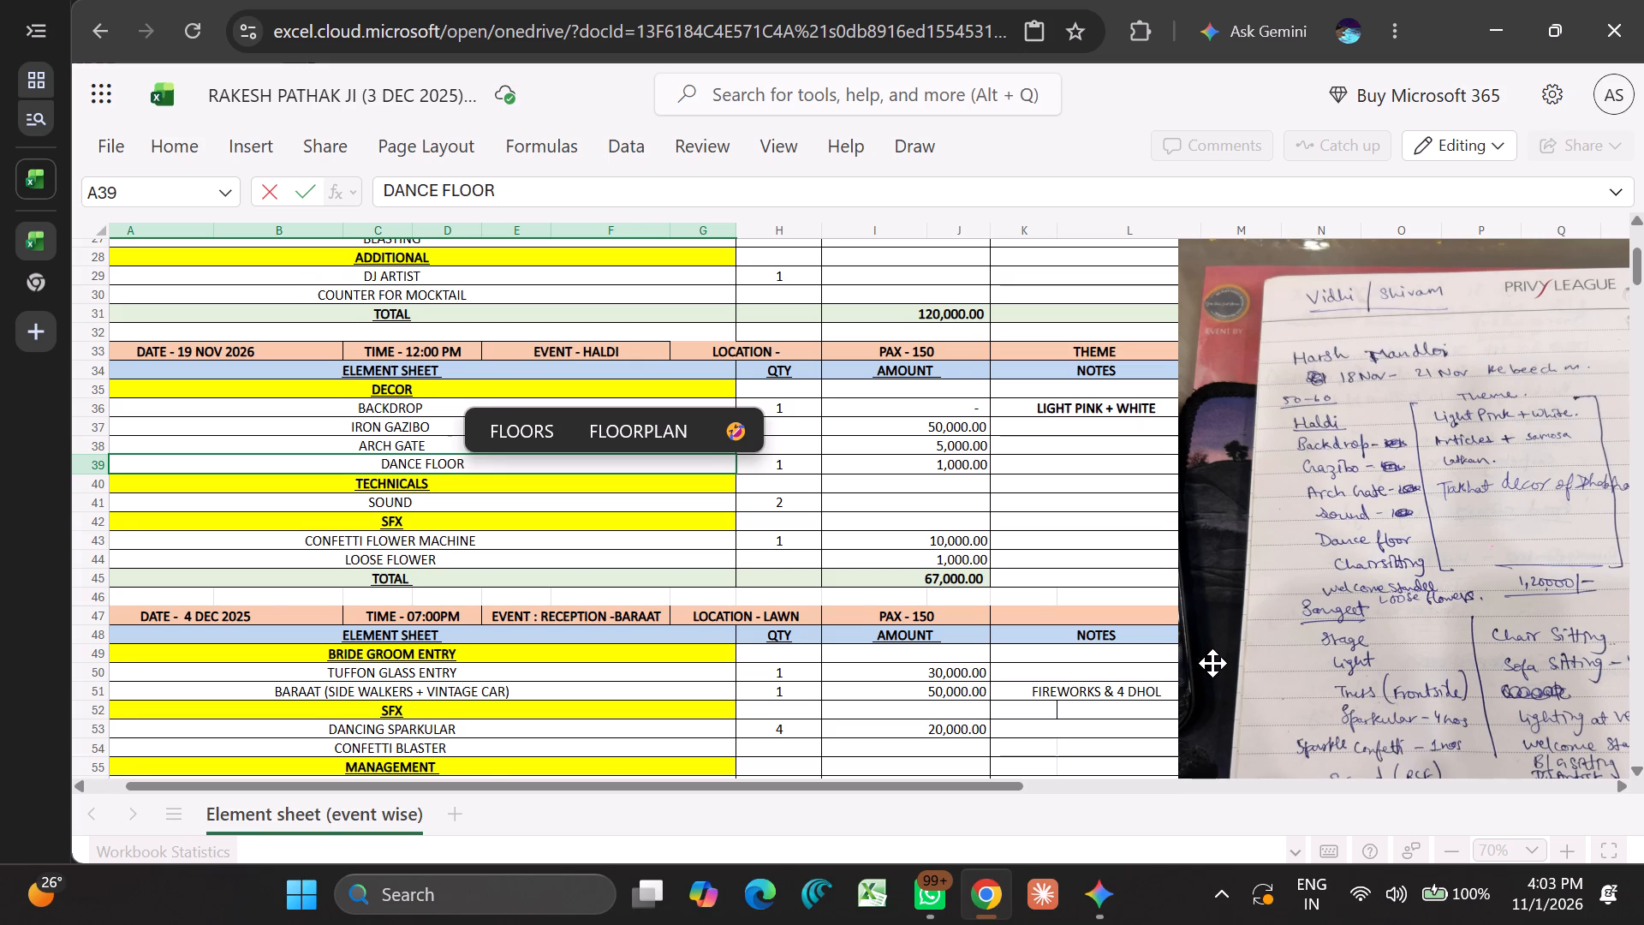
key(Return)
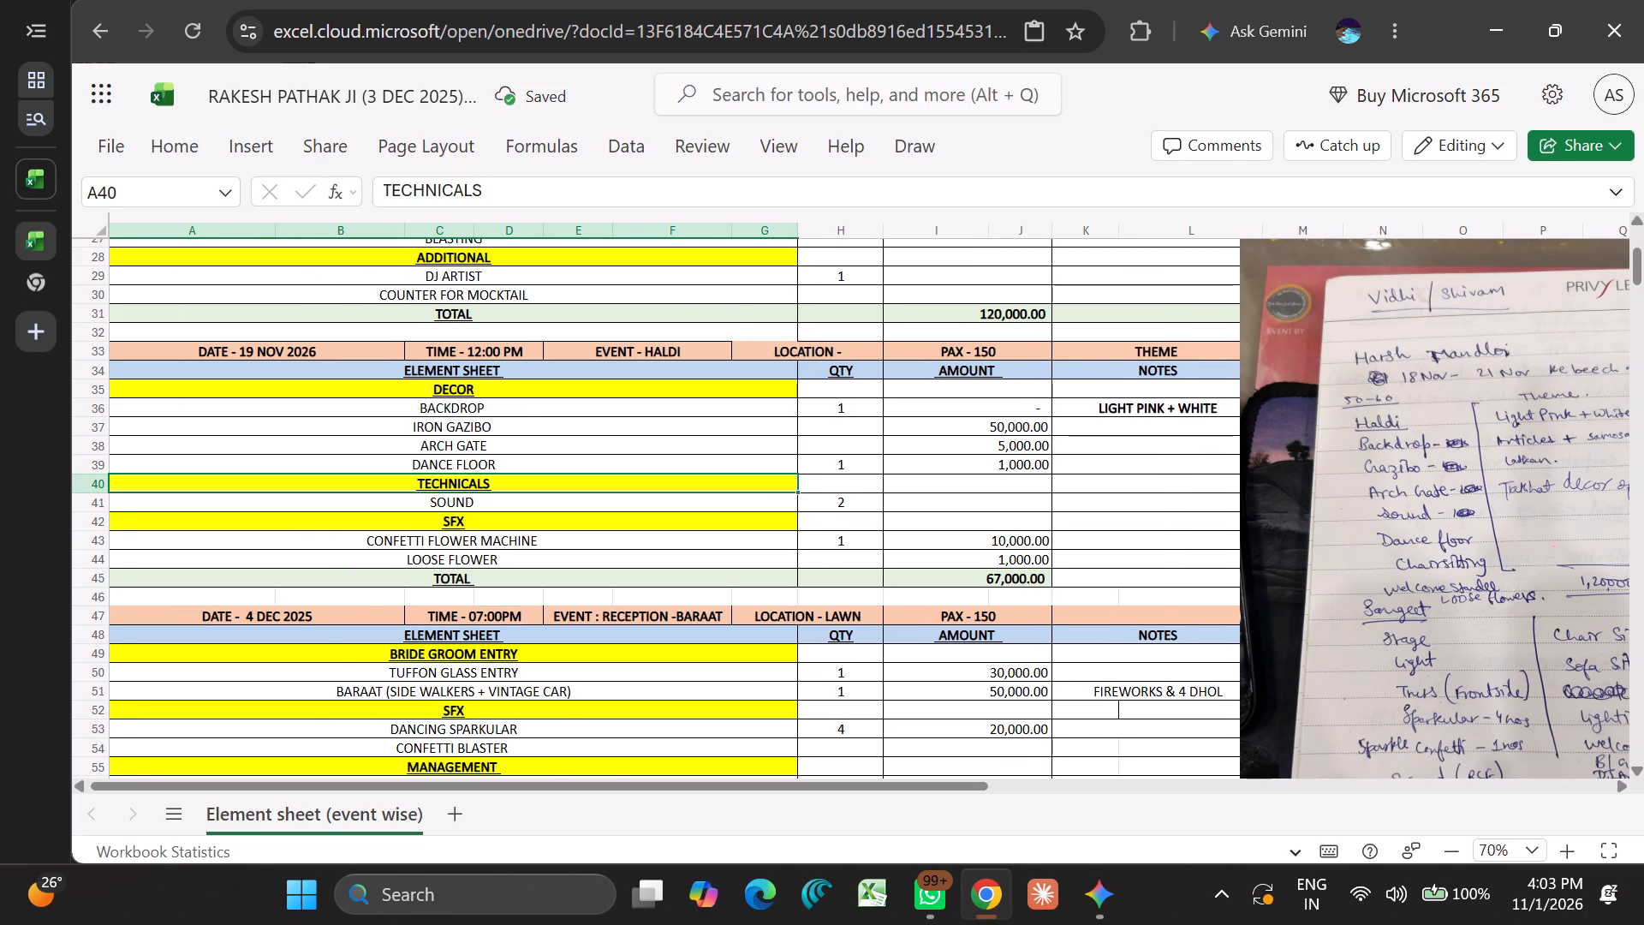
Copy the four Haldi decor rows 36 to 39 and insert the copies directly above the TECHNICALS heading.
drag(98, 409, 100, 462)
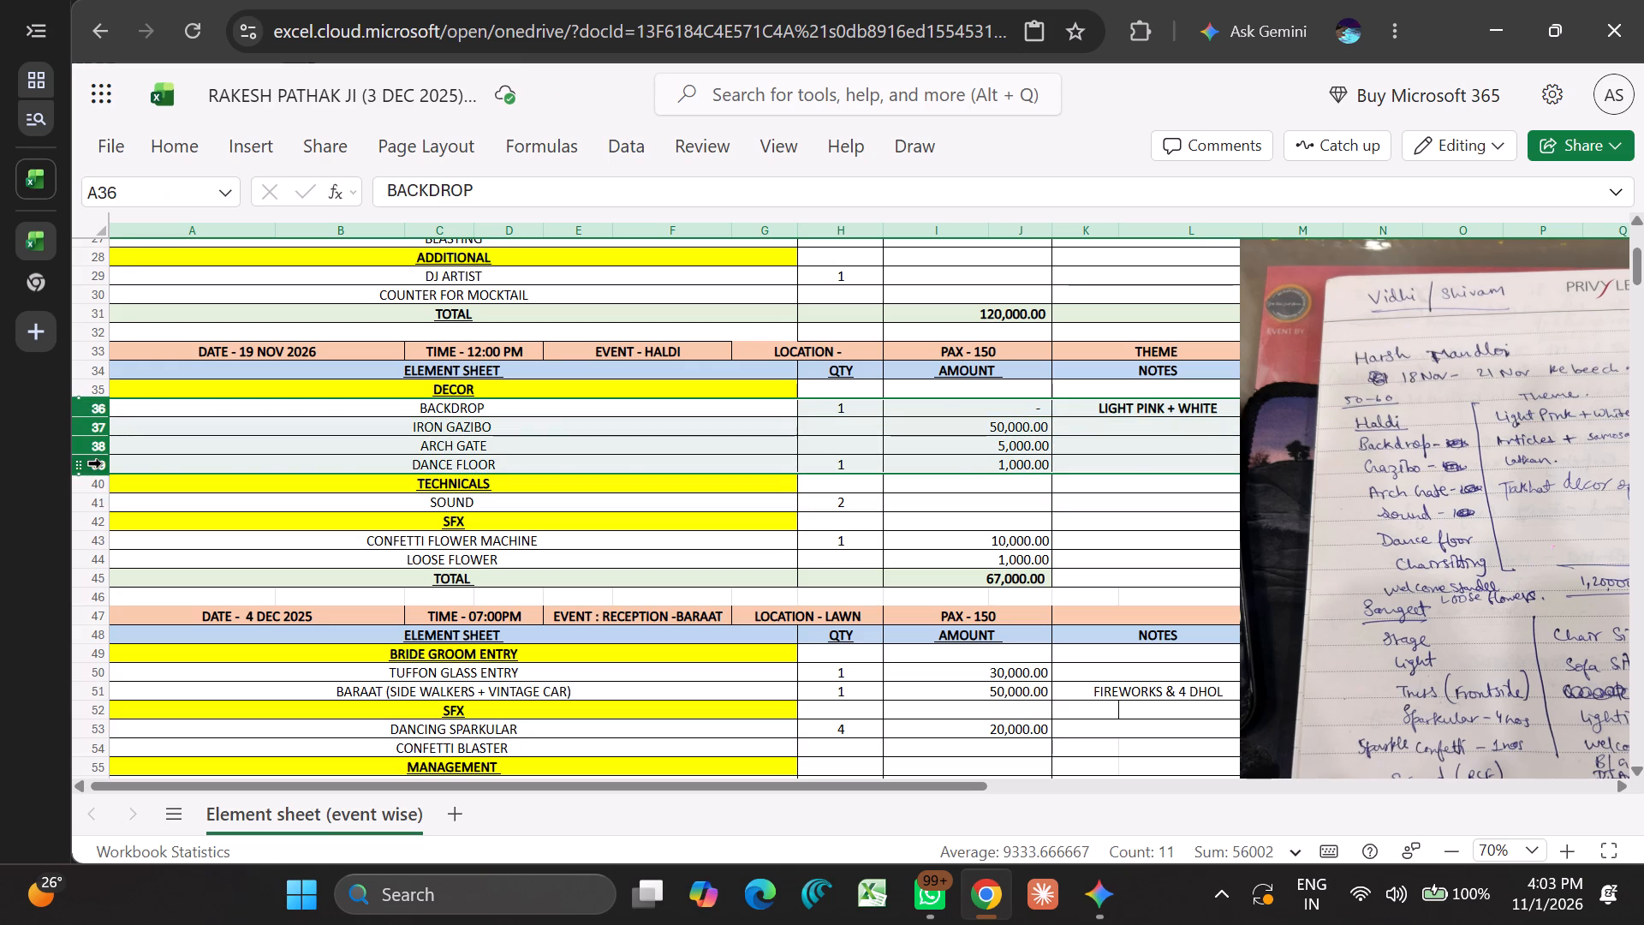
key(ctrl+c)
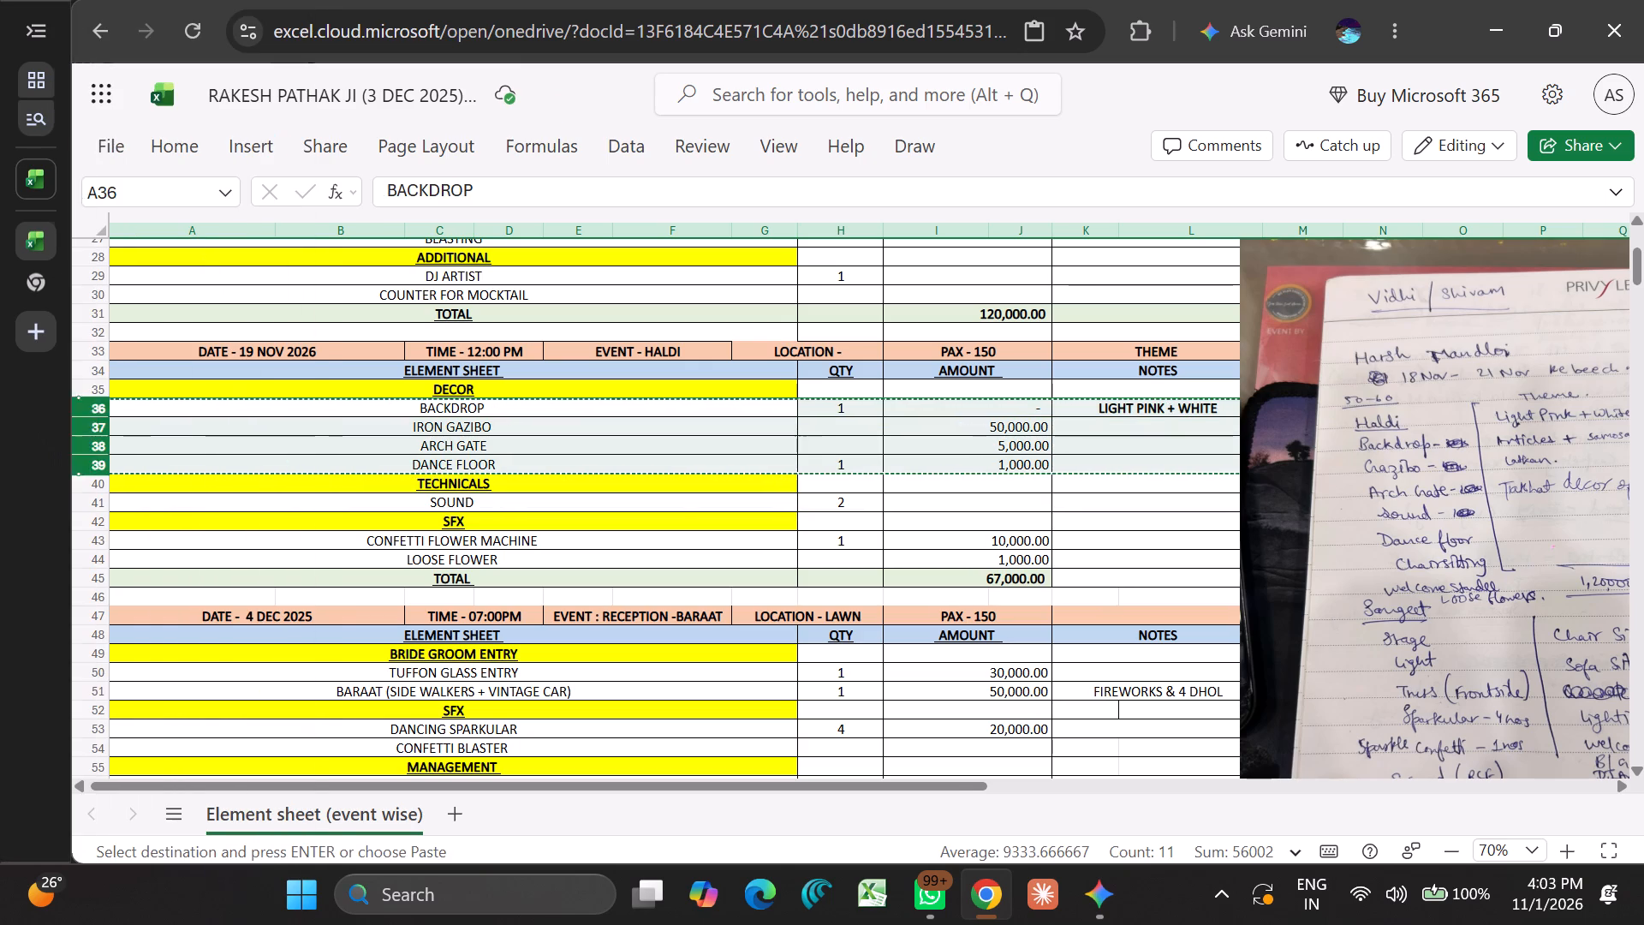
click(385, 471)
click(98, 484)
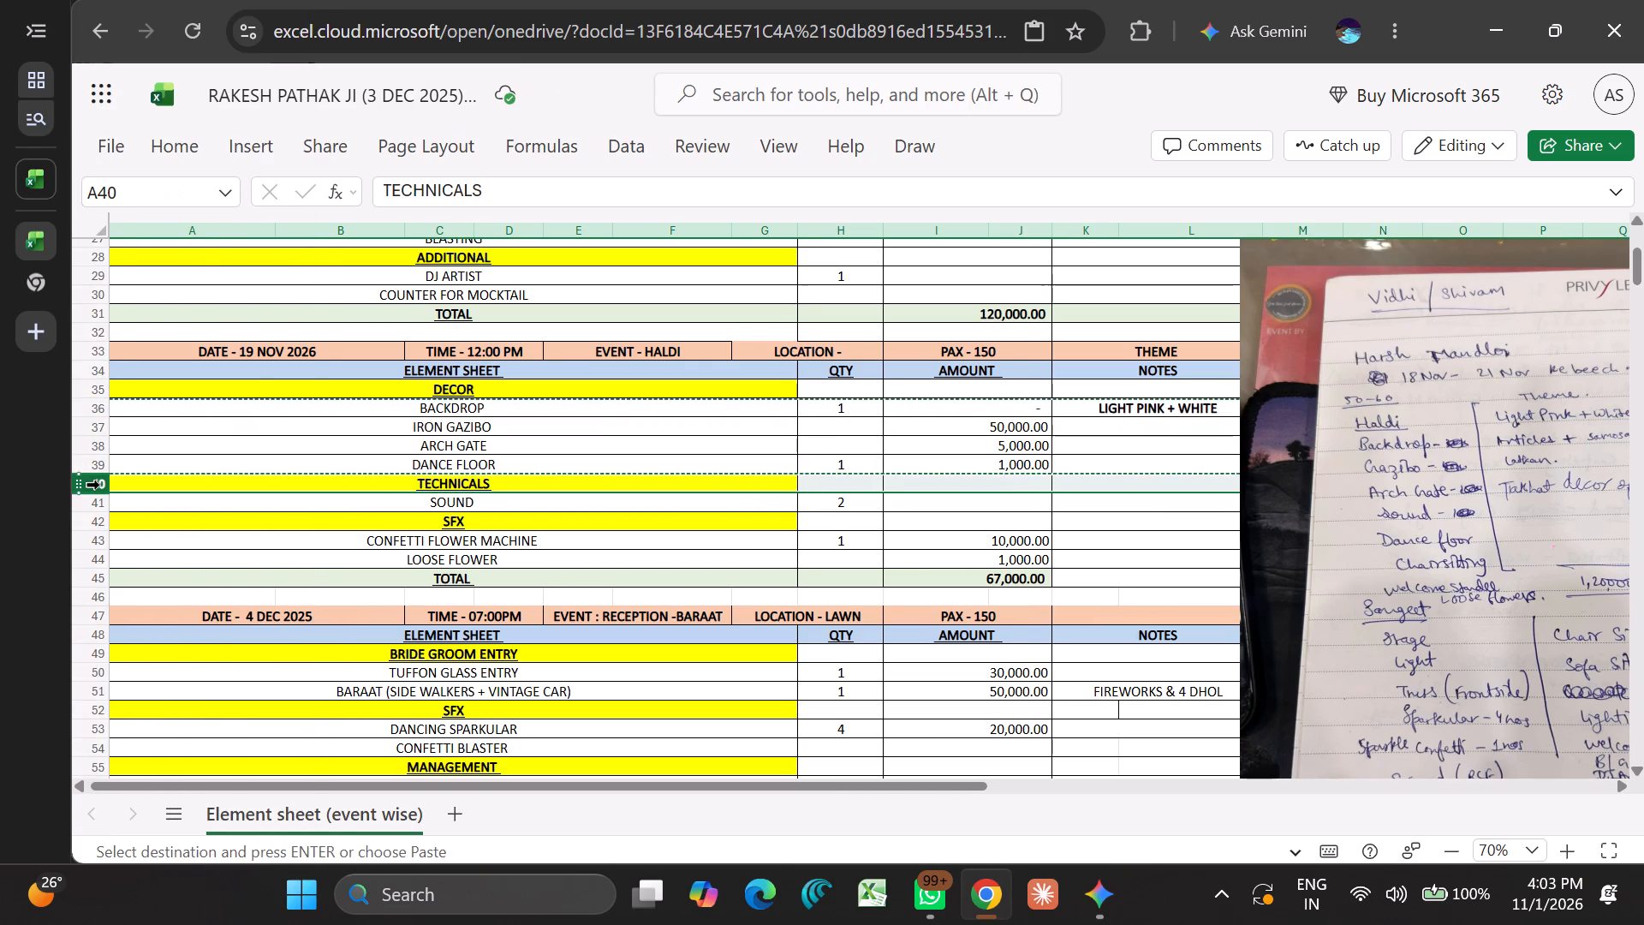
right_click(98, 484)
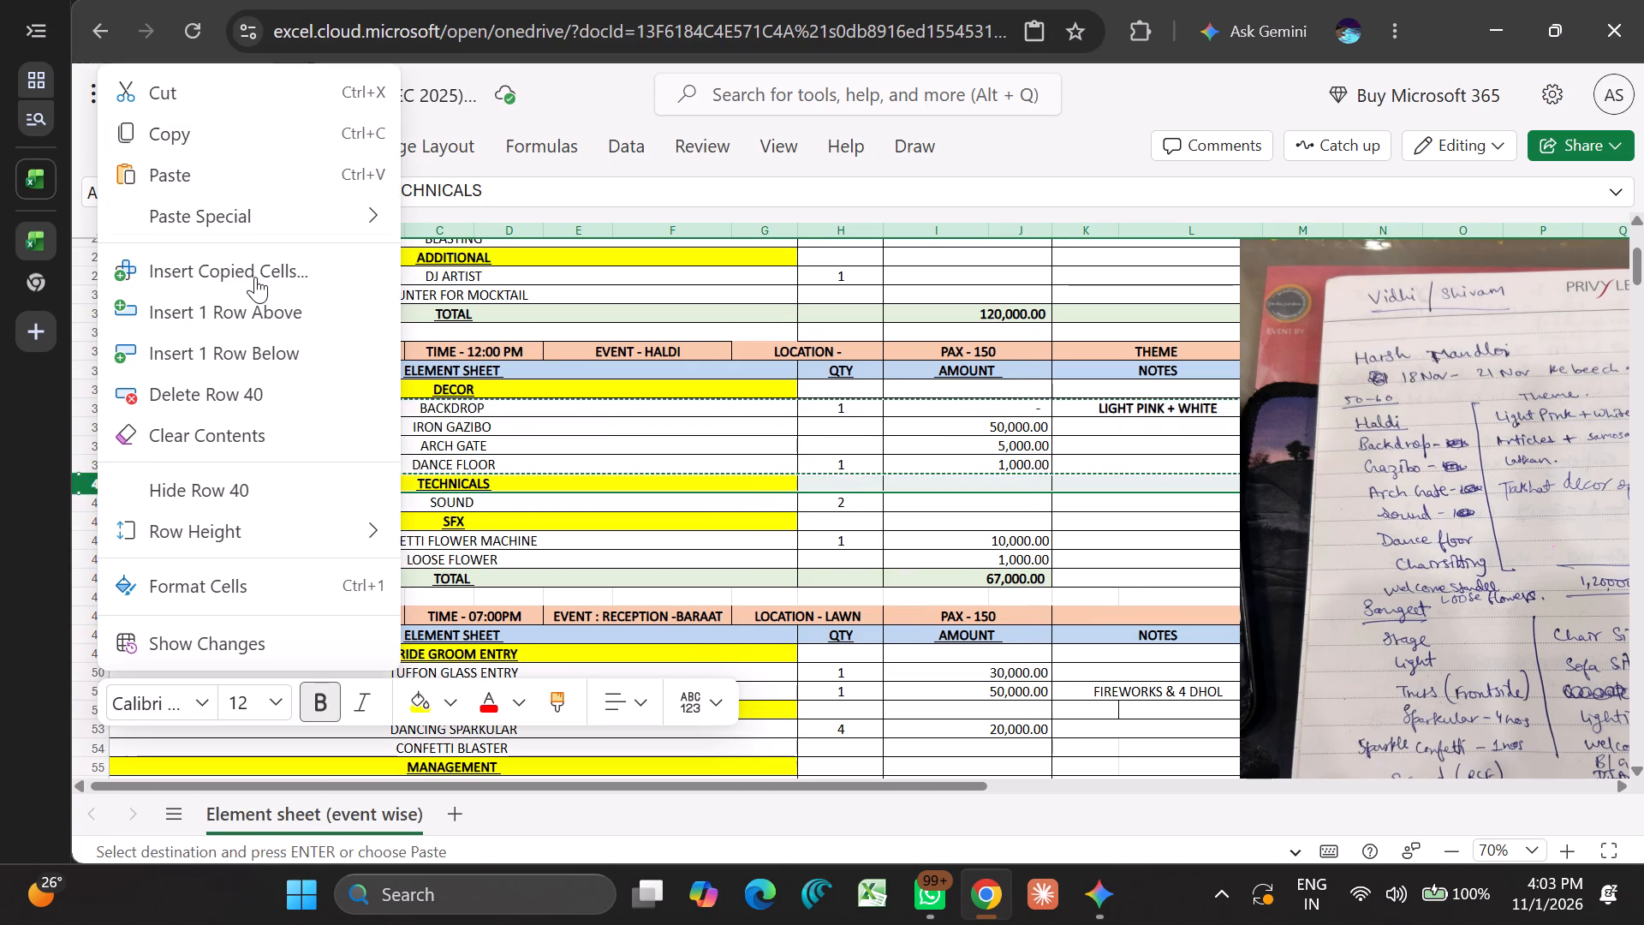
click(256, 275)
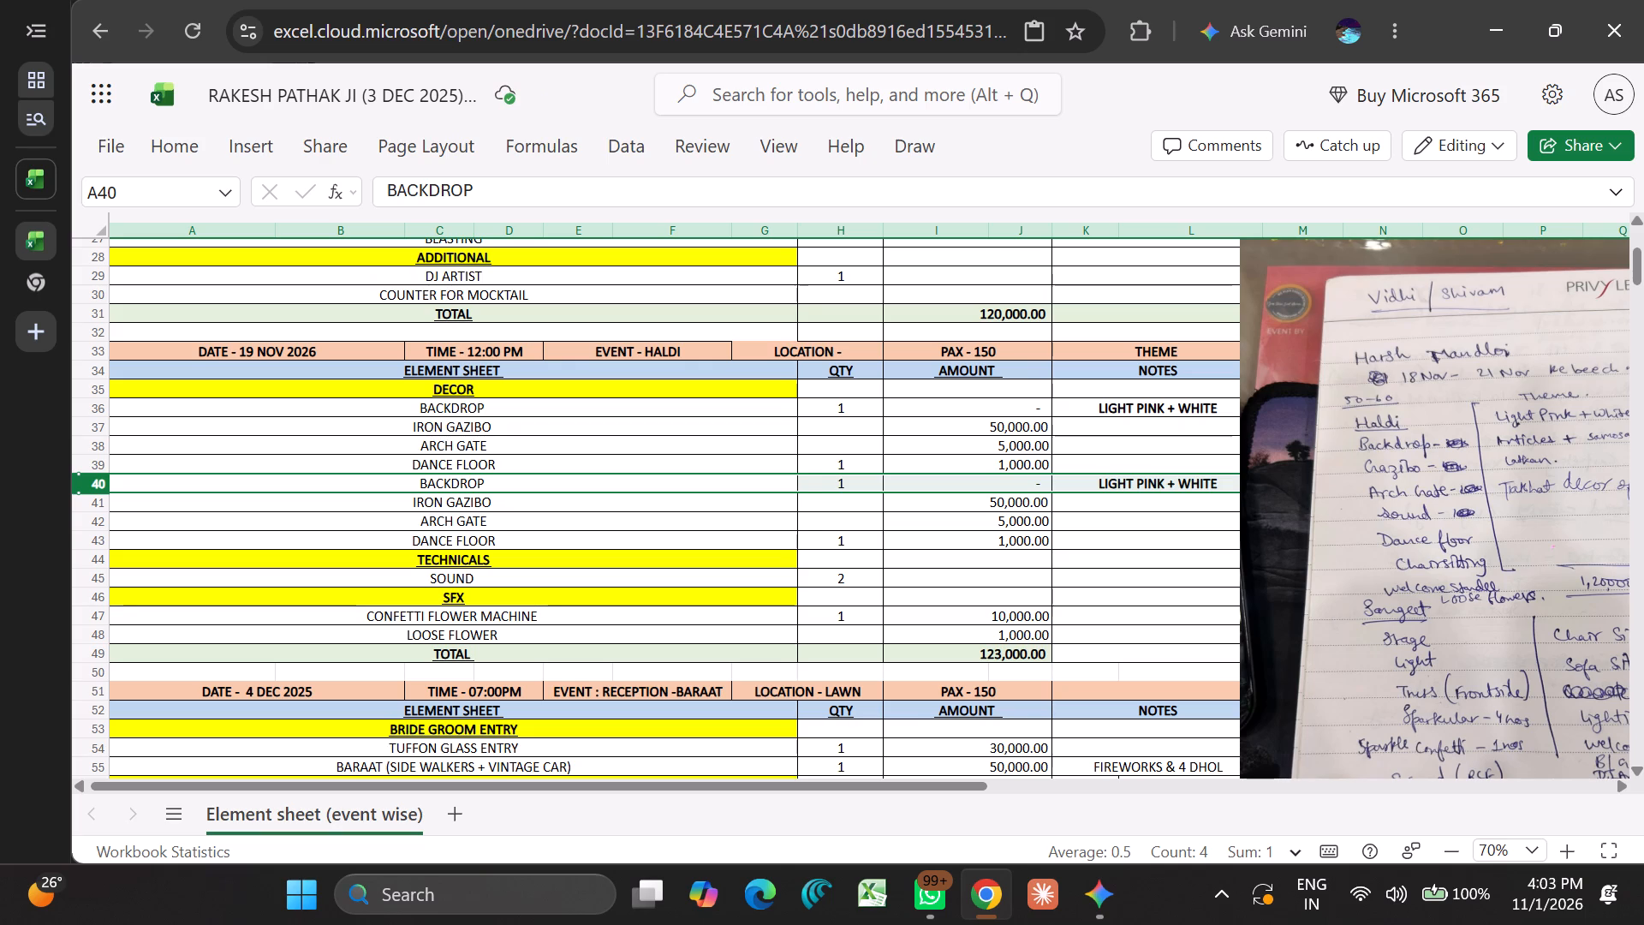
Rename the duplicated BACKDROP item in row 40 as CHAIR SITTING.
click(487, 487)
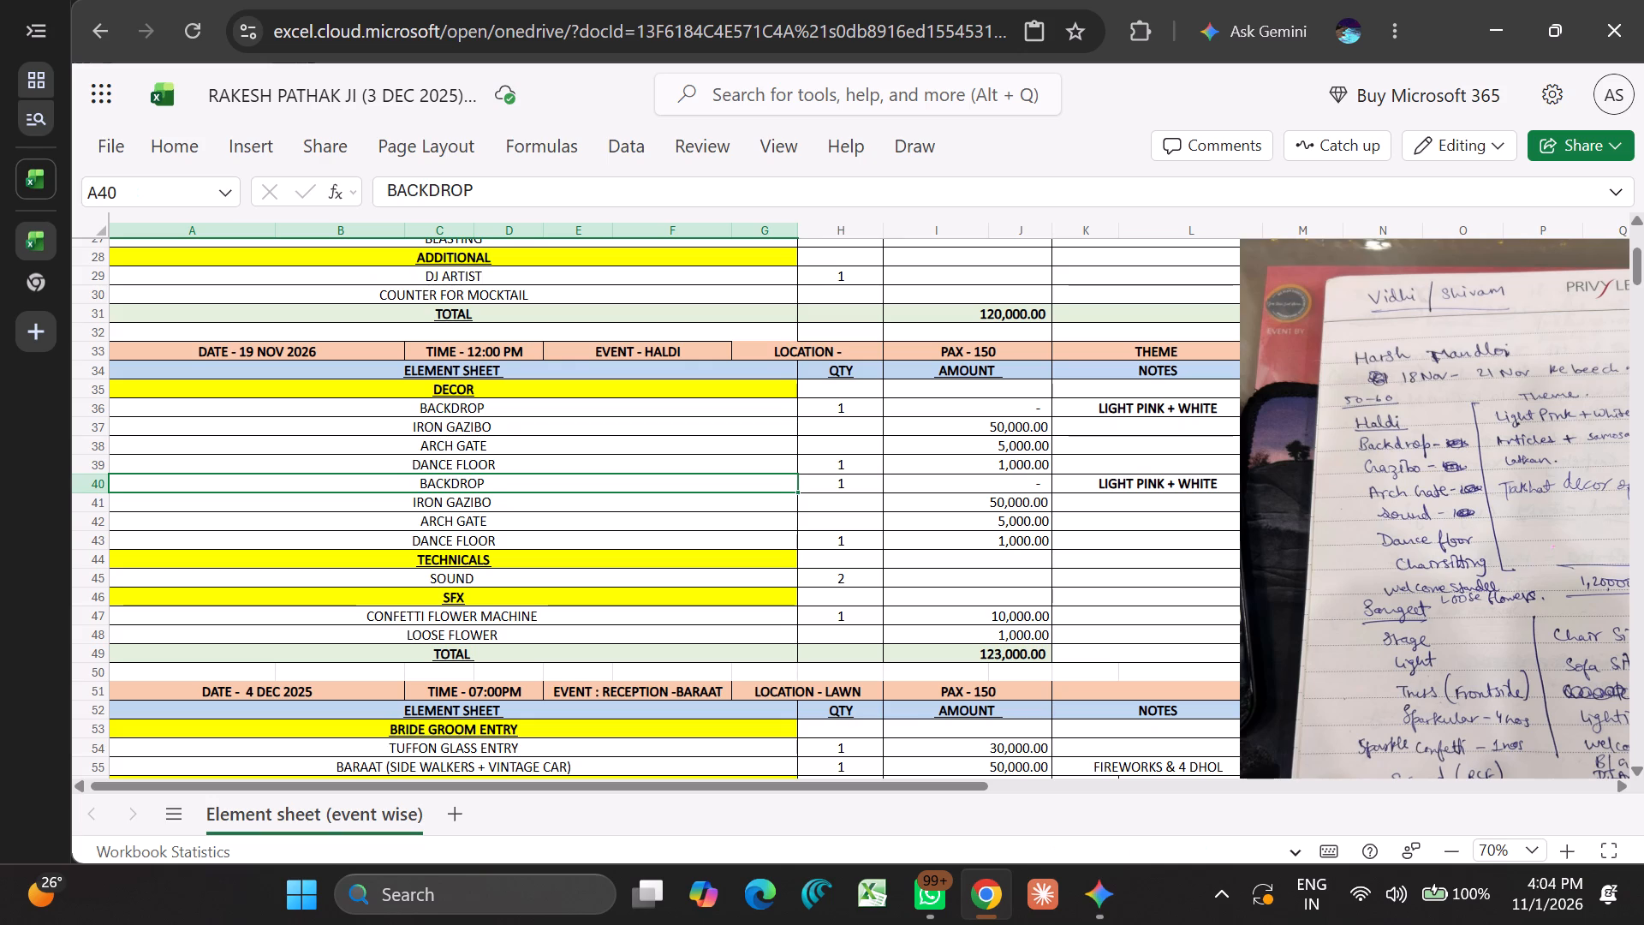
text(CHAIR)
key(space)
text(SITTING)
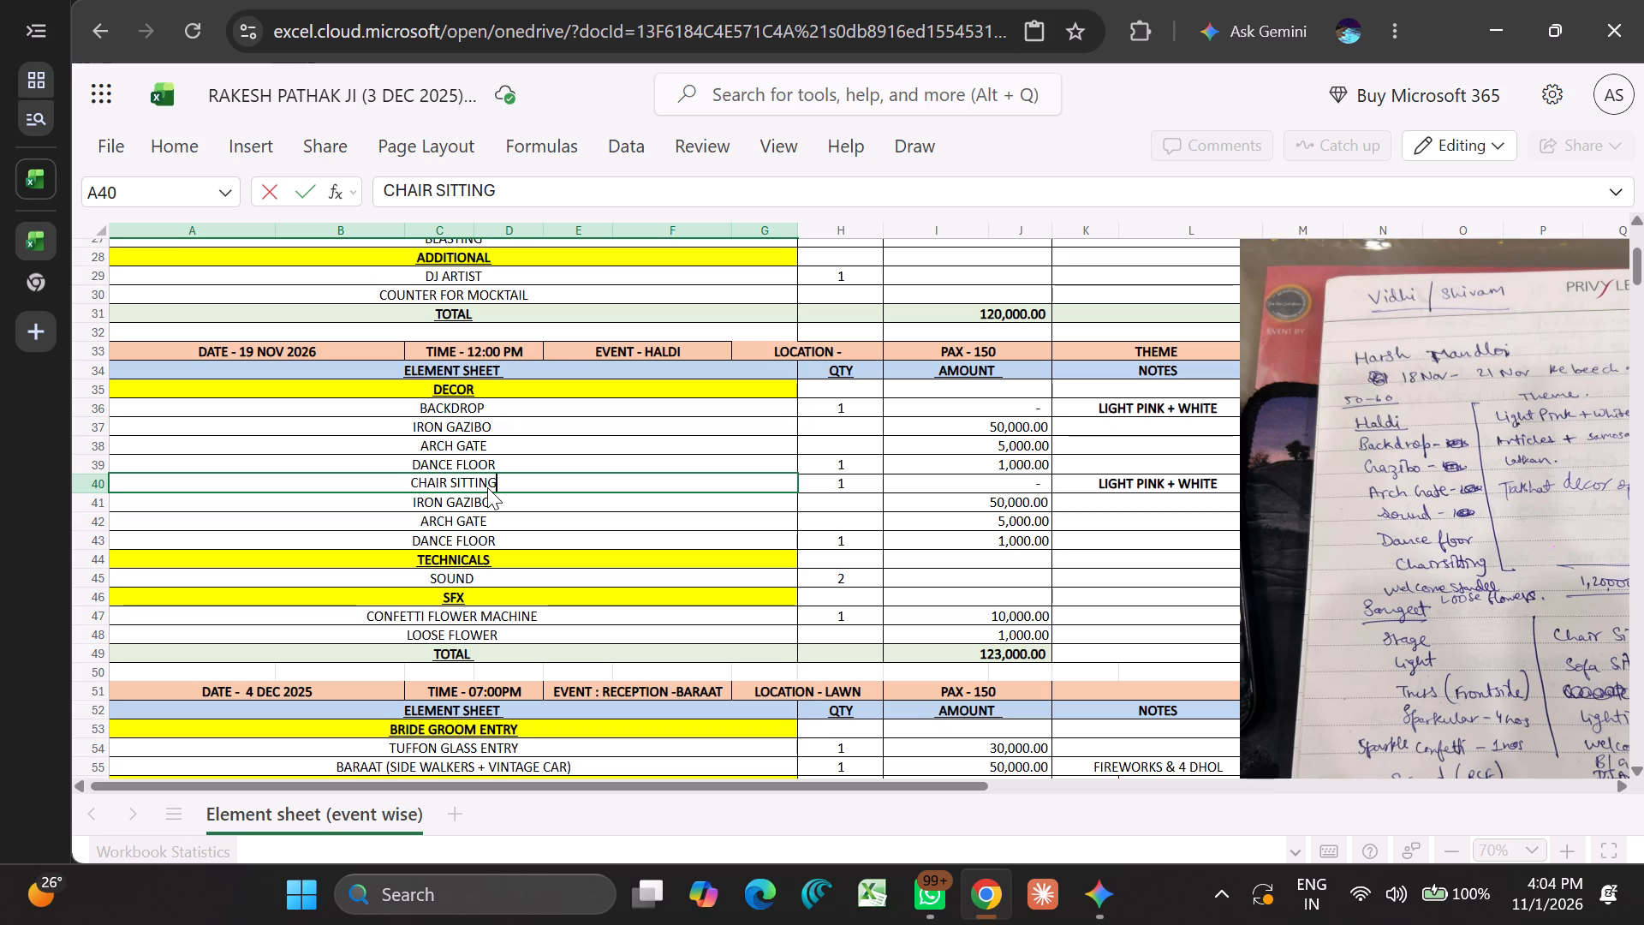
key(Return)
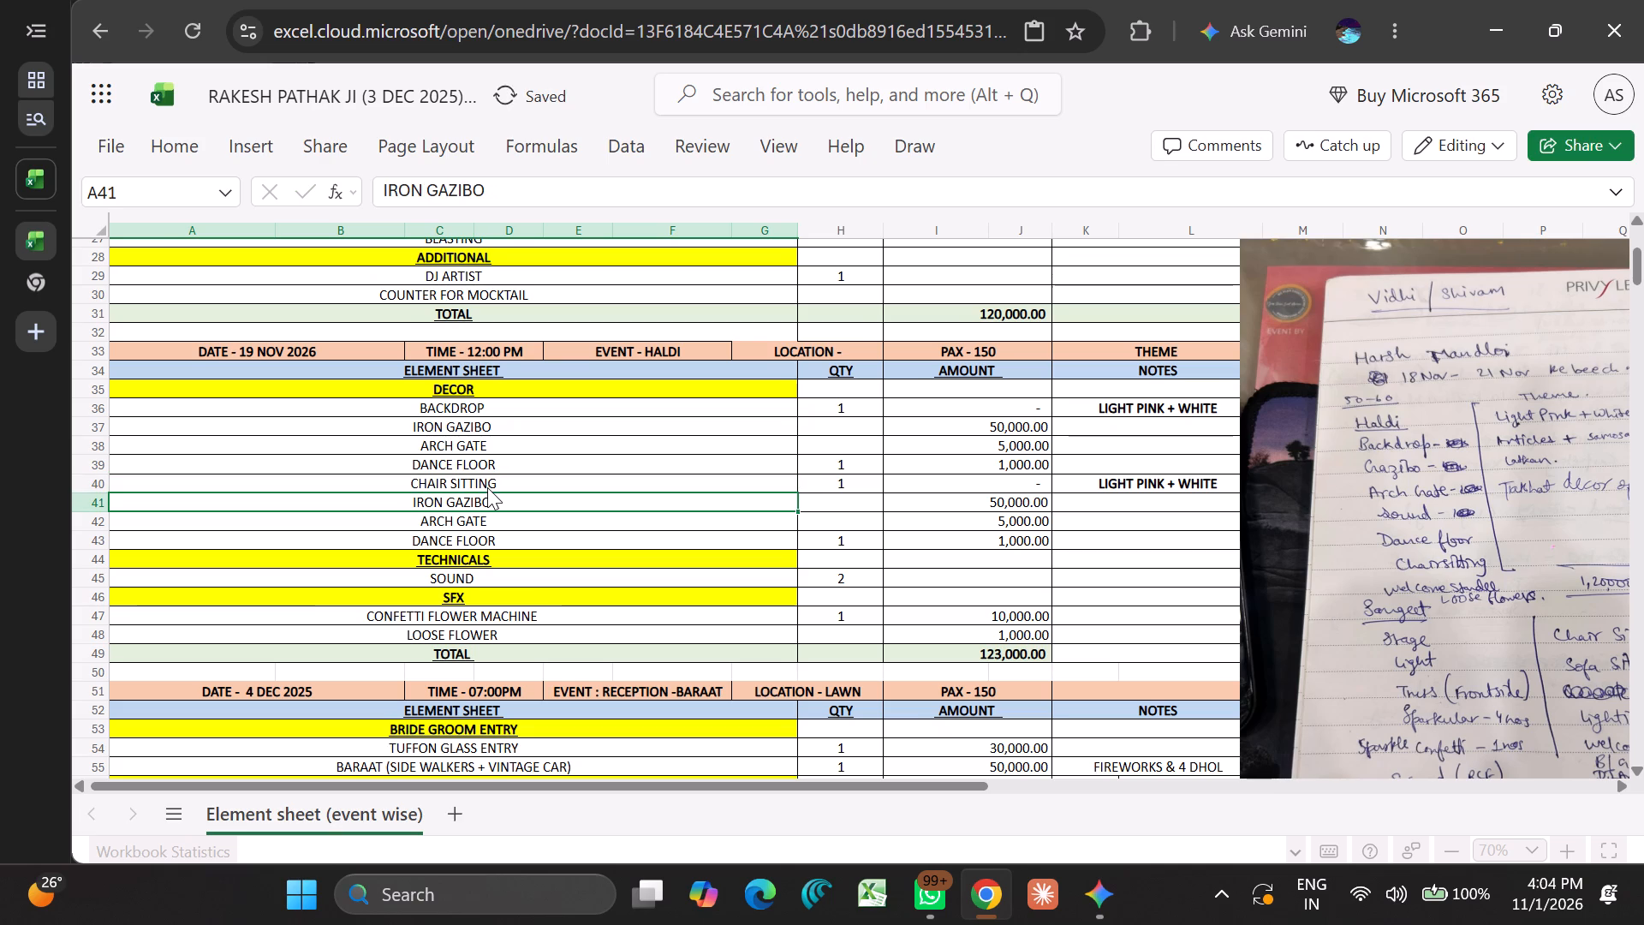
Rename the duplicated IRON GAZIBO item in row 41 as WELCOME STANDEE.
text(VE)
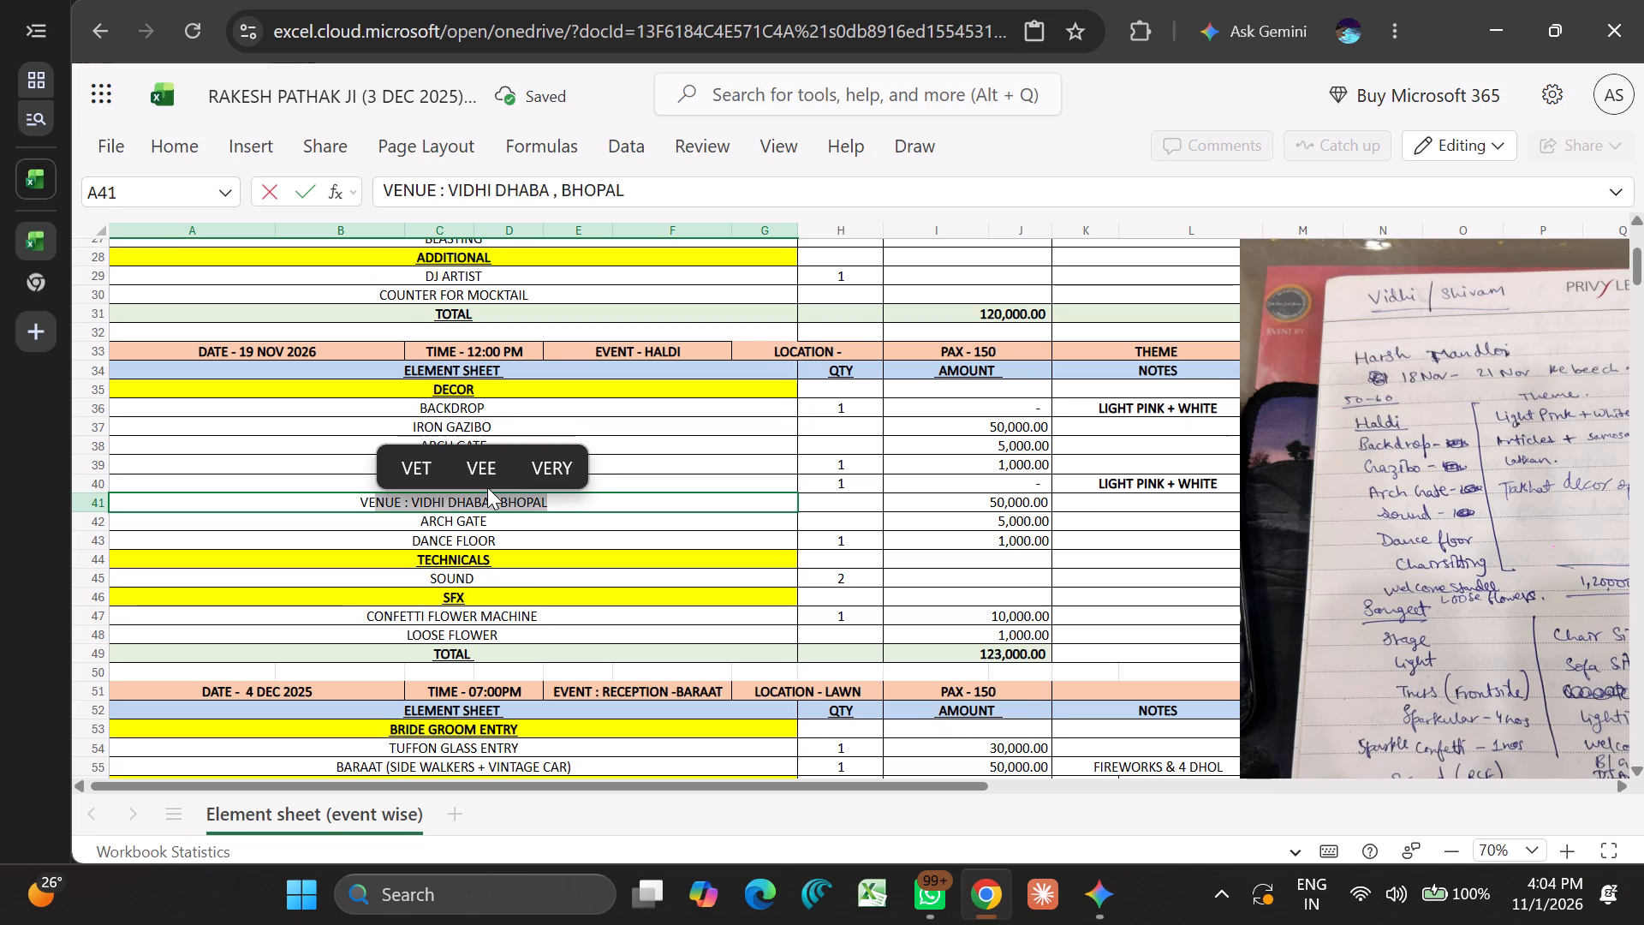
key(l)
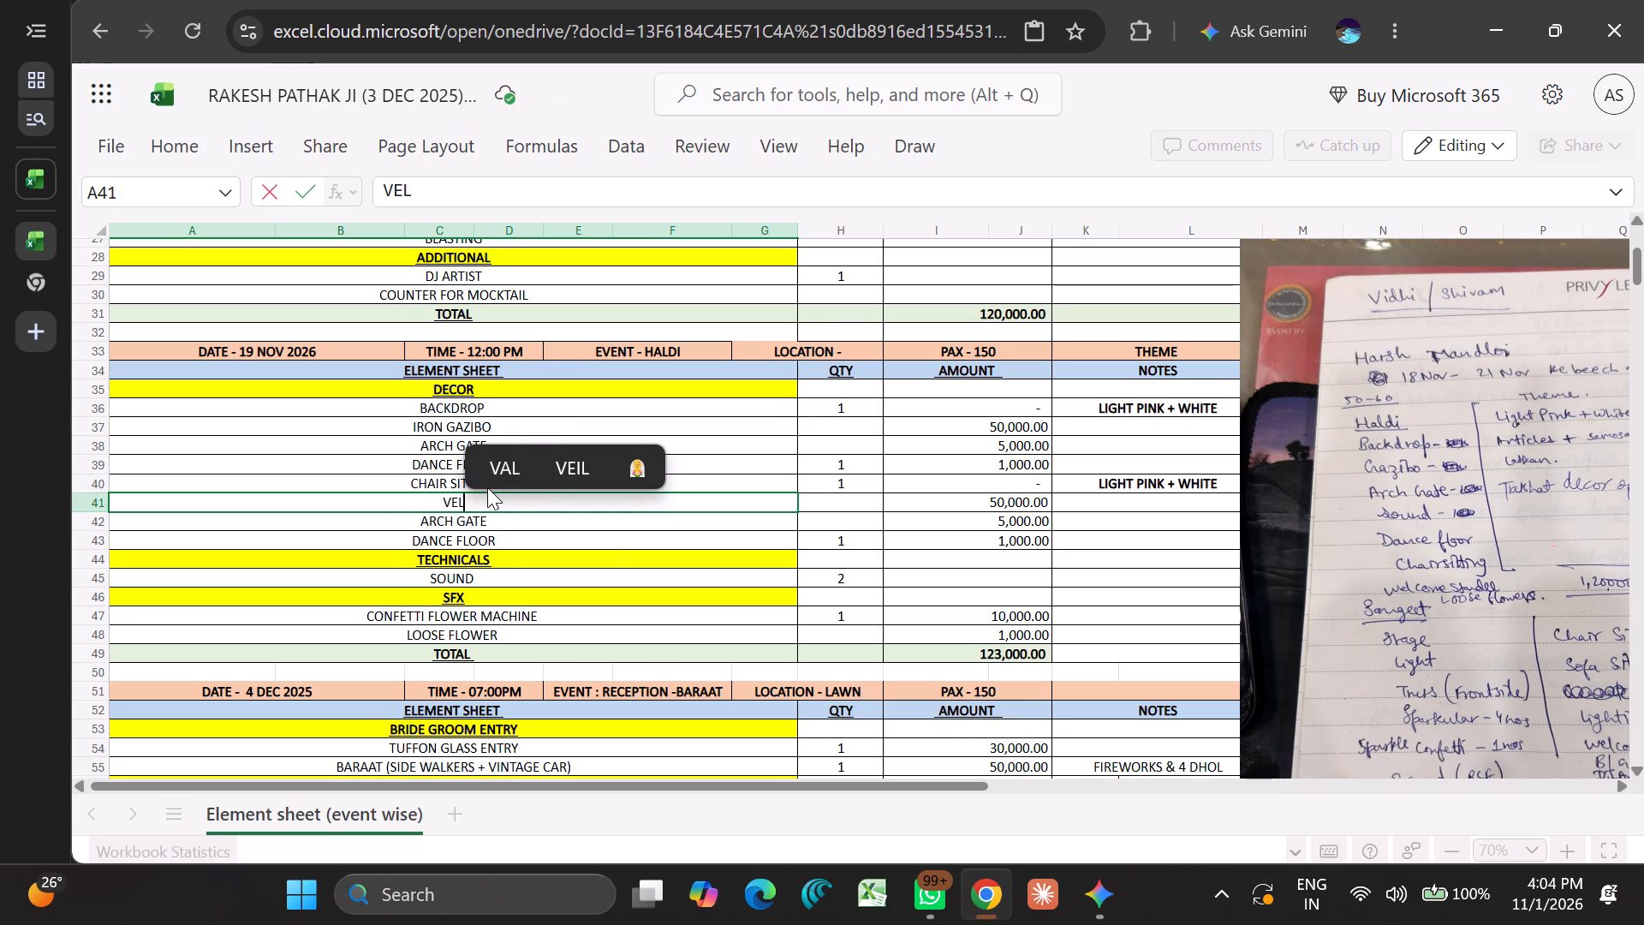
key(BackSpace)
key(BackSpace)
key(BackSpace)
text(WEL)
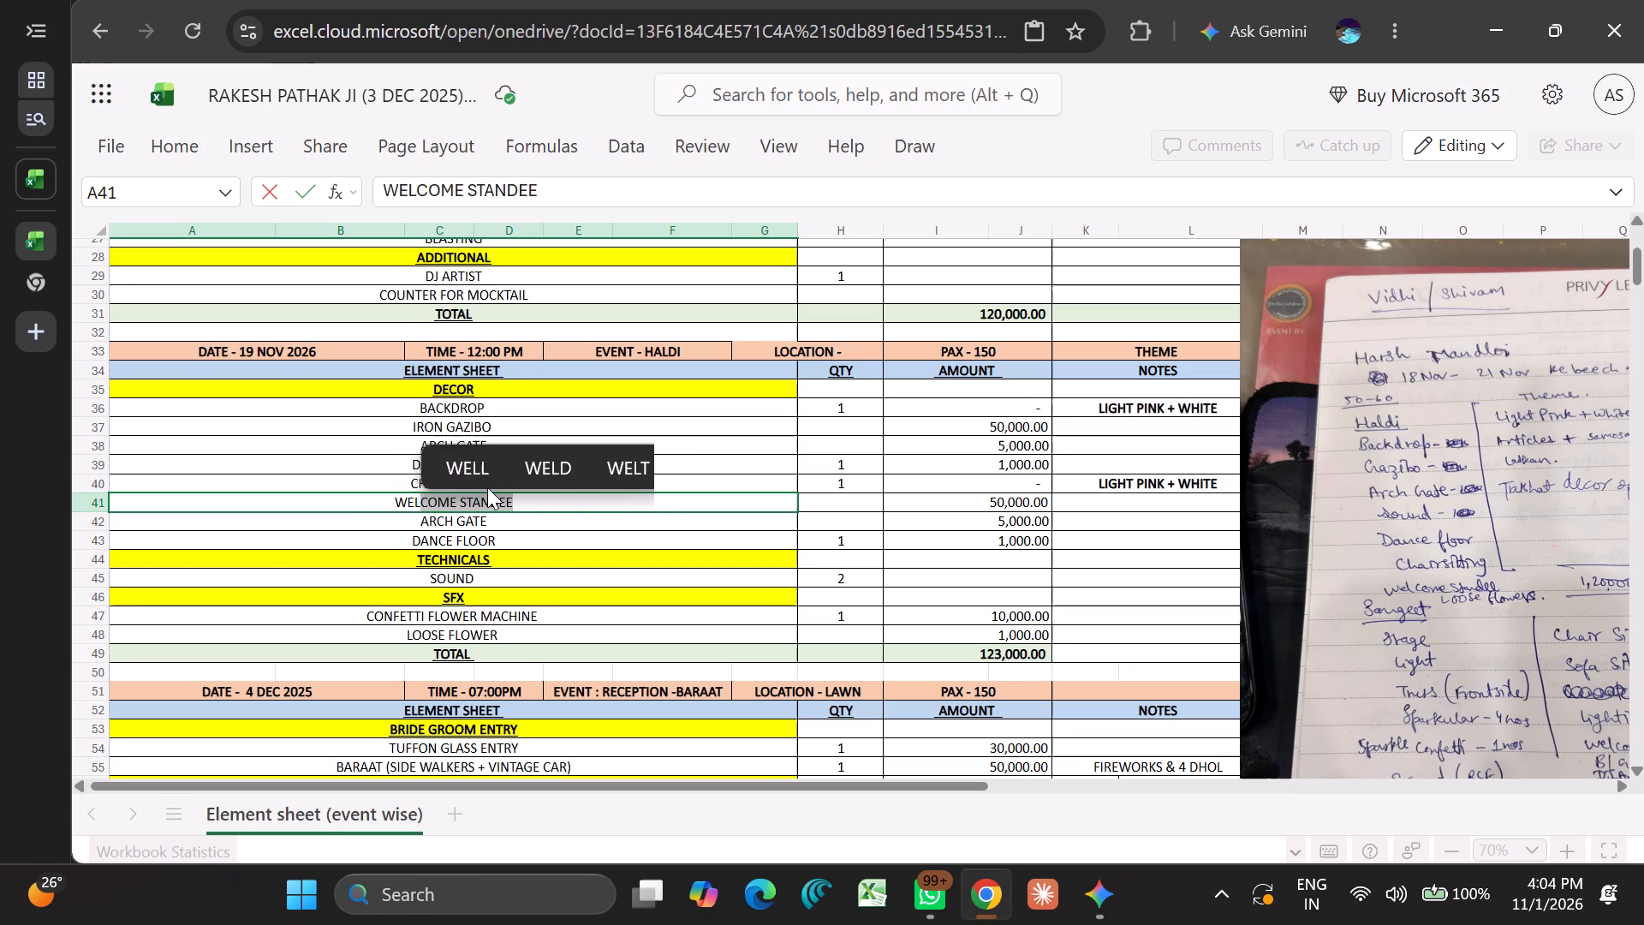
key(Right)
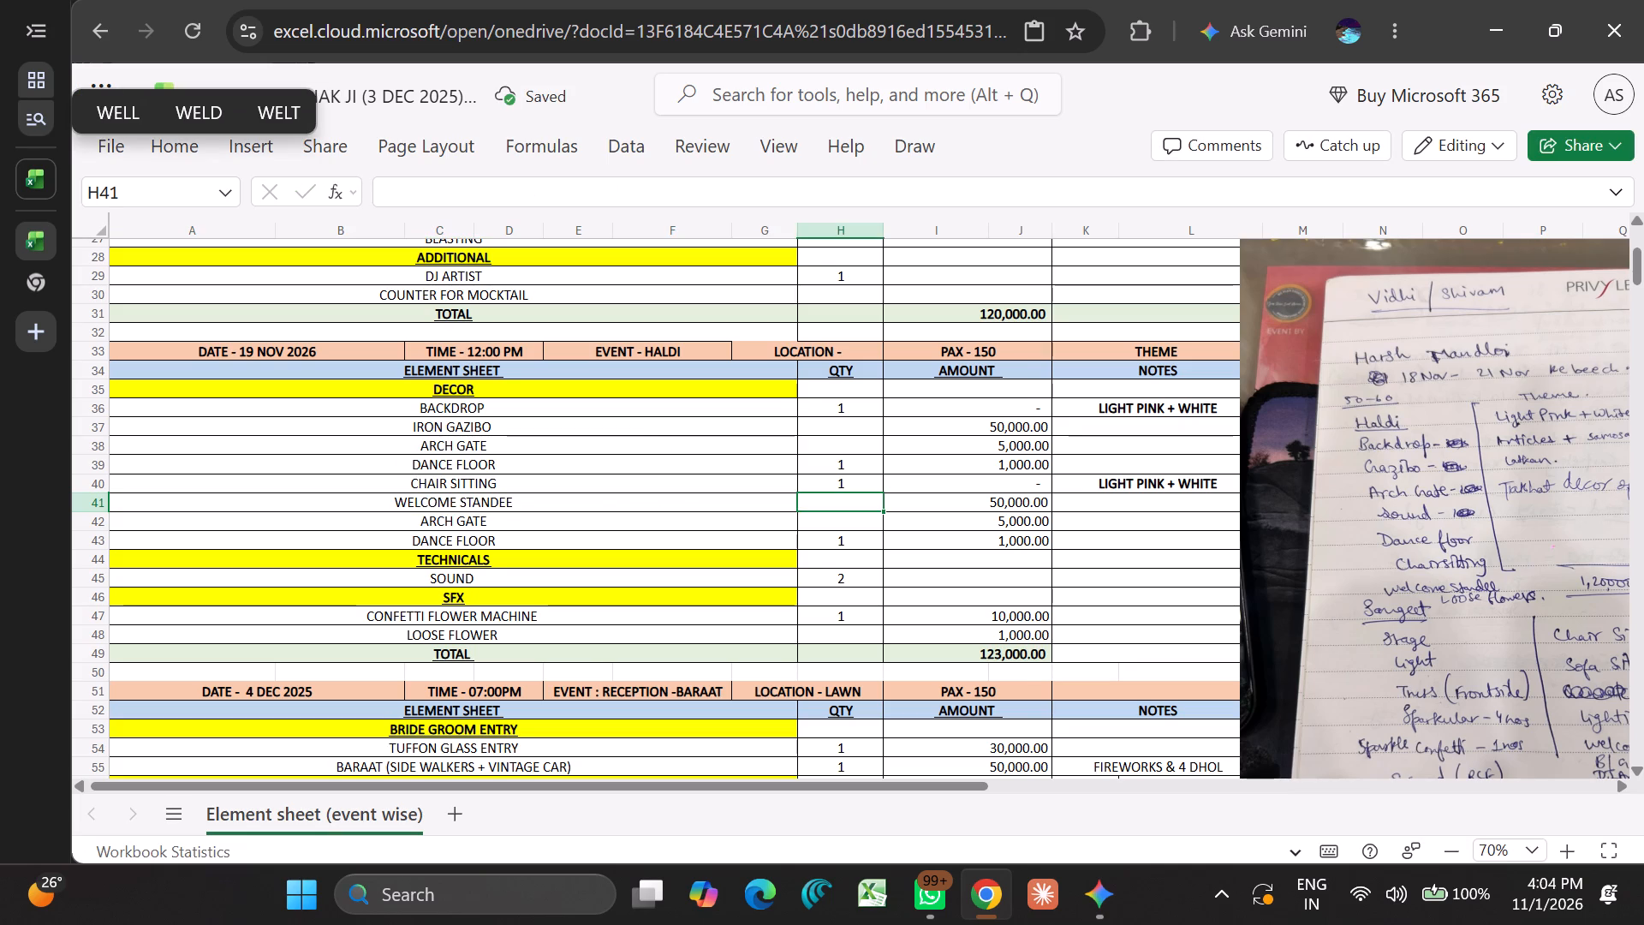
Clear the CONFETTI FLOWER MACHINE item name from the Haldi SFX section in row 47.
click(513, 522)
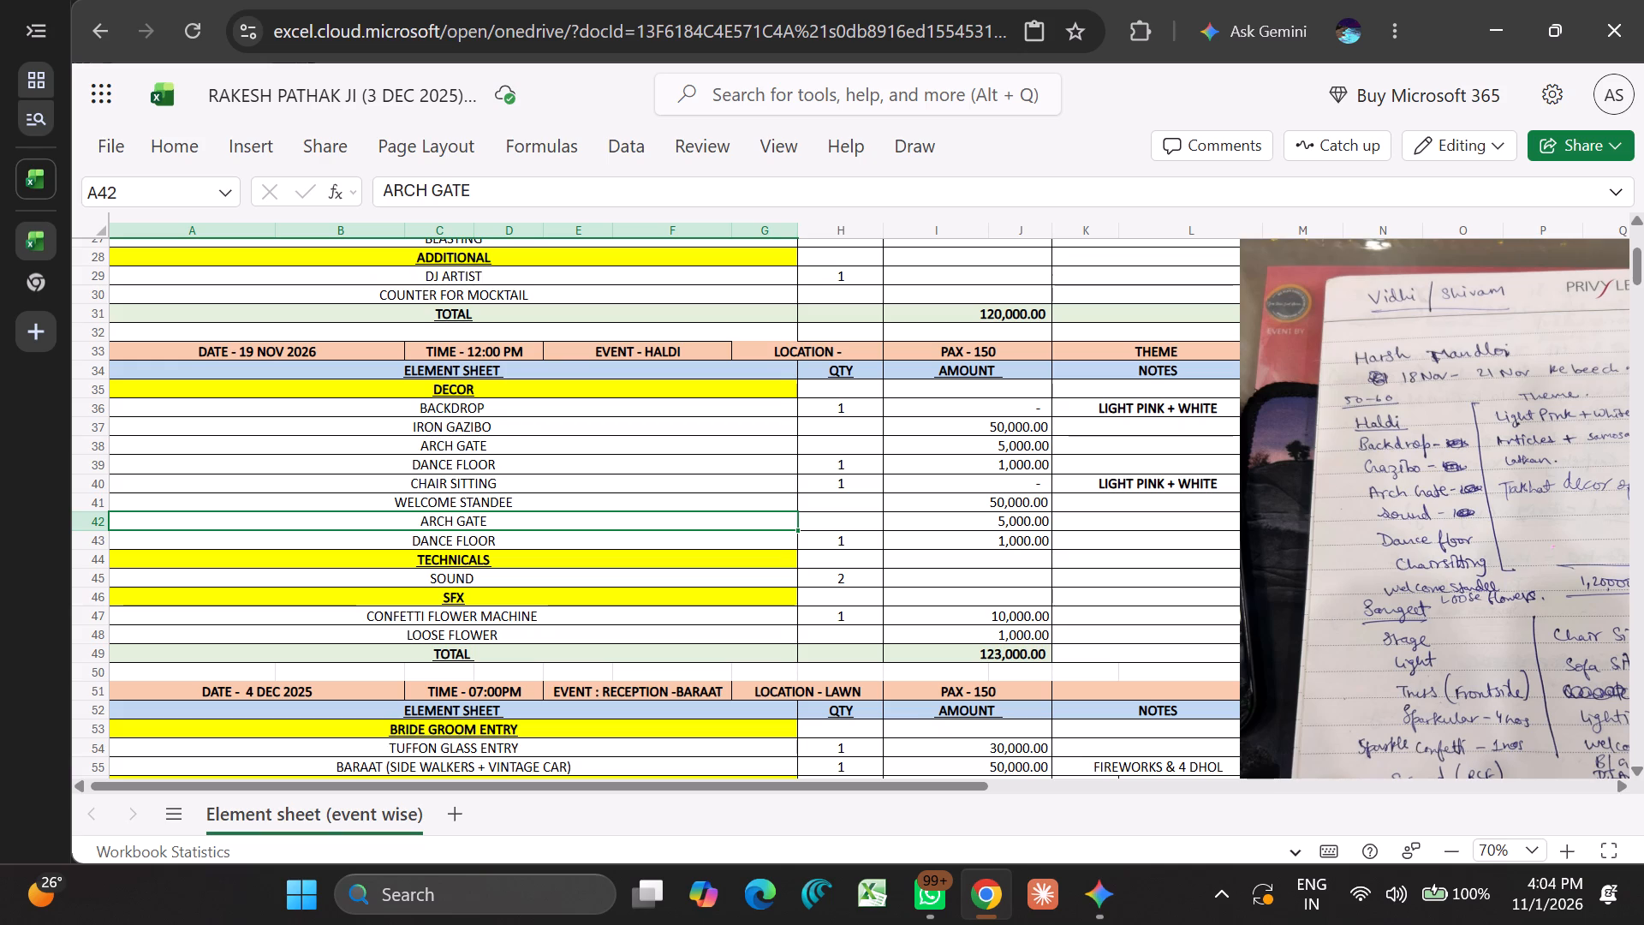
click(542, 619)
key(BackSpace)
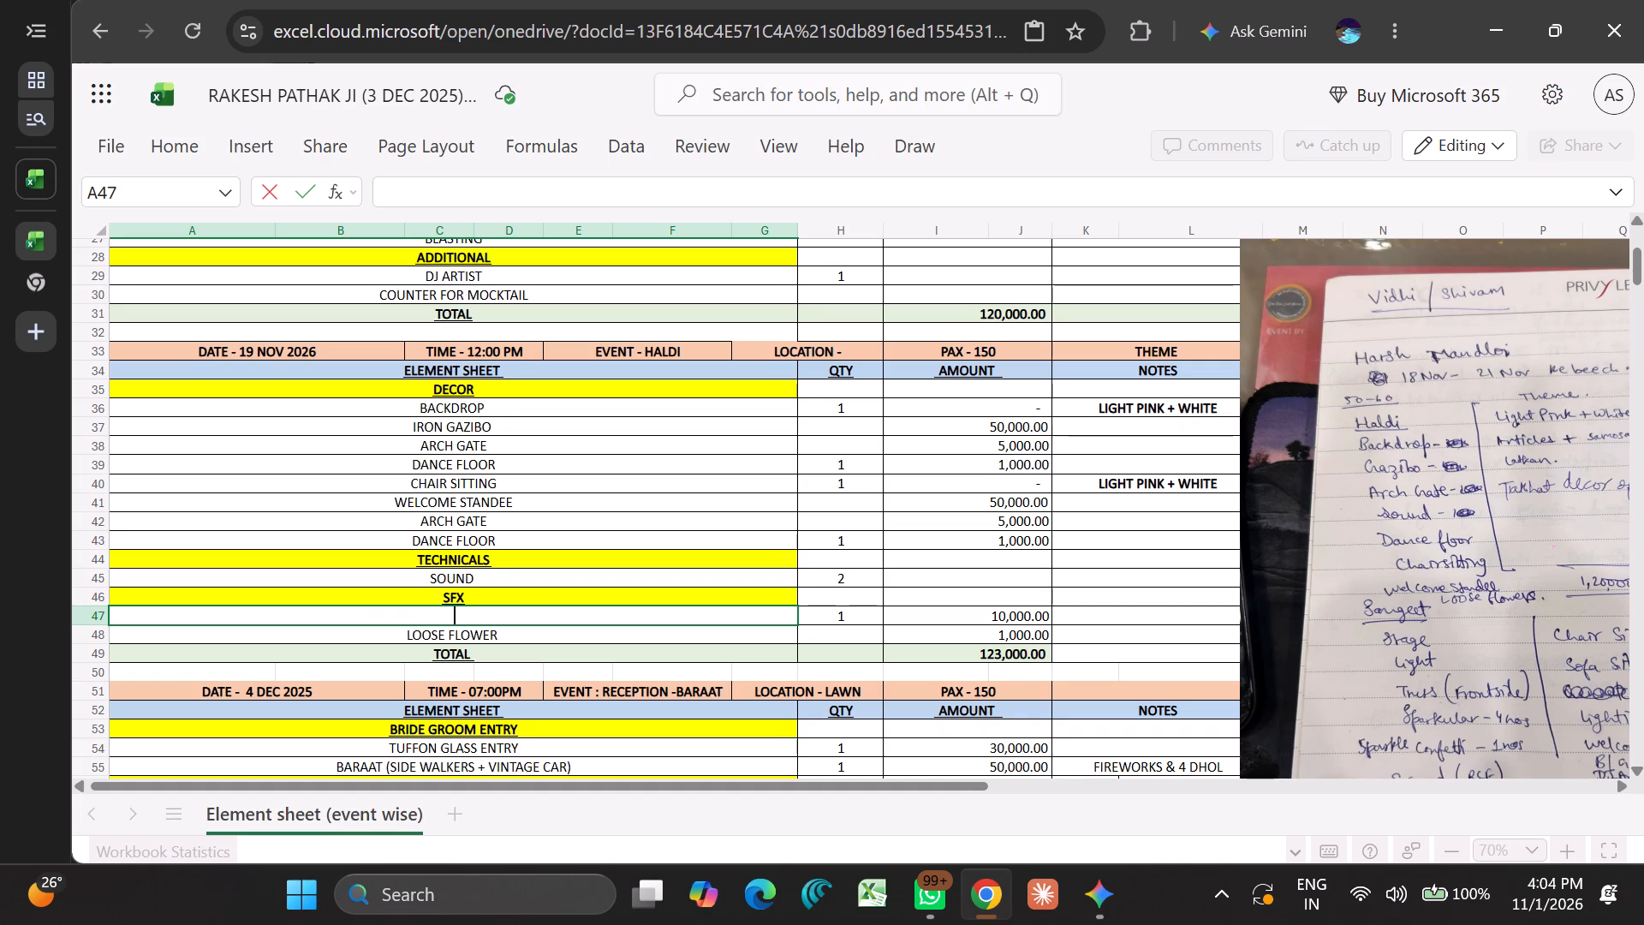
Rename the duplicated ARCH GATE item in row 42 as TAKHAT DECOR OF DHABA, following the handwritten notes.
click(532, 523)
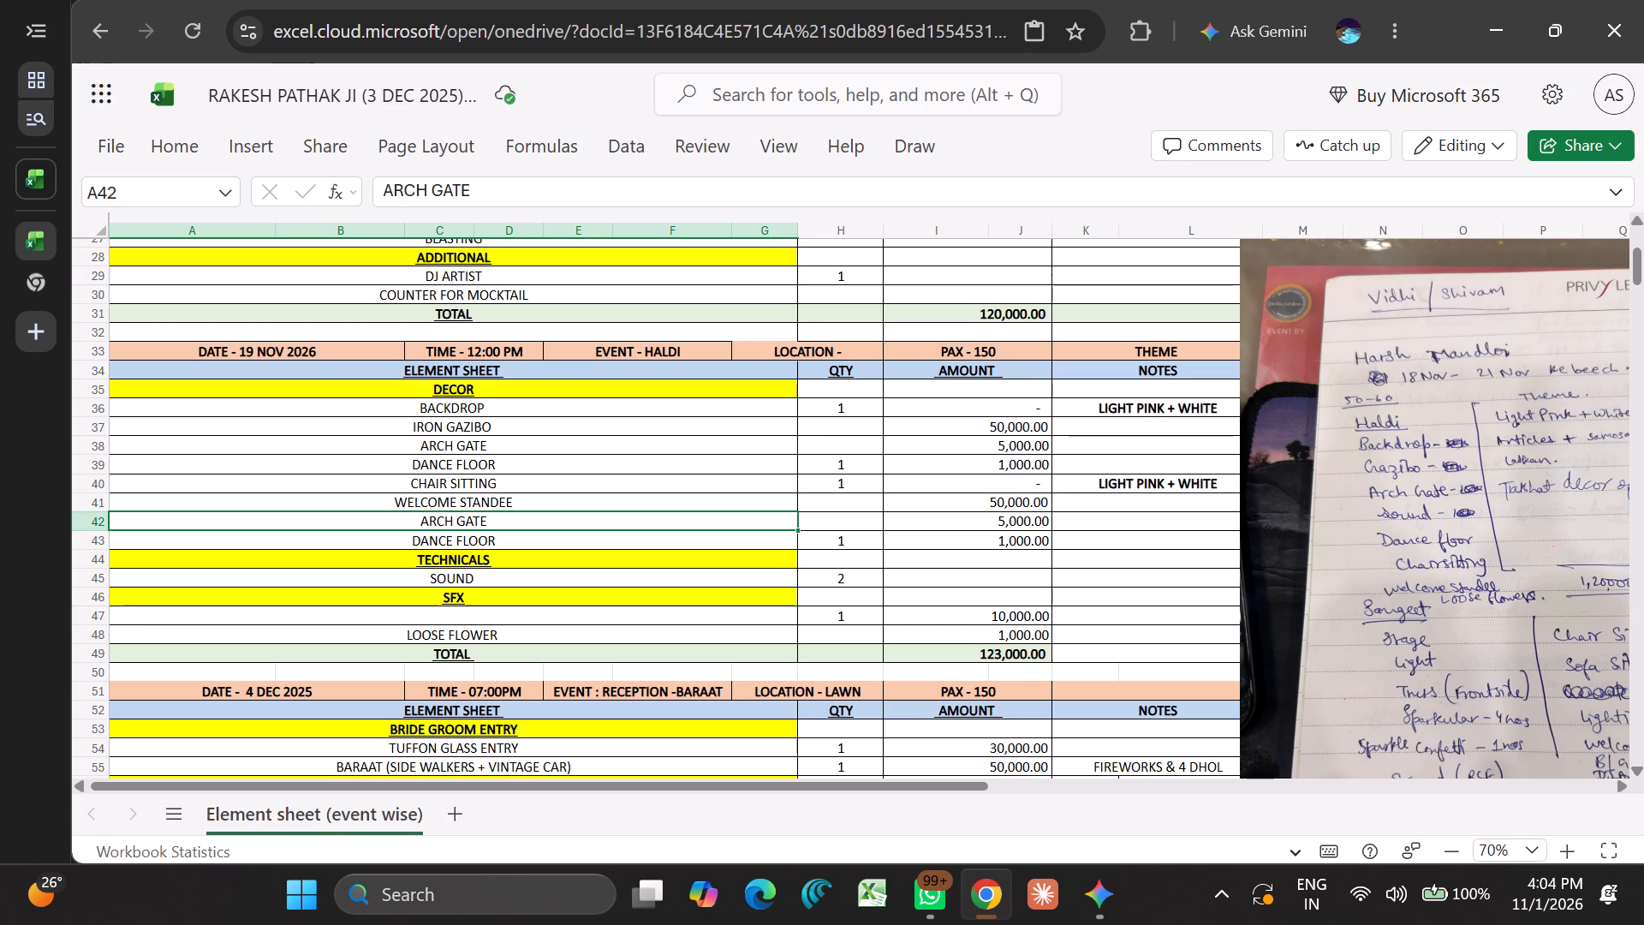
scroll(1343, 559, left, 1)
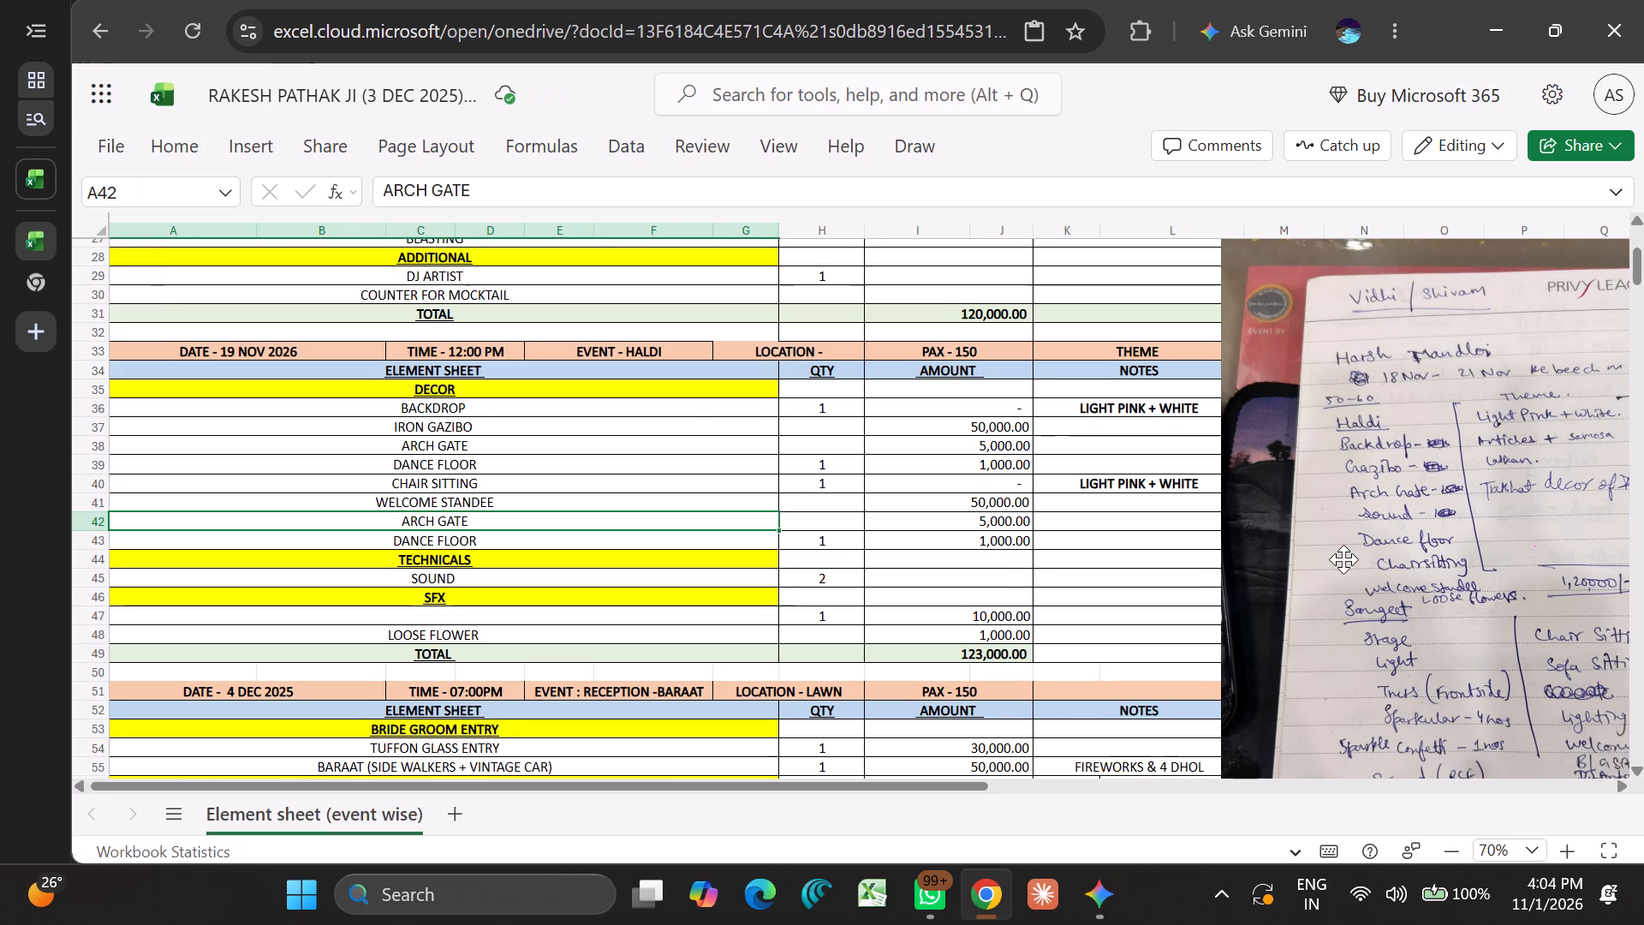
scroll(1343, 559, left, 2)
scroll(1343, 559, right, 2)
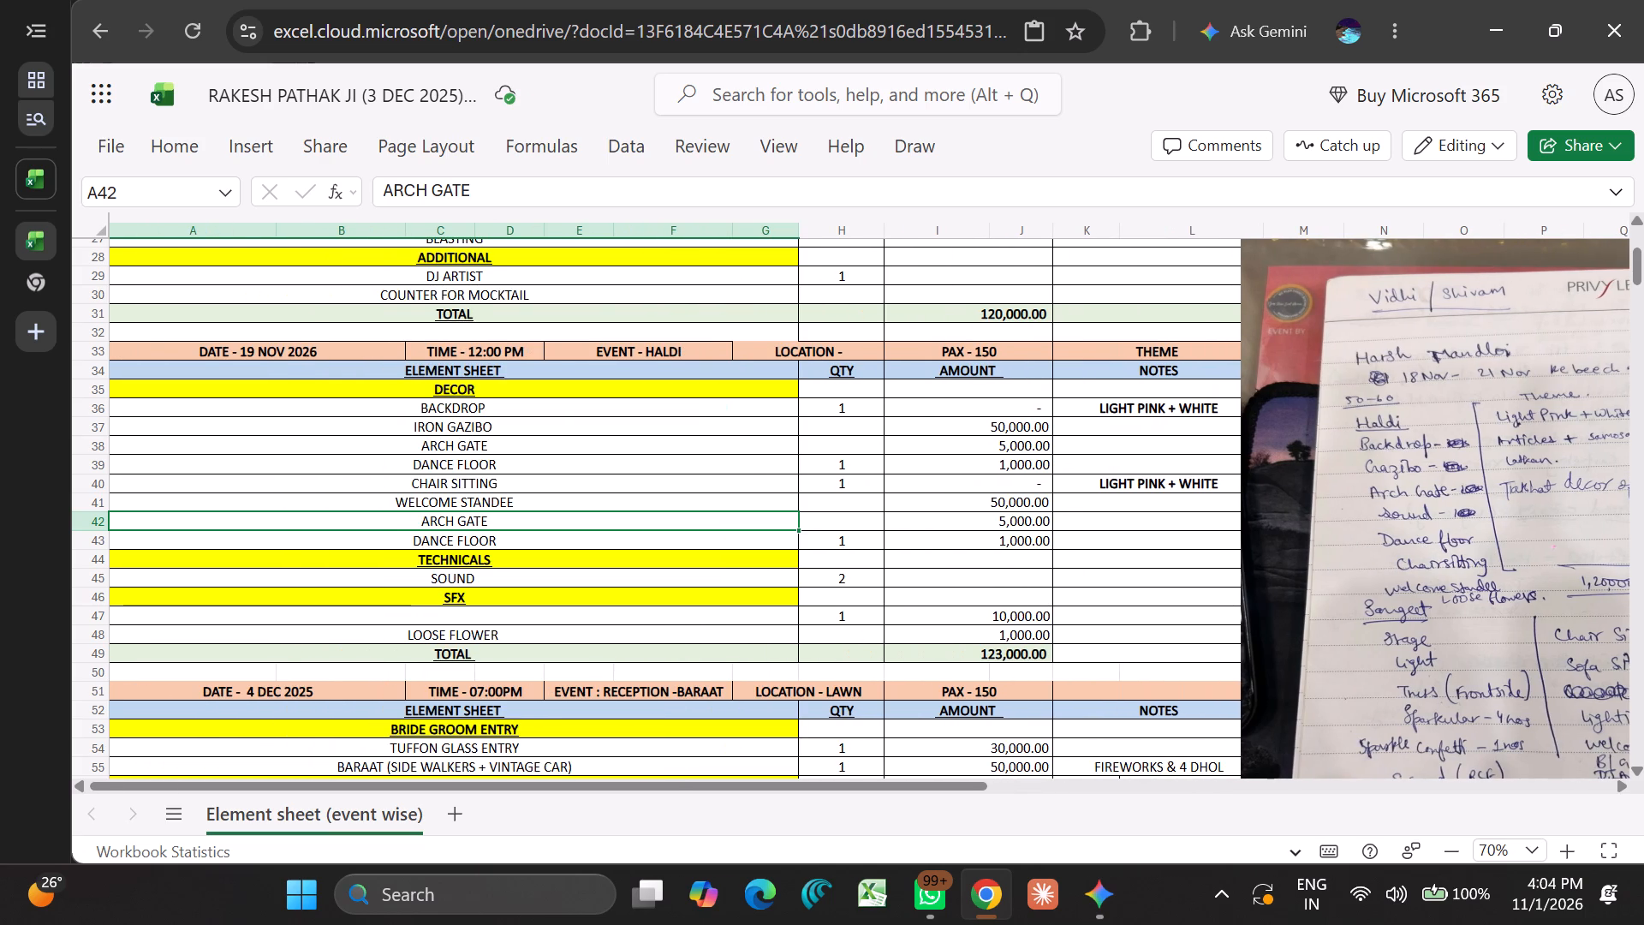
text(THAK)
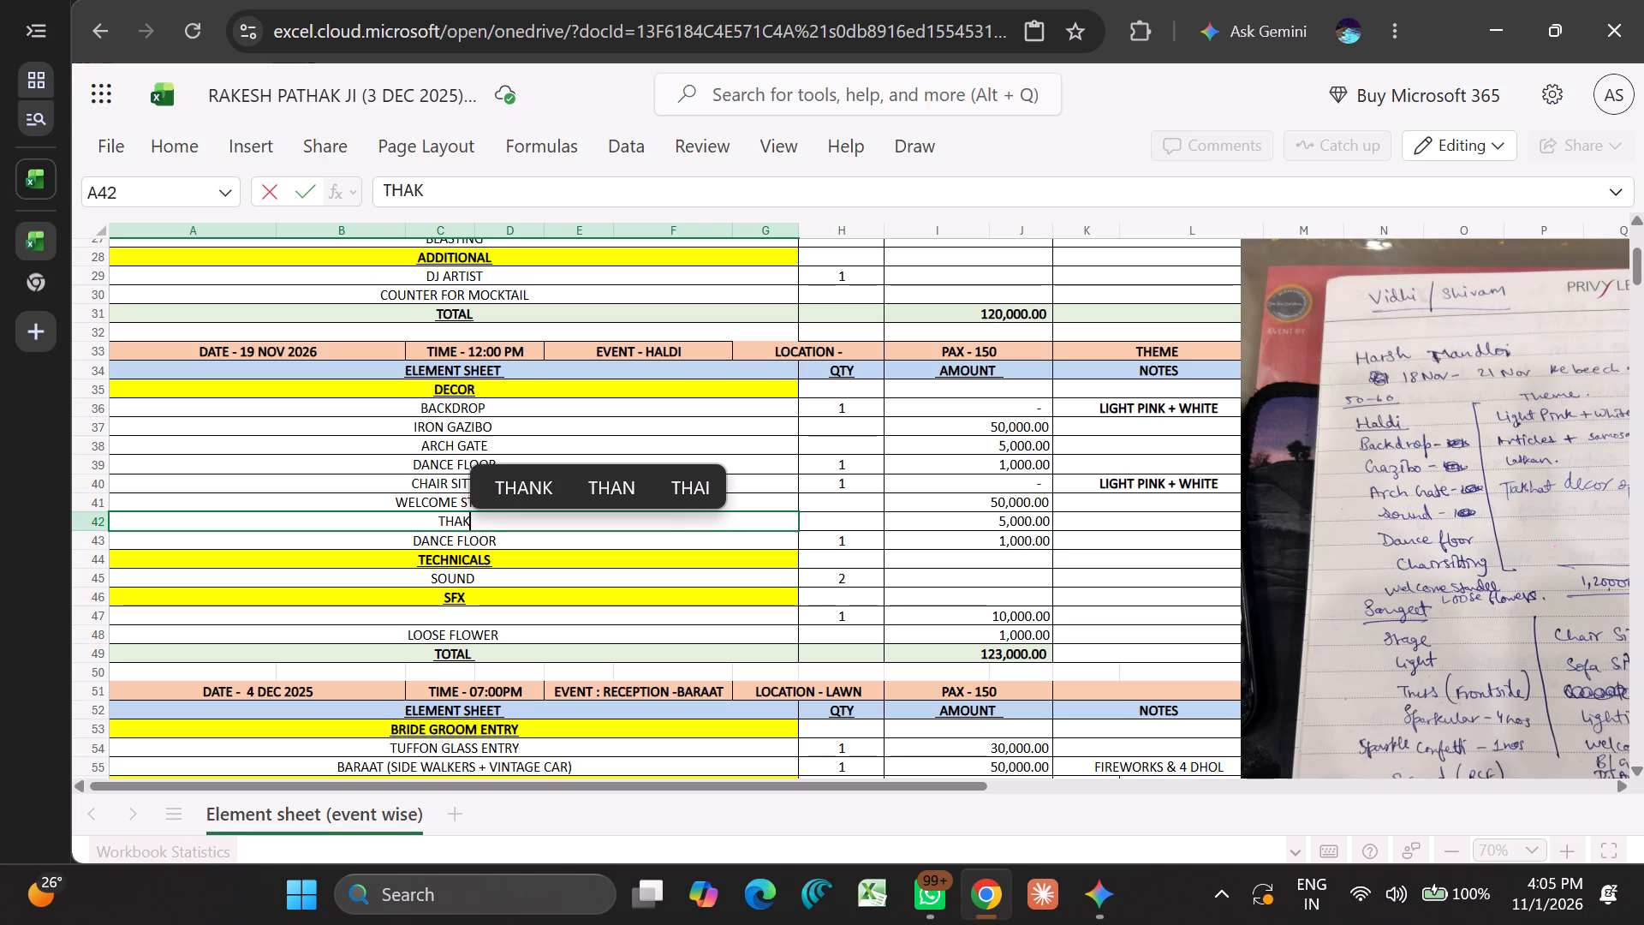
key(BackSpace)
key(BackSpace)
key(BackSpace)
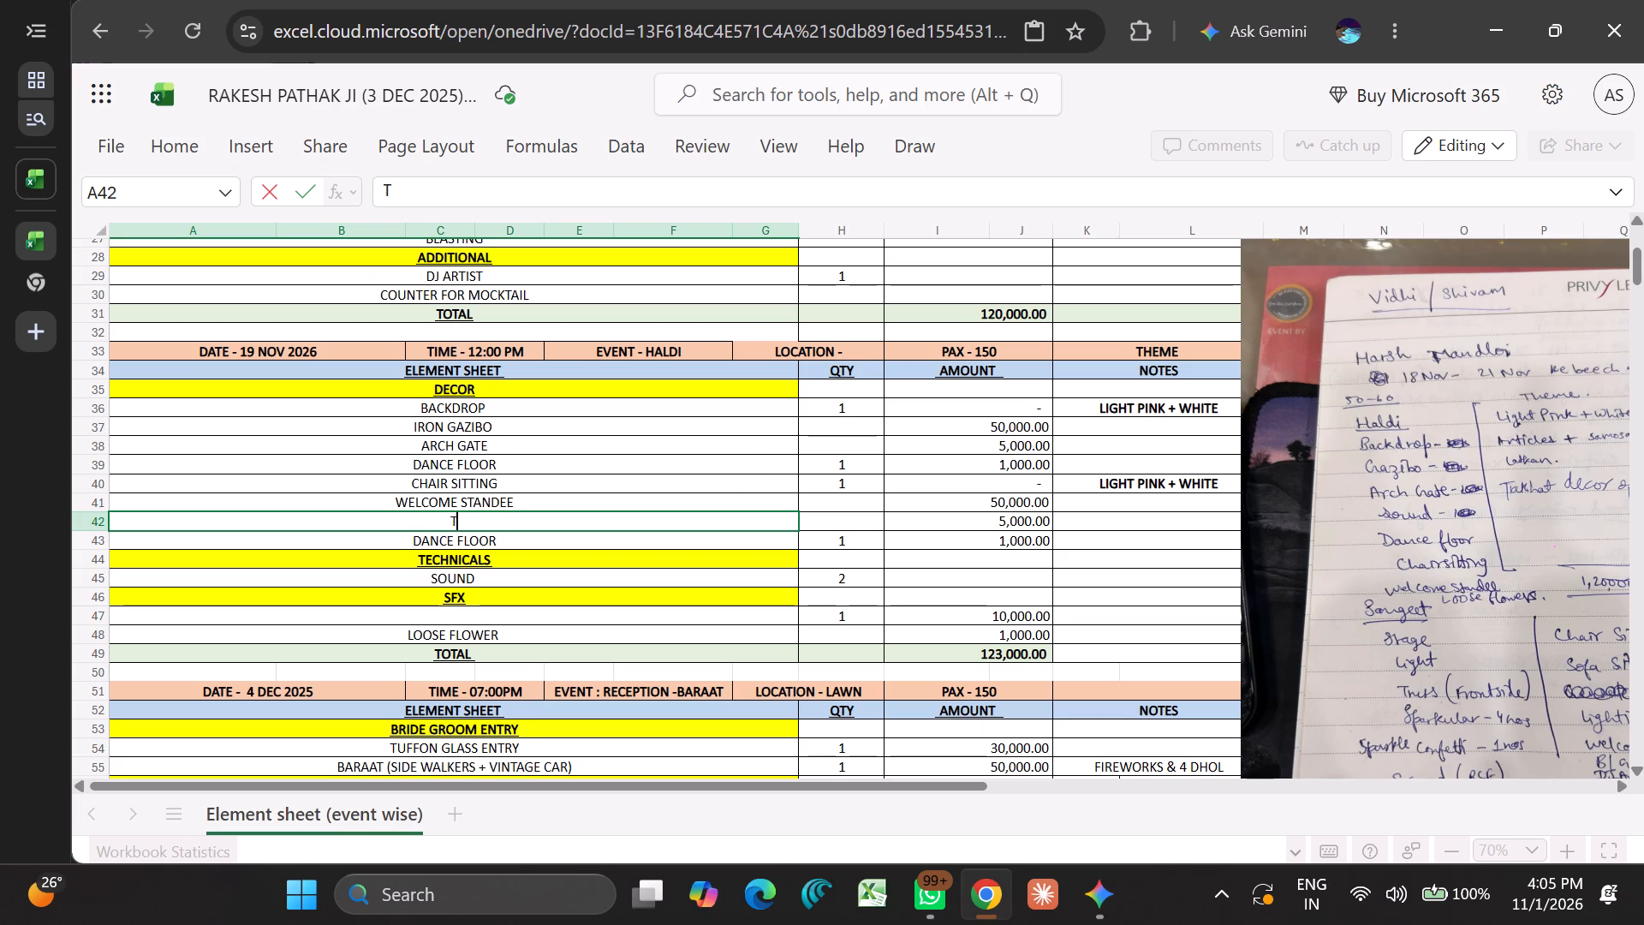
text(AKHAT)
key(space)
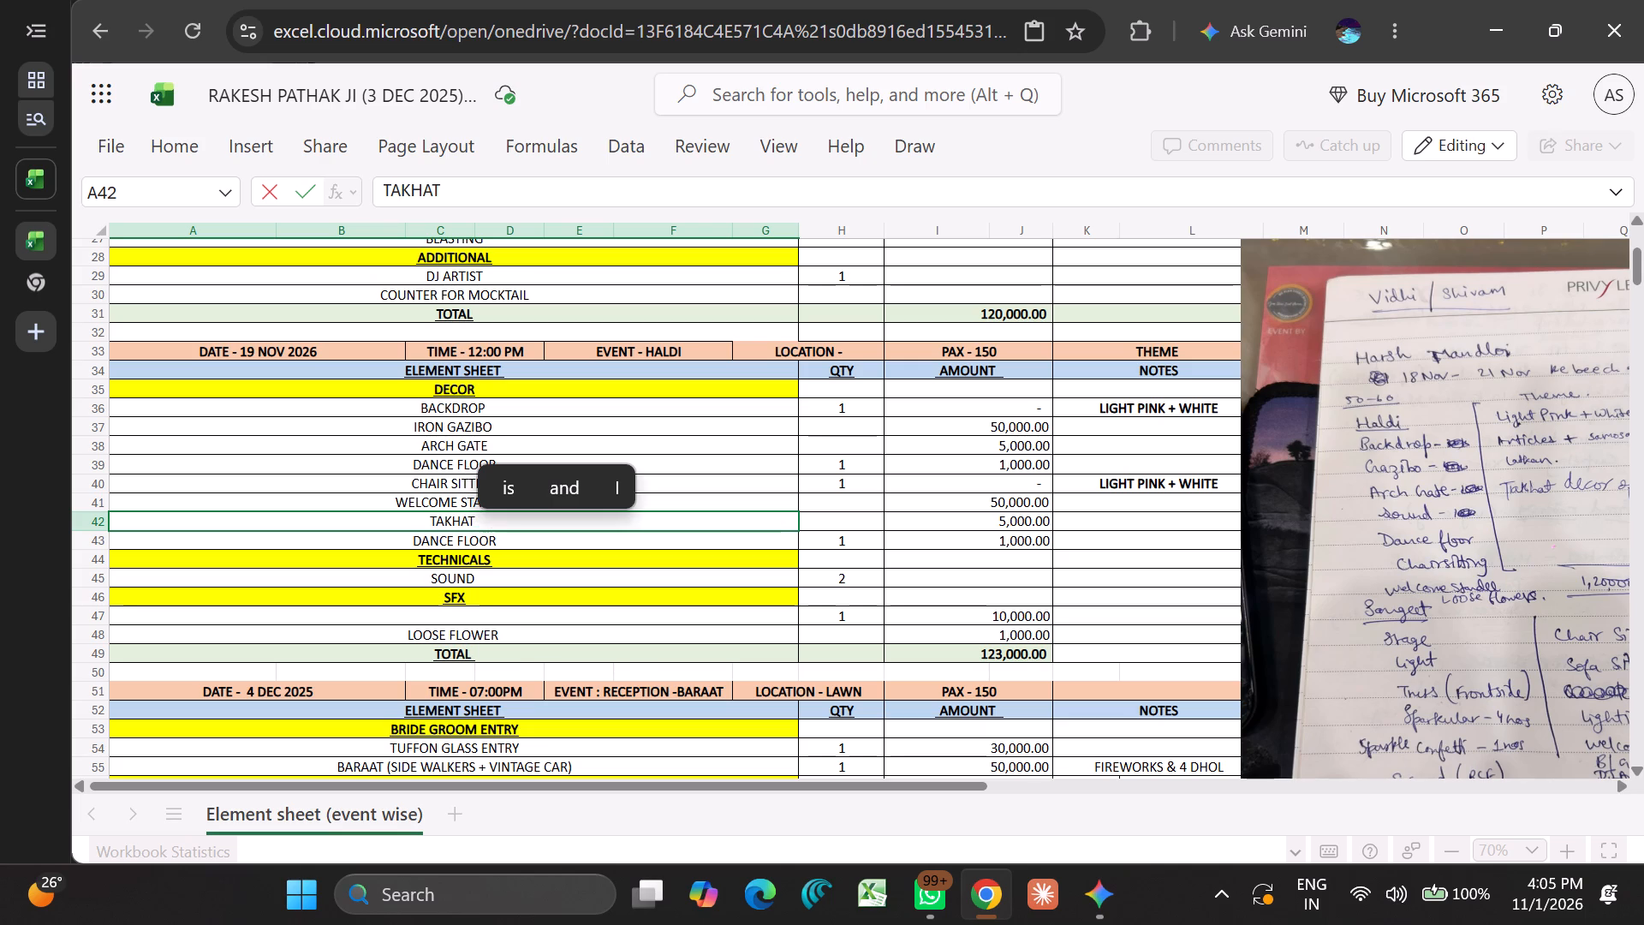
text(DECOR)
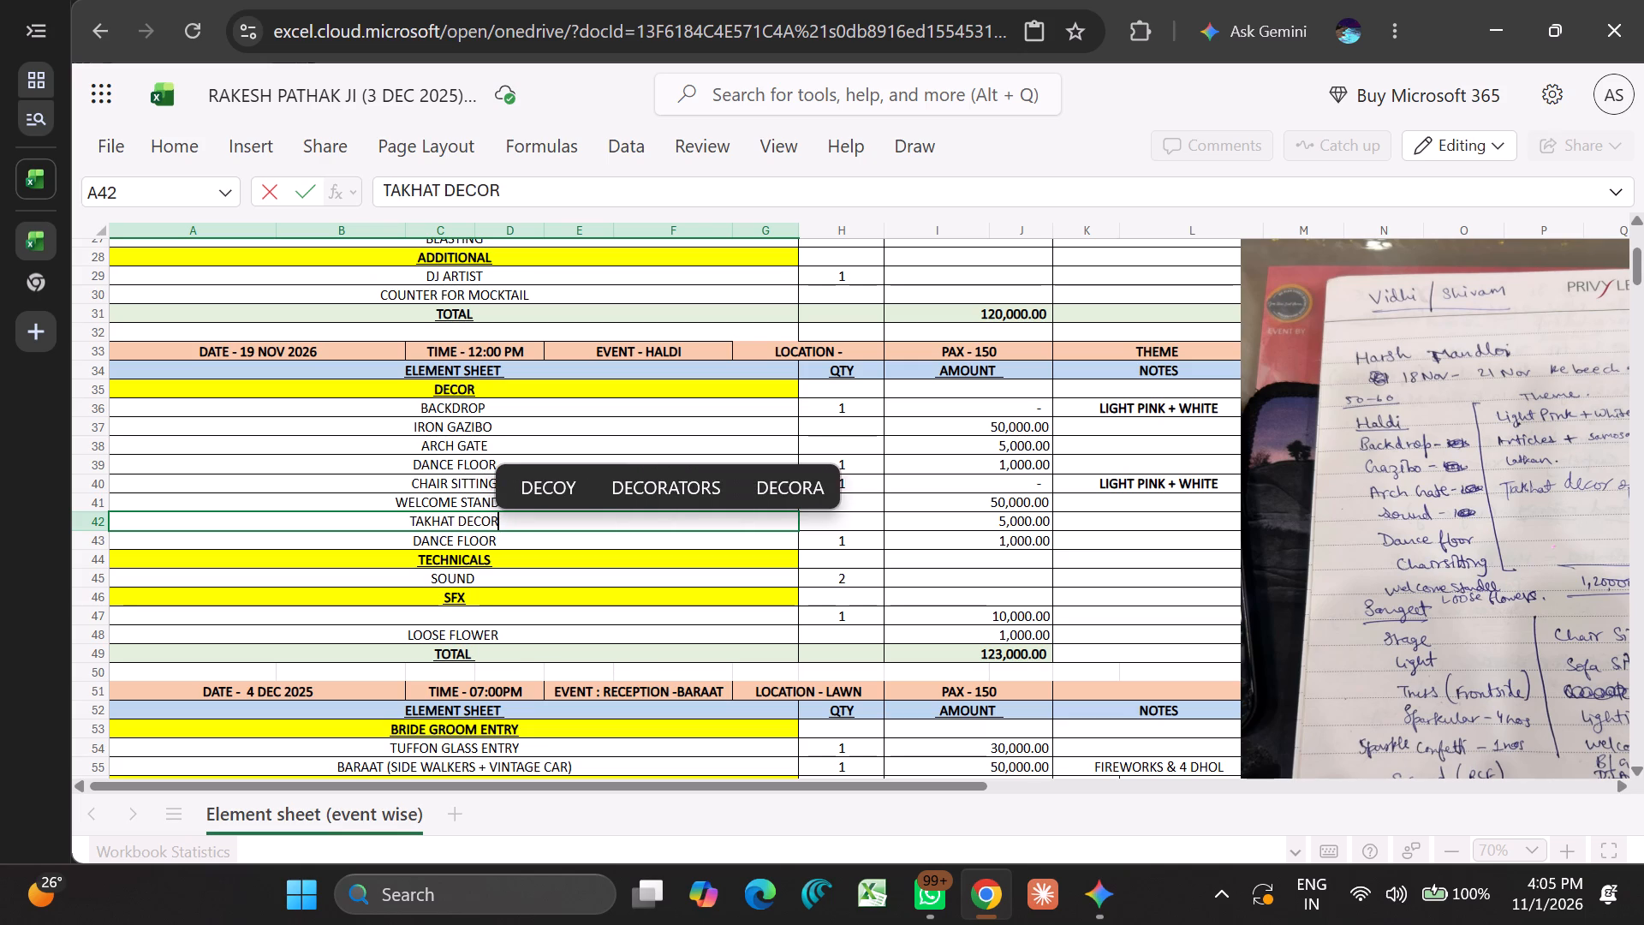
key(space)
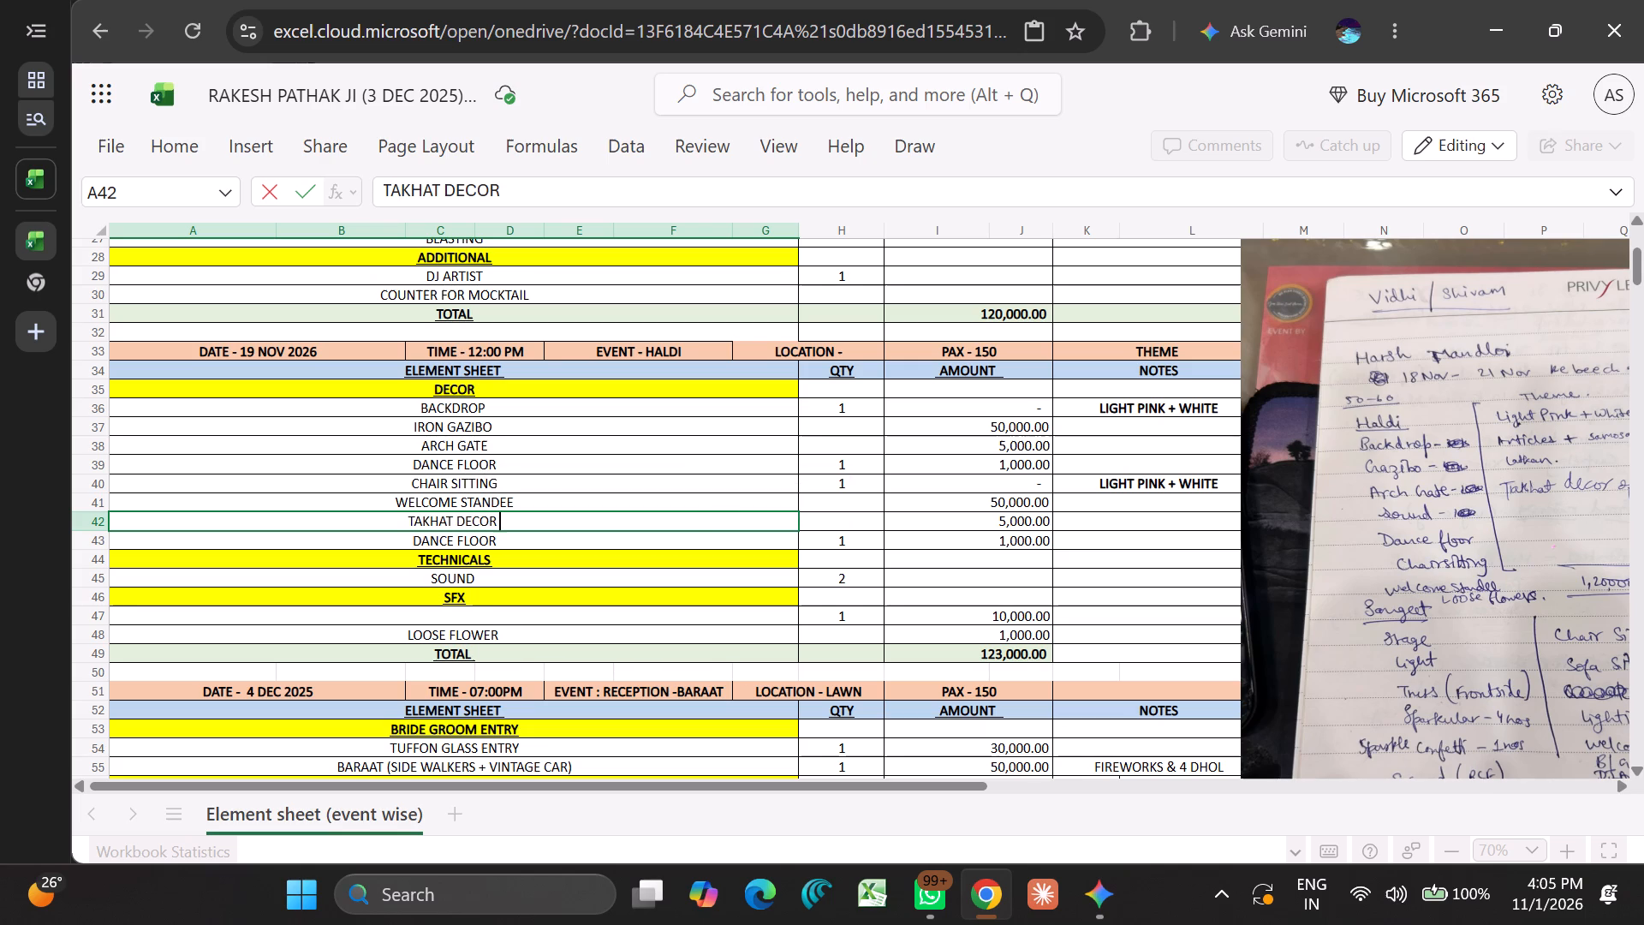
text(OF)
key(space)
text(DHAB)
text(GA)
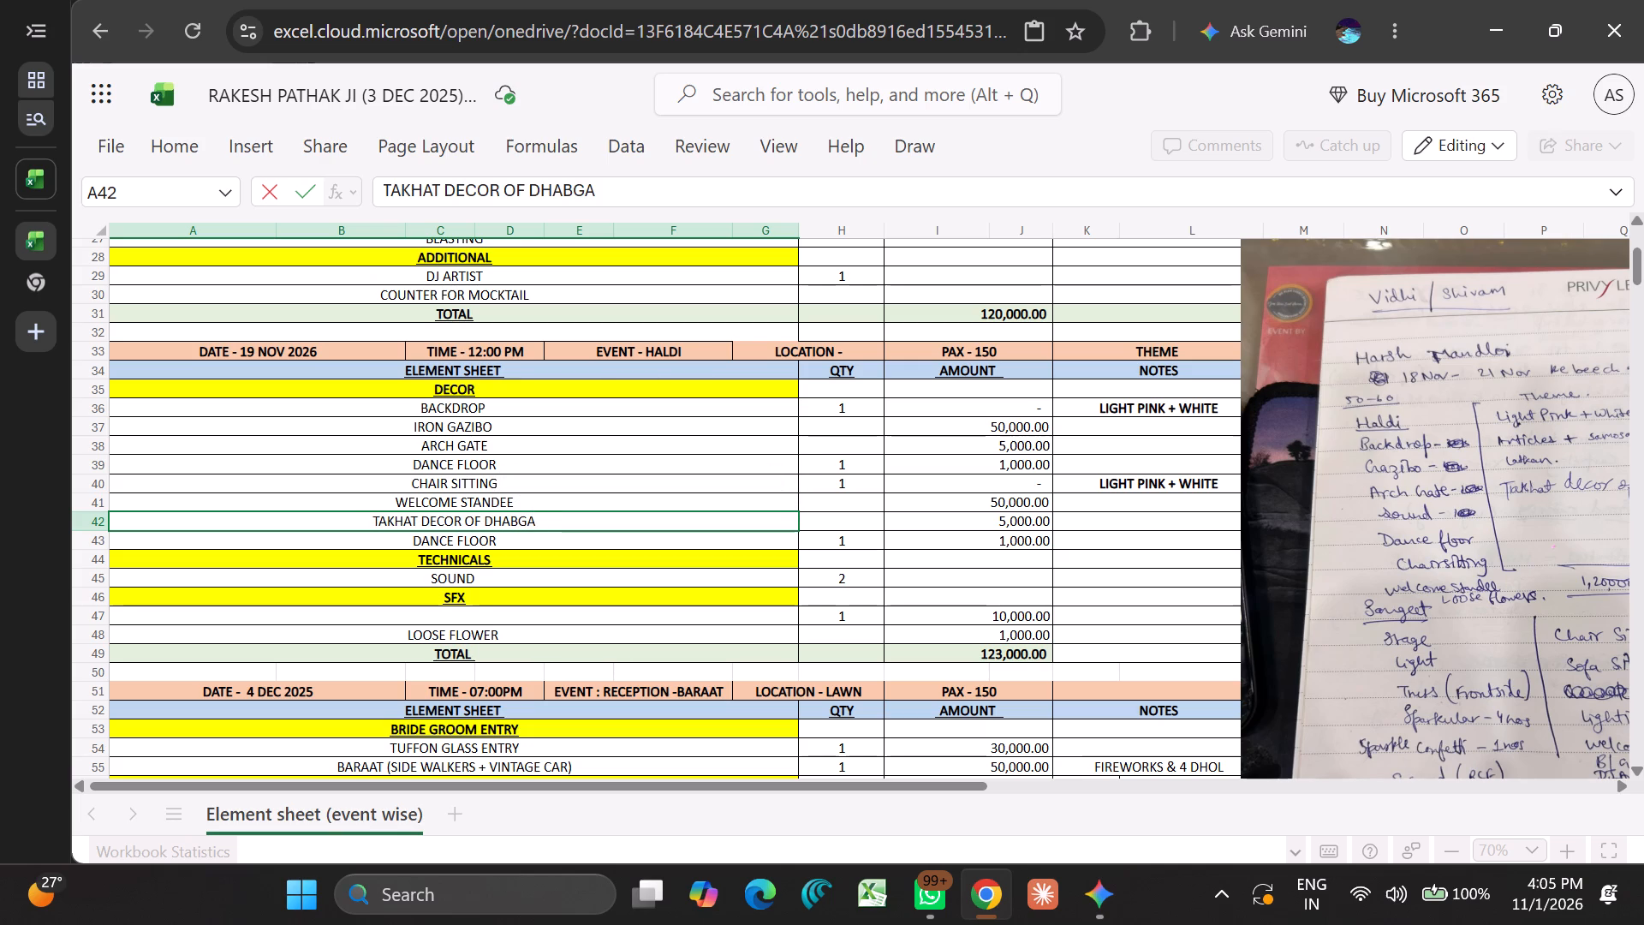
key(BackSpace)
key(BackSpace)
key(h)
key(BackSpace)
key(a)
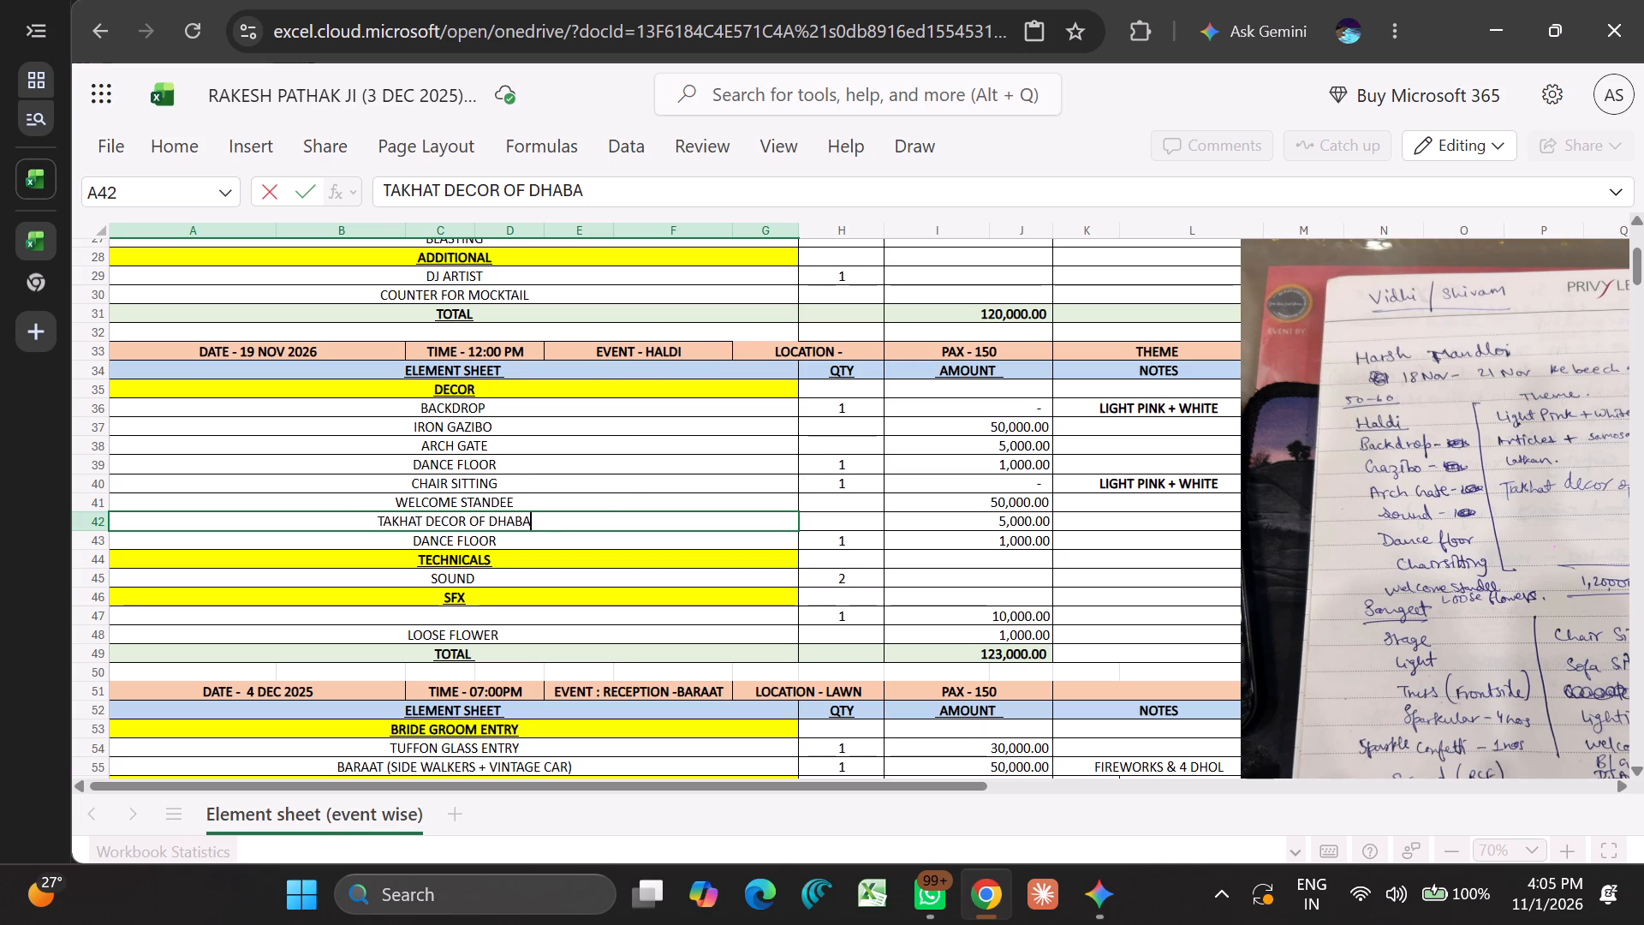
Clear the duplicated LIGHT PINK + WHITE note from the CHAIR SITTING row in the Haldi section.
scroll(1531, 585, left, 1)
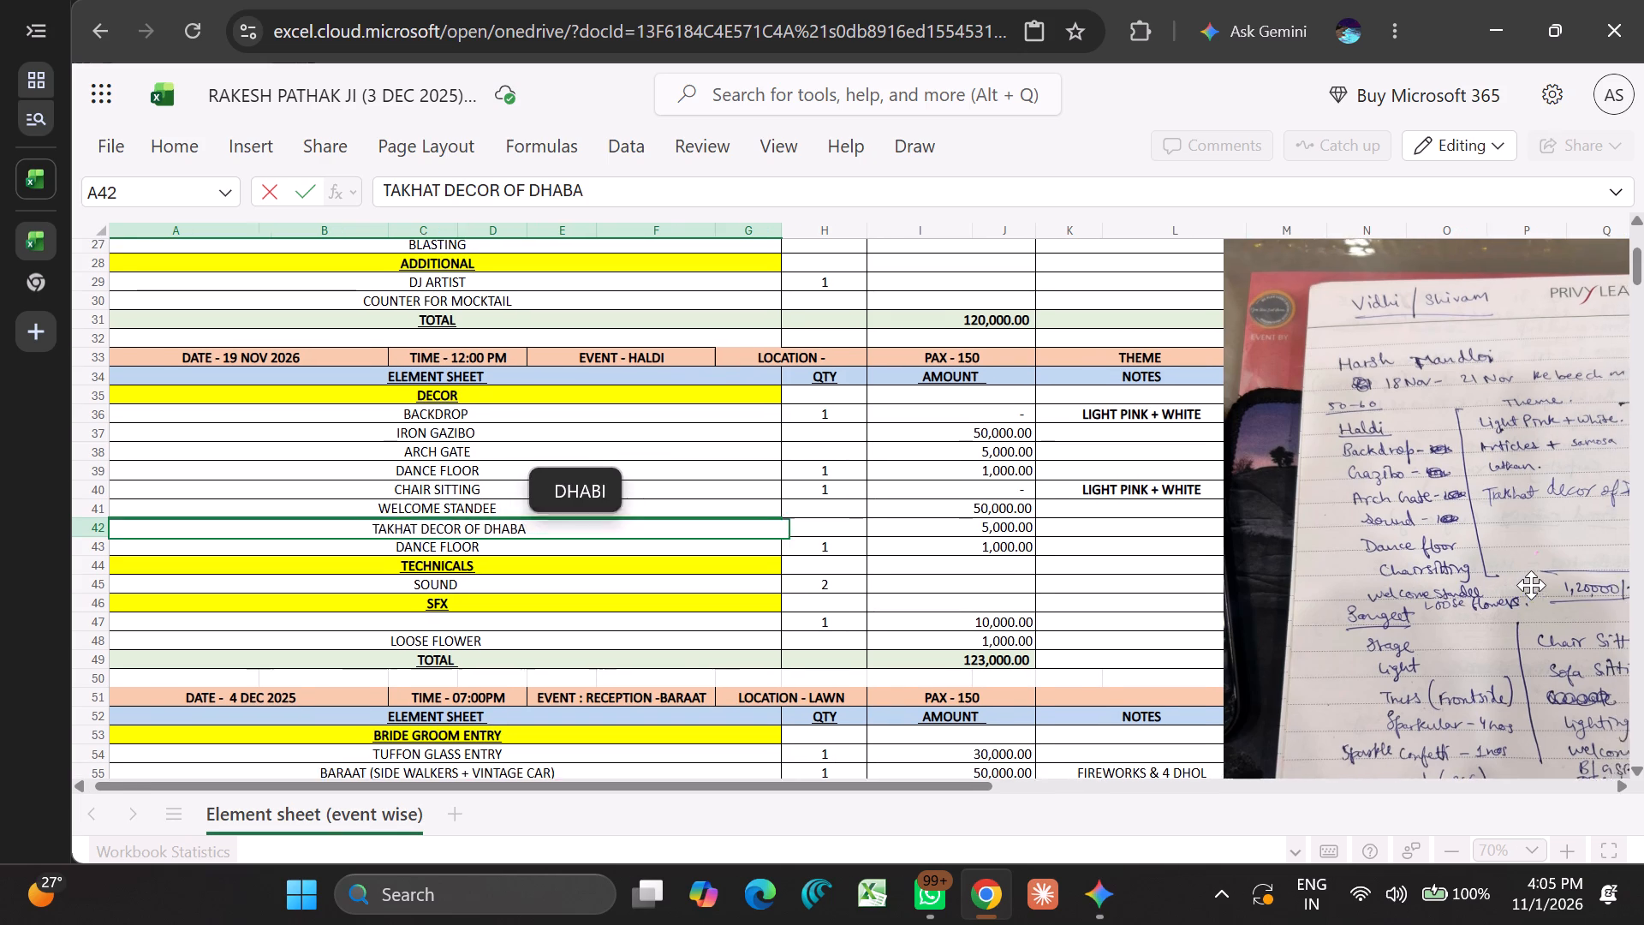
scroll(1531, 585, left, 1)
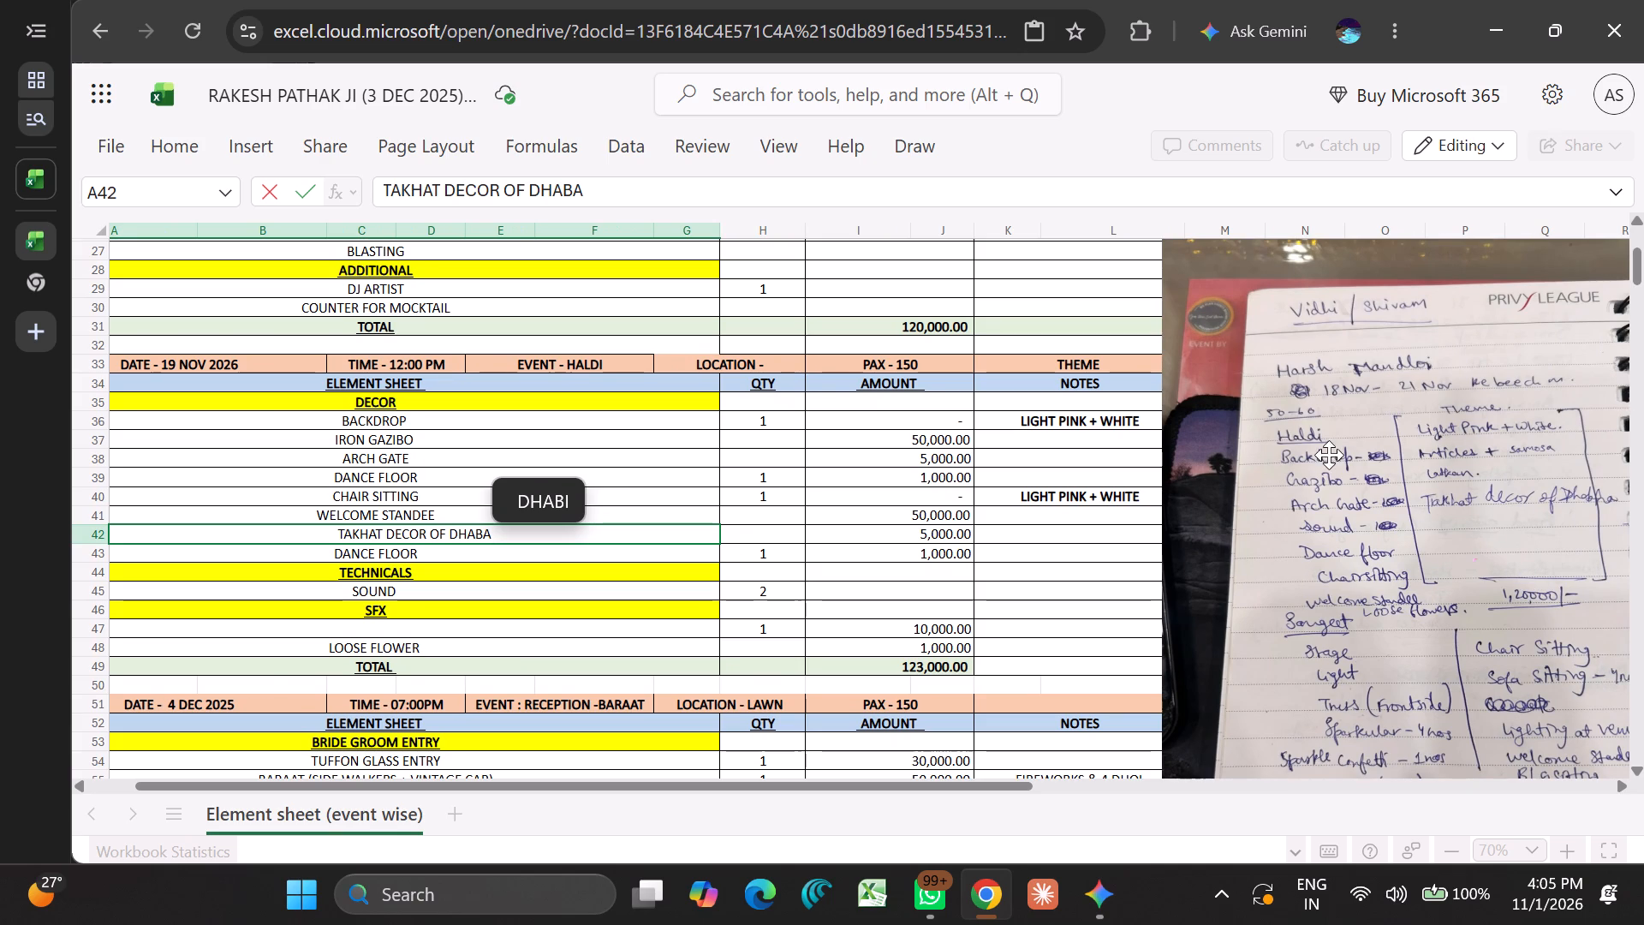
click(1074, 504)
key(BackSpace)
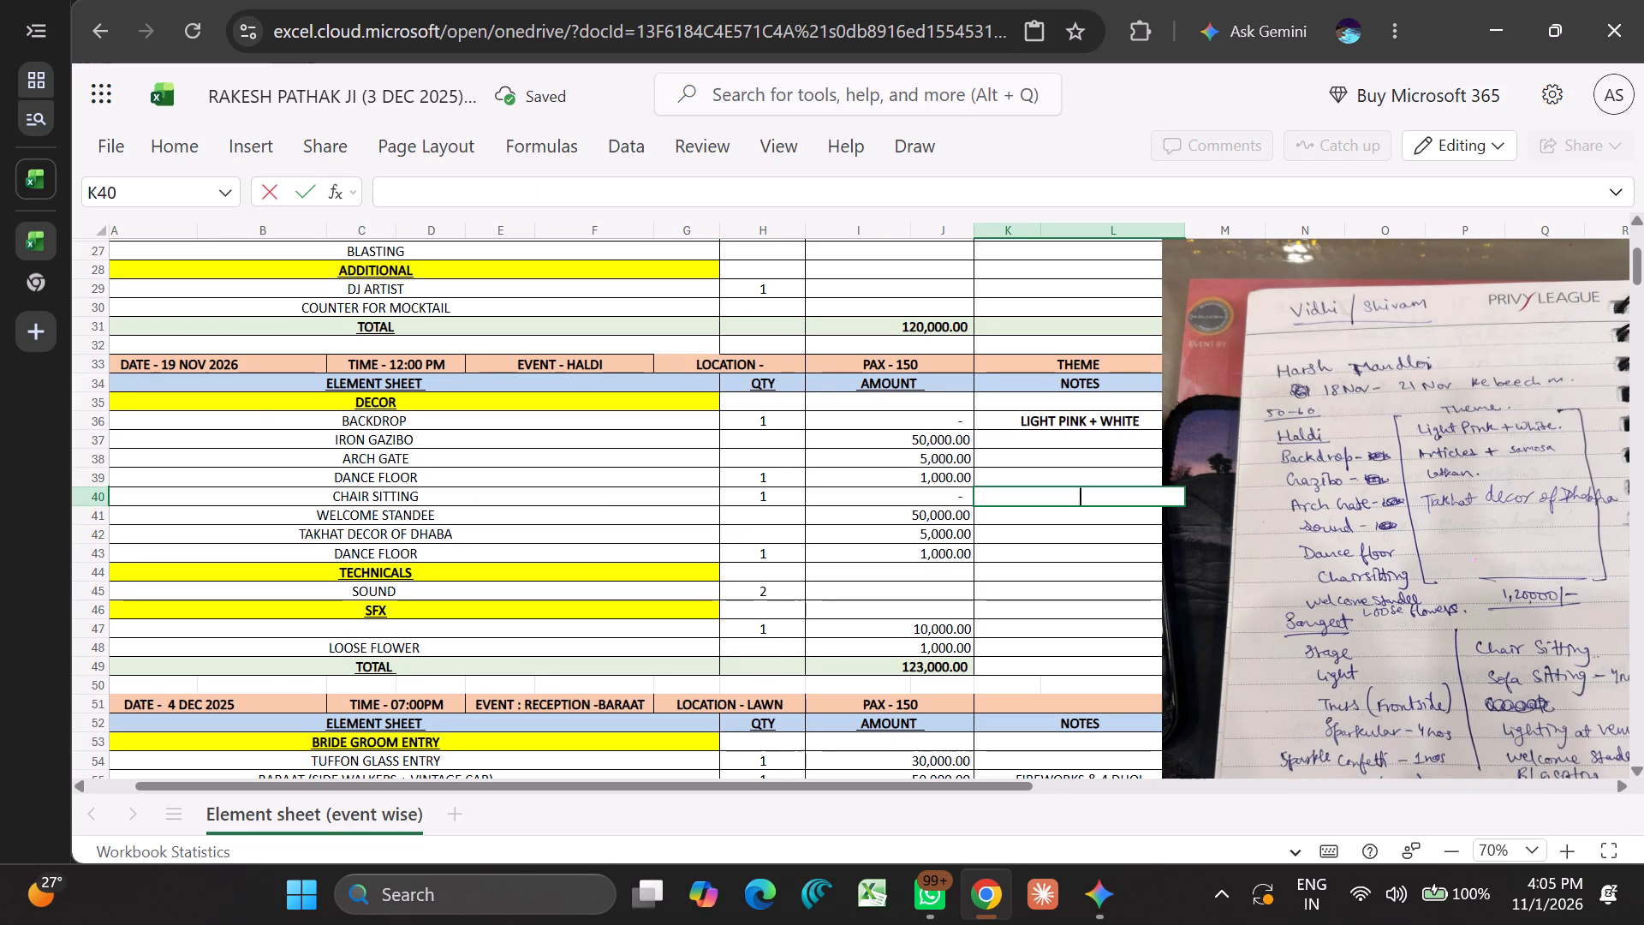
click(1032, 439)
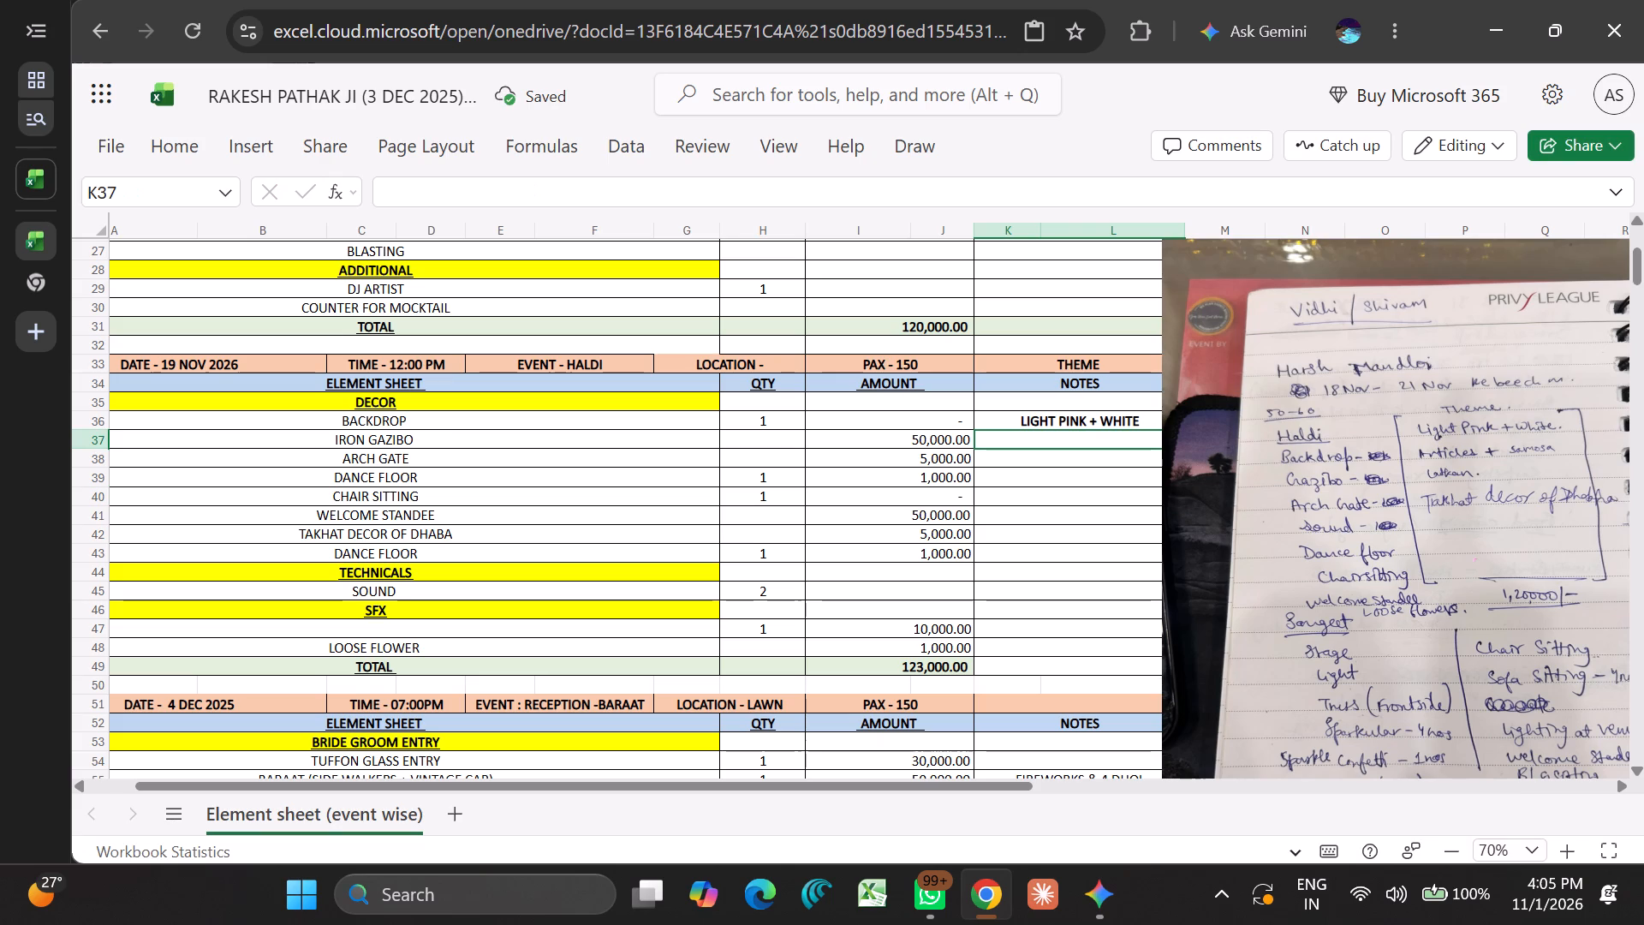
Clear the duplicated DANCE FLOOR item name from row 43 of the Haldi decor list.
scroll(1099, 442, left, 1)
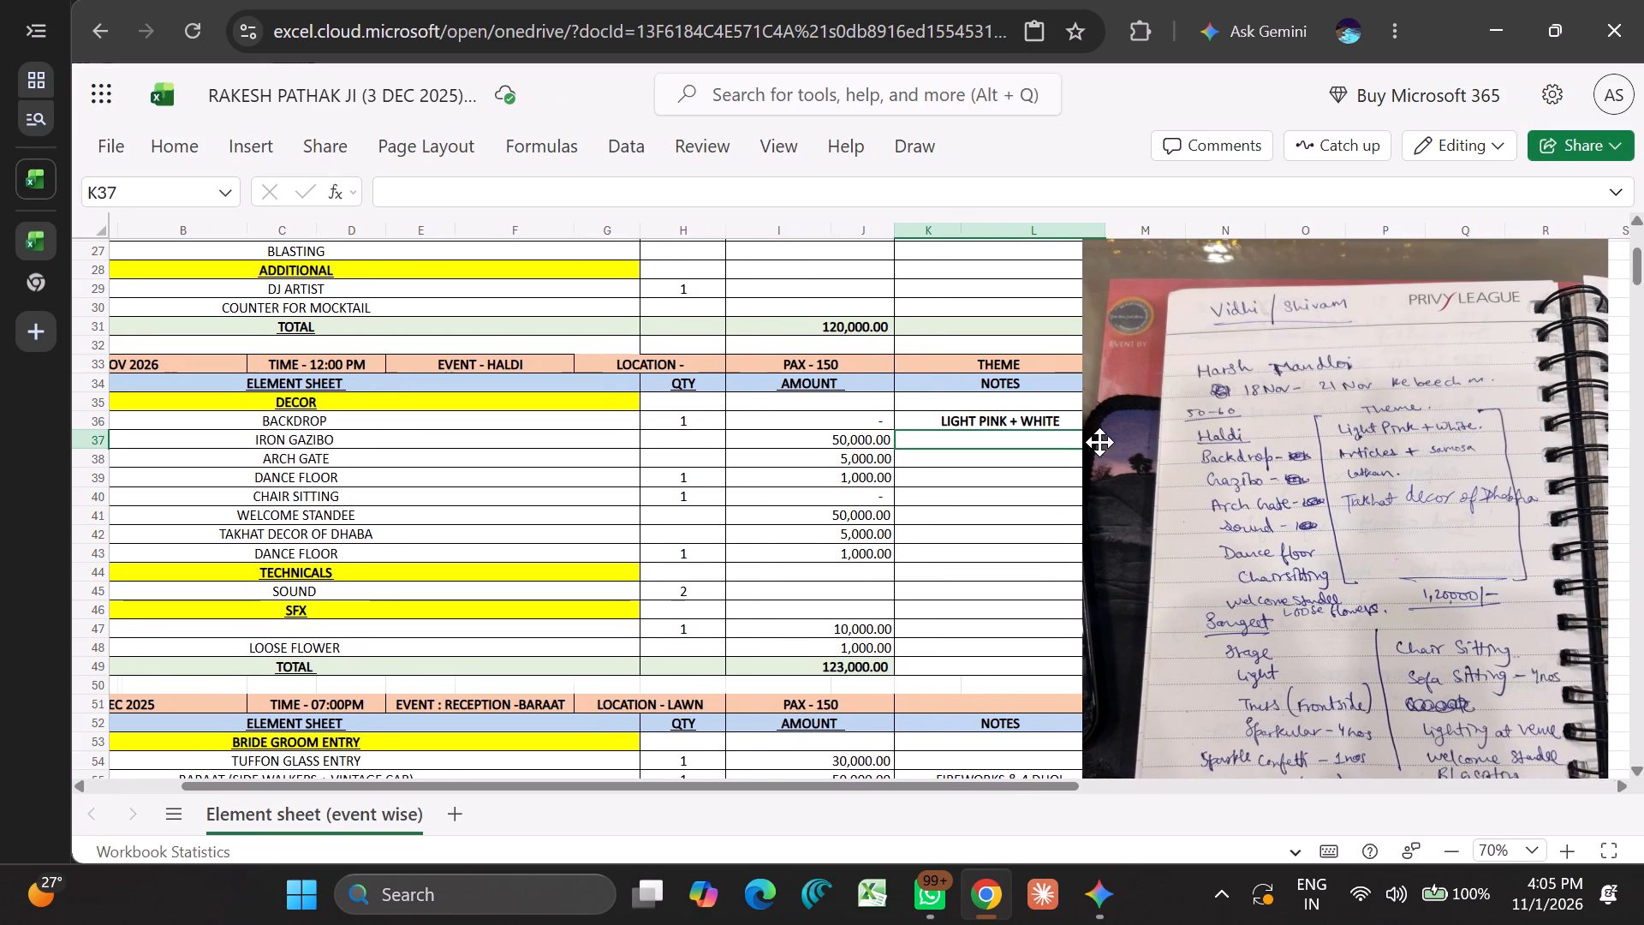
scroll(1099, 442, left, 1)
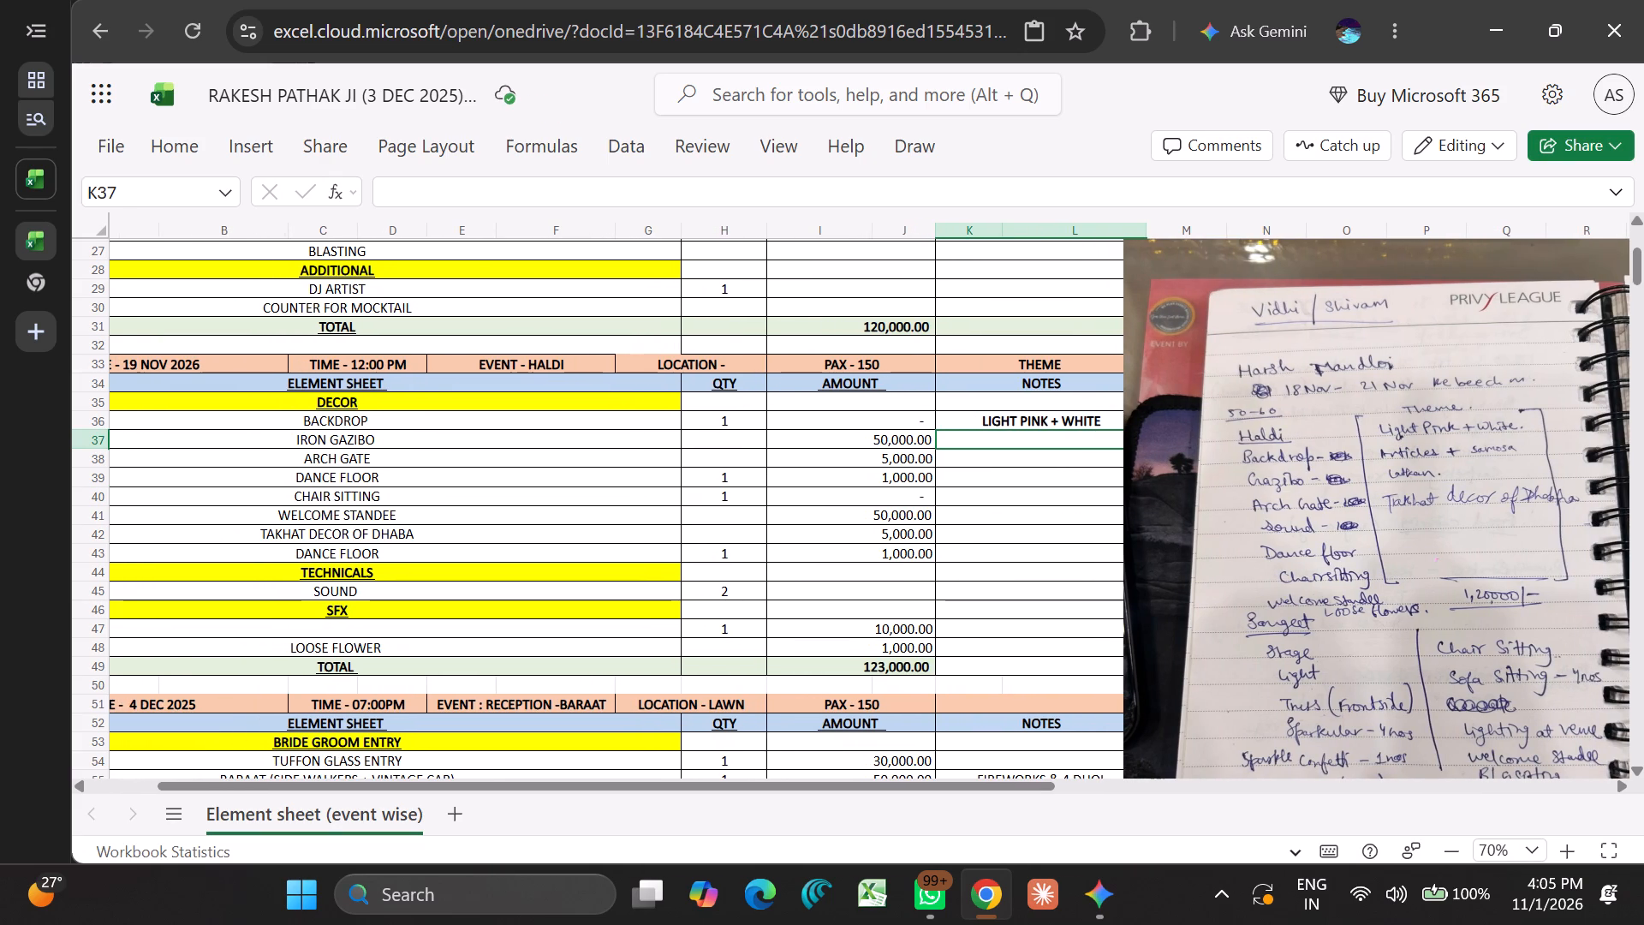
click(372, 550)
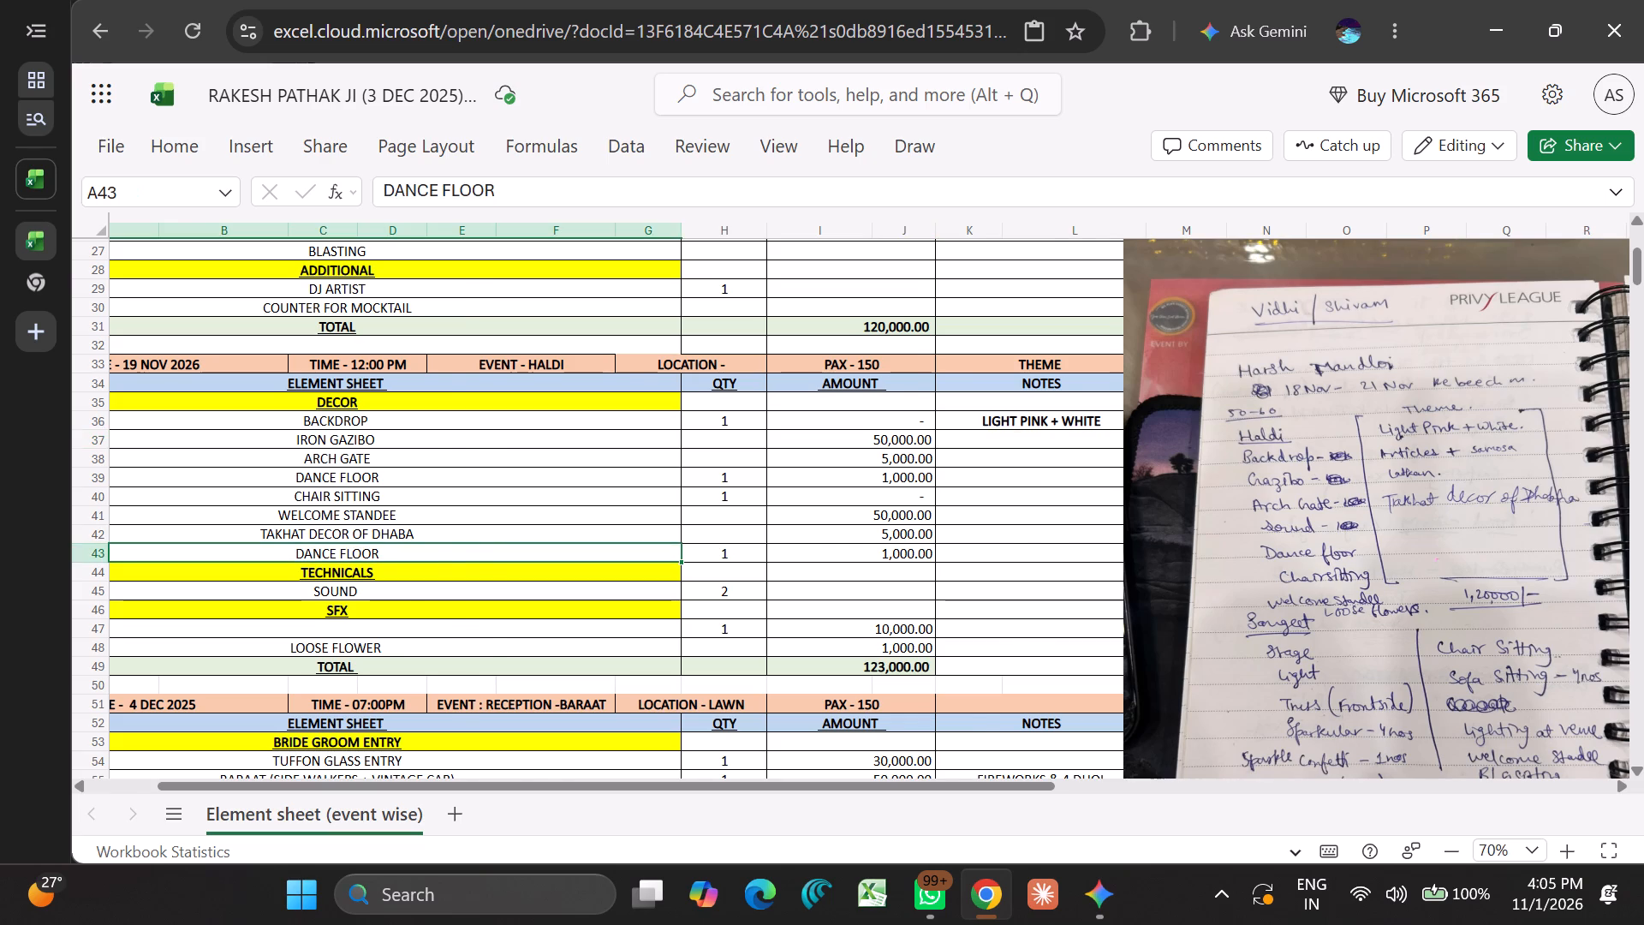
key(BackSpace)
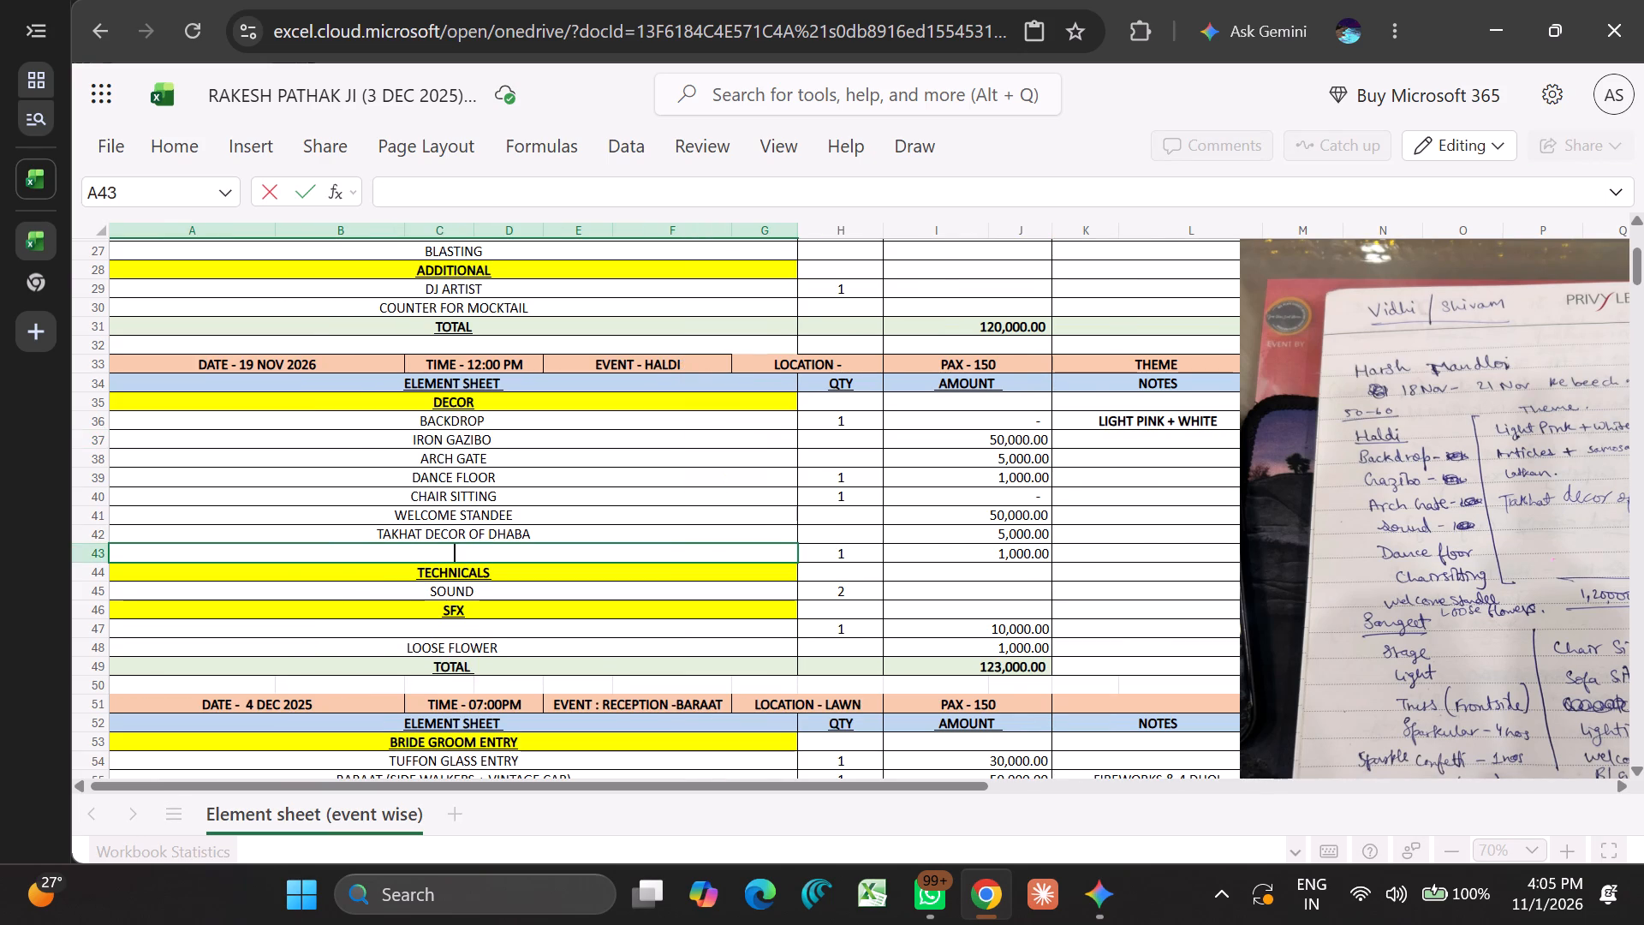
Enter the note ARTICLES + SAMOSA LATKAN beside IRON GAZIBO in the Haldi section, following the handwritten theme.
click(1183, 439)
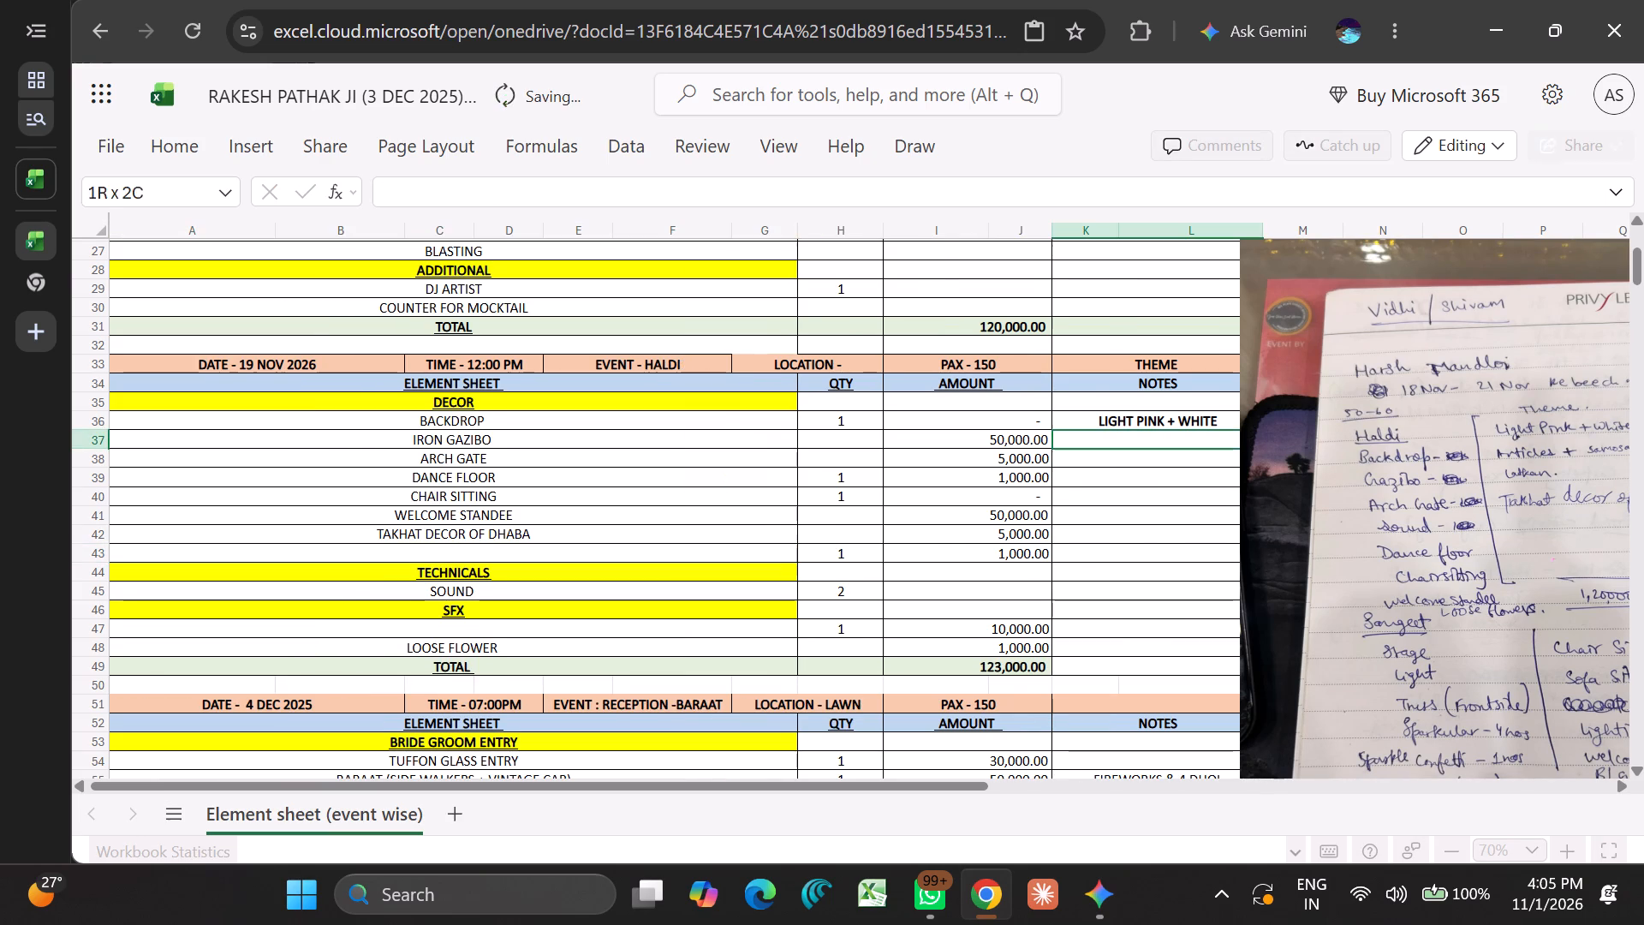
key(space)
text(ARTICLES)
key(space)
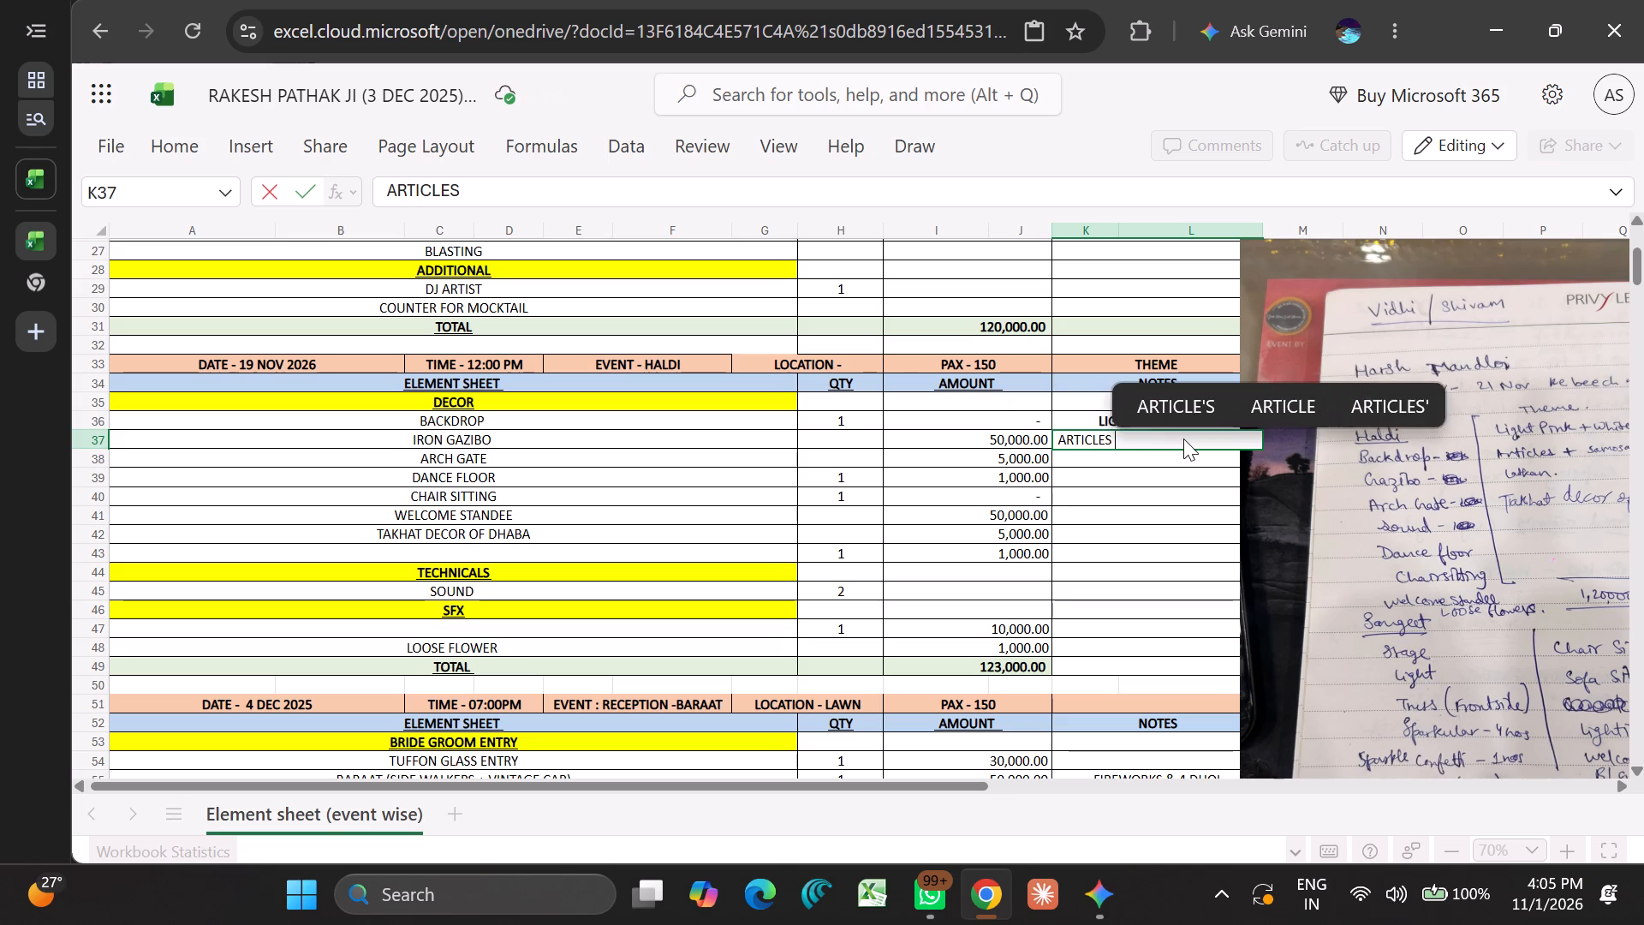
key(Return)
key(Return)
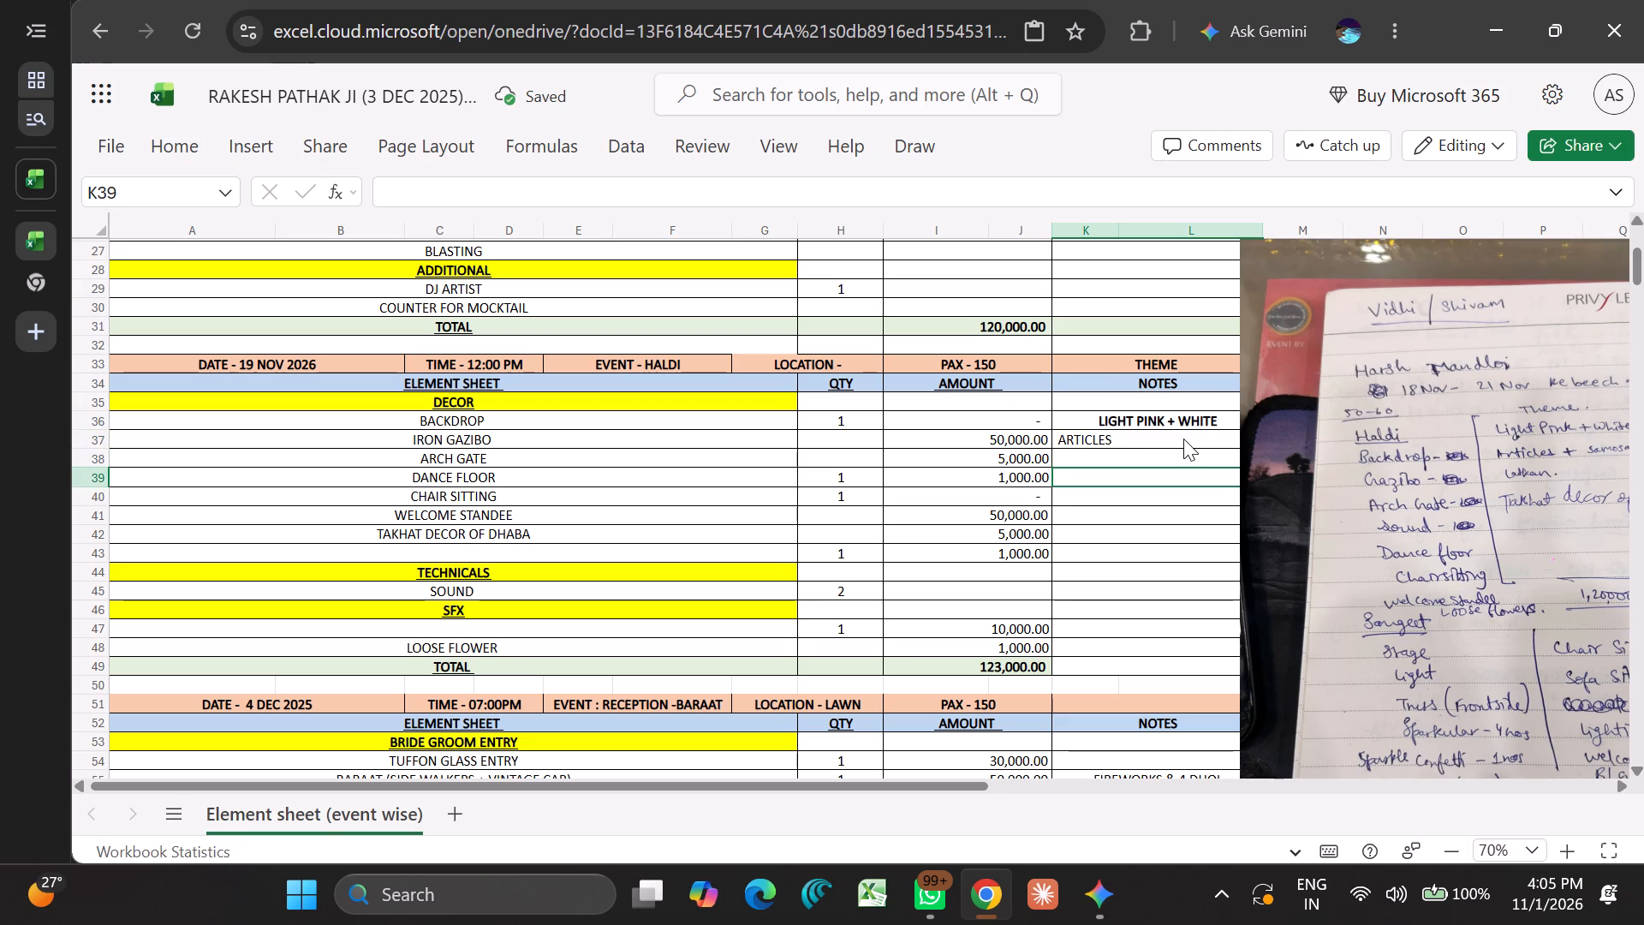
click(1183, 439)
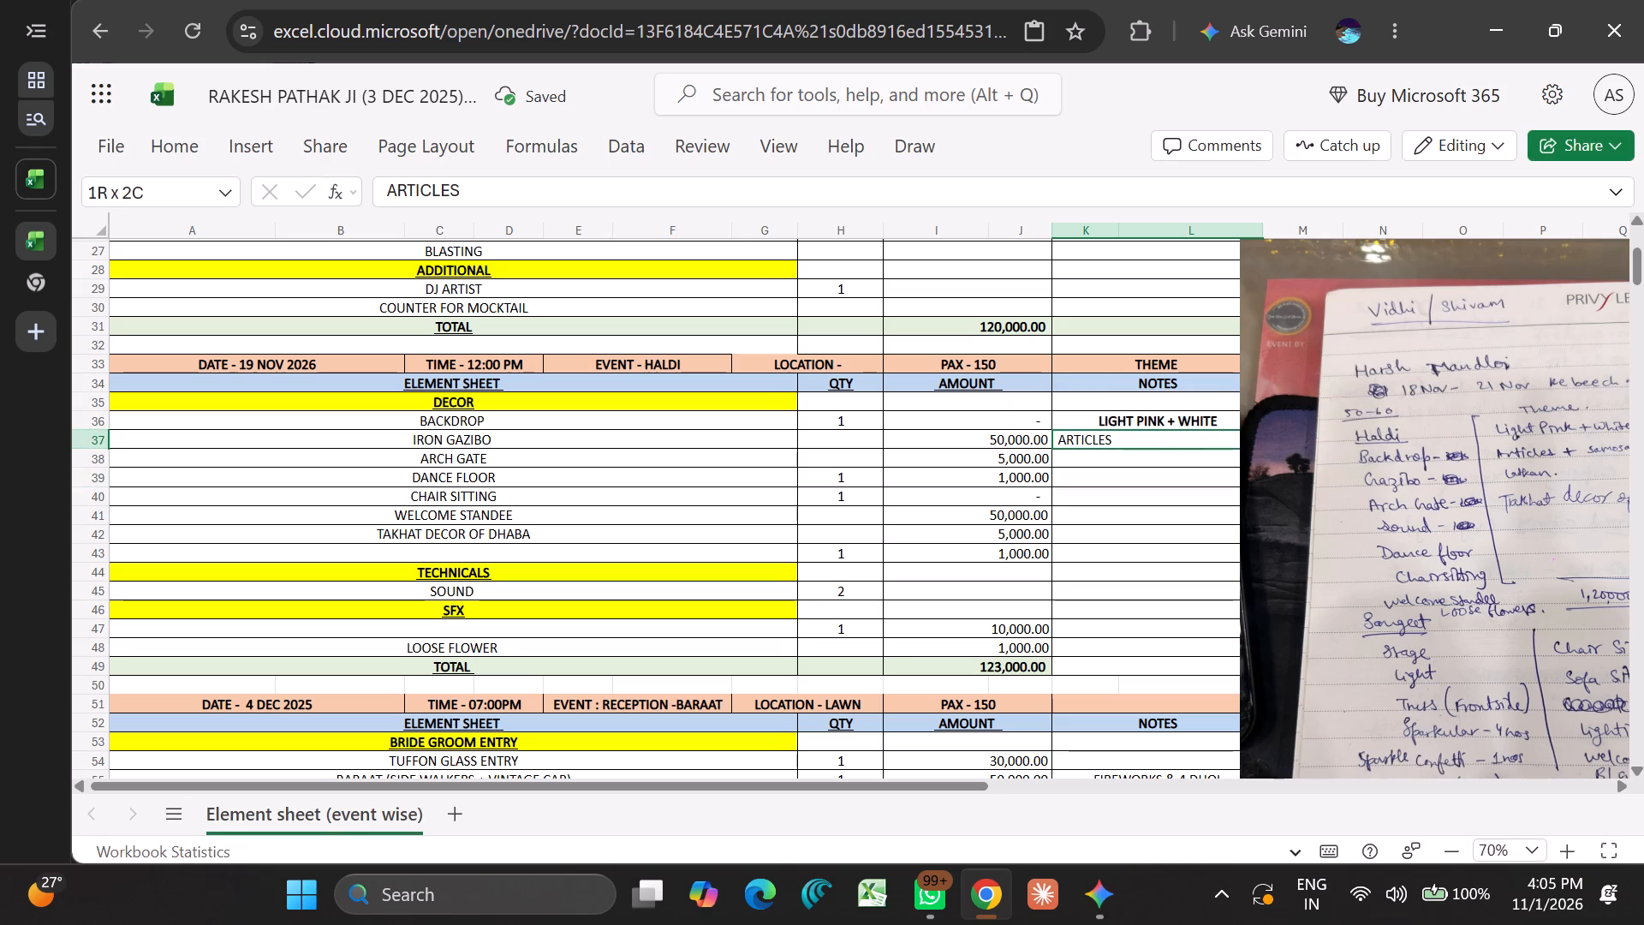
click(1183, 439)
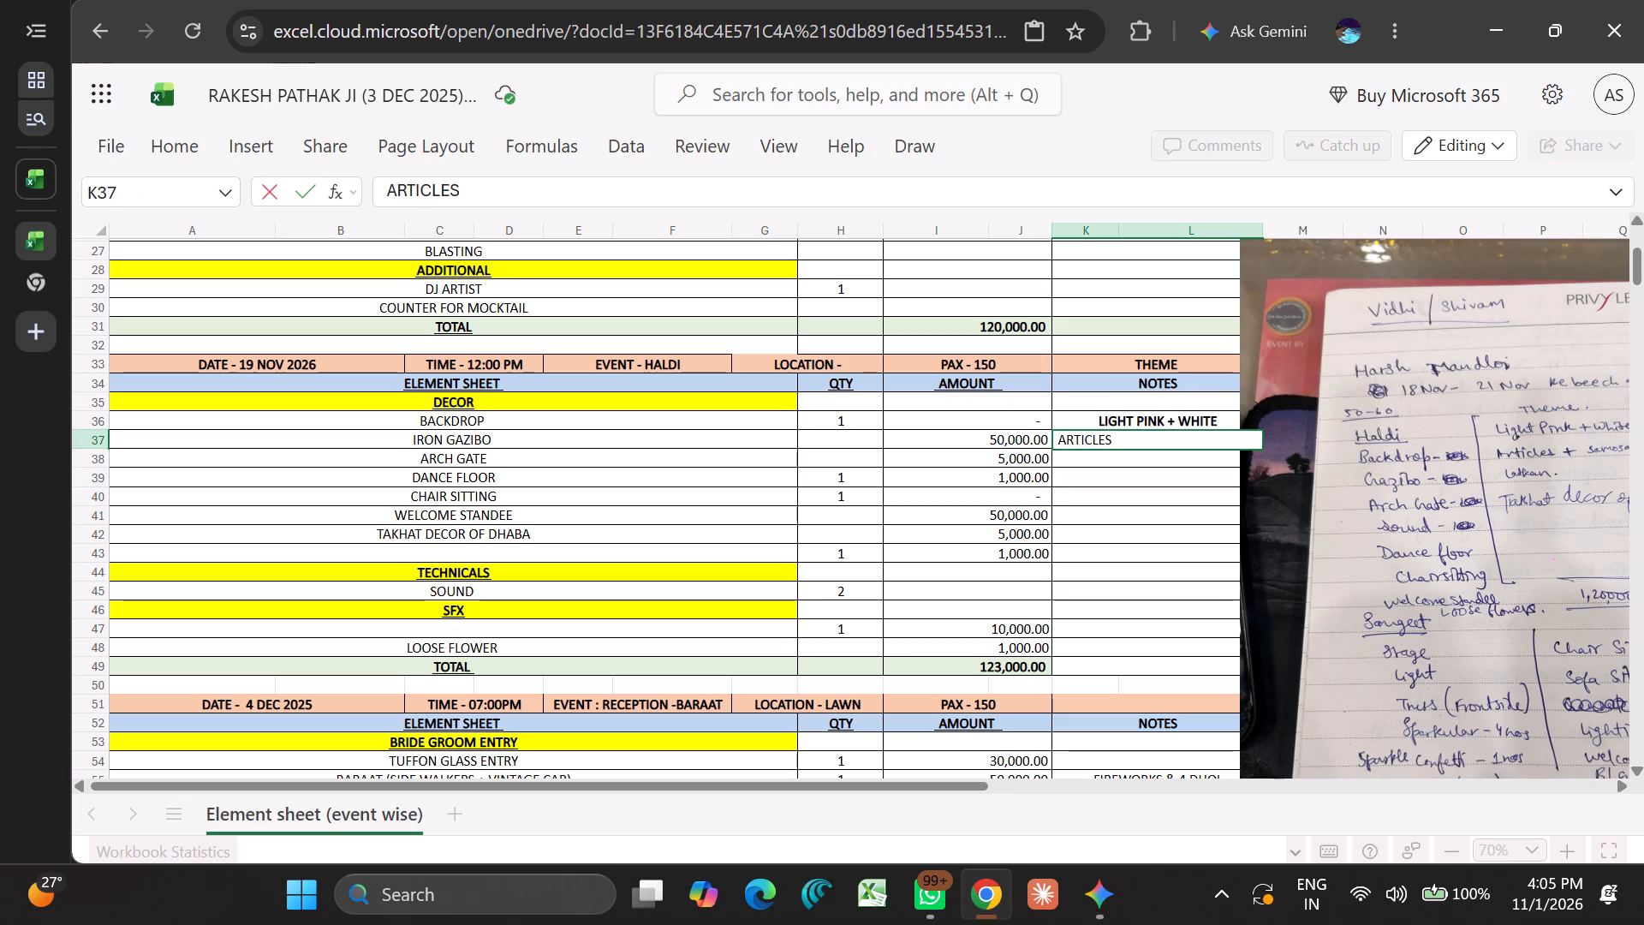
text(+ SAMOSA)
key(space)
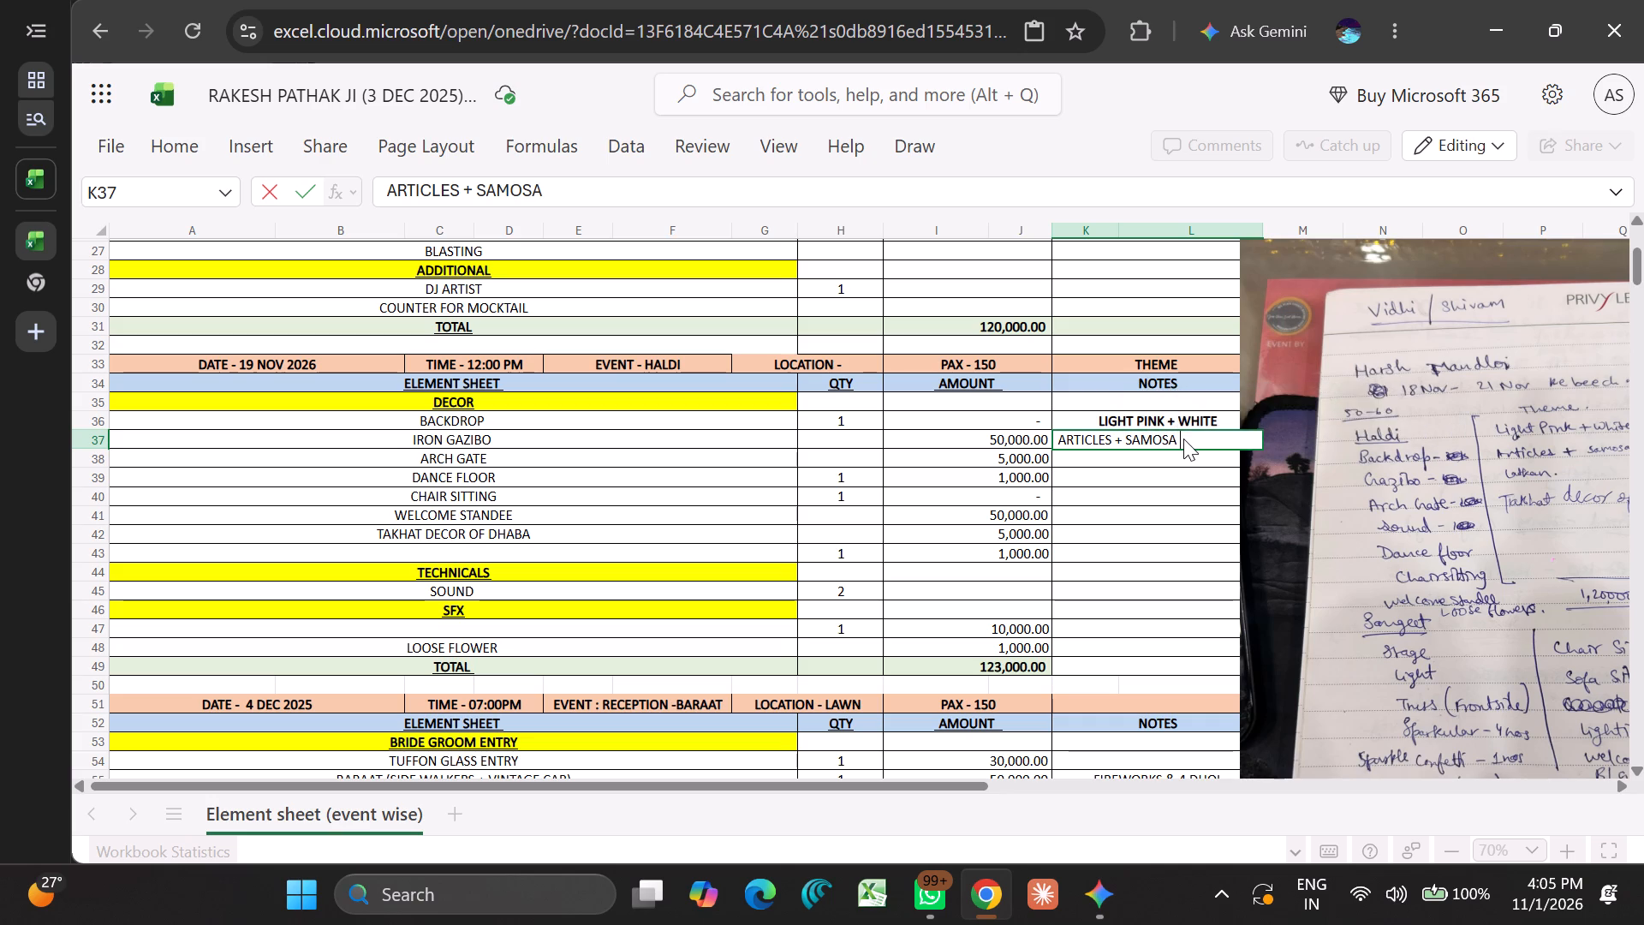
text(LATKAN)
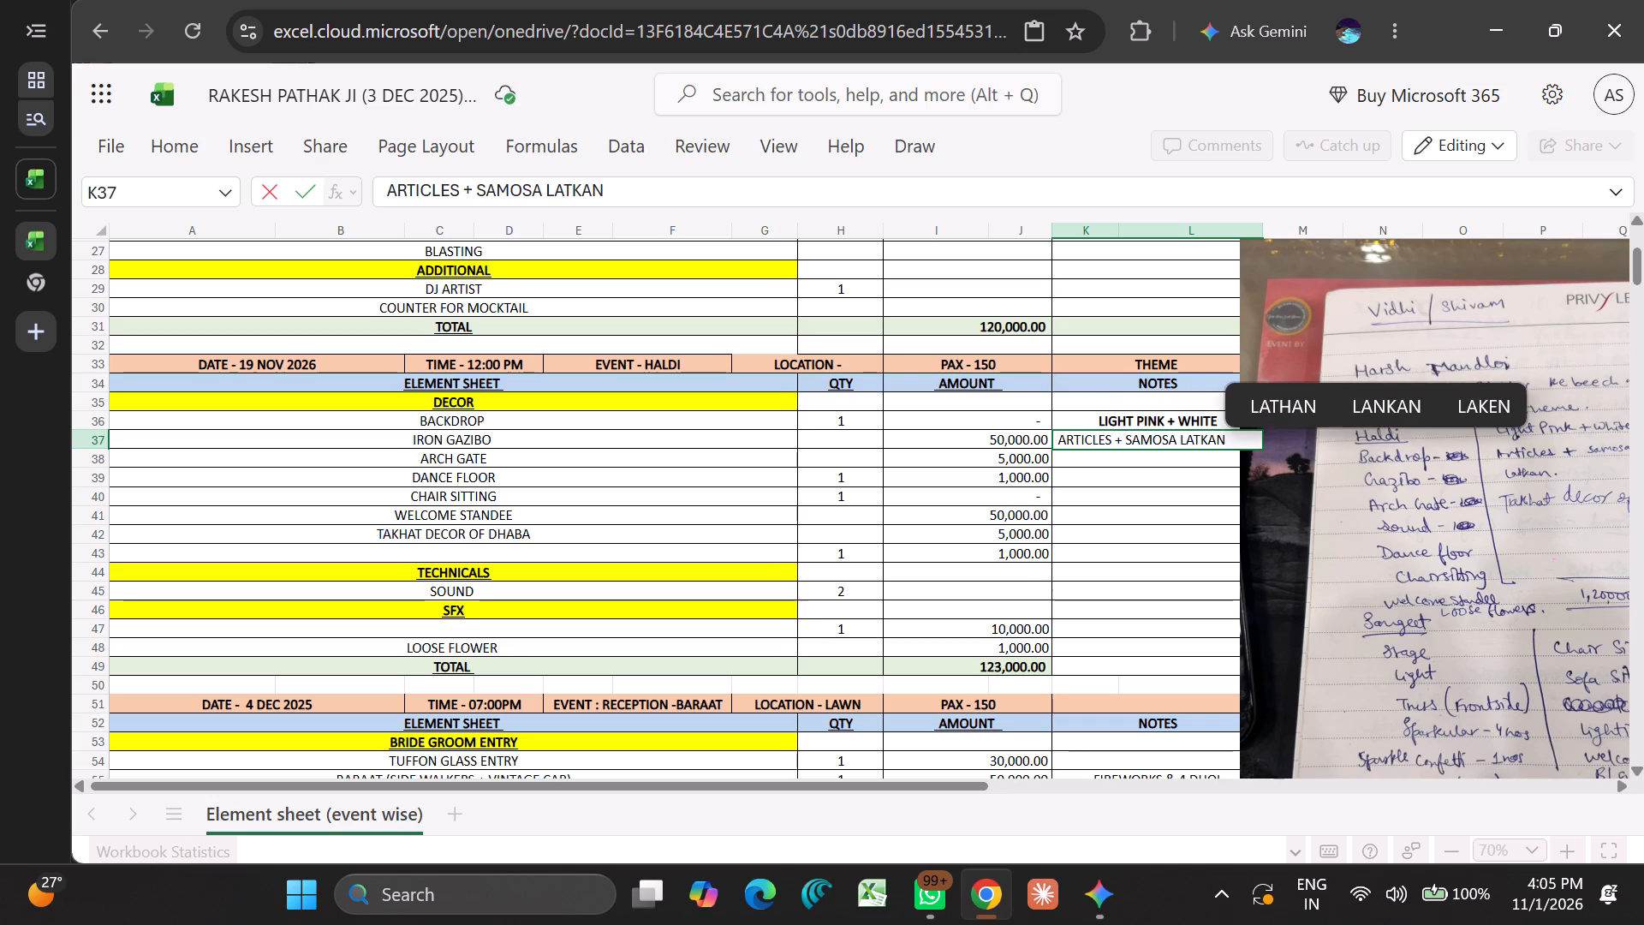
click(1196, 525)
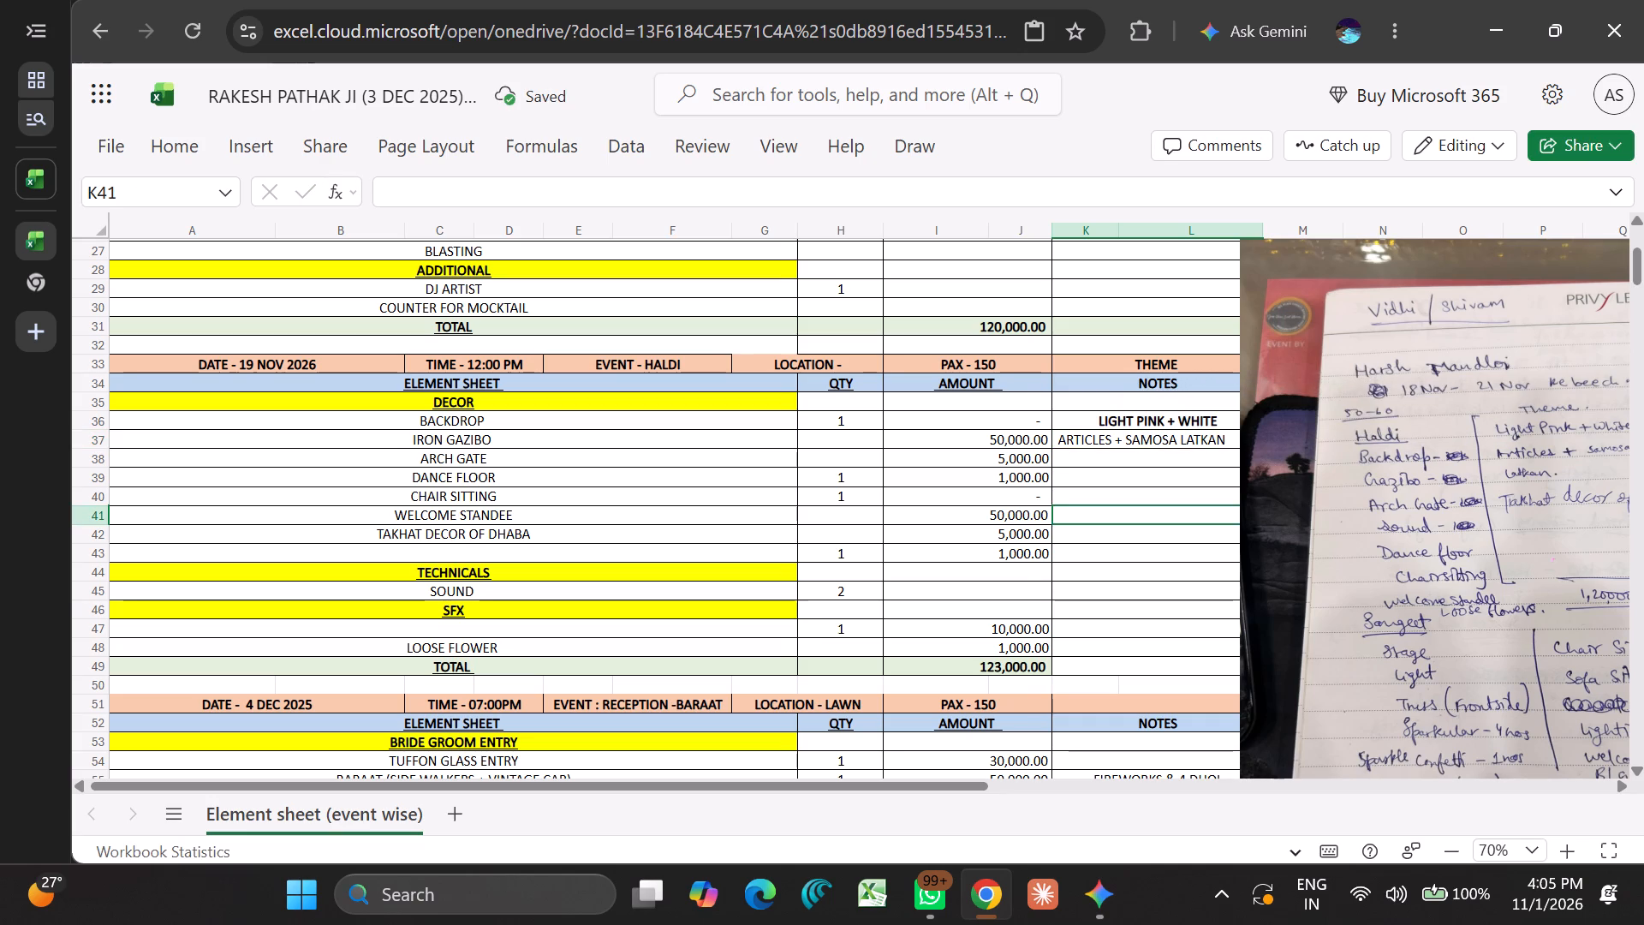
Clear all item amounts in the Haldi section, from BACKDROP down to LOOSE FLOWER.
drag(941, 417, 992, 641)
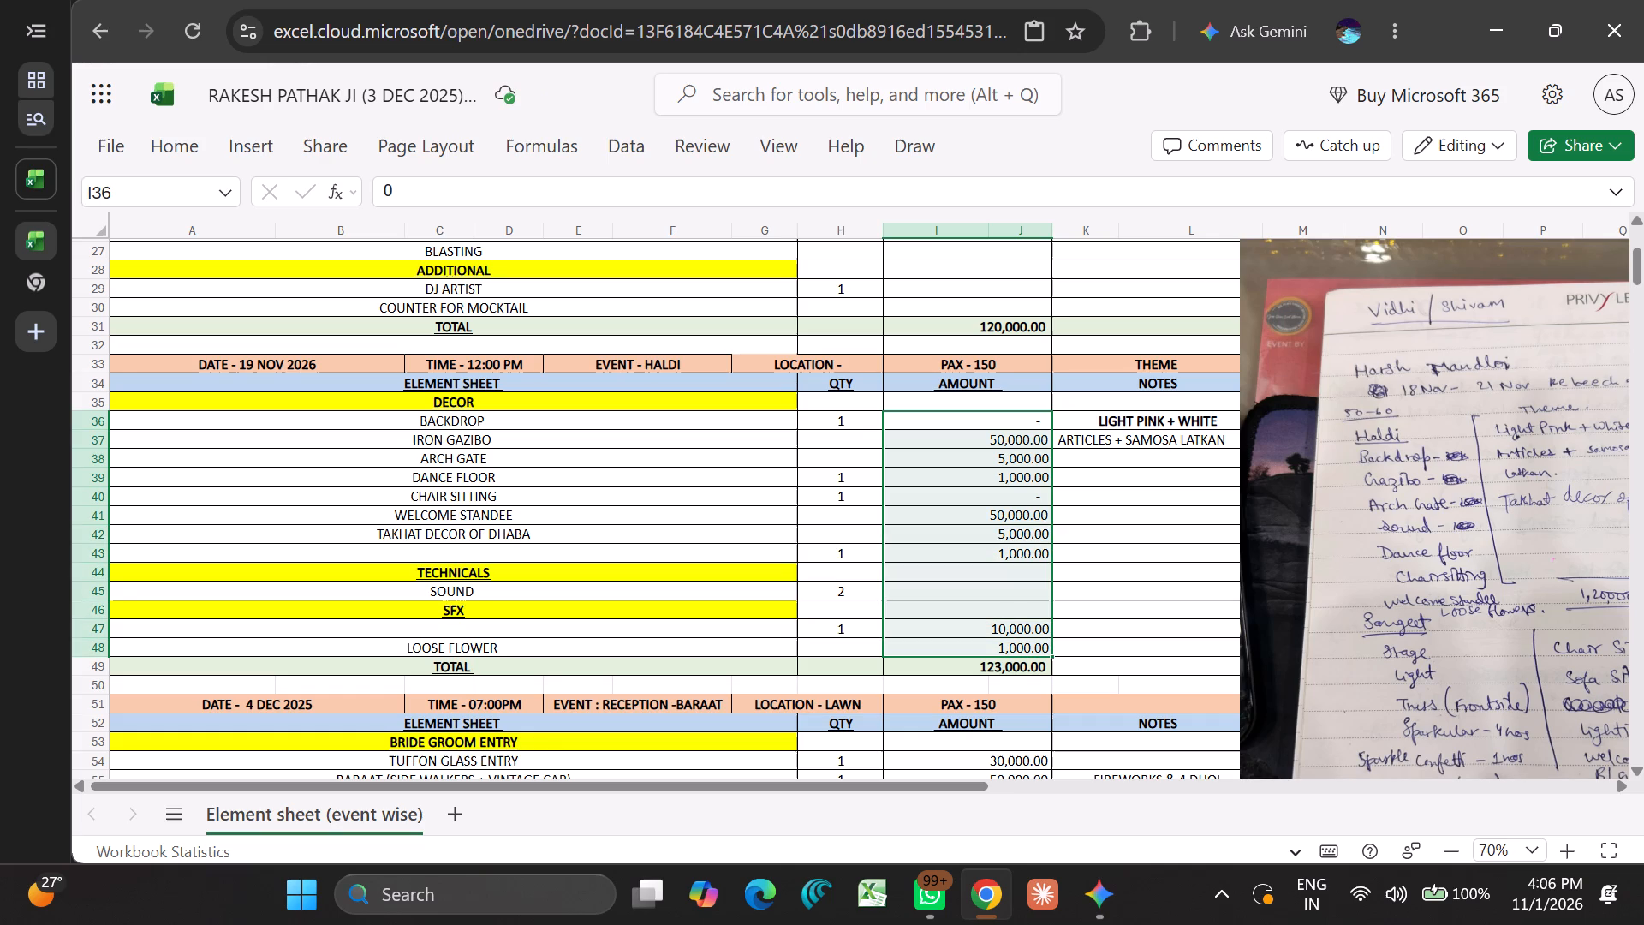
key(Delete)
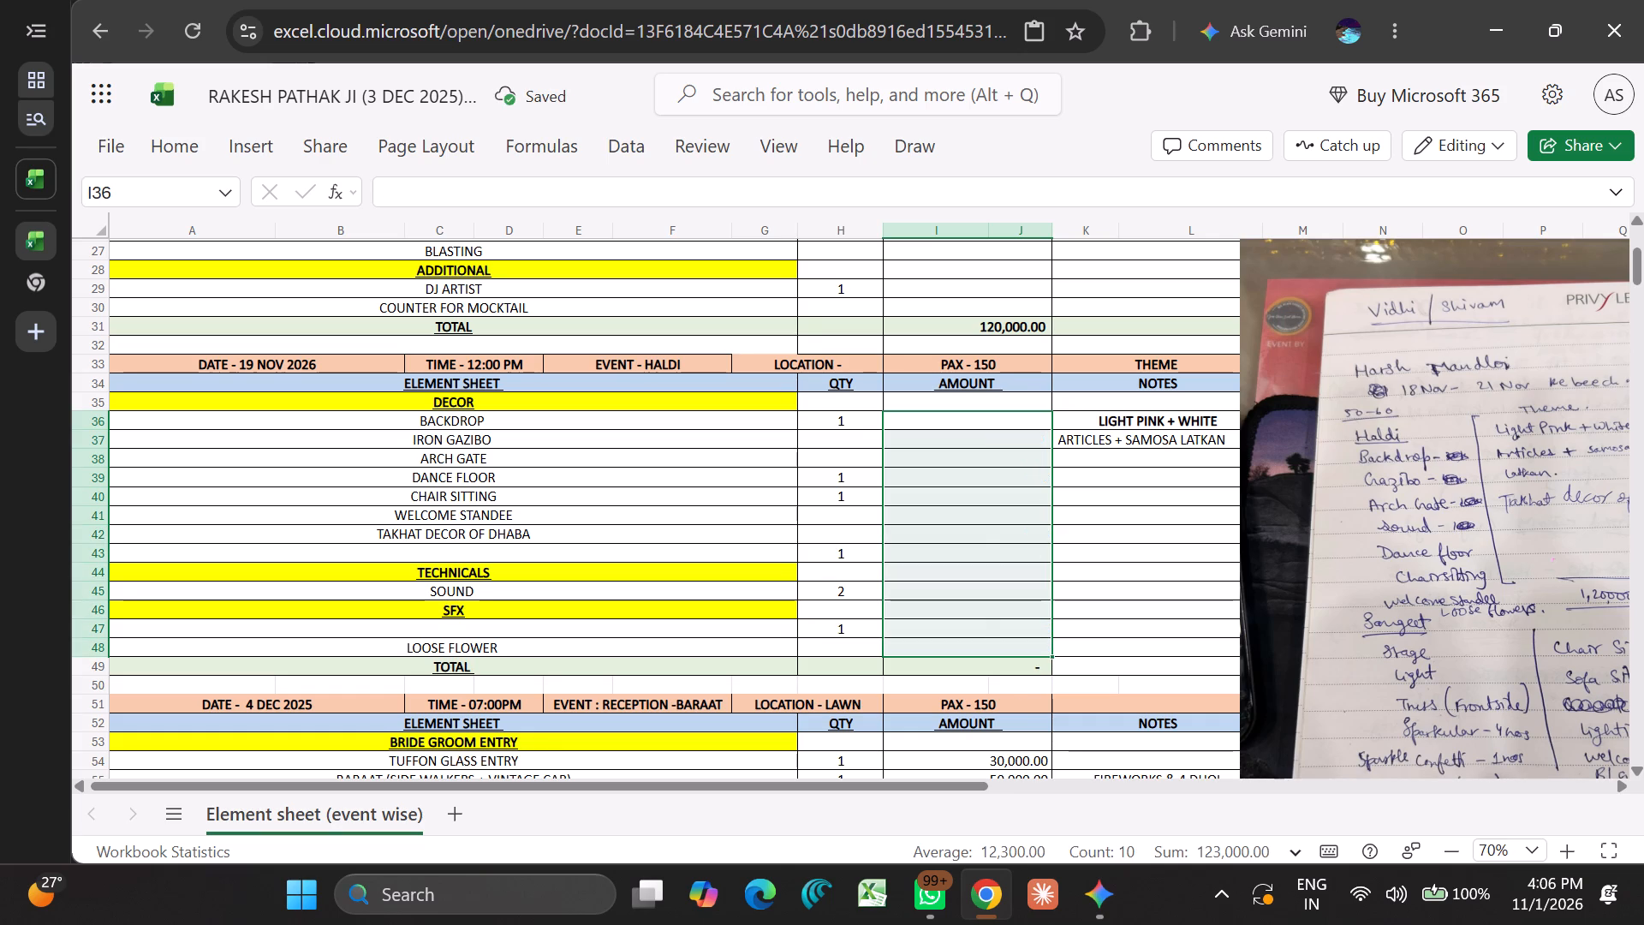
Delete the two Haldi rows without item names, one above TECHNICALS and one directly below SFX.
click(101, 551)
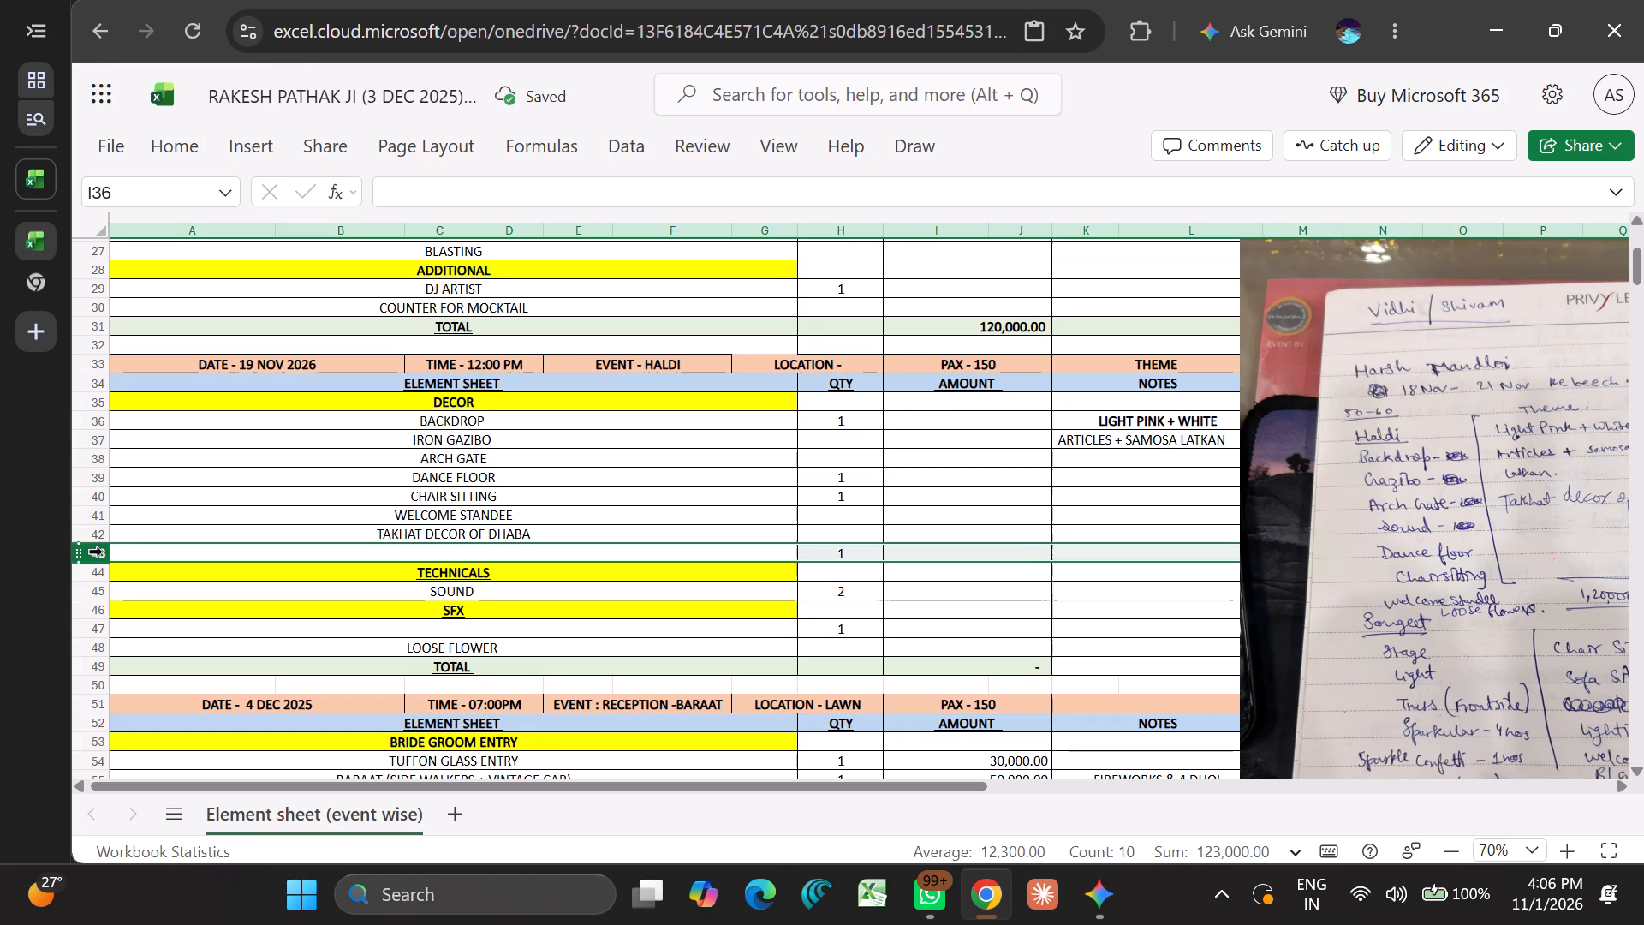
key(Delete)
right_click(101, 551)
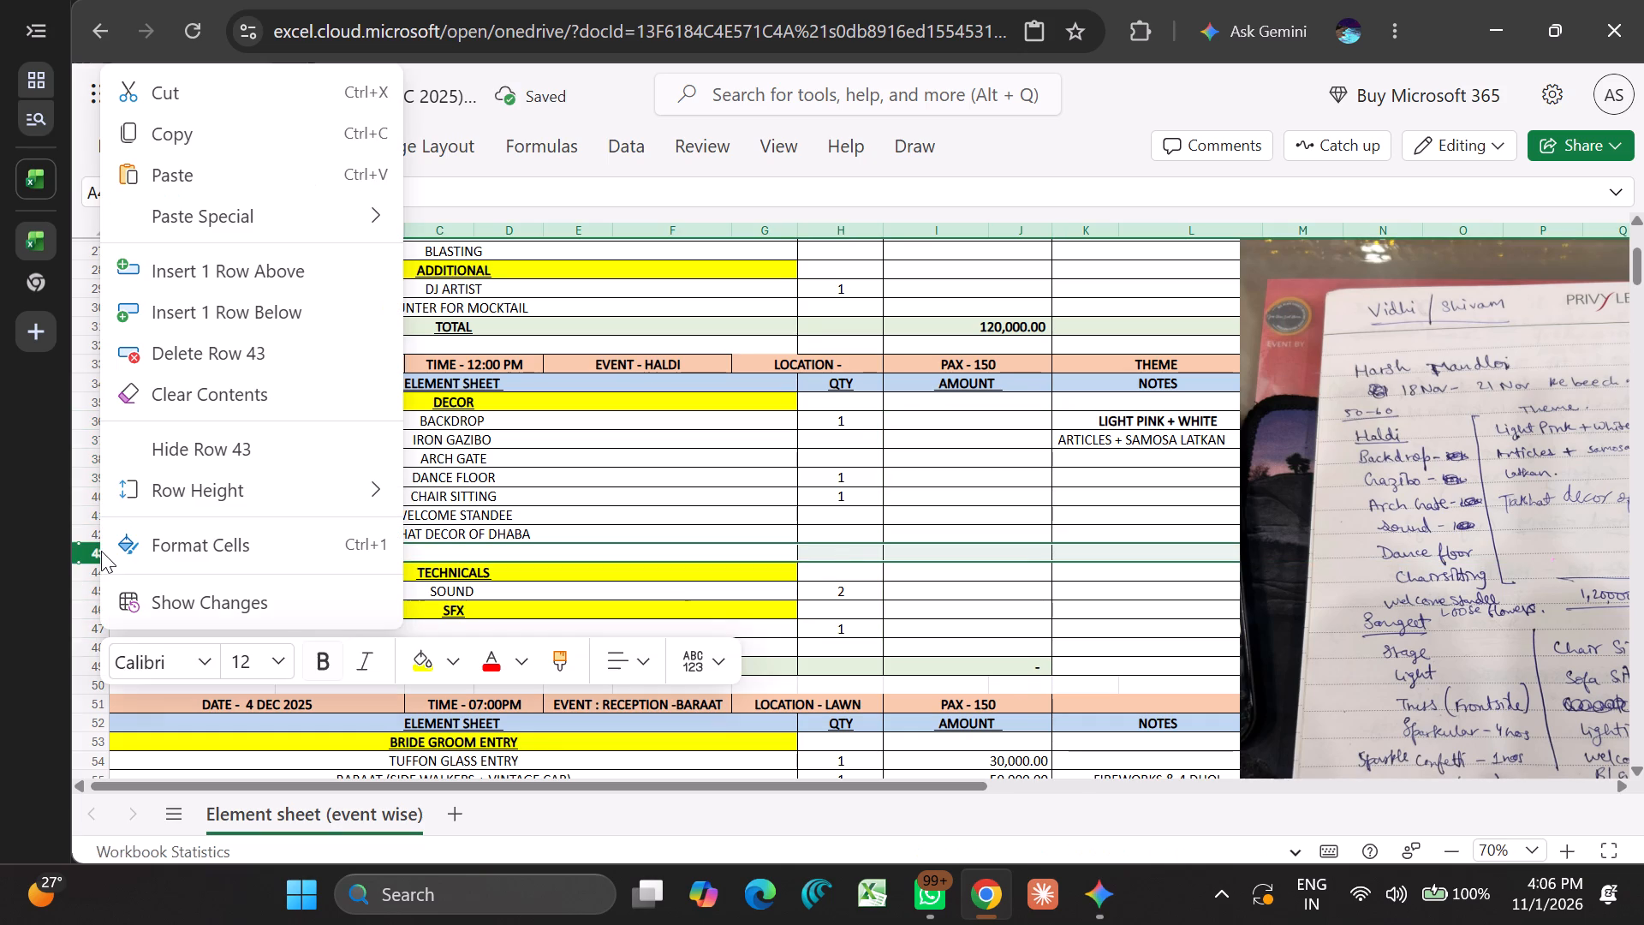
click(239, 361)
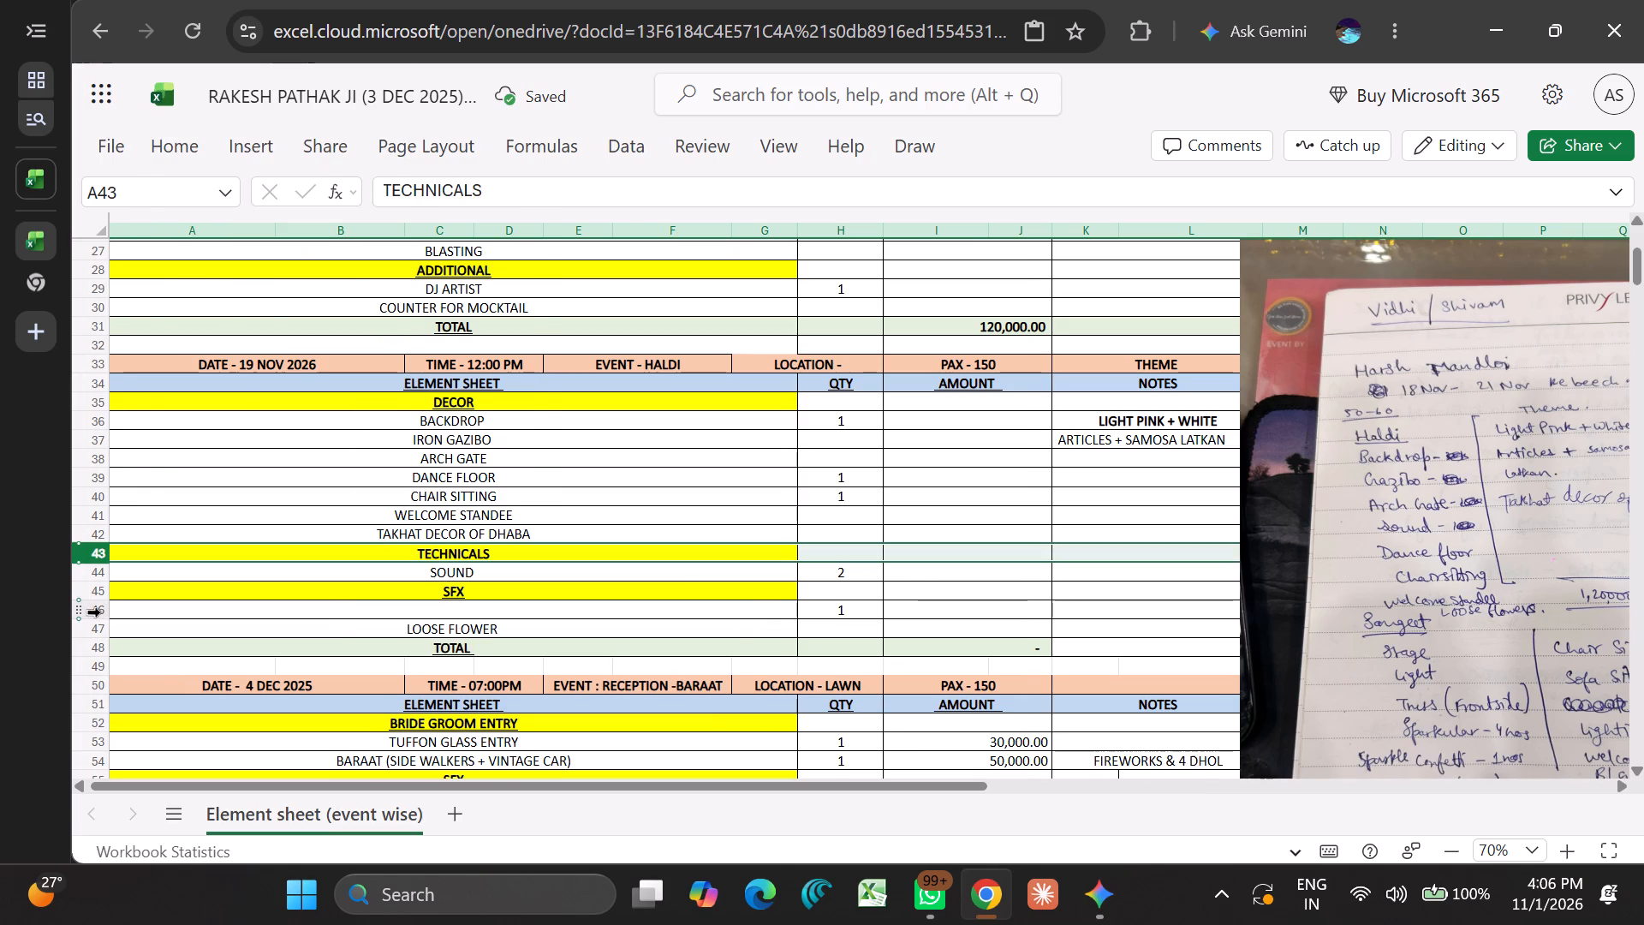
right_click(99, 612)
click(224, 337)
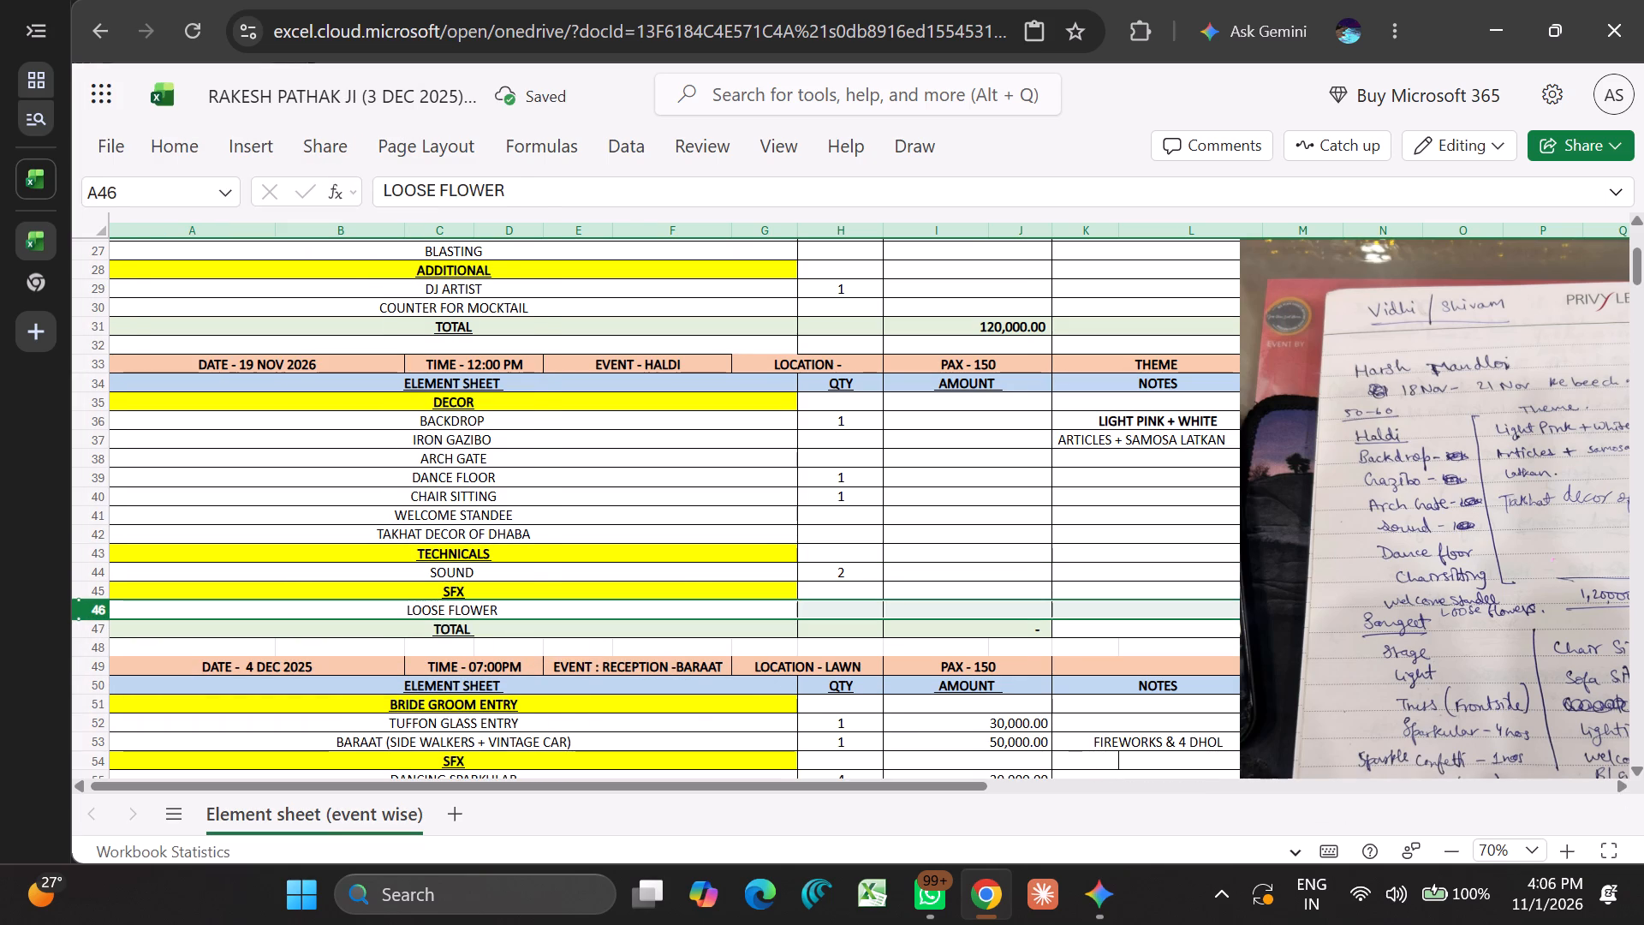
Clear all item quantities in the Haldi section, from BACKDROP down to SOUND.
click(849, 423)
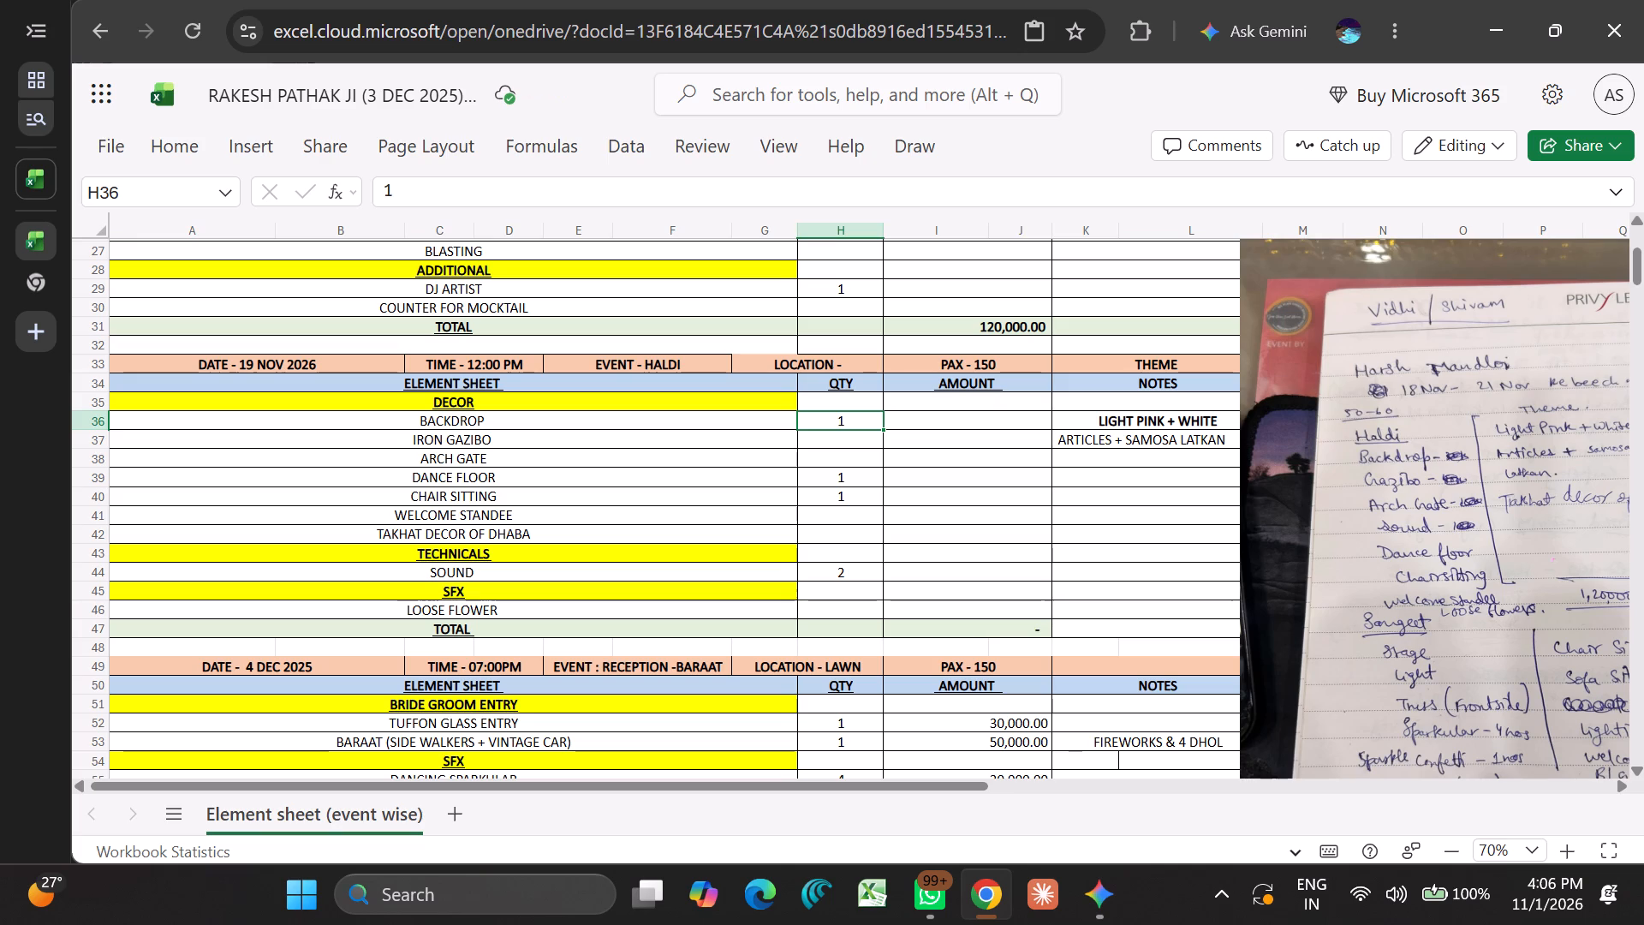
drag(849, 423, 852, 611)
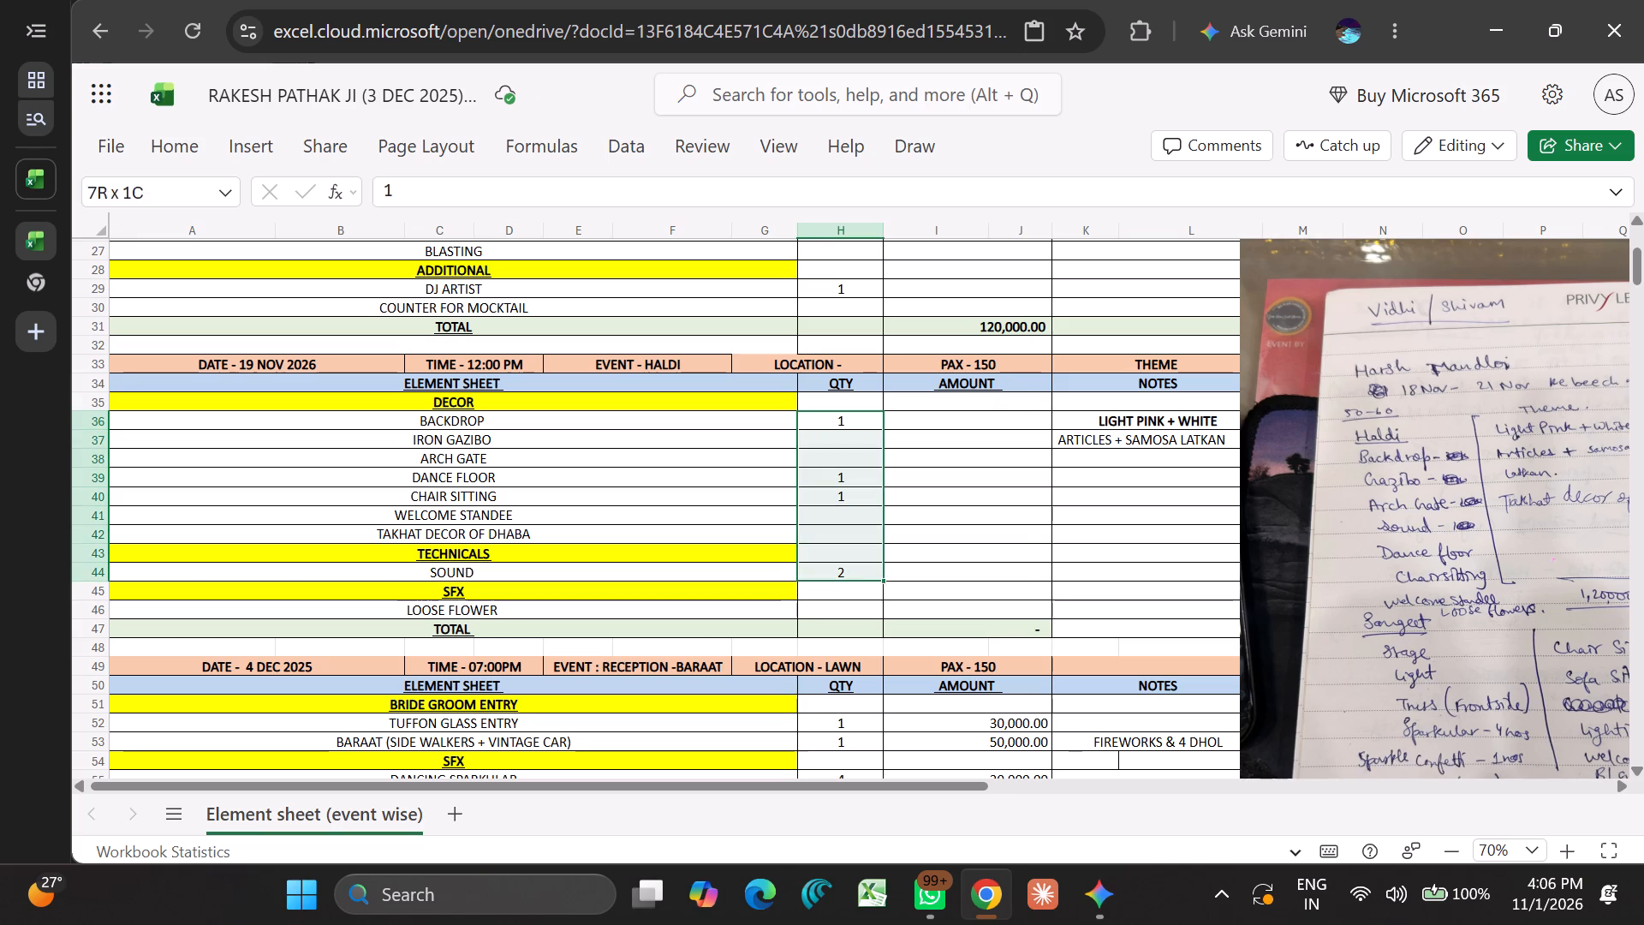
drag(852, 611, 853, 598)
key(BackSpace)
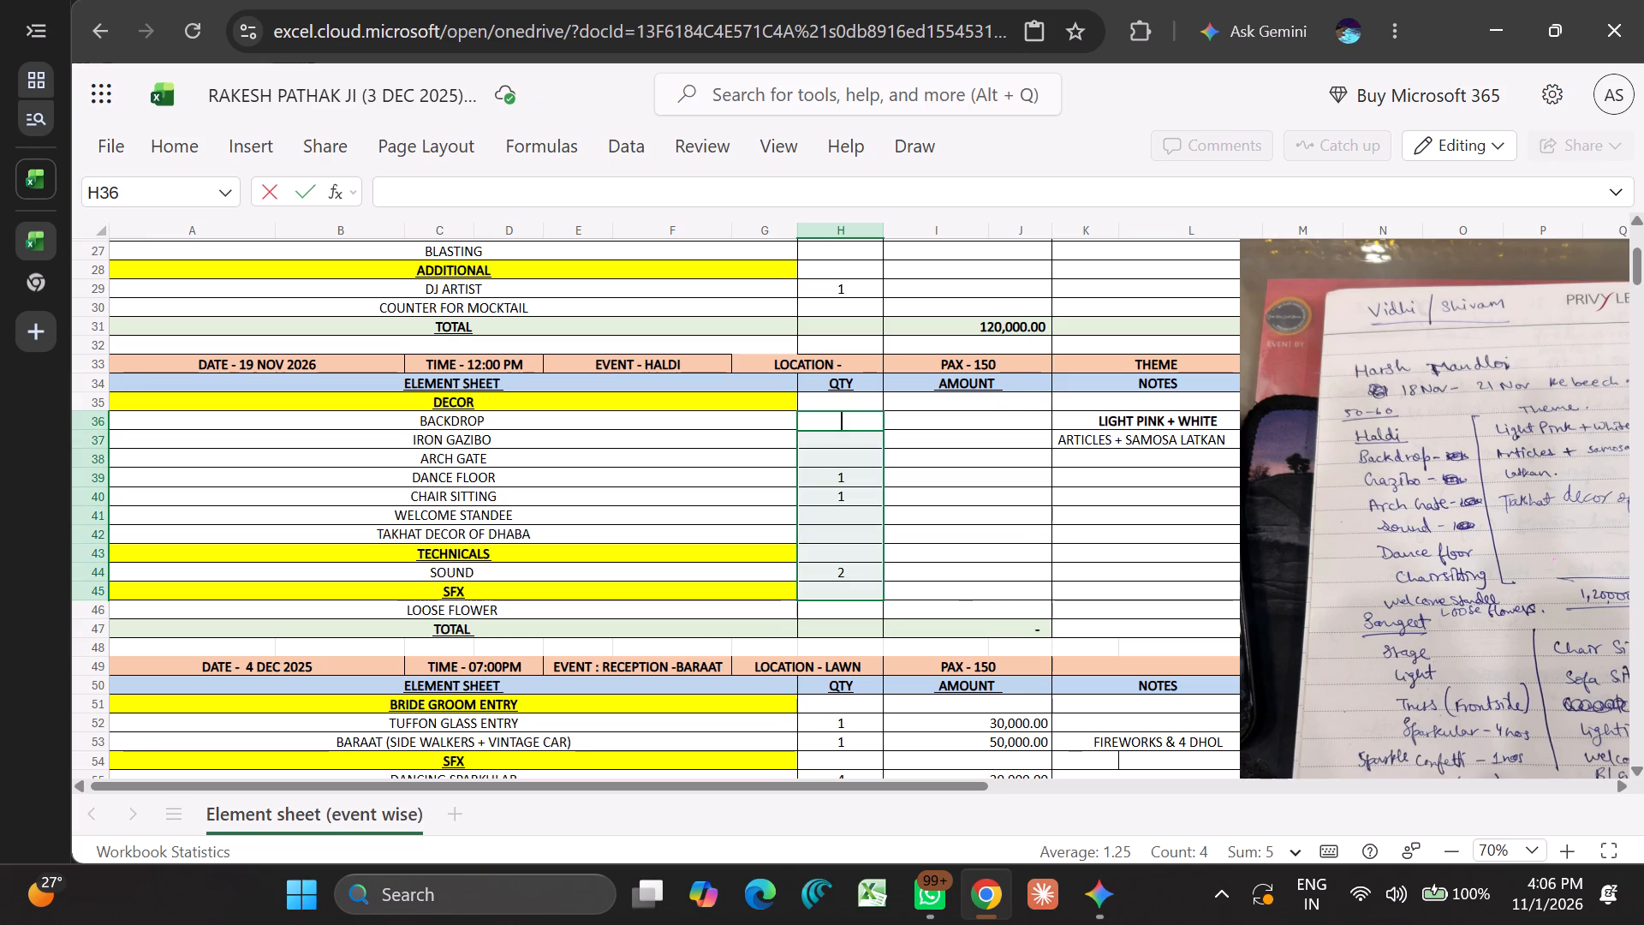
key(Delete)
click(963, 612)
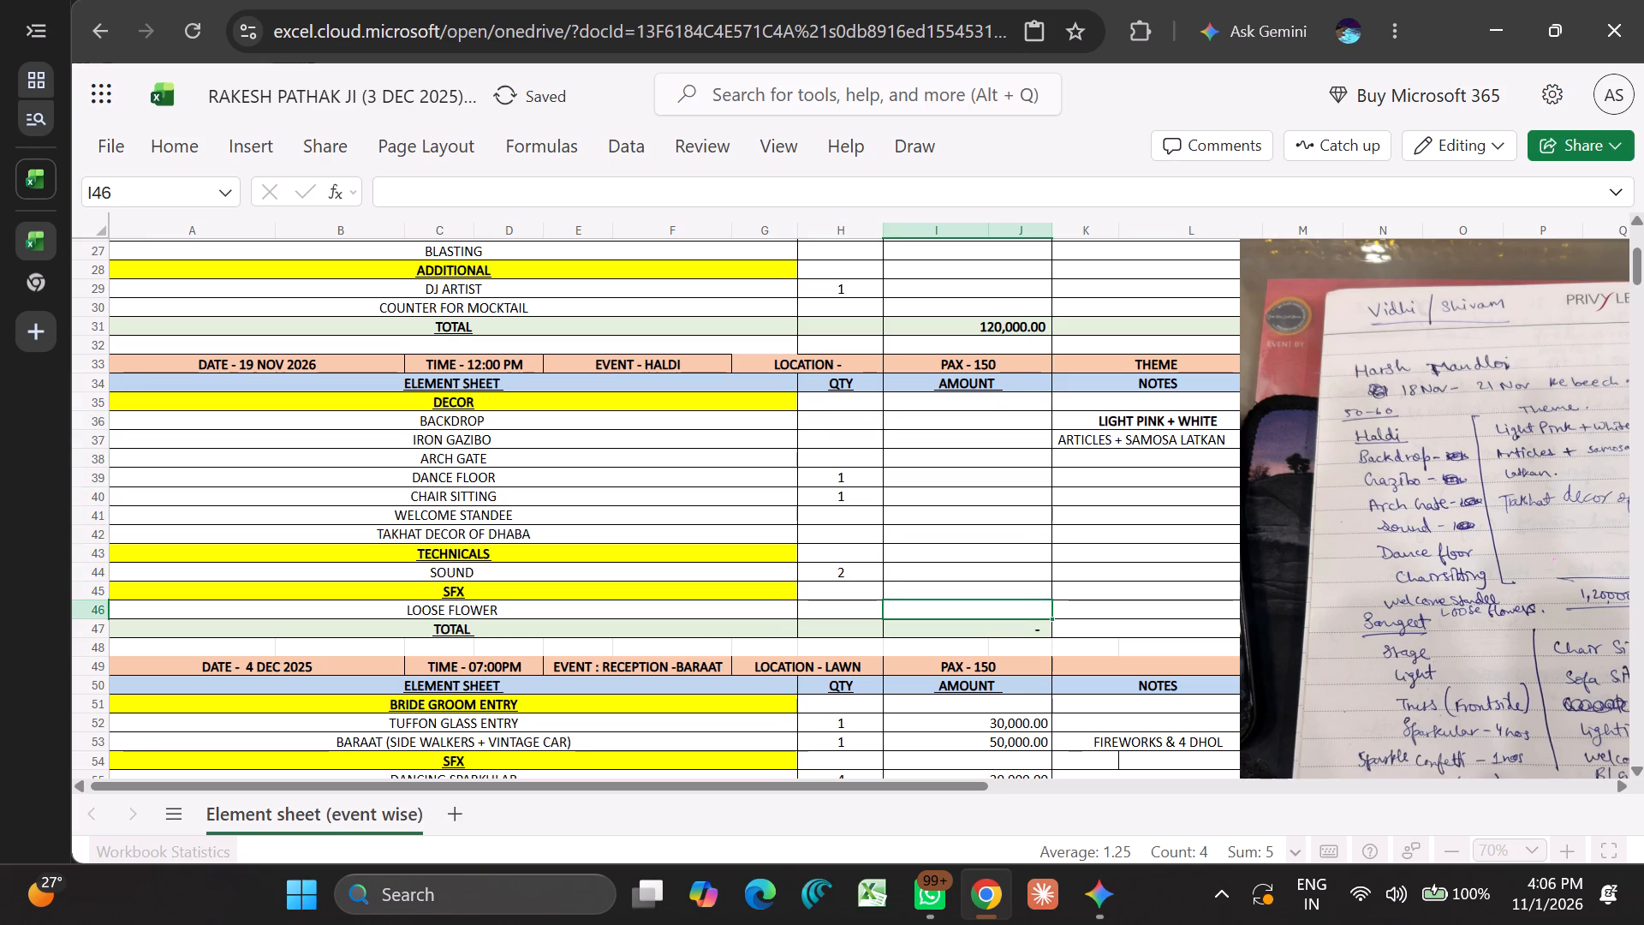
drag(835, 424, 837, 589)
key(Delete)
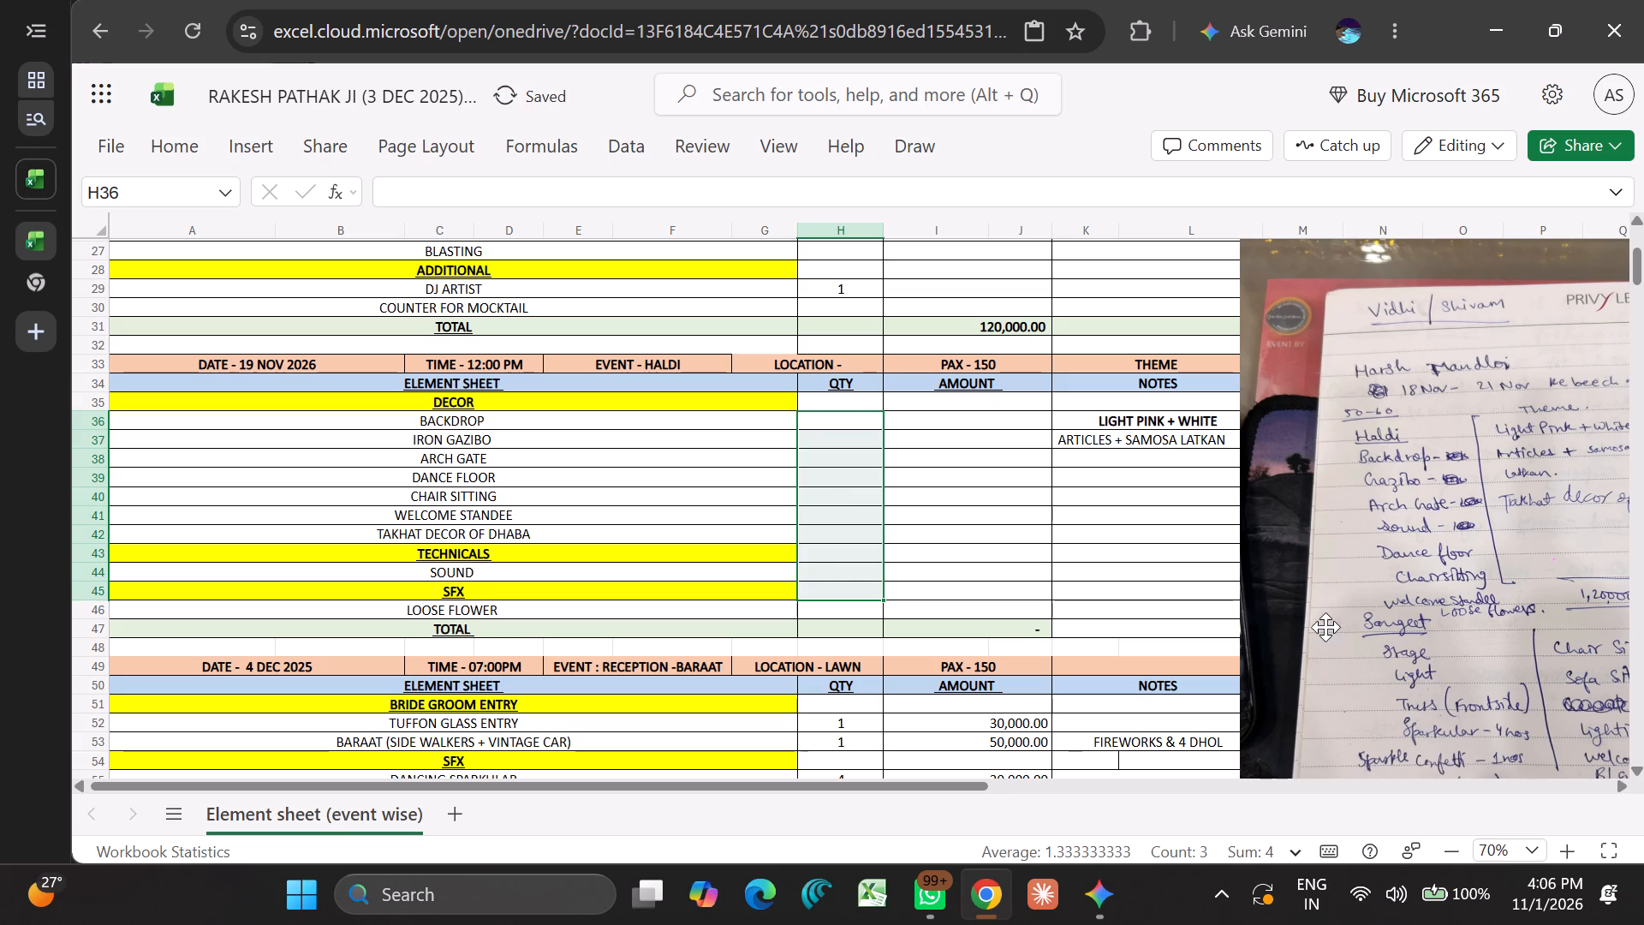
click(1152, 534)
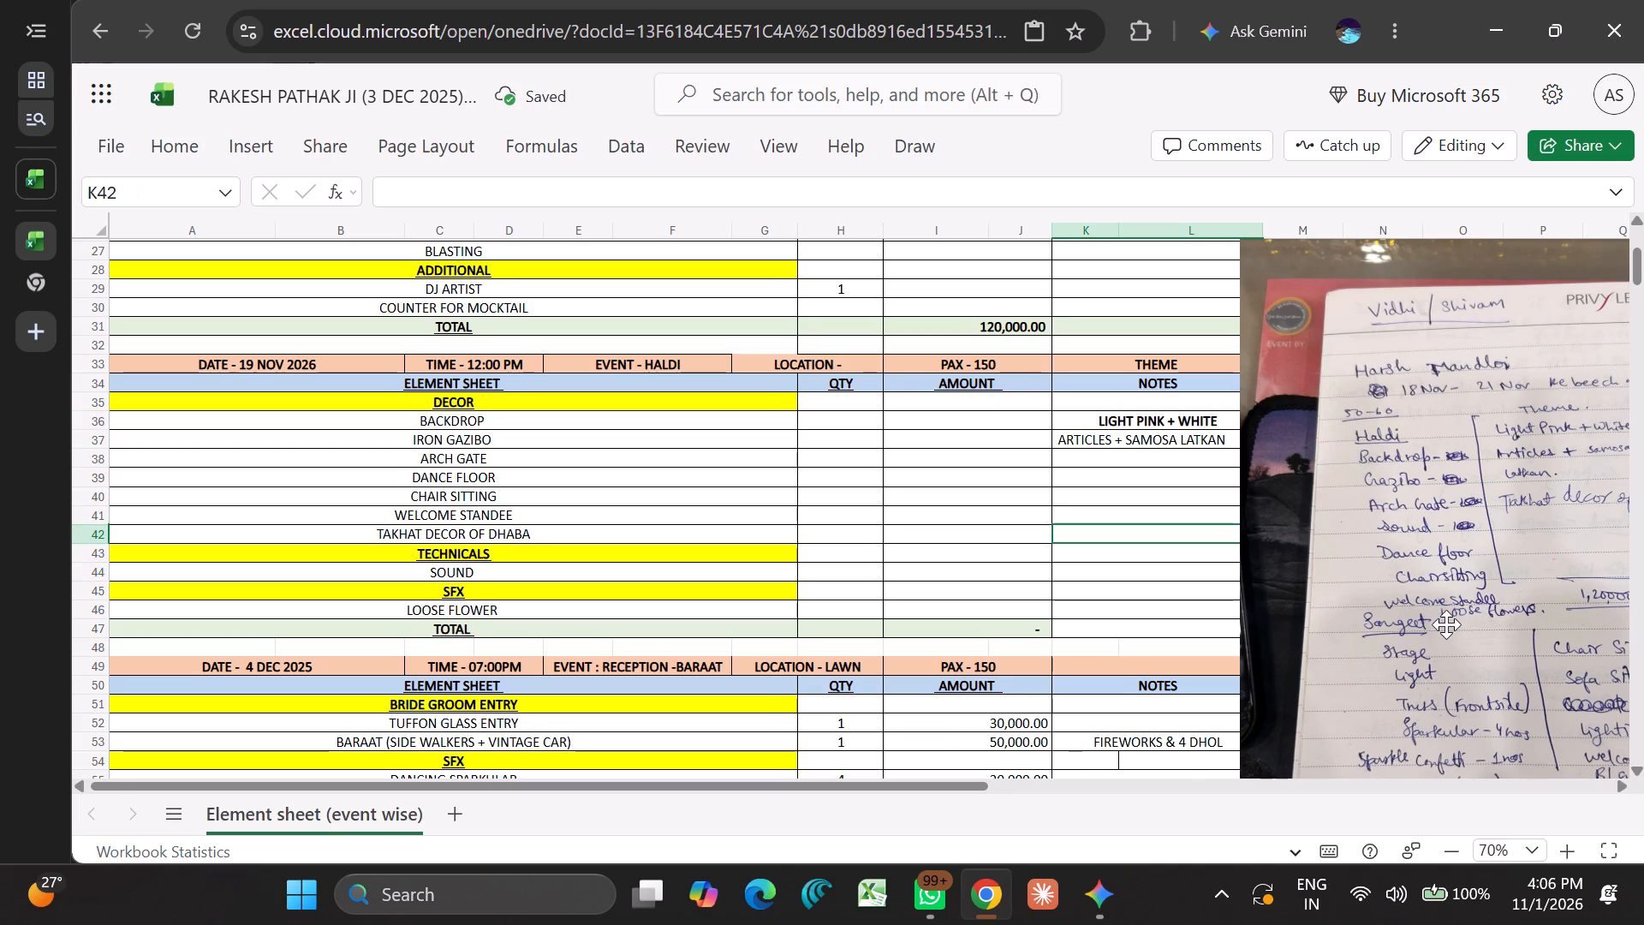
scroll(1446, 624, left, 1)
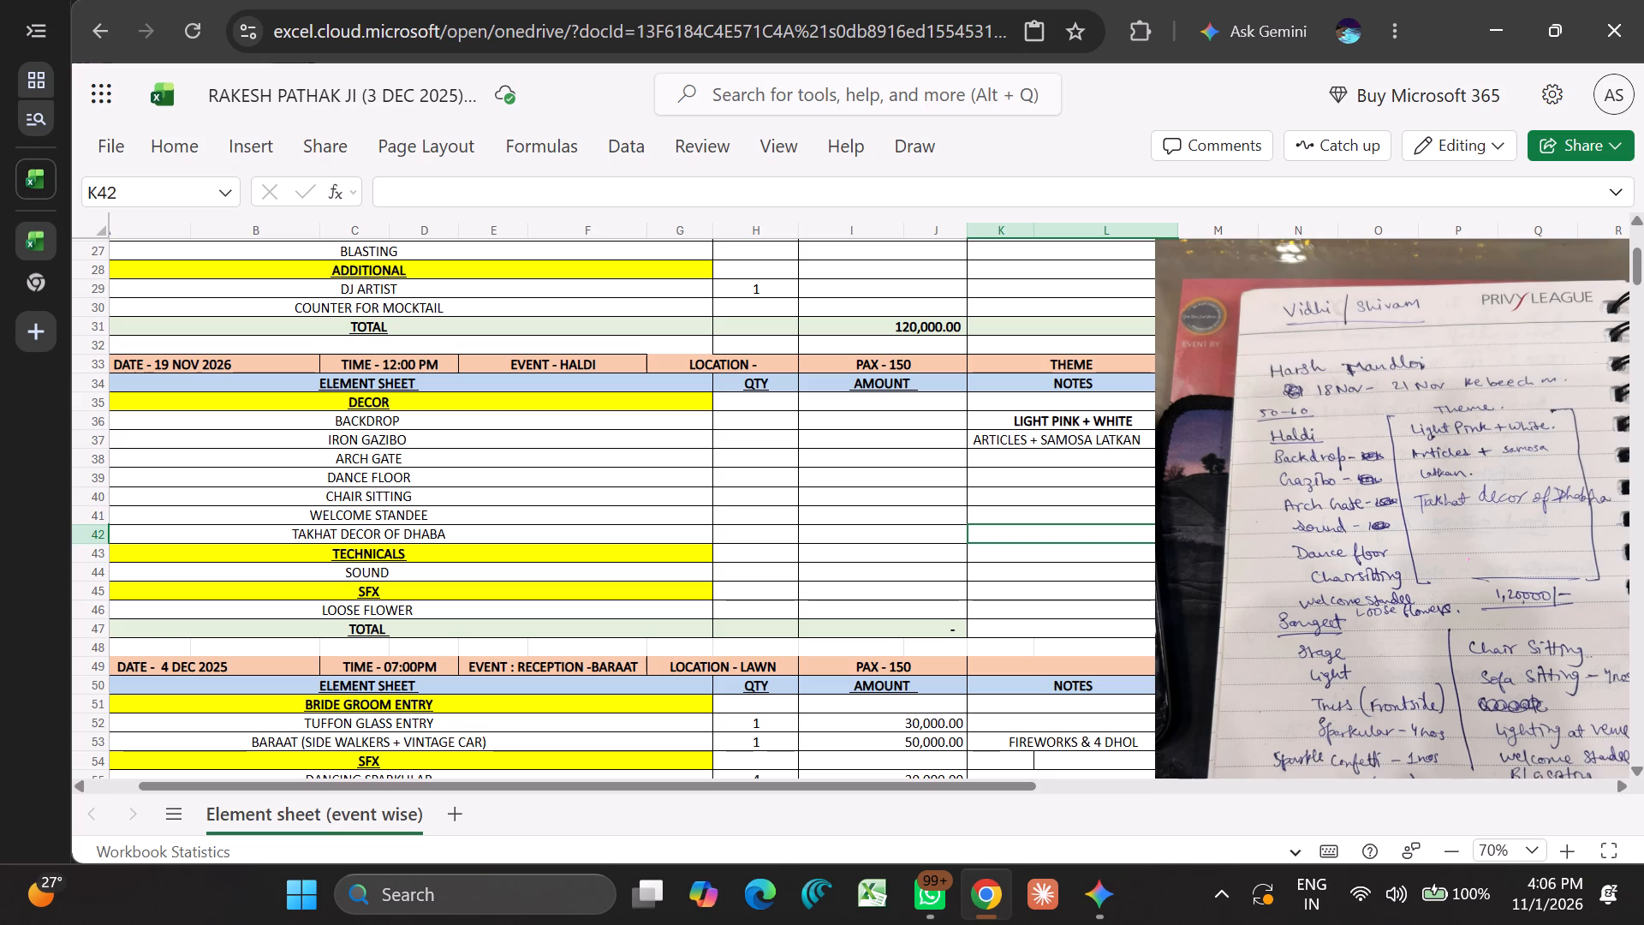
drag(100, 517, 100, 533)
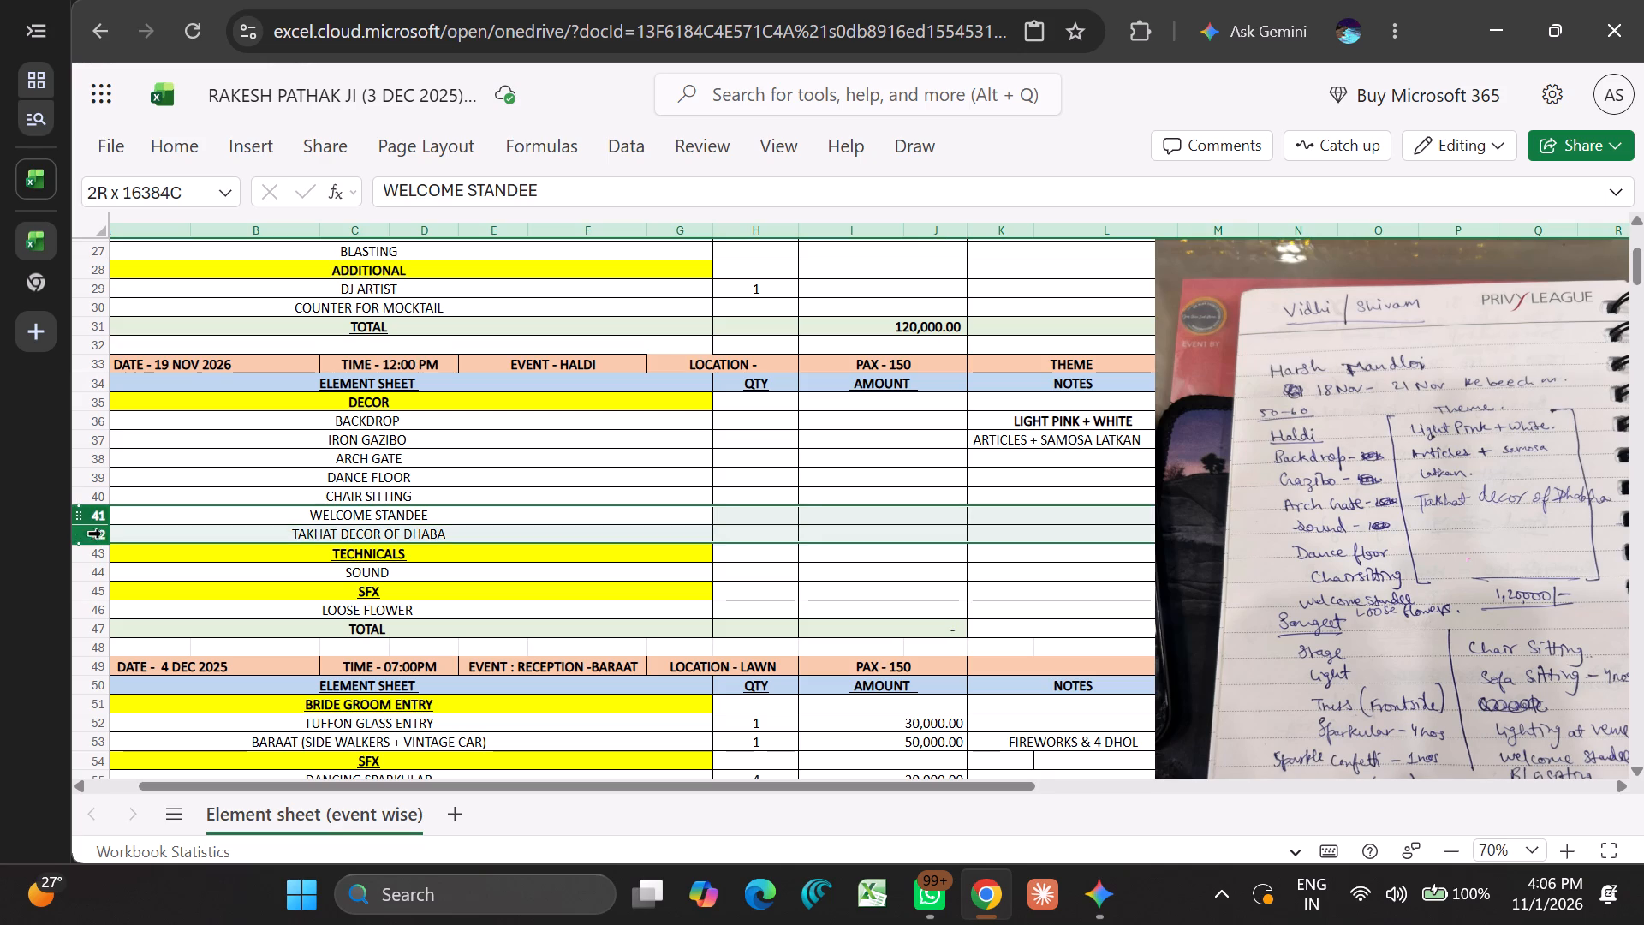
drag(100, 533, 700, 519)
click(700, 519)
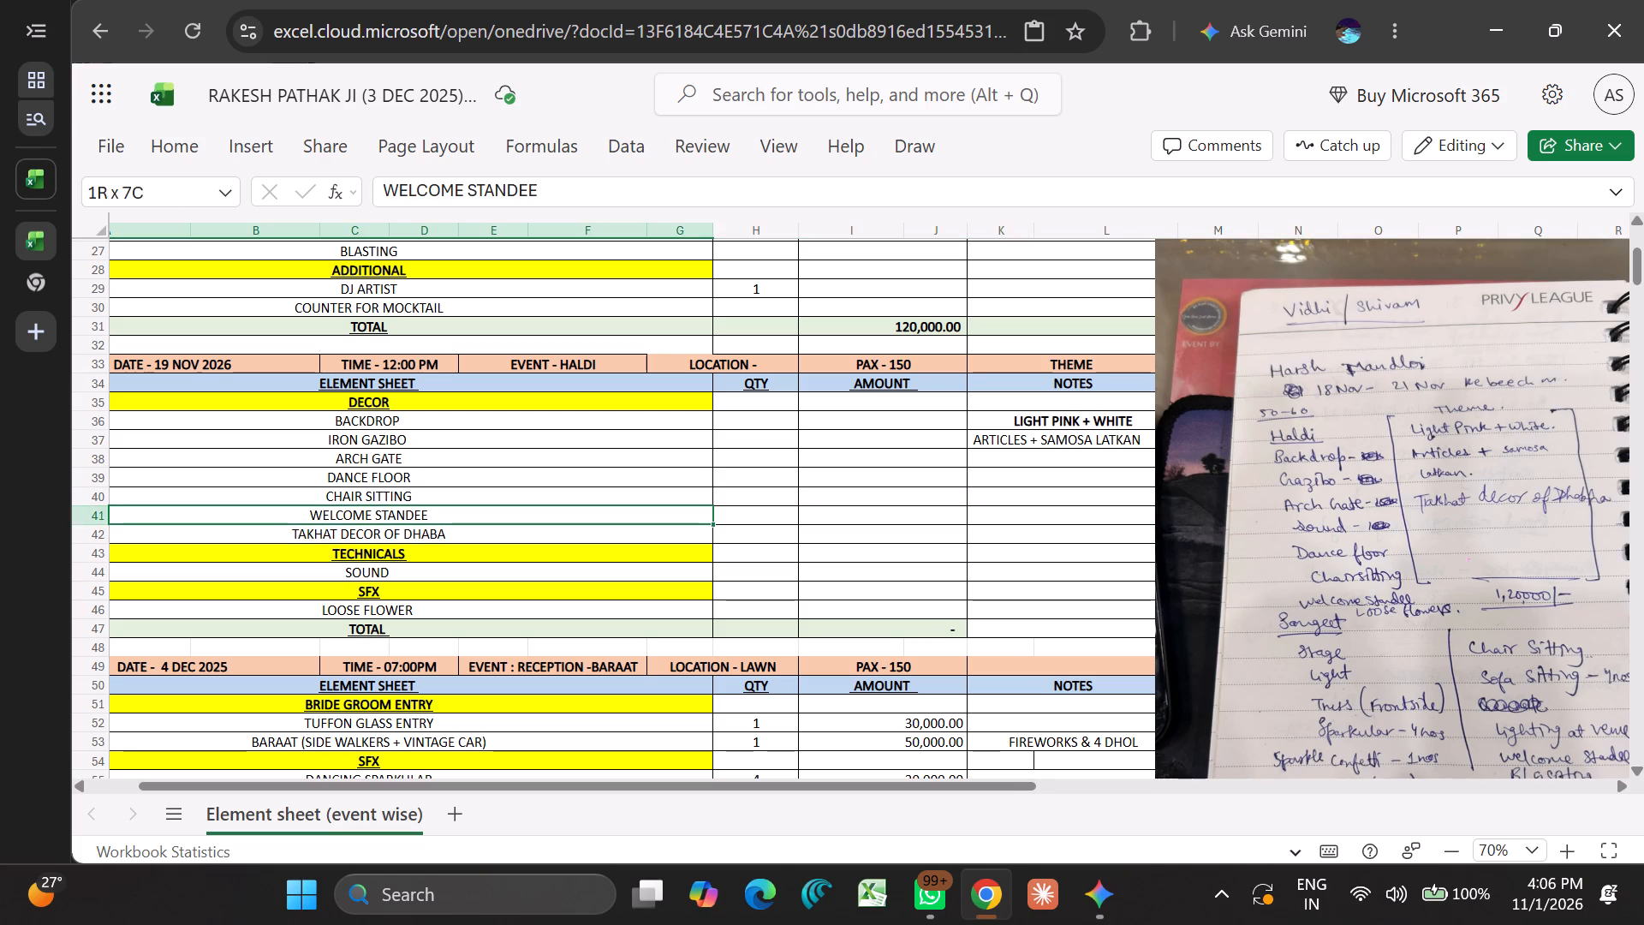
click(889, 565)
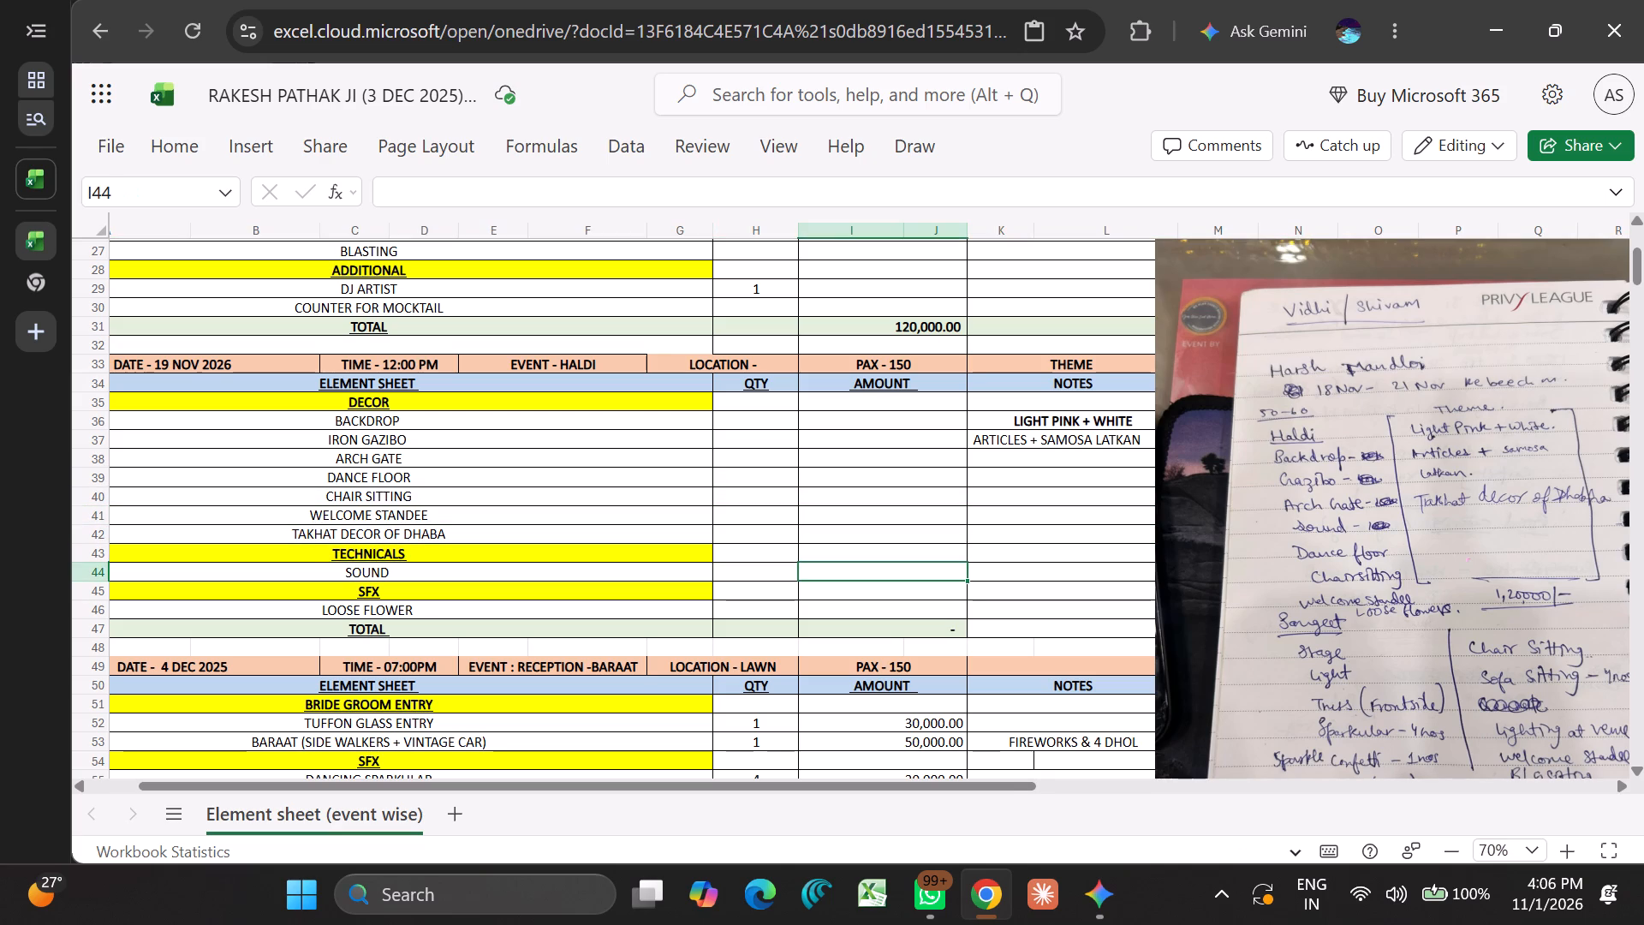
Set the Haldi section's TOTAL amount to 120000, as in the handwritten notes.
click(888, 632)
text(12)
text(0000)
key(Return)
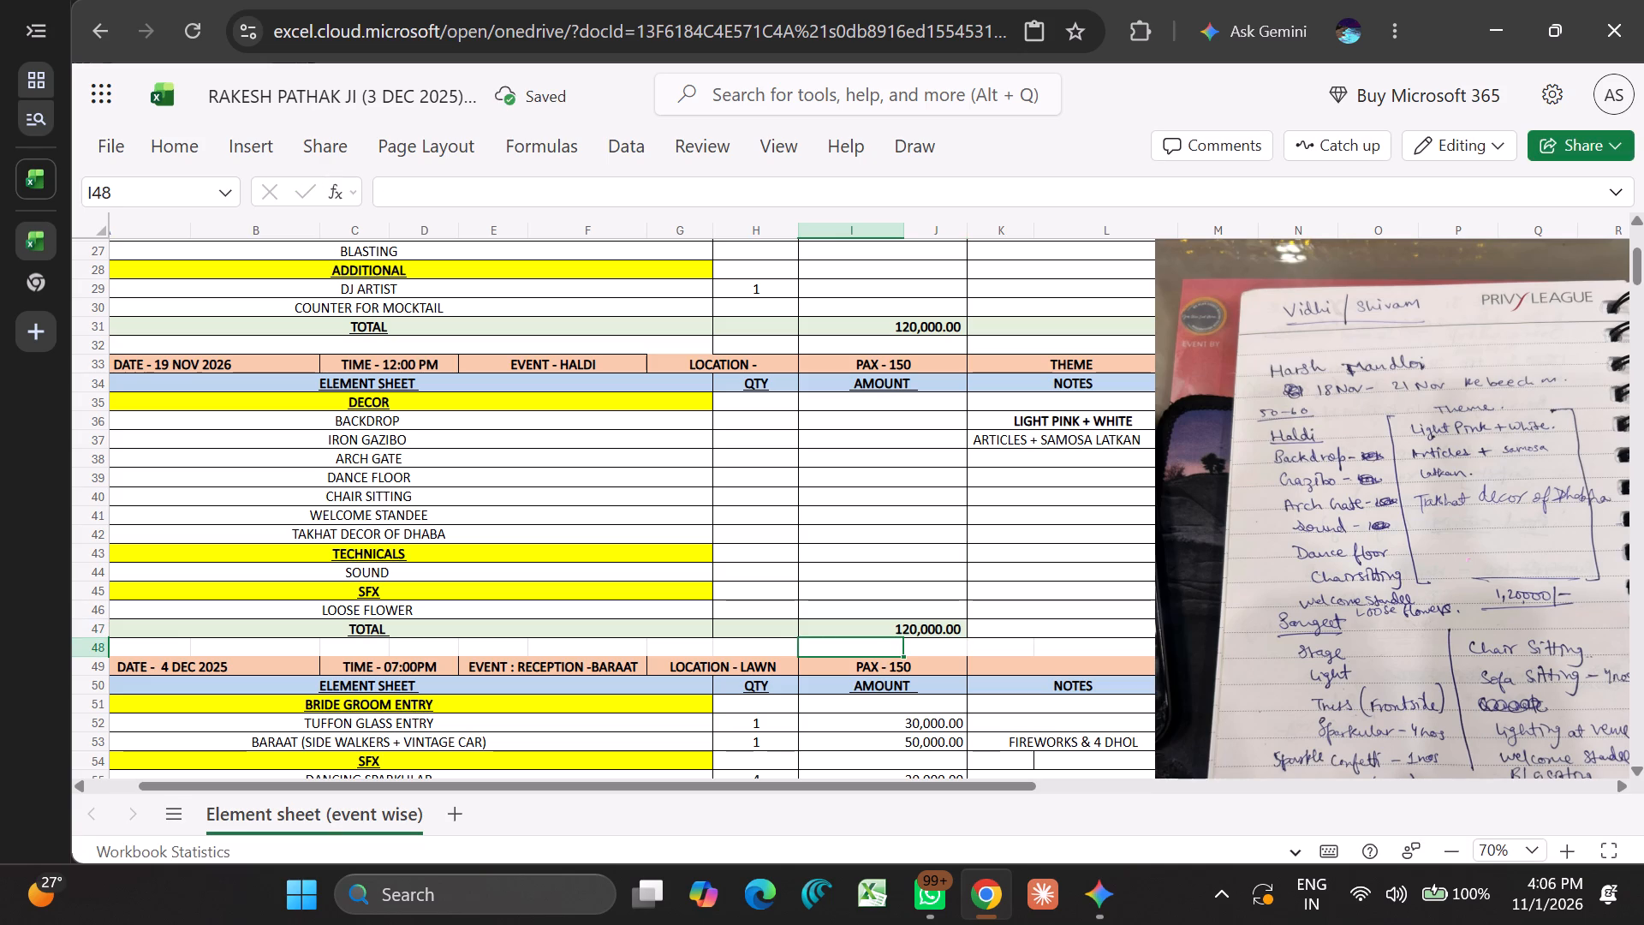
Review the Haldi, Reception, Sangeet and Mehendi element sheets against the handwritten notes.
scroll(1044, 693, down, 1)
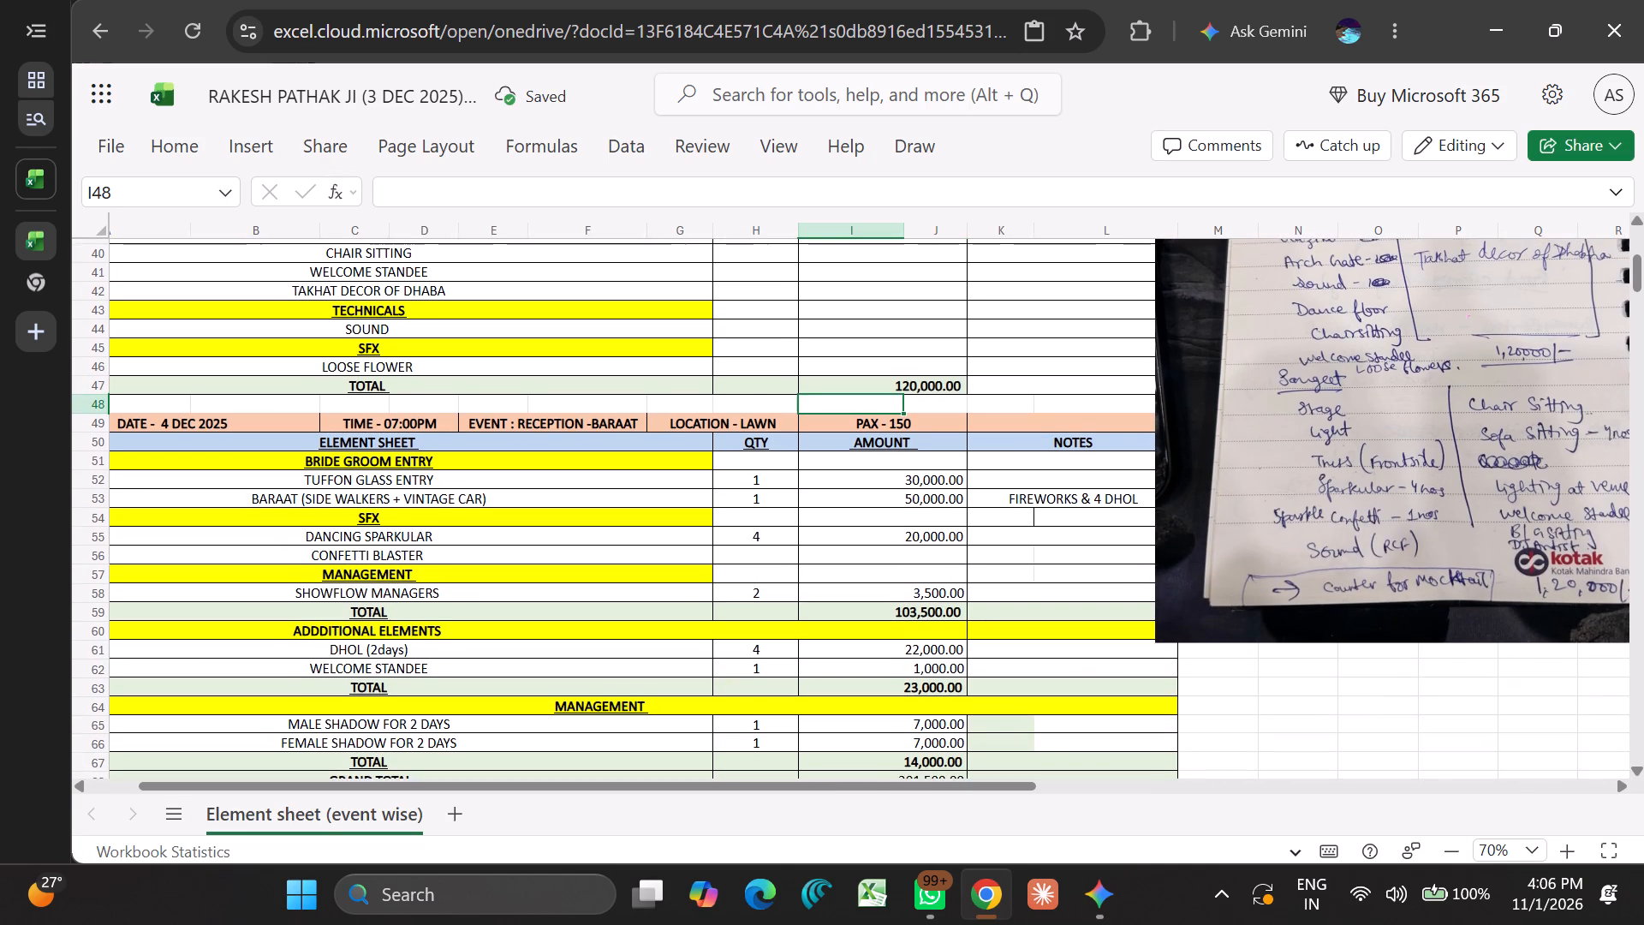
scroll(1044, 693, down, 1)
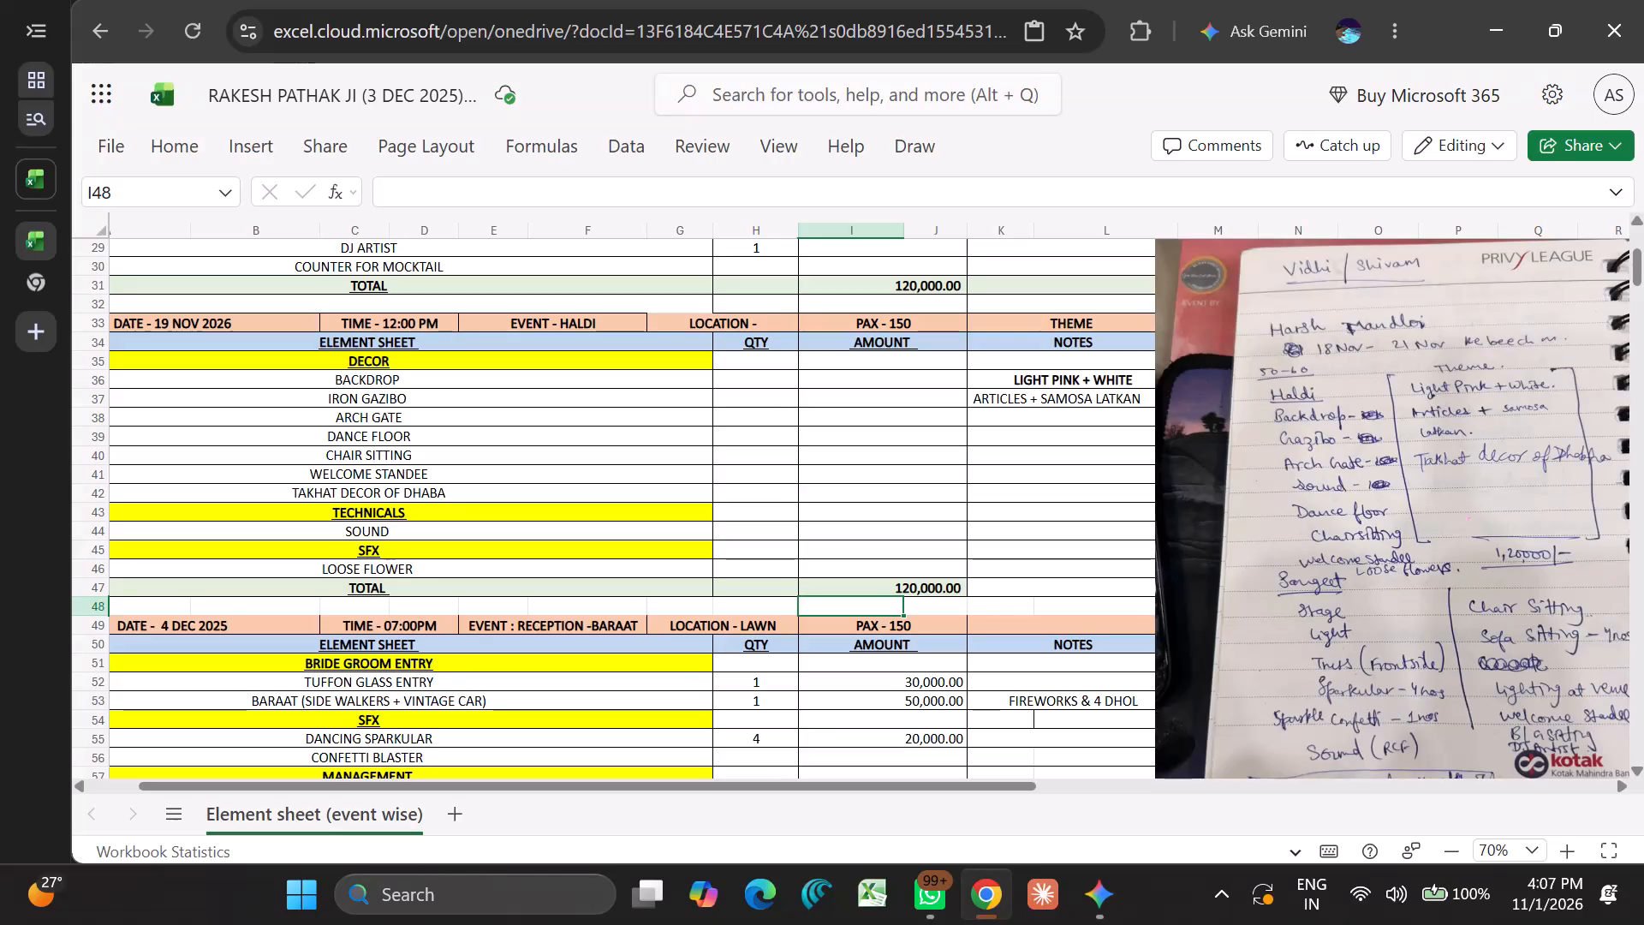
scroll(878, 485, up, 1)
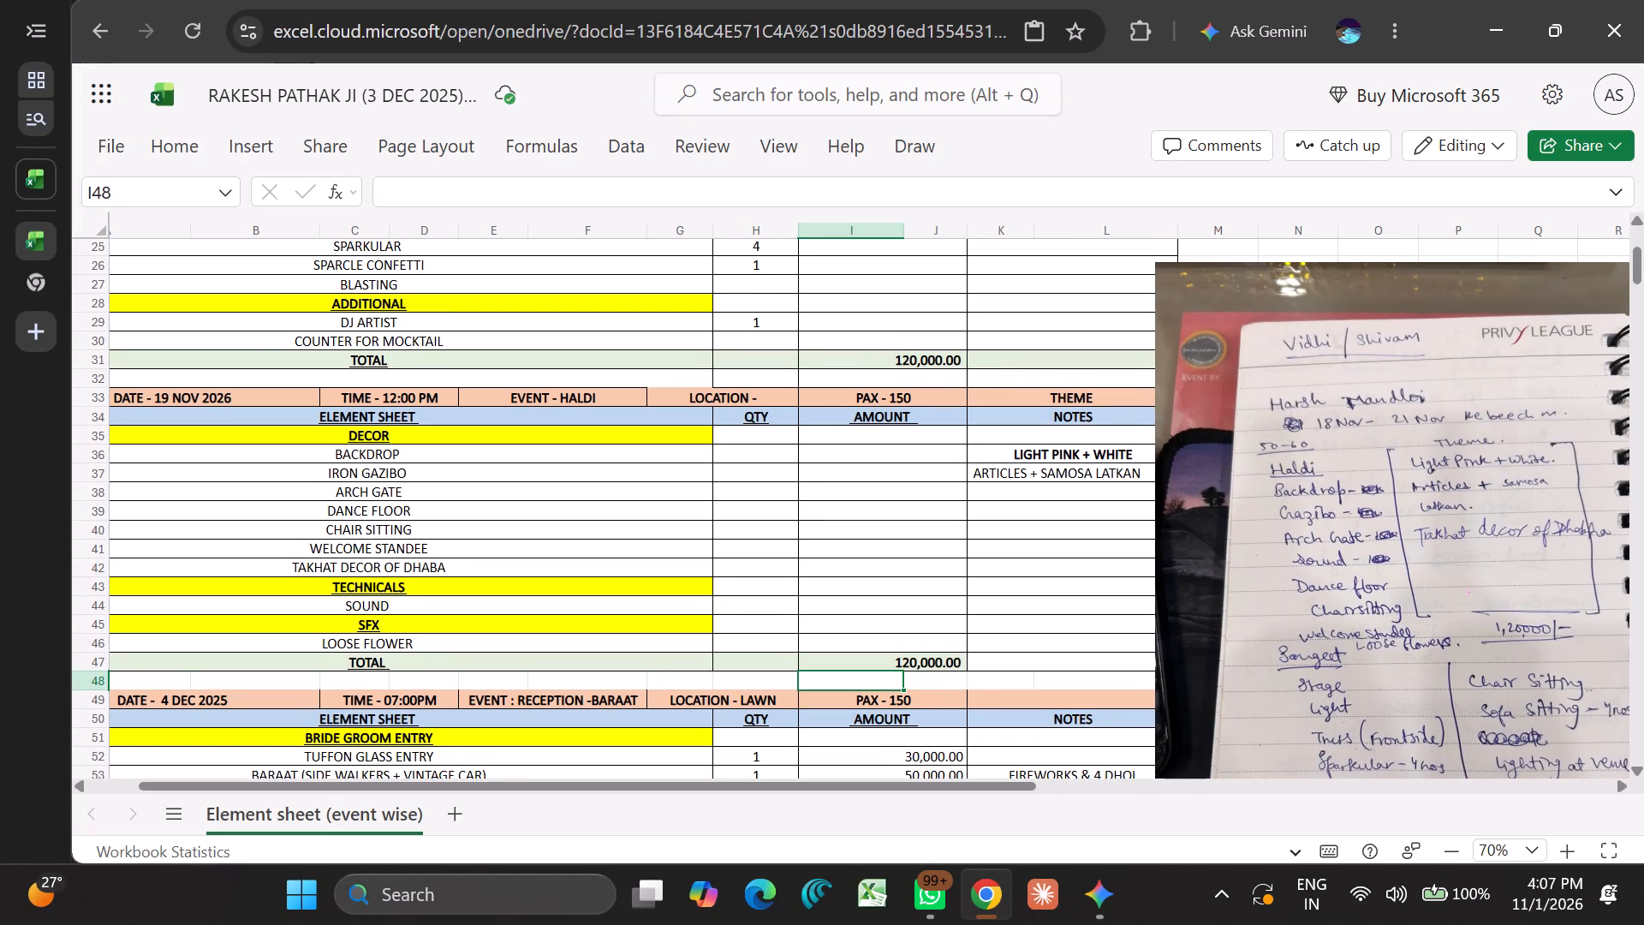
scroll(878, 485, up, 1)
click(878, 485)
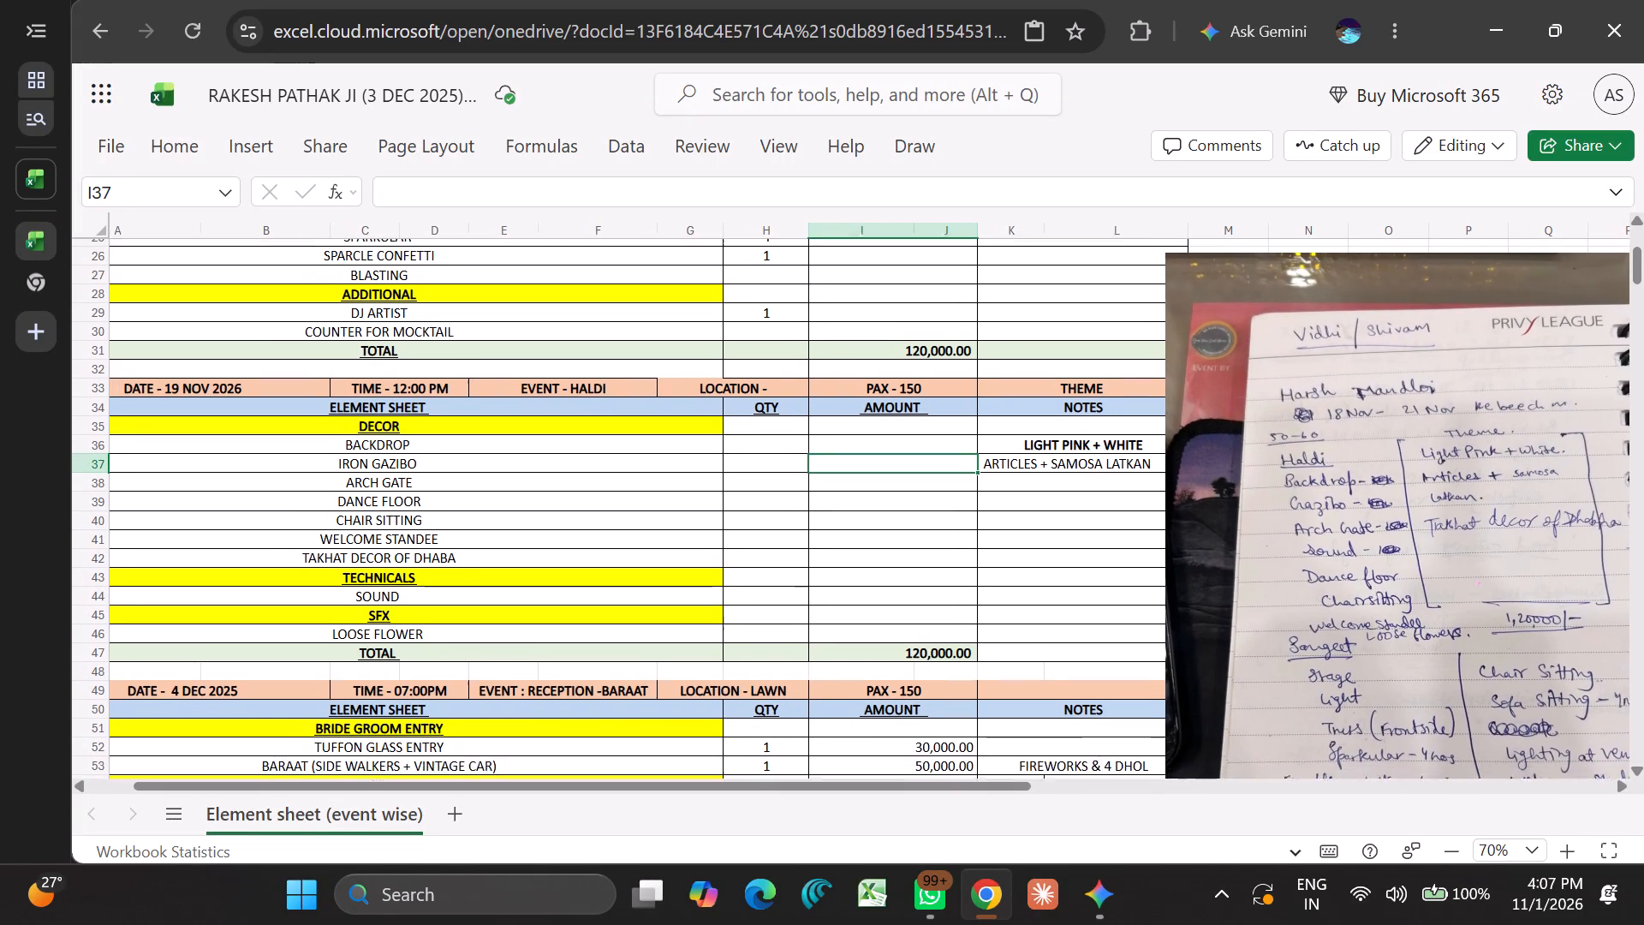
scroll(949, 669, up, 4)
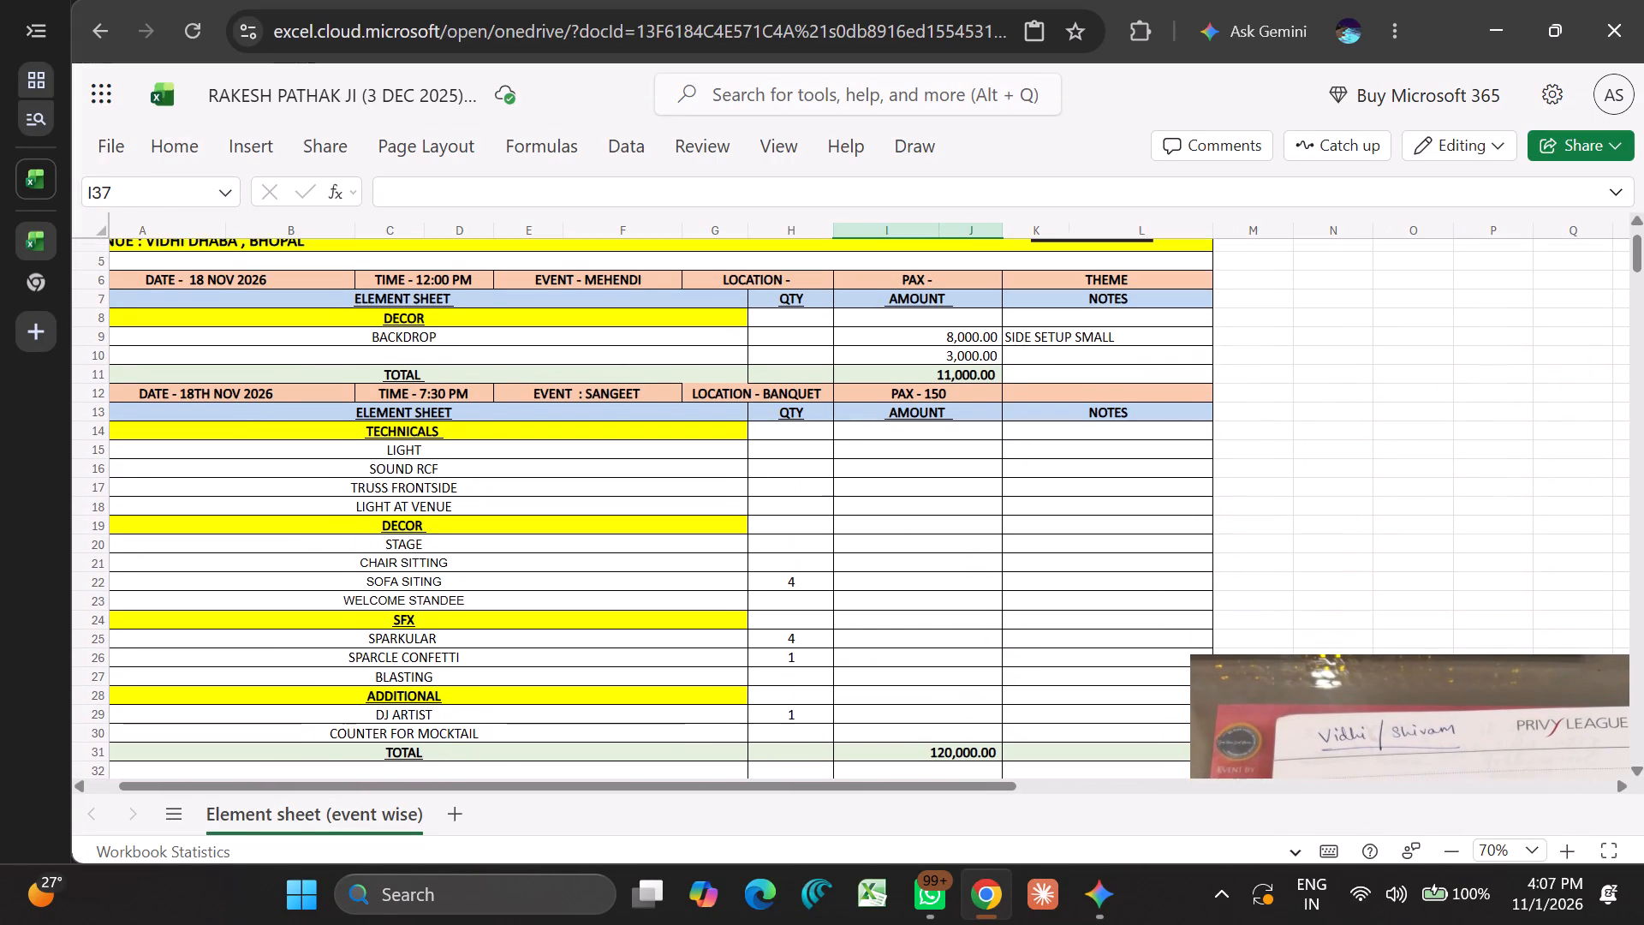
scroll(1039, 482, down, 1)
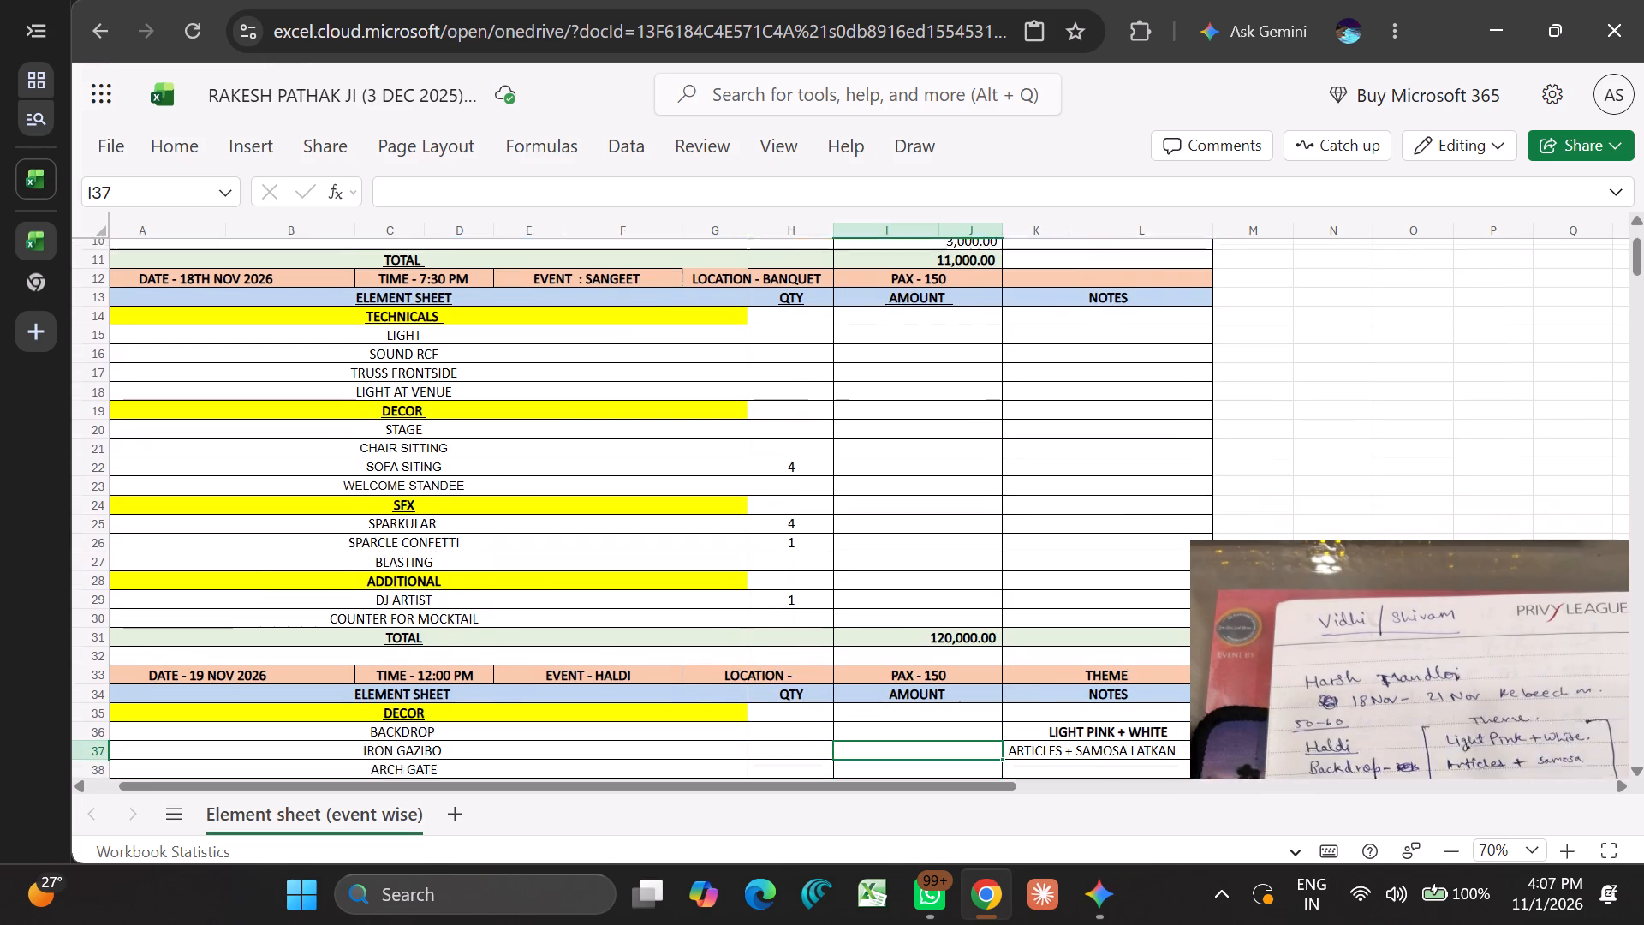
Clear the amount in the unnamed row between BACKDROP and TOTAL in the Mehendi section.
scroll(1039, 482, down, 1)
scroll(1039, 482, left, 1)
scroll(1039, 482, down, 1)
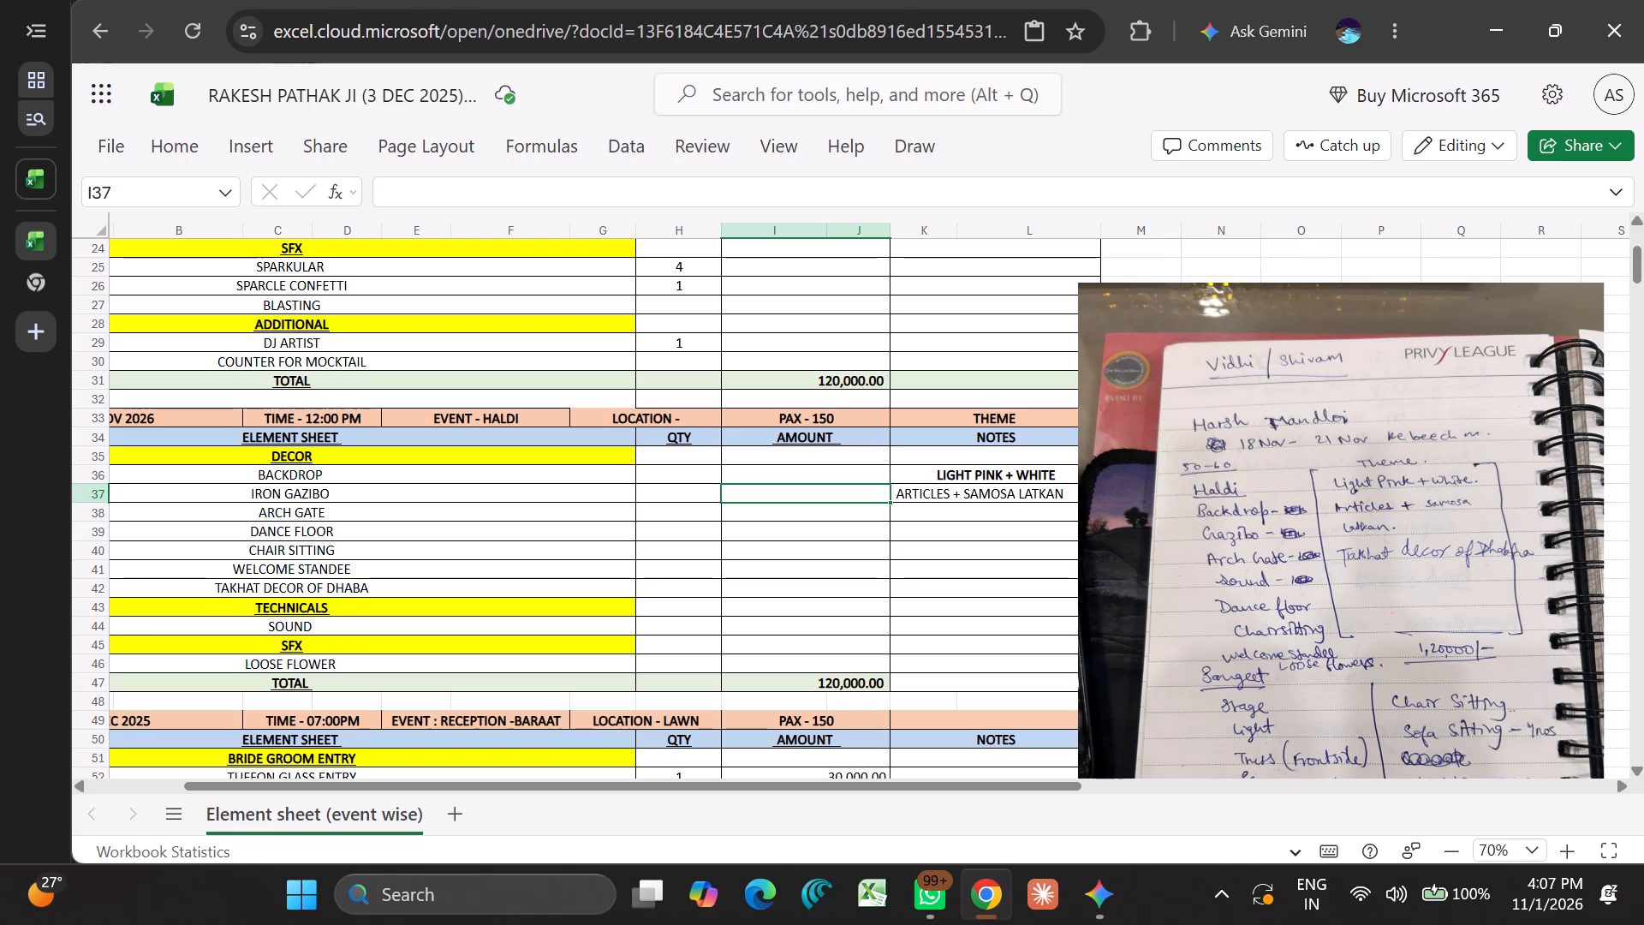
scroll(758, 355, up, 6)
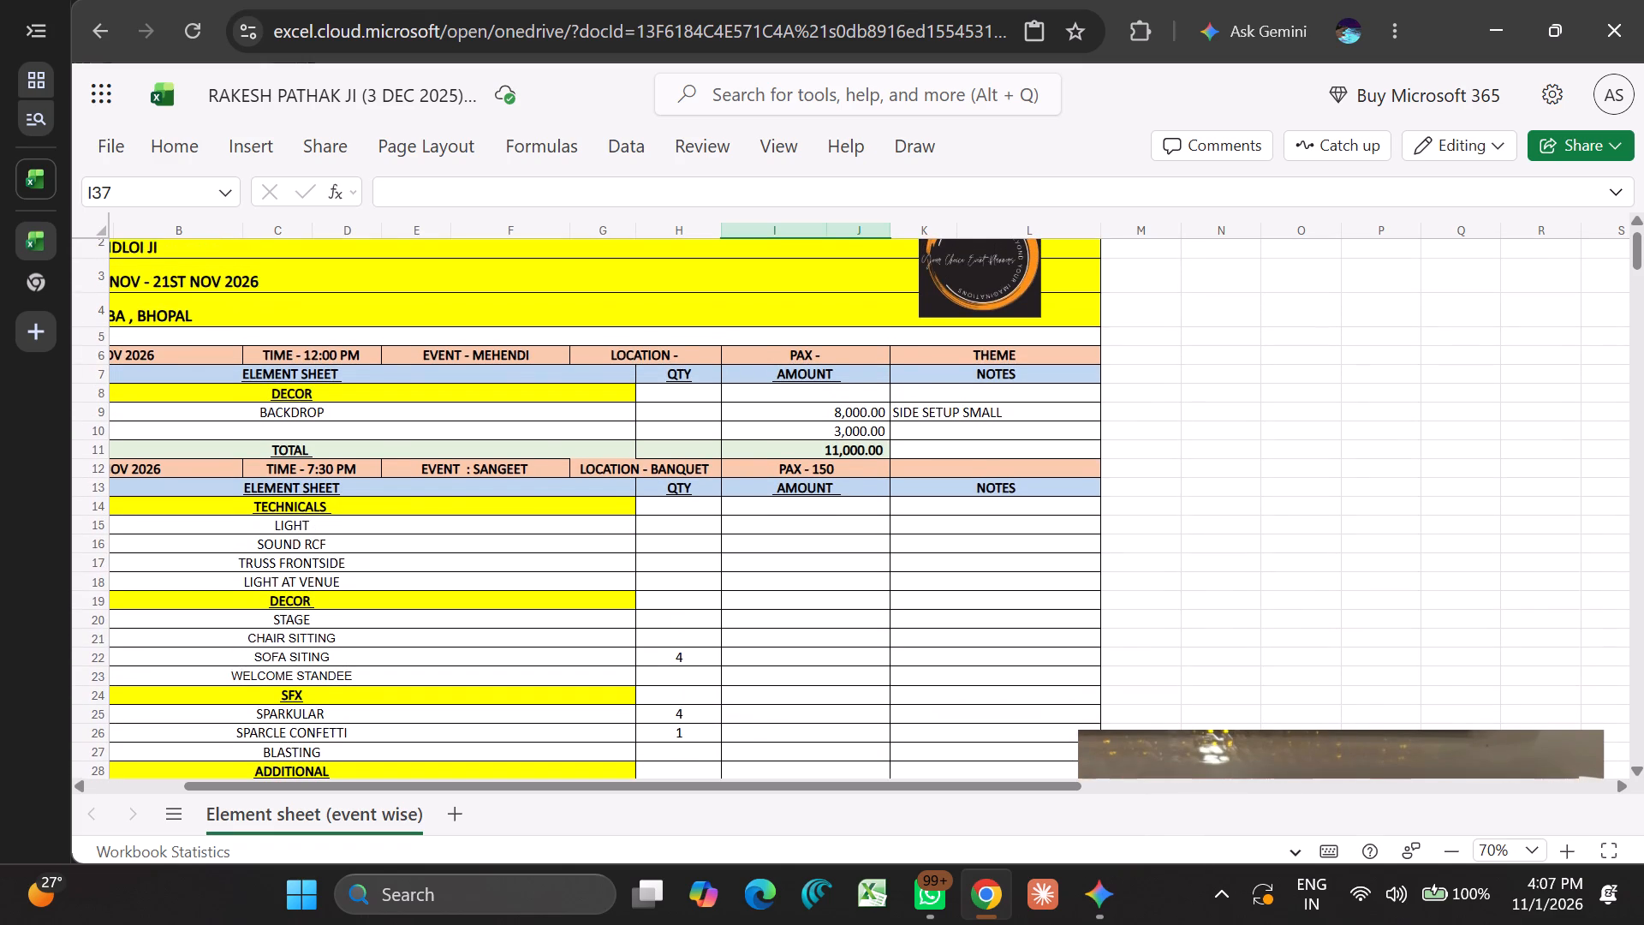
click(832, 433)
key(BackSpace)
key(Down)
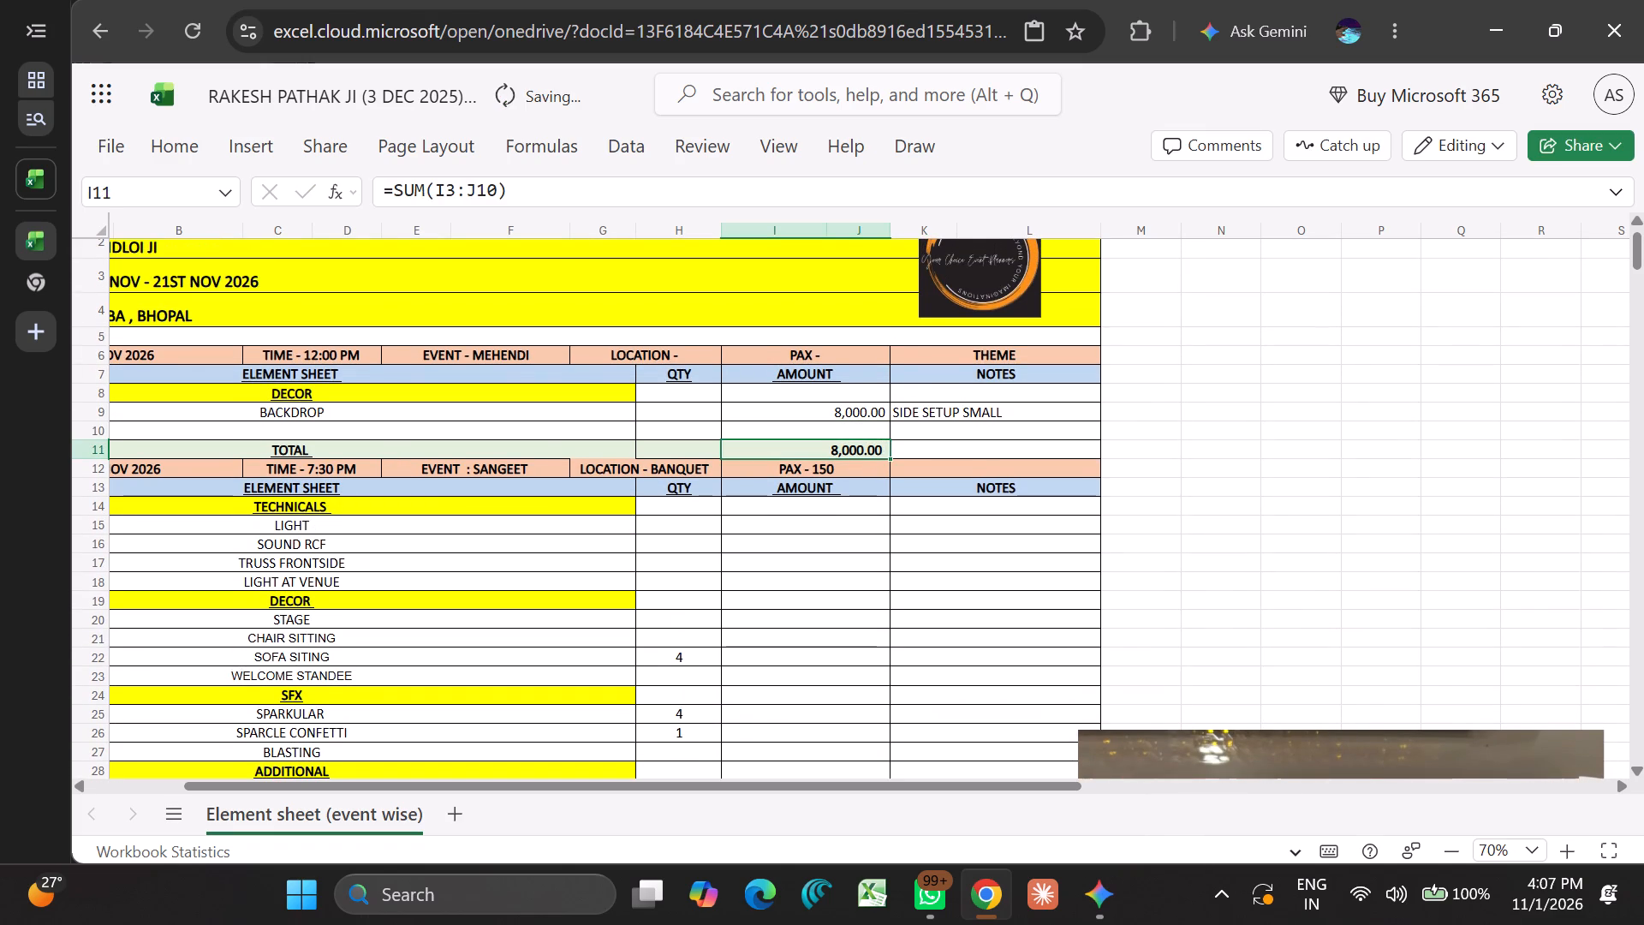
Review the Sangeet, Haldi, Reception-Baraat and Management sections against the handwritten notes.
click(1005, 564)
scroll(1005, 564, down, 1)
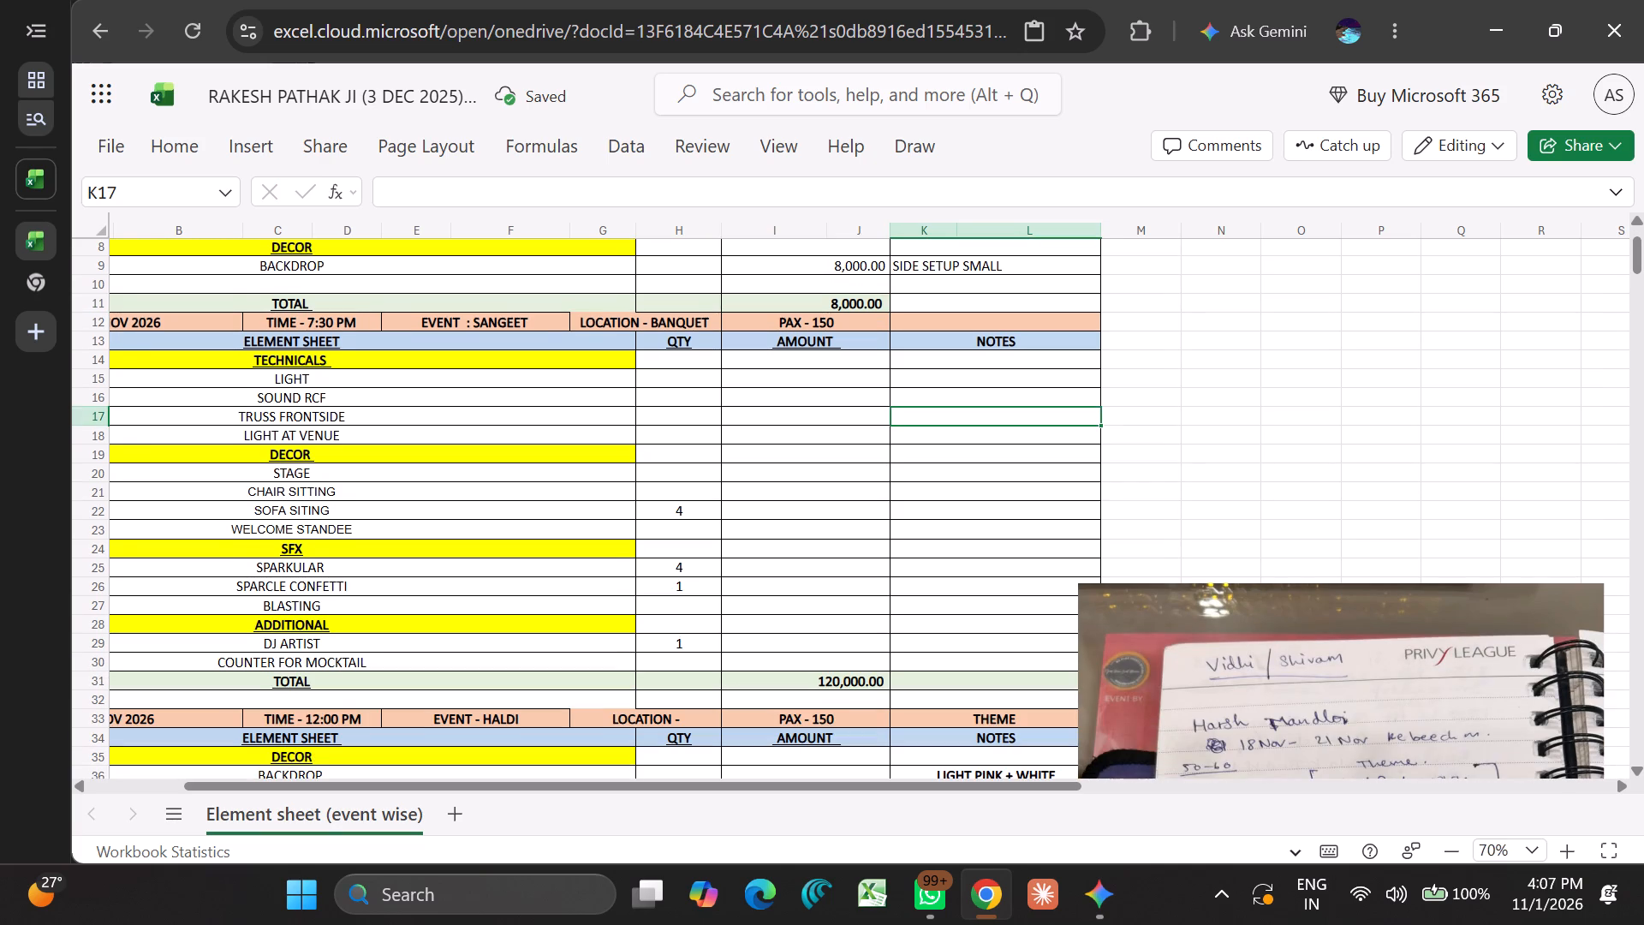
scroll(1005, 564, down, 3)
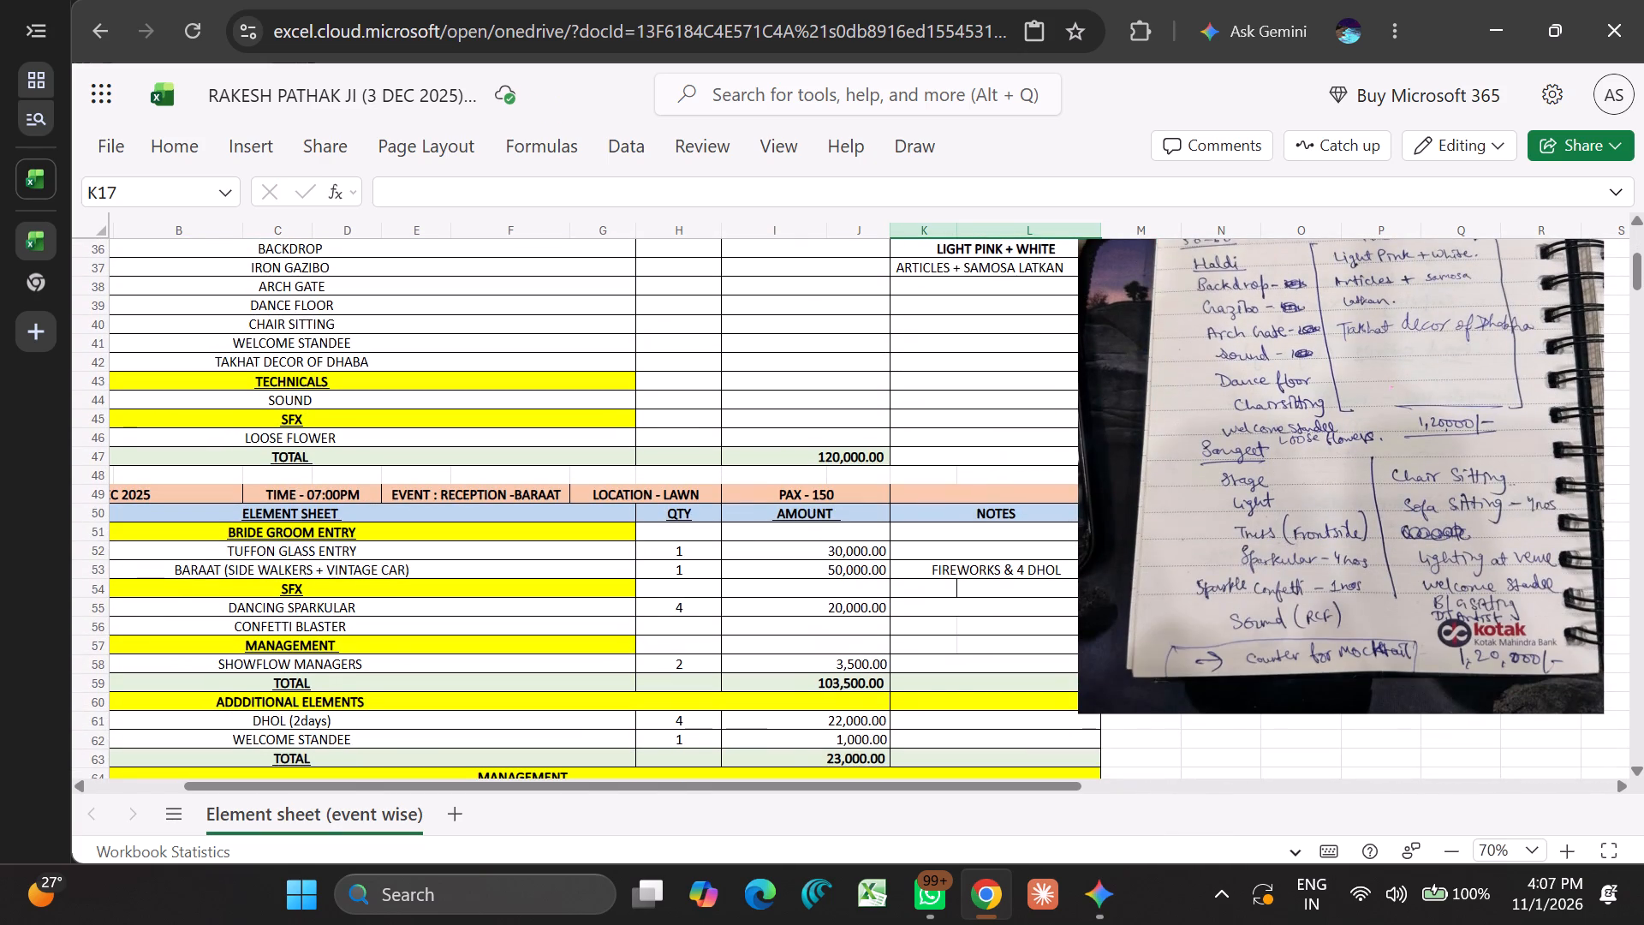
scroll(718, 531, down, 1)
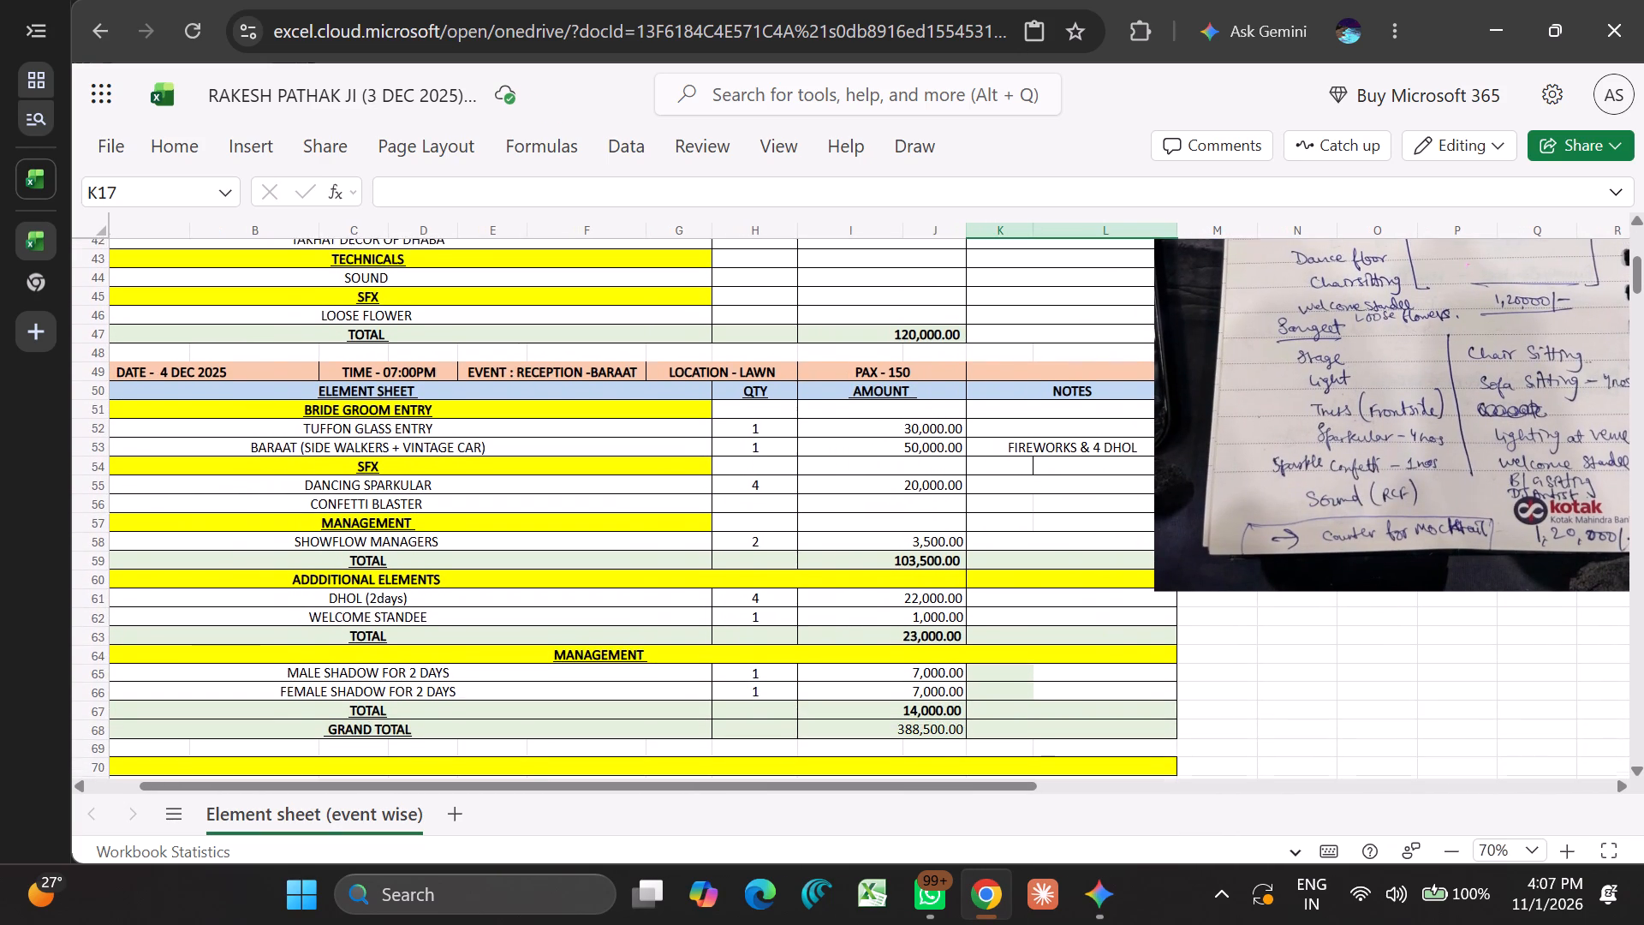
scroll(718, 531, down, 1)
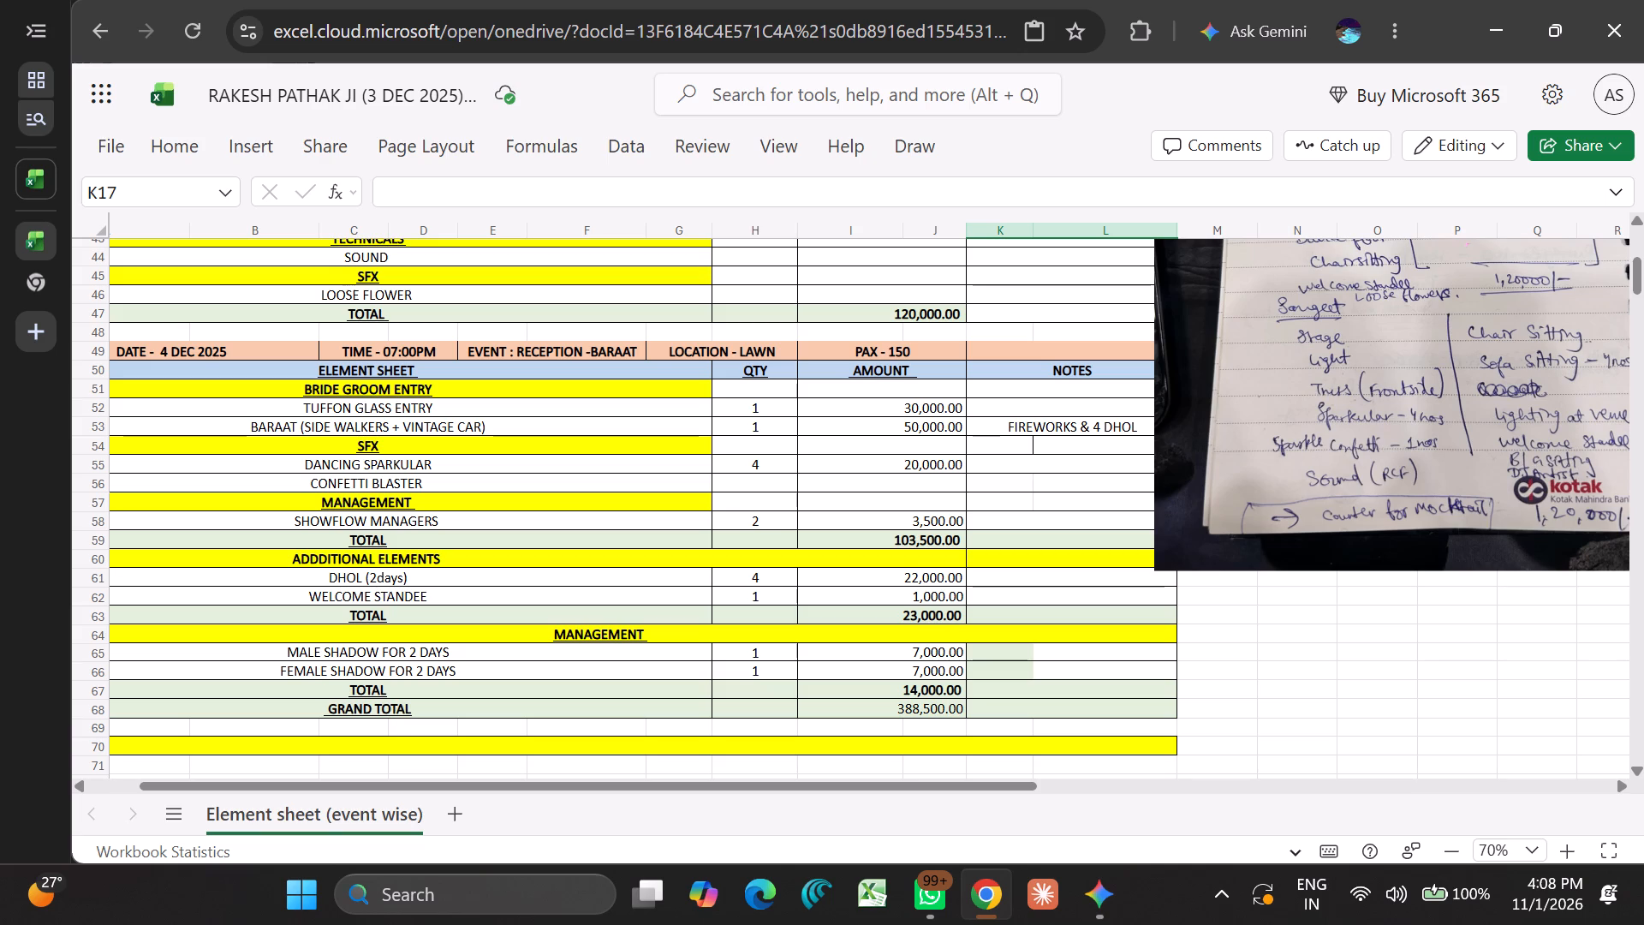
scroll(413, 490, up, 4)
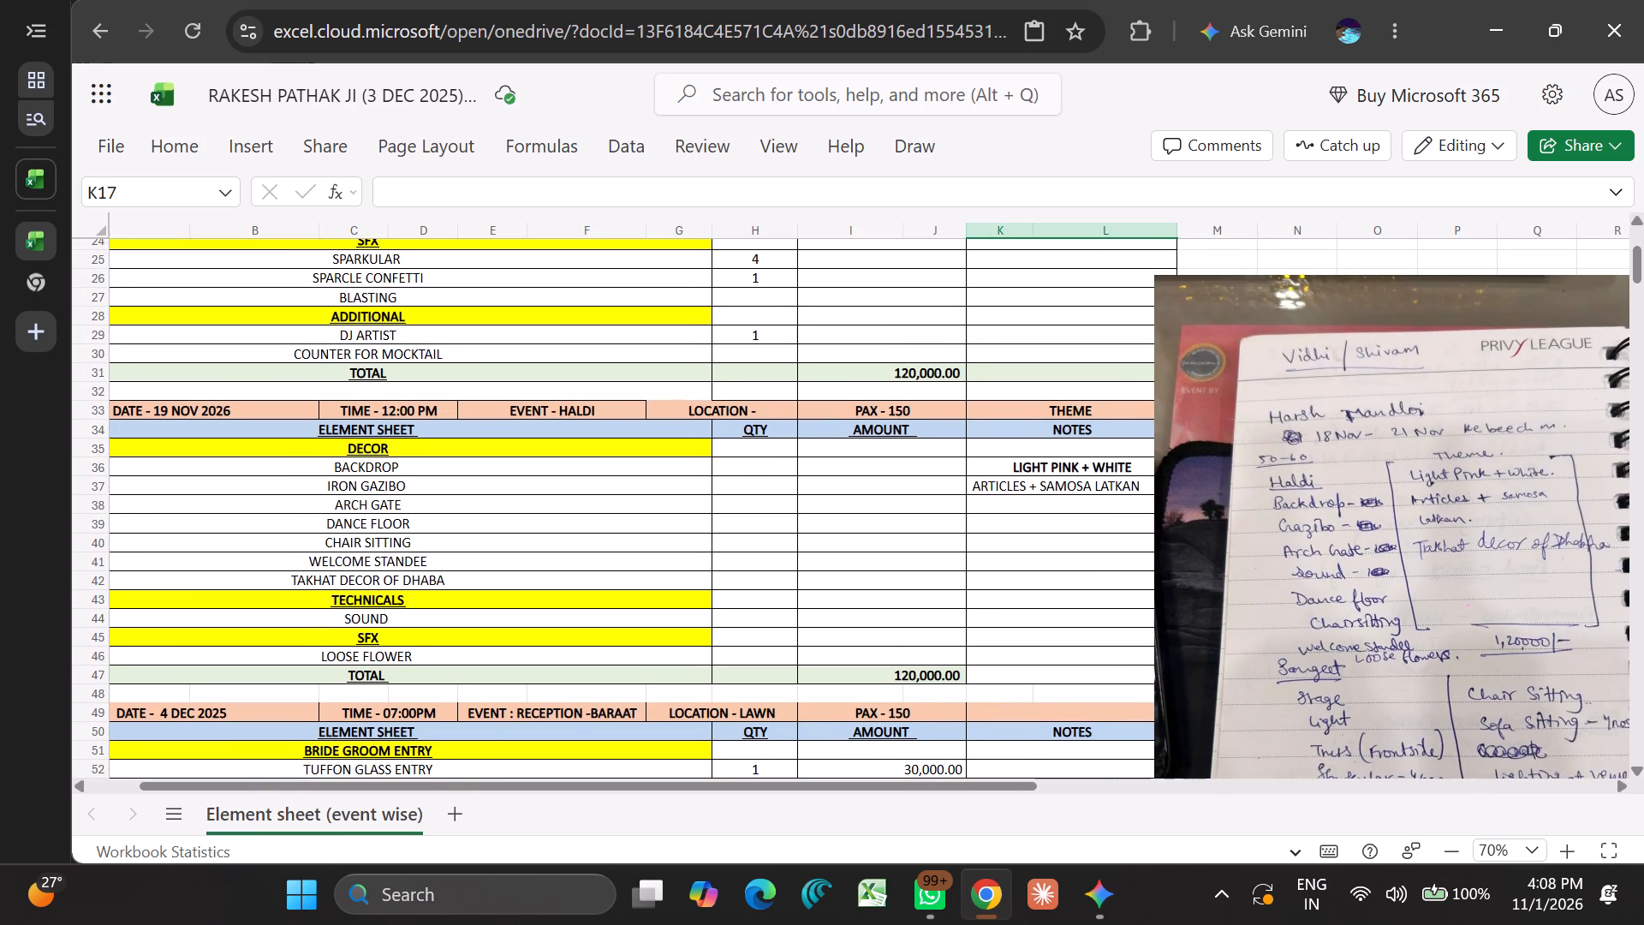
scroll(491, 620, down, 1)
scroll(572, 662, down, 3)
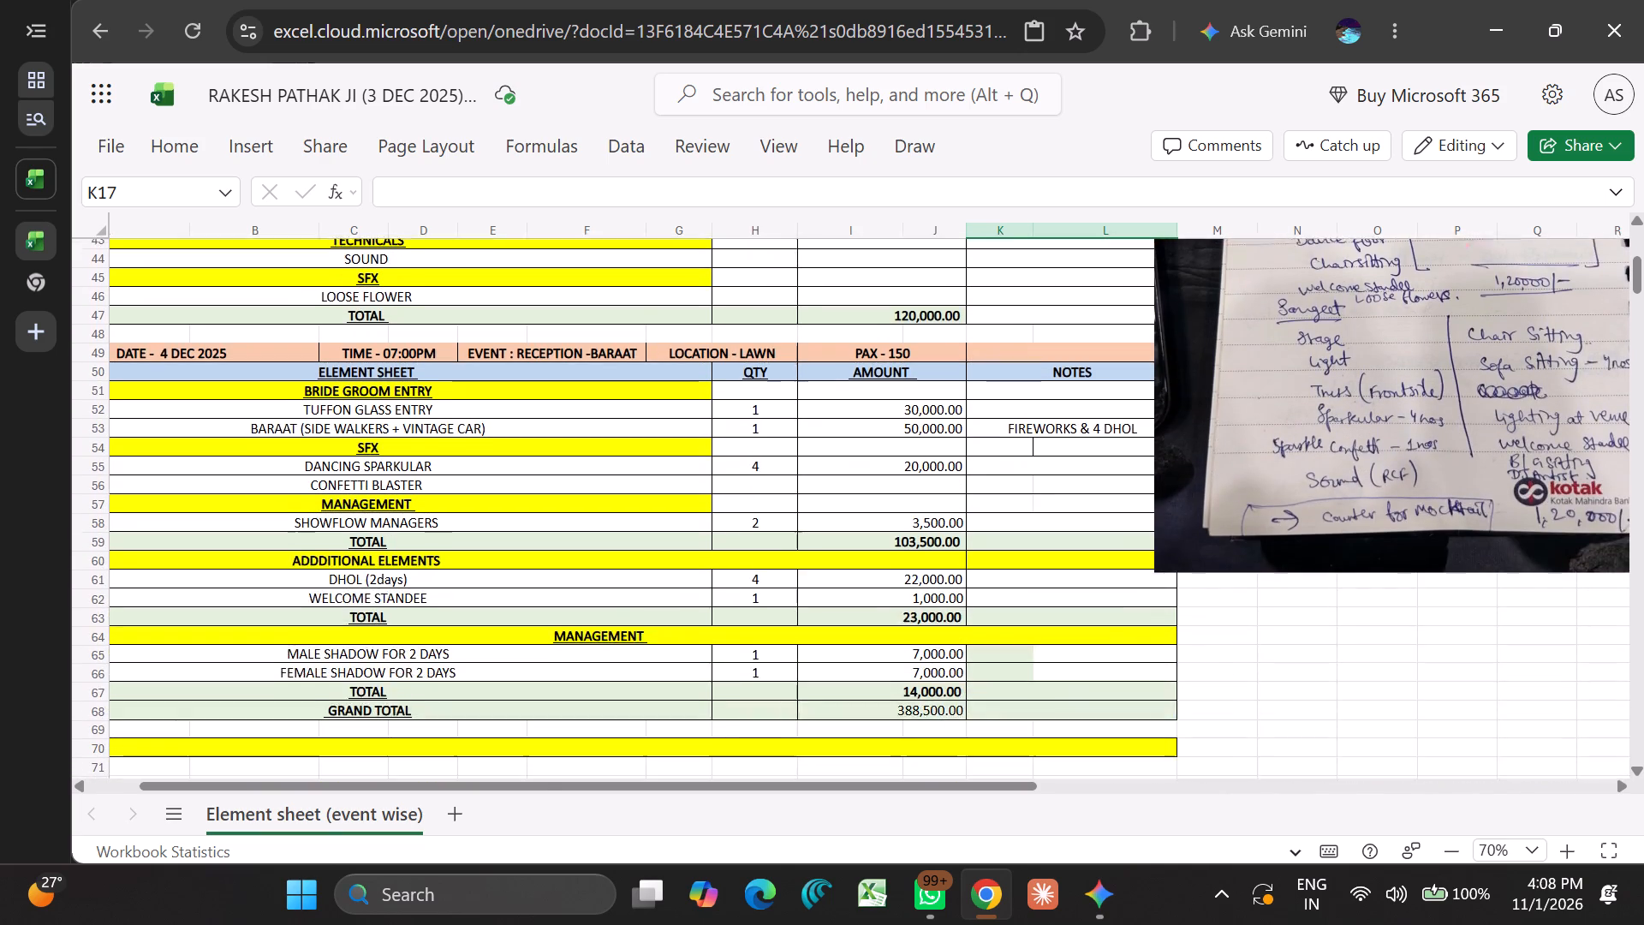
scroll(572, 662, down, 1)
scroll(572, 662, up, 6)
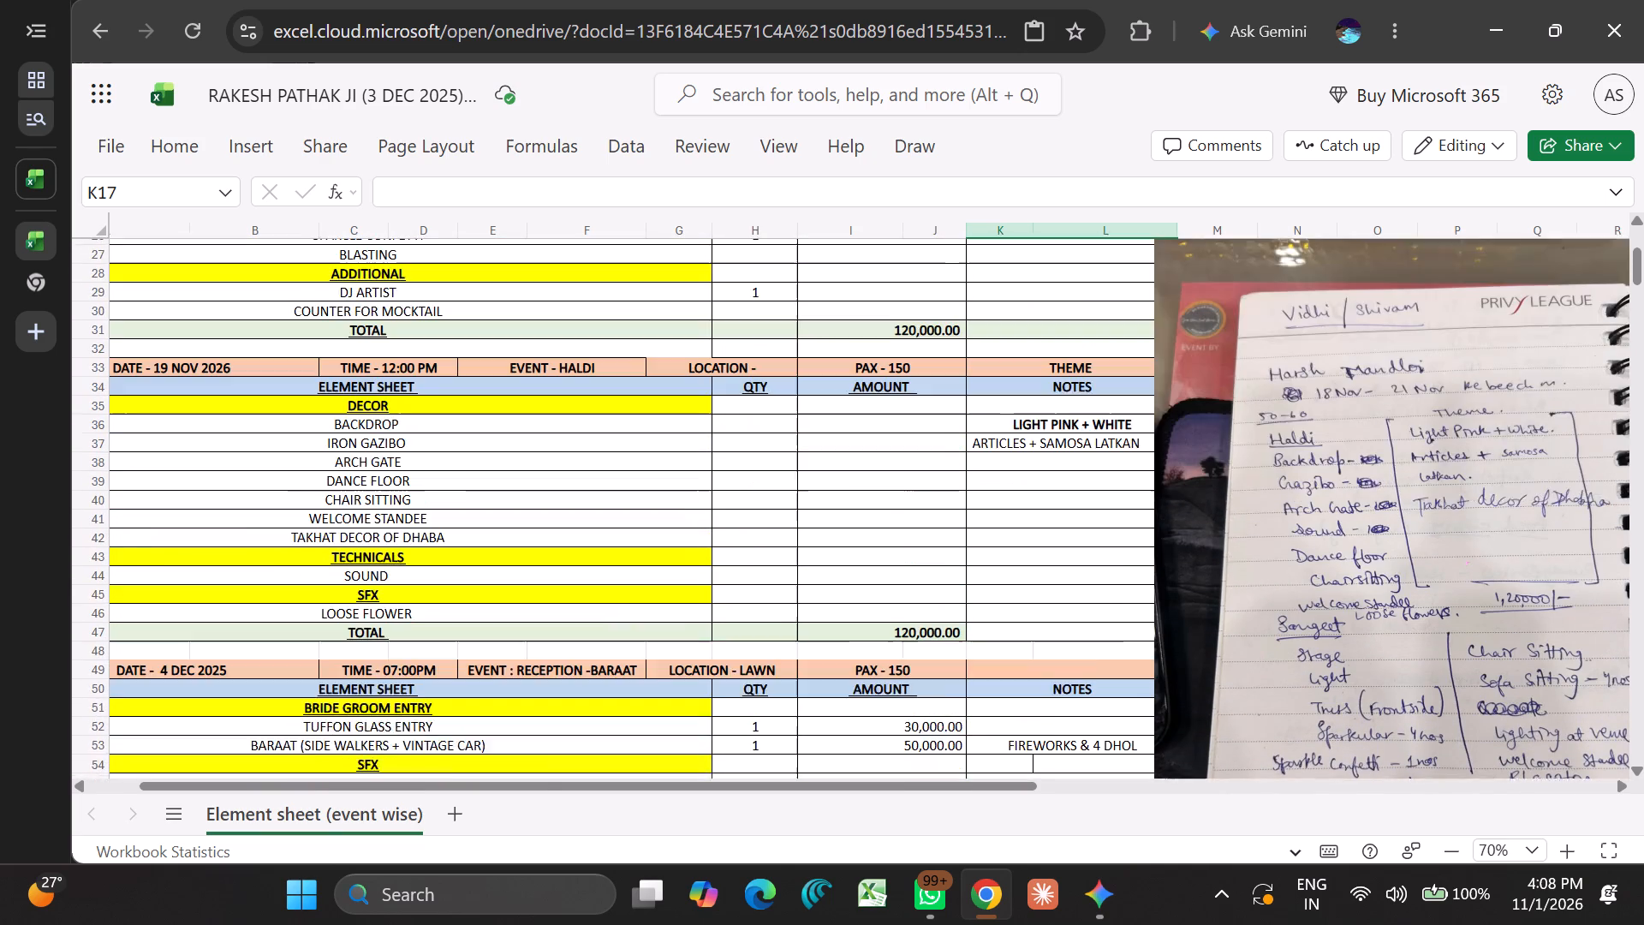
Copy the Sangeet section's ADDITIONAL heading and DJ ARTIST rows and insert them directly above the Haldi section's TOTAL row.
scroll(572, 662, up, 1)
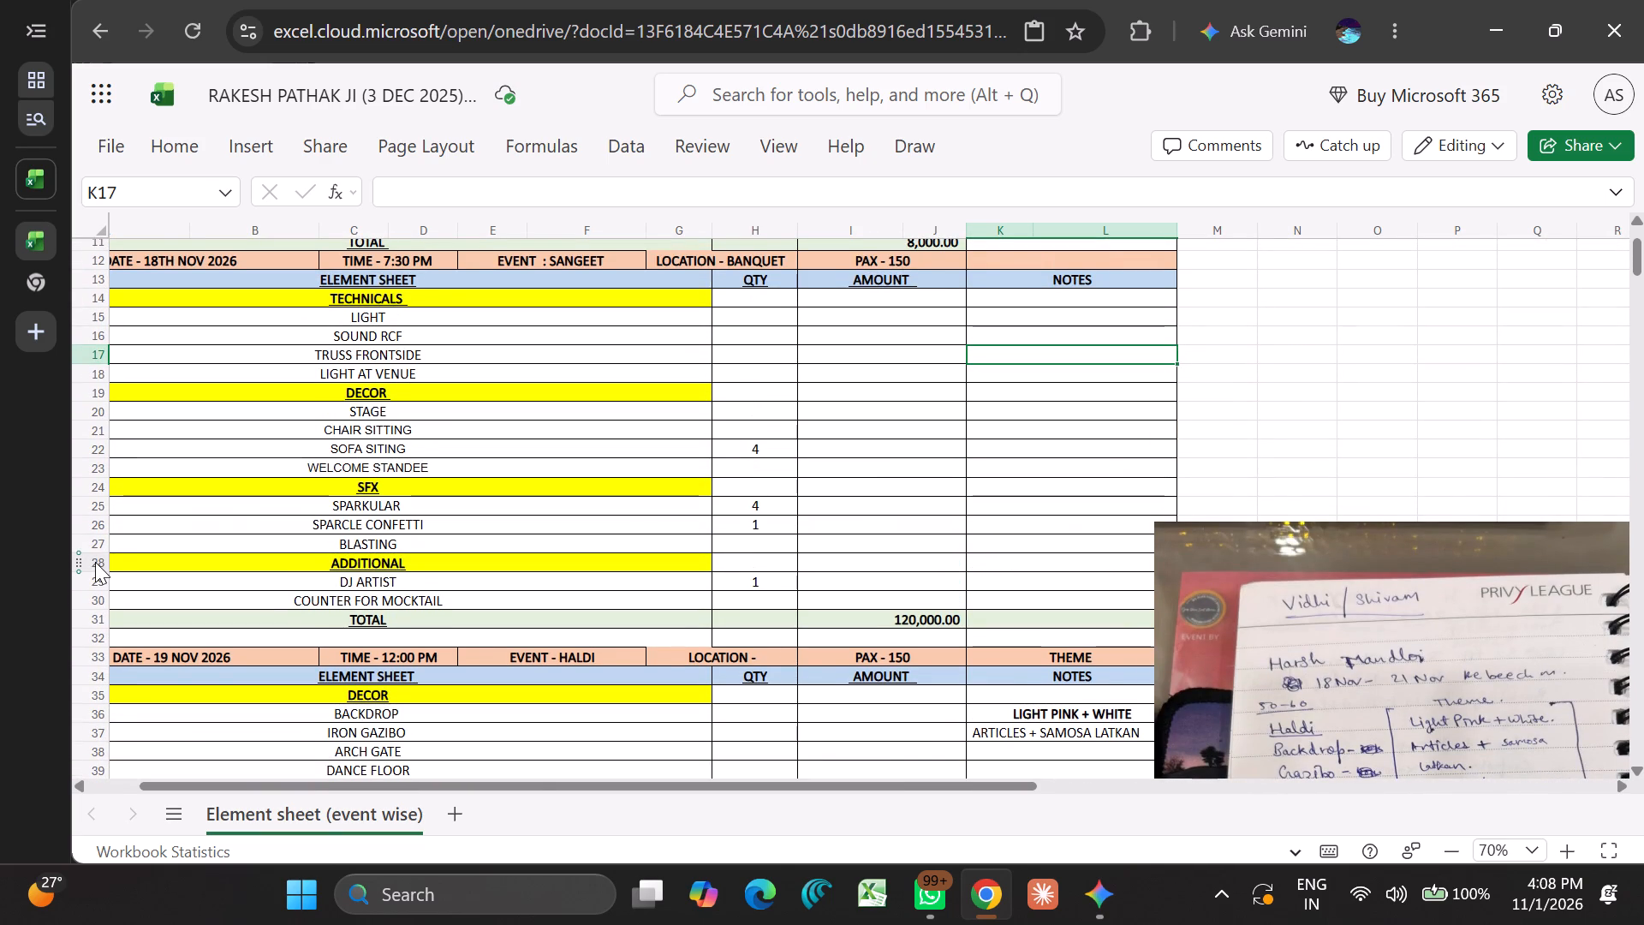
drag(99, 559, 98, 574)
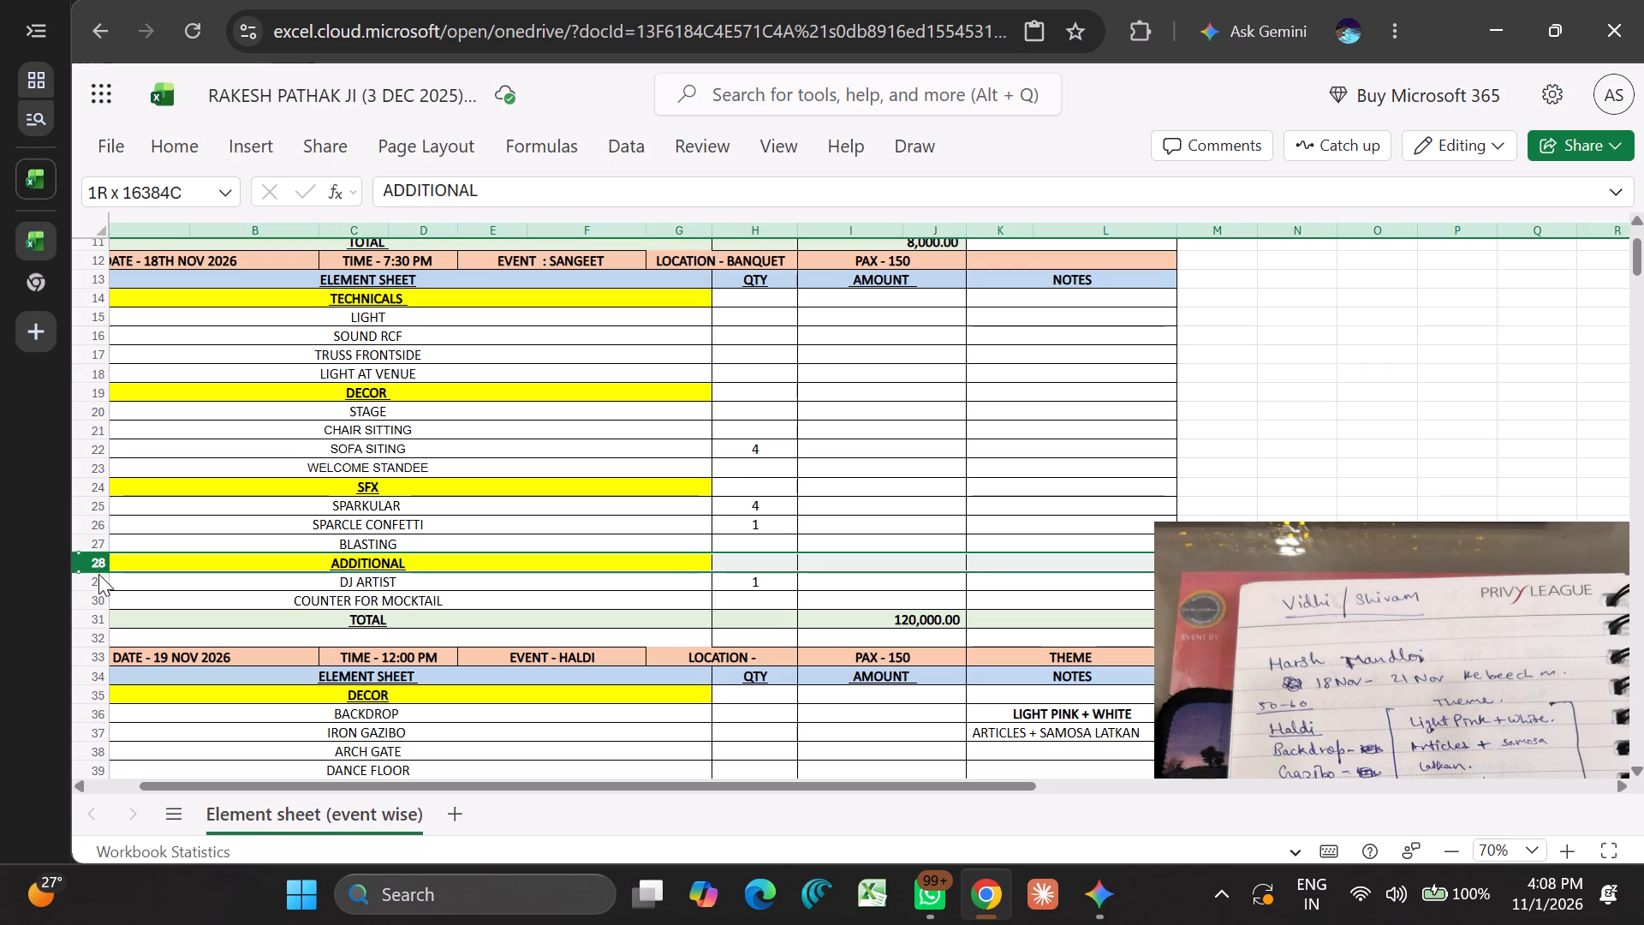
drag(98, 574, 98, 578)
key(ctrl+c)
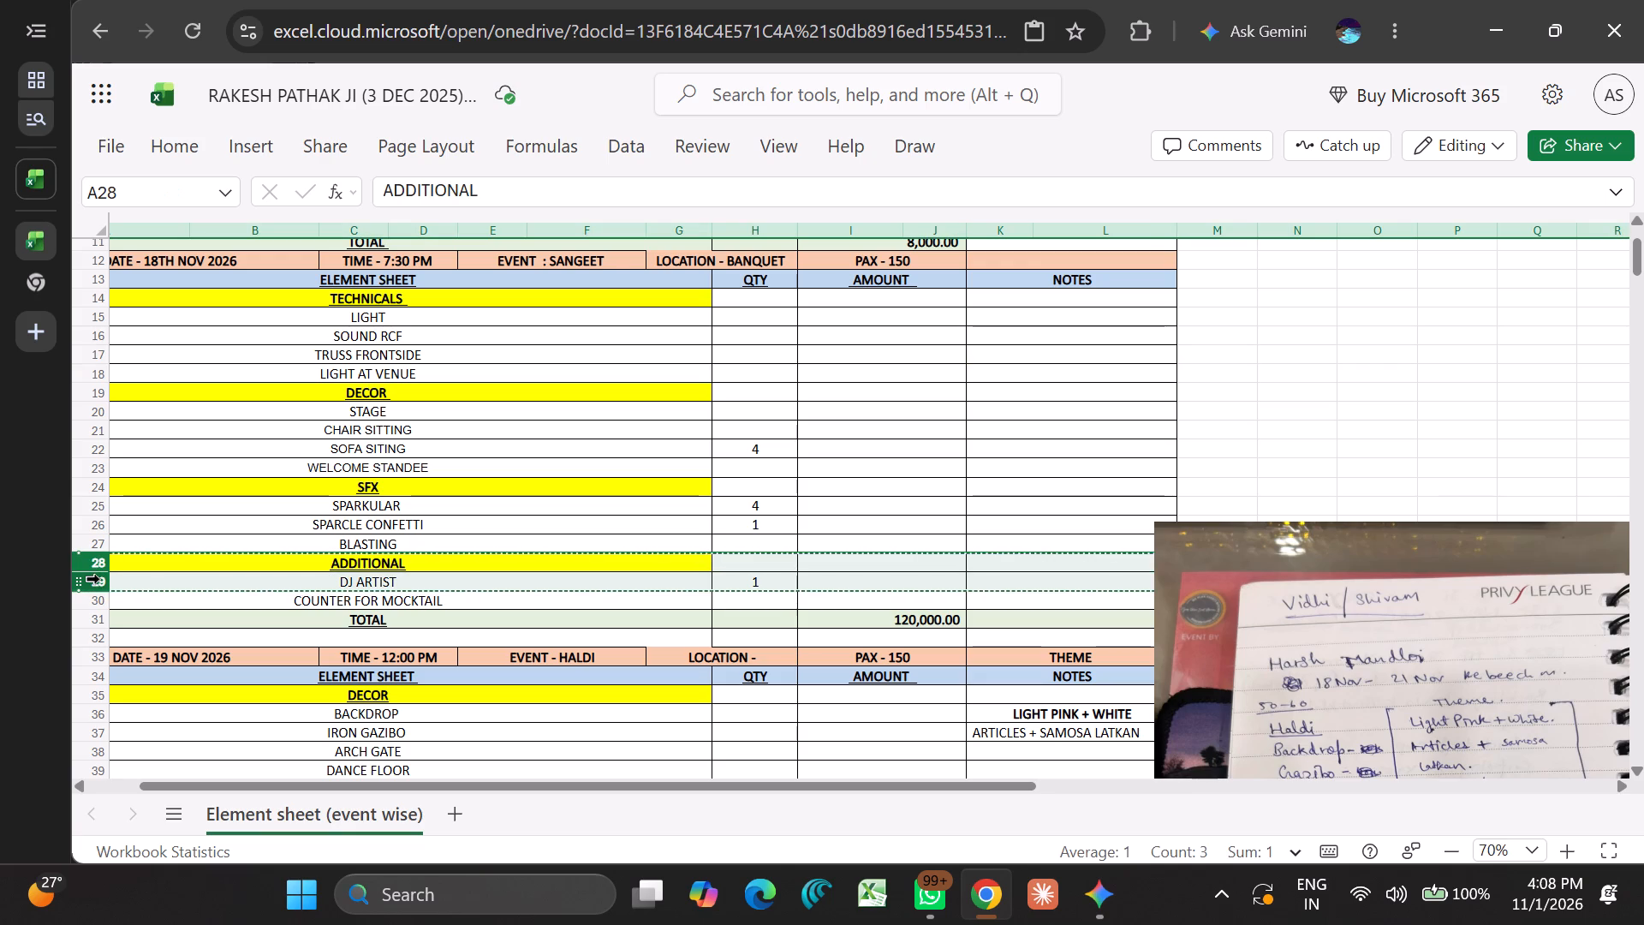
click(426, 601)
scroll(426, 601, down, 3)
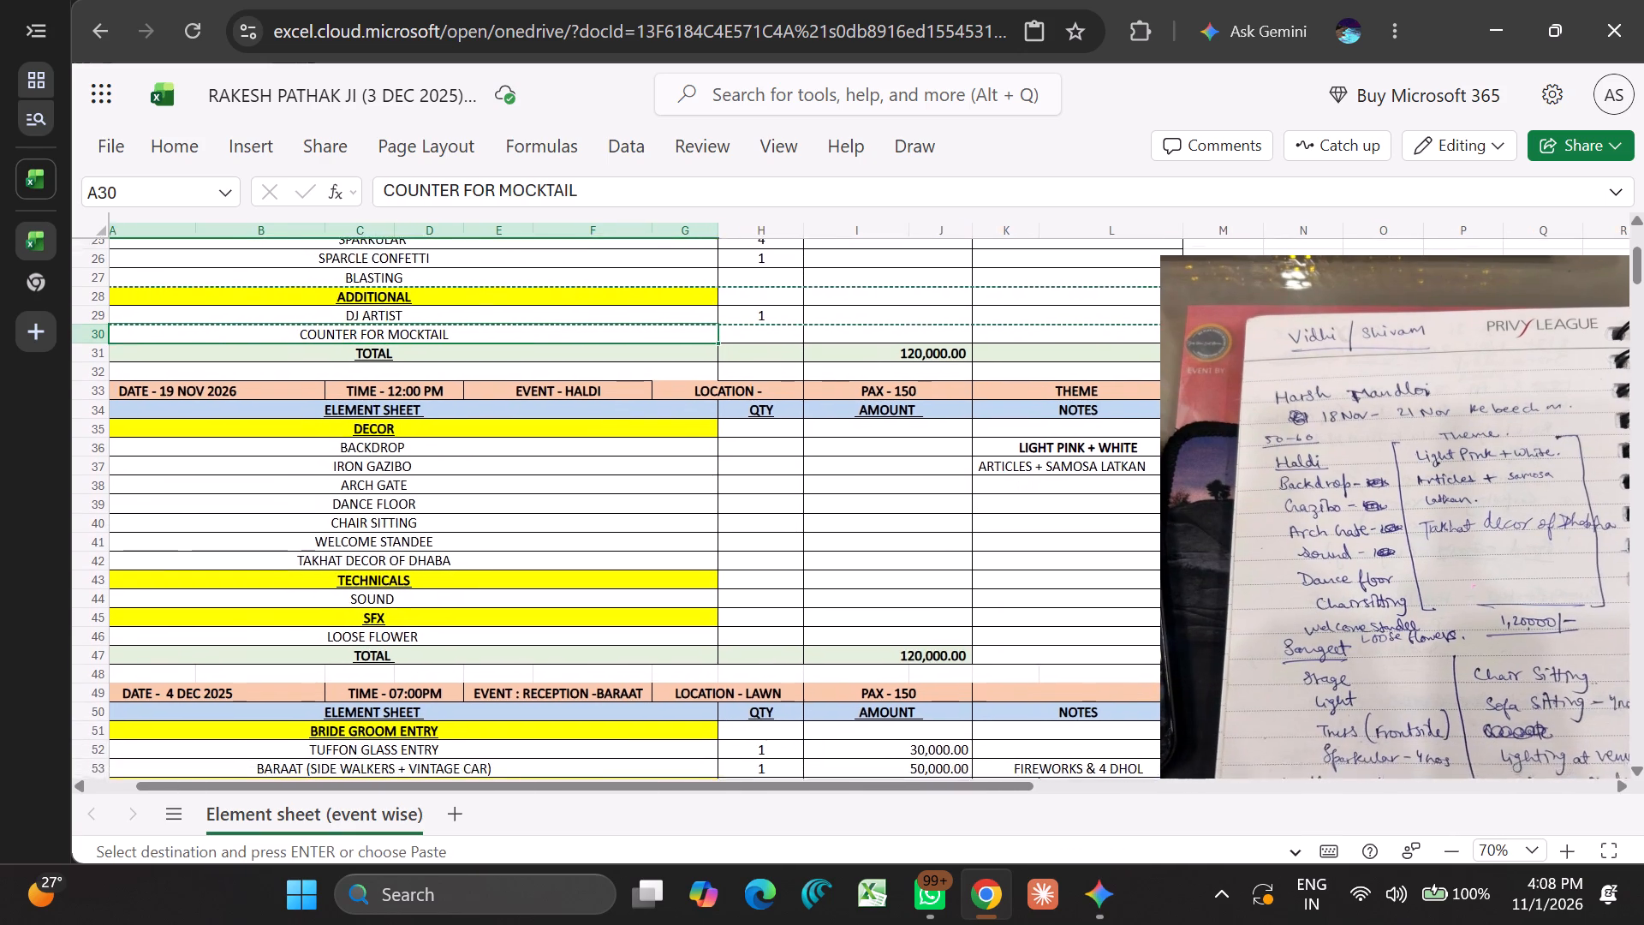
scroll(426, 601, down, 1)
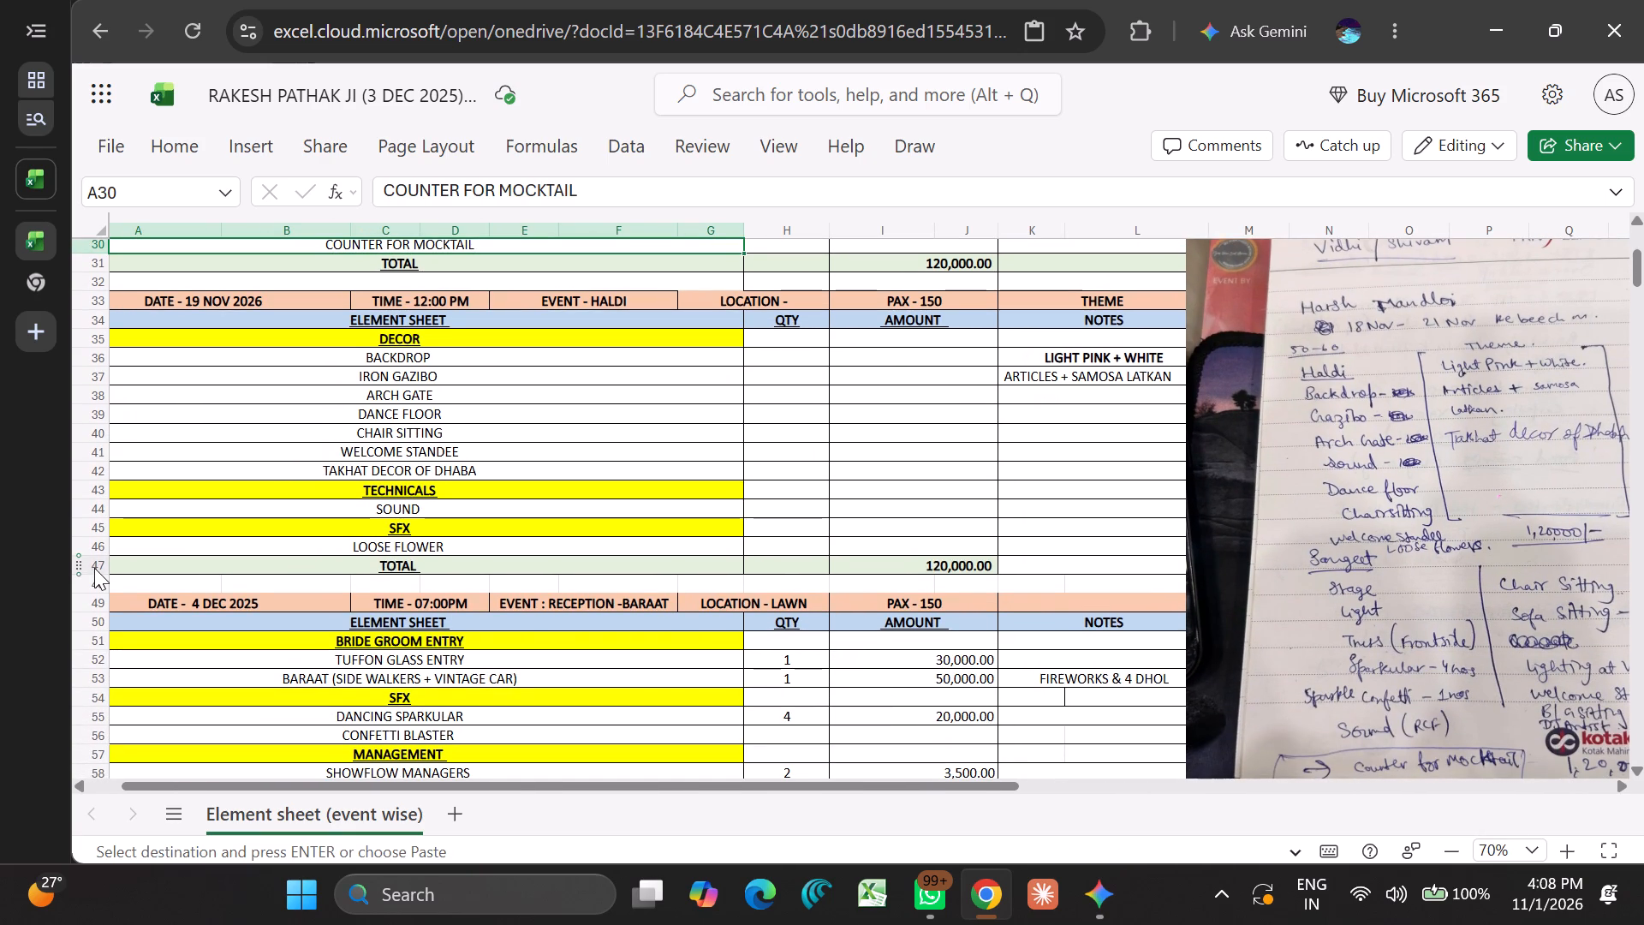
click(107, 564)
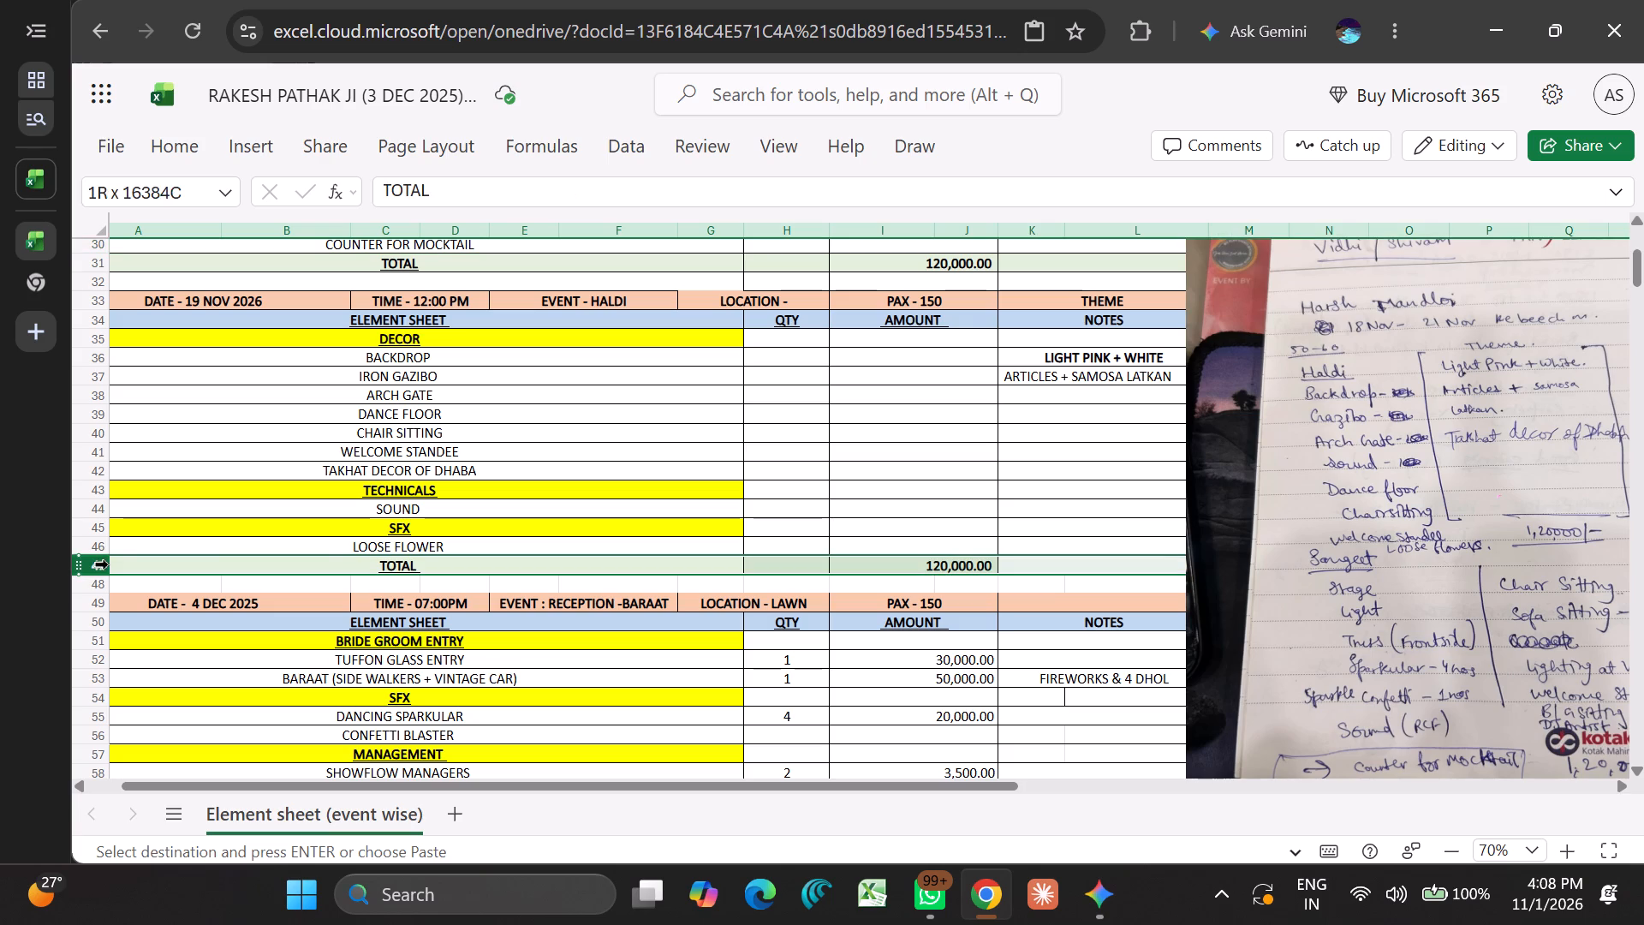
right_click(107, 564)
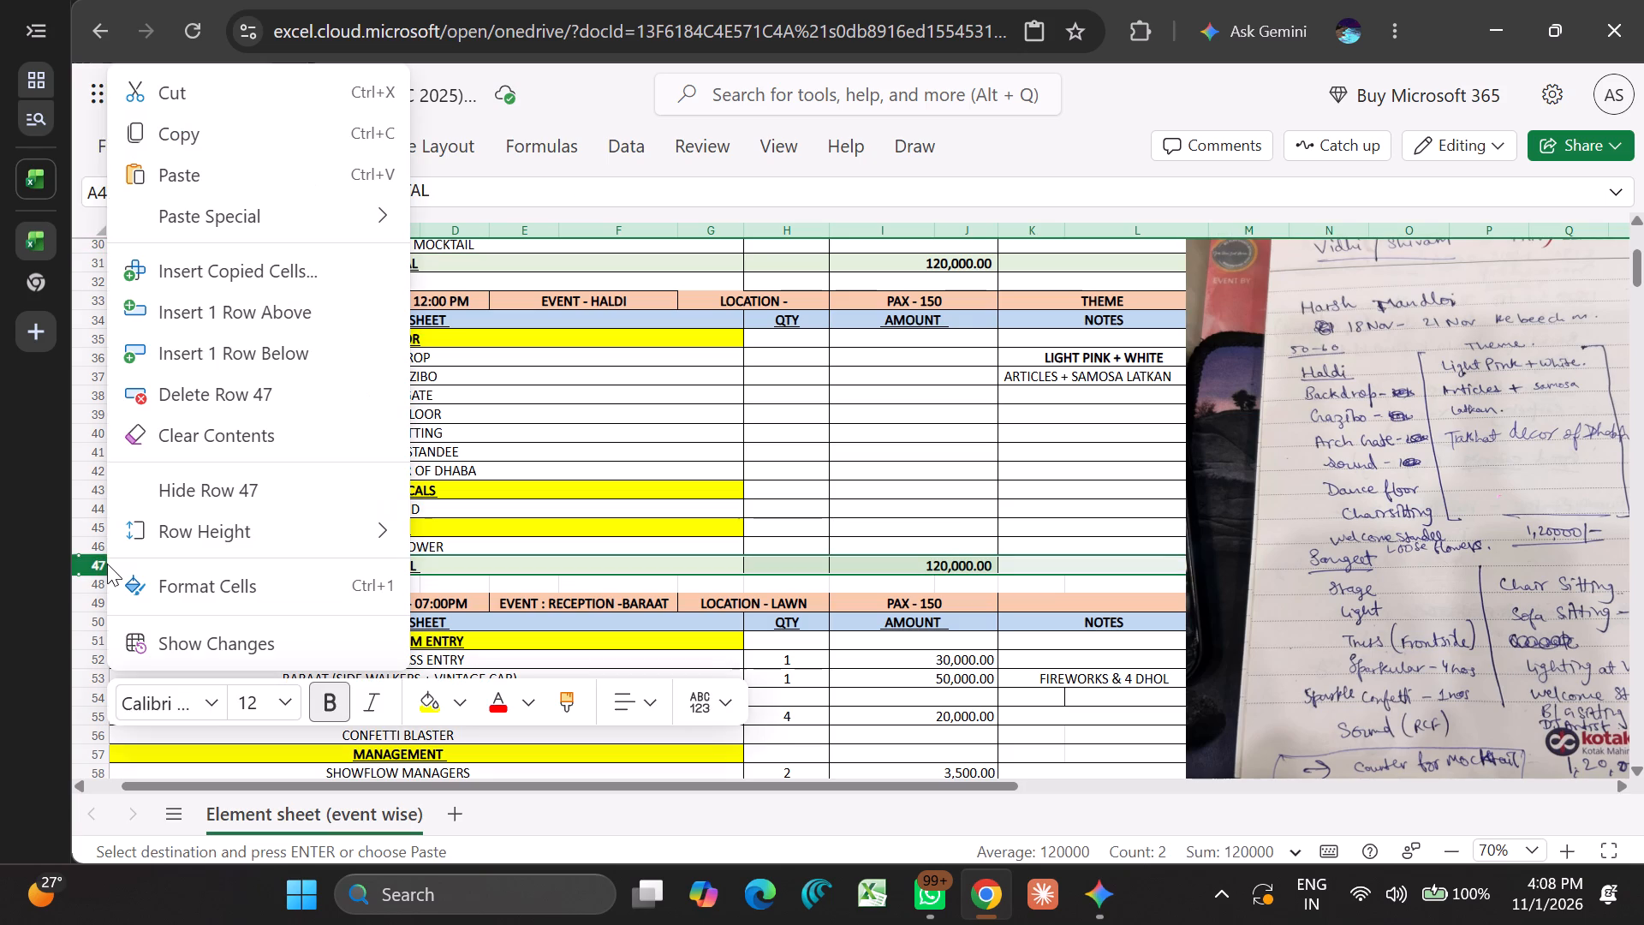
click(239, 274)
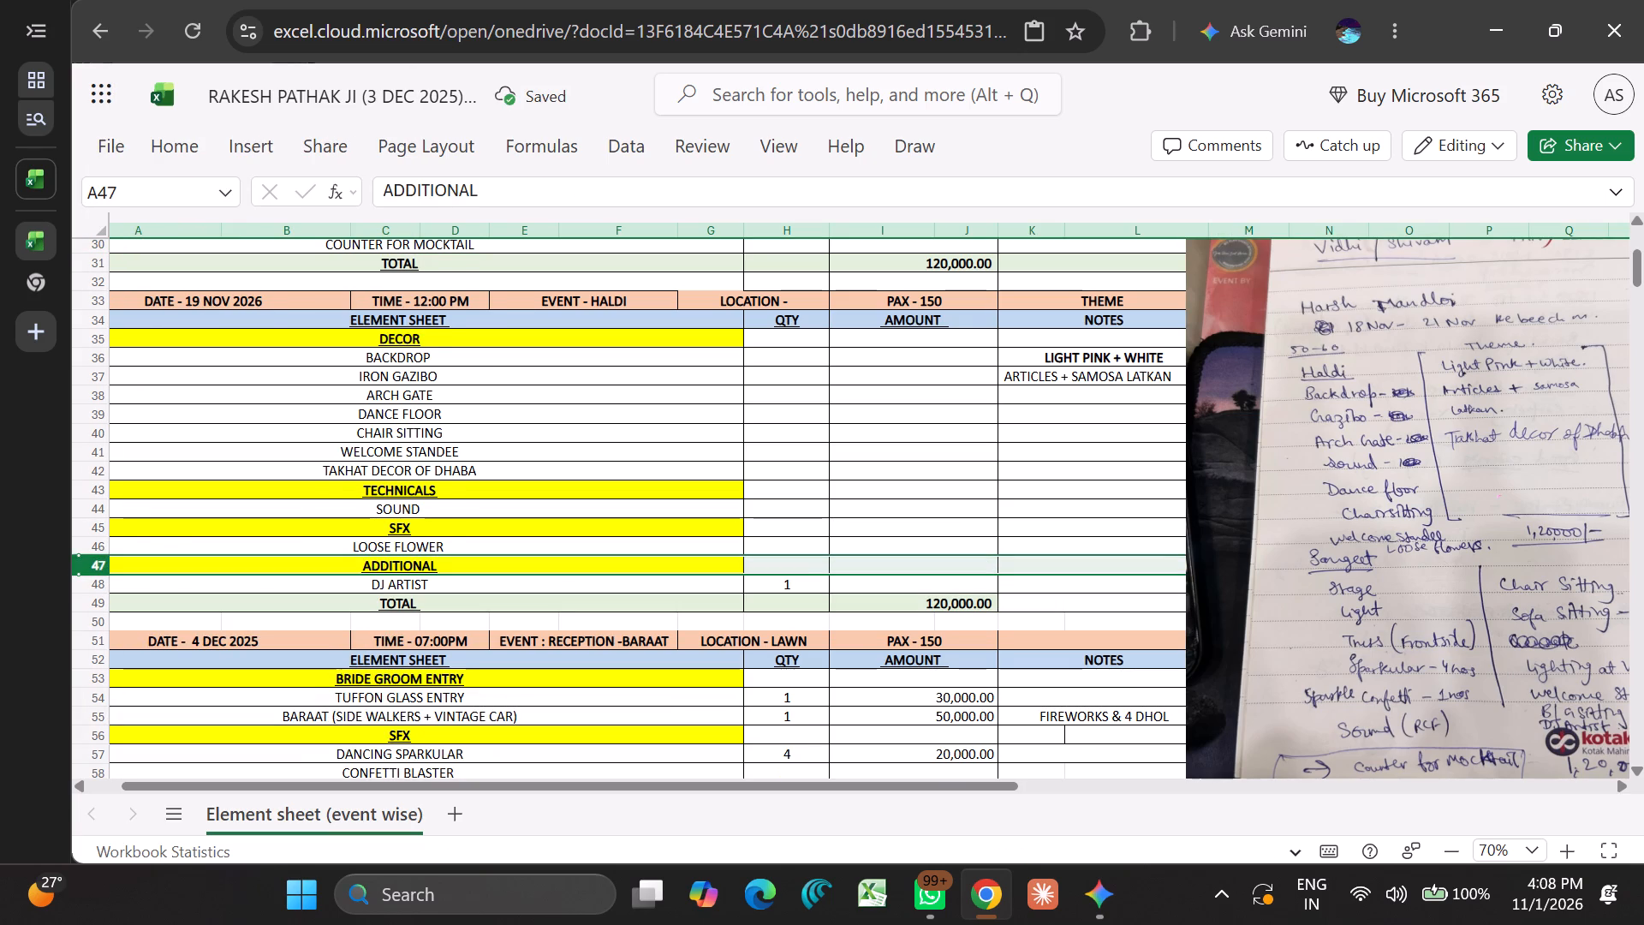
Change the copied DJ ARTIST item in the Haldi section to LAAK CHUDI, with quantity MAX 80 and amount 10000.
click(441, 589)
key(l)
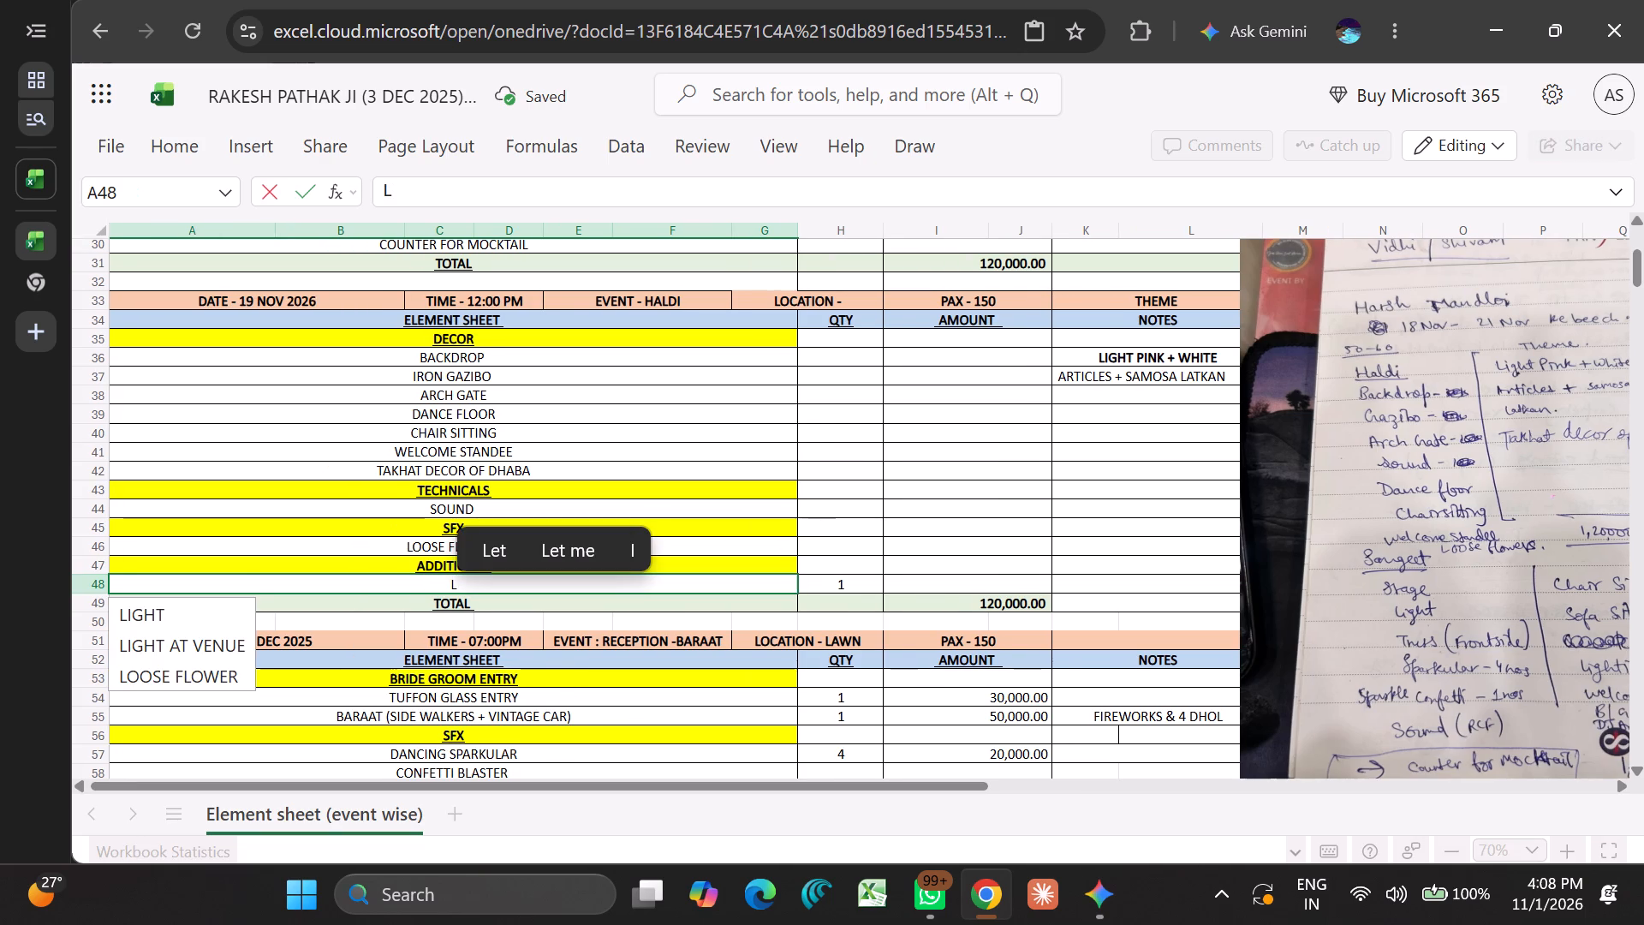
text(AAK)
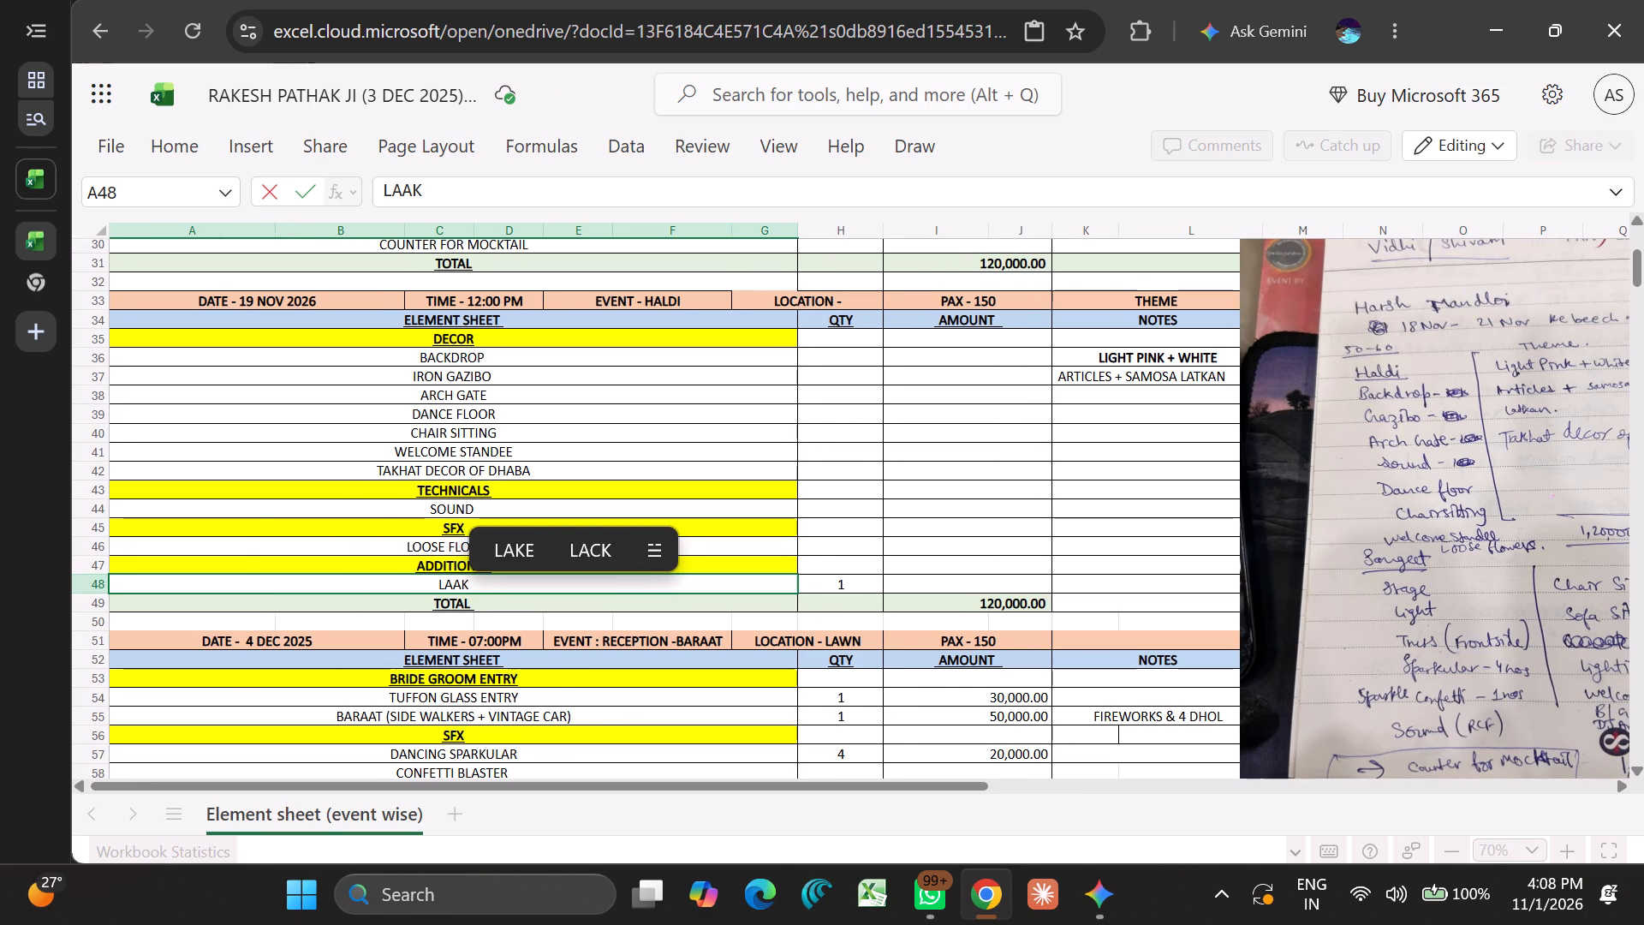
key(space)
text(CHUDI)
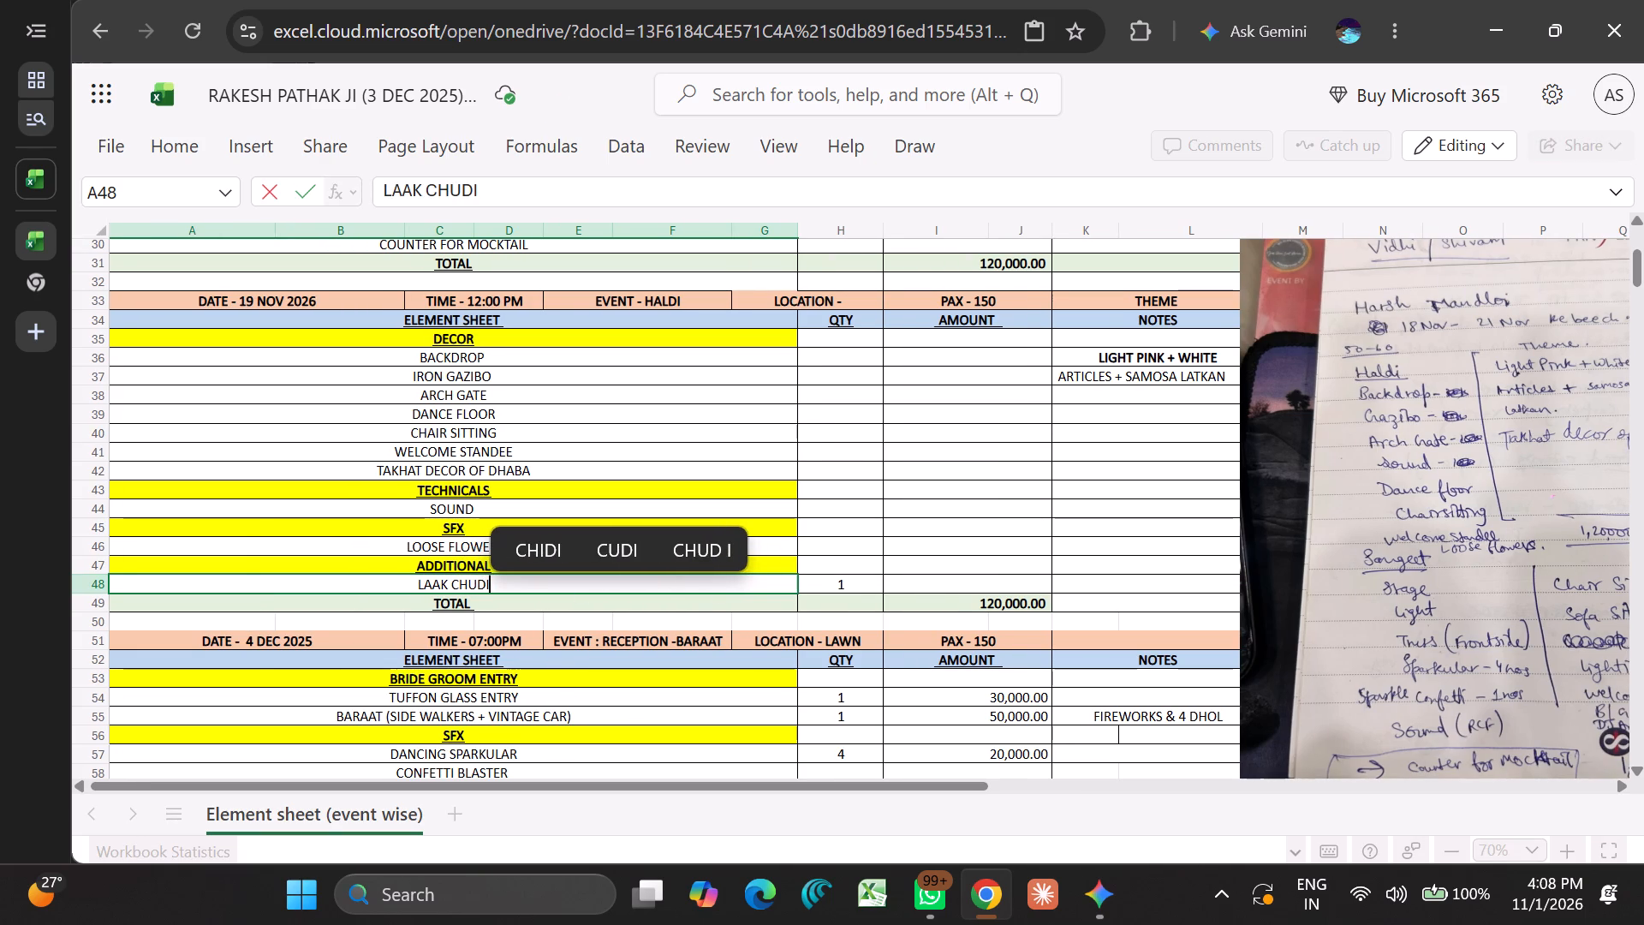
click(856, 589)
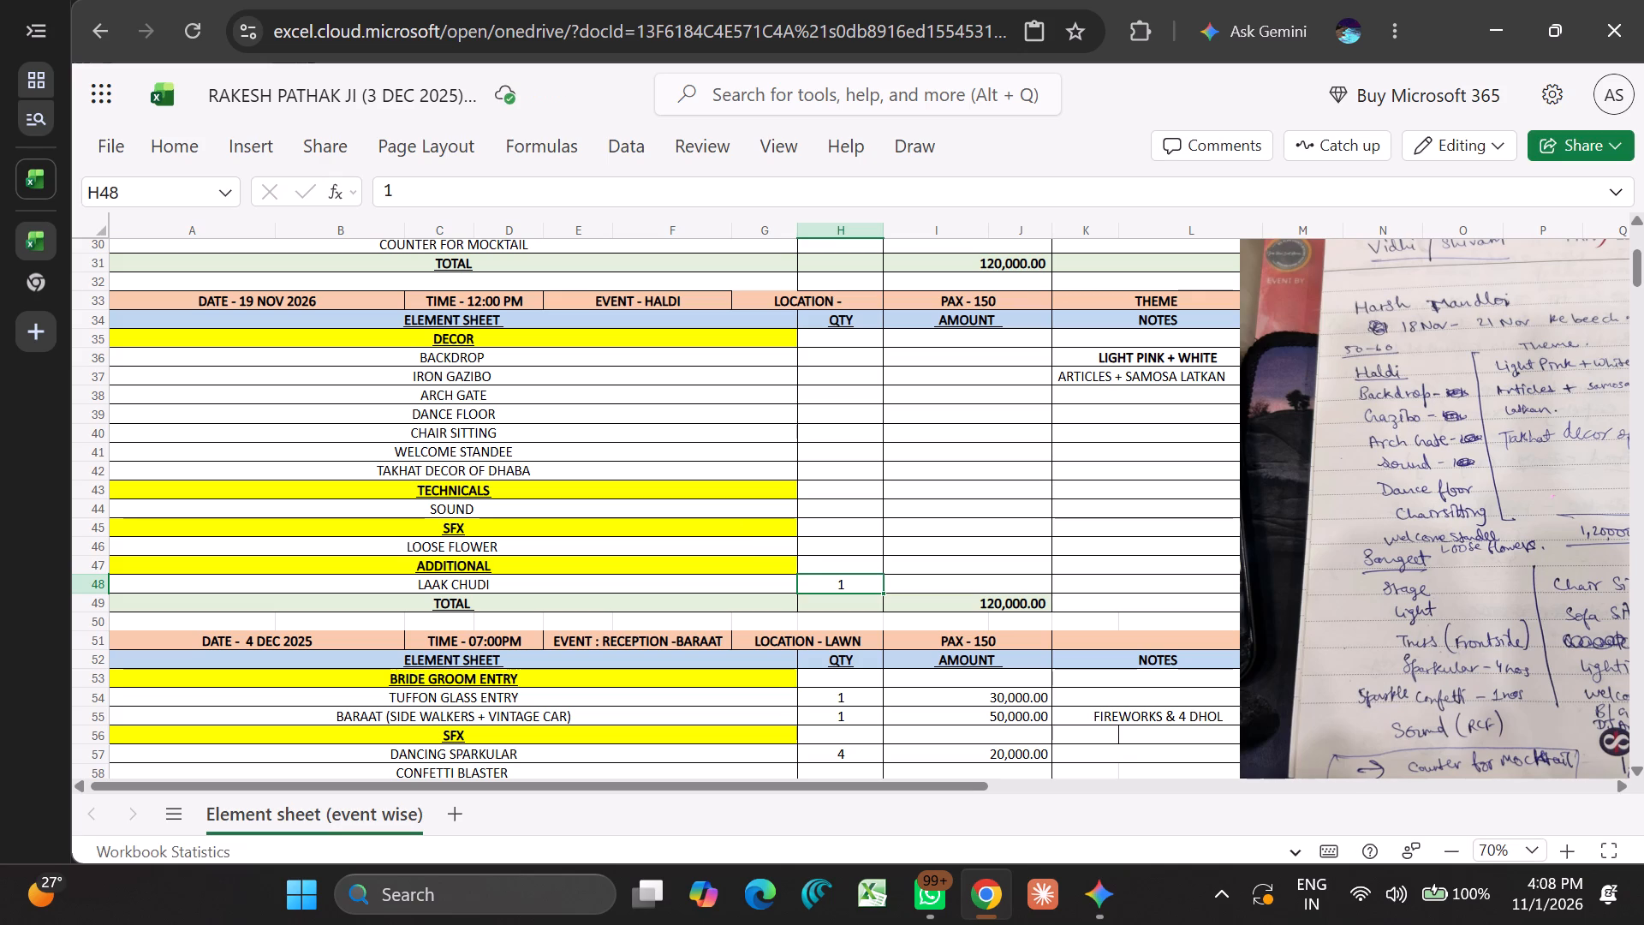
key(BackSpace)
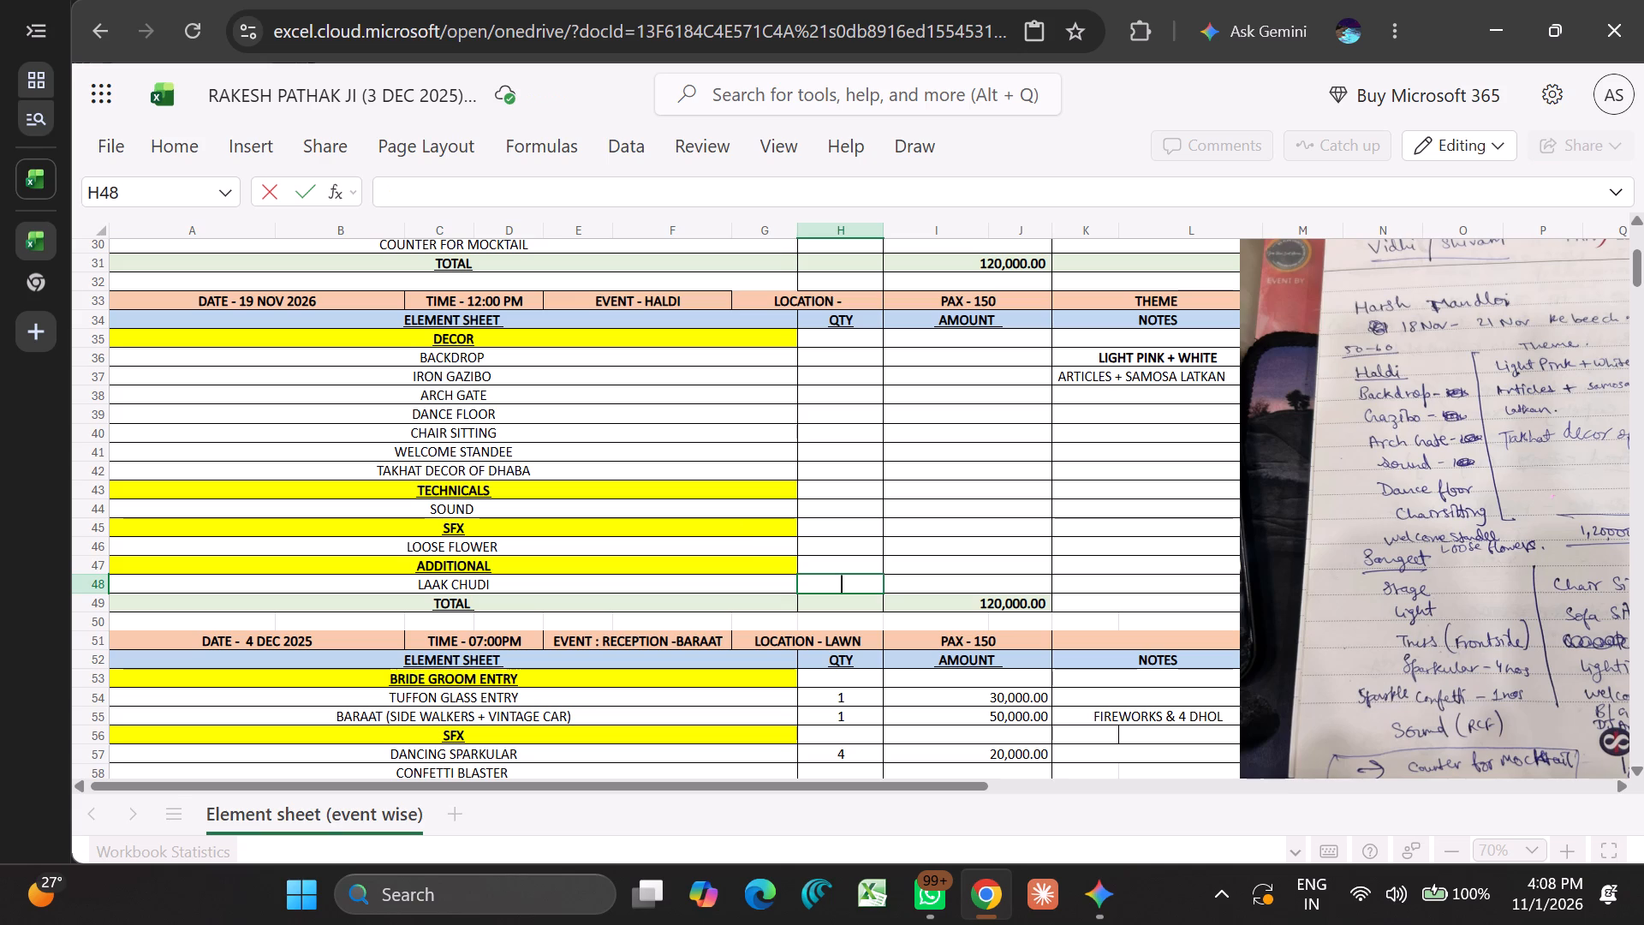
text(MAX)
key(space)
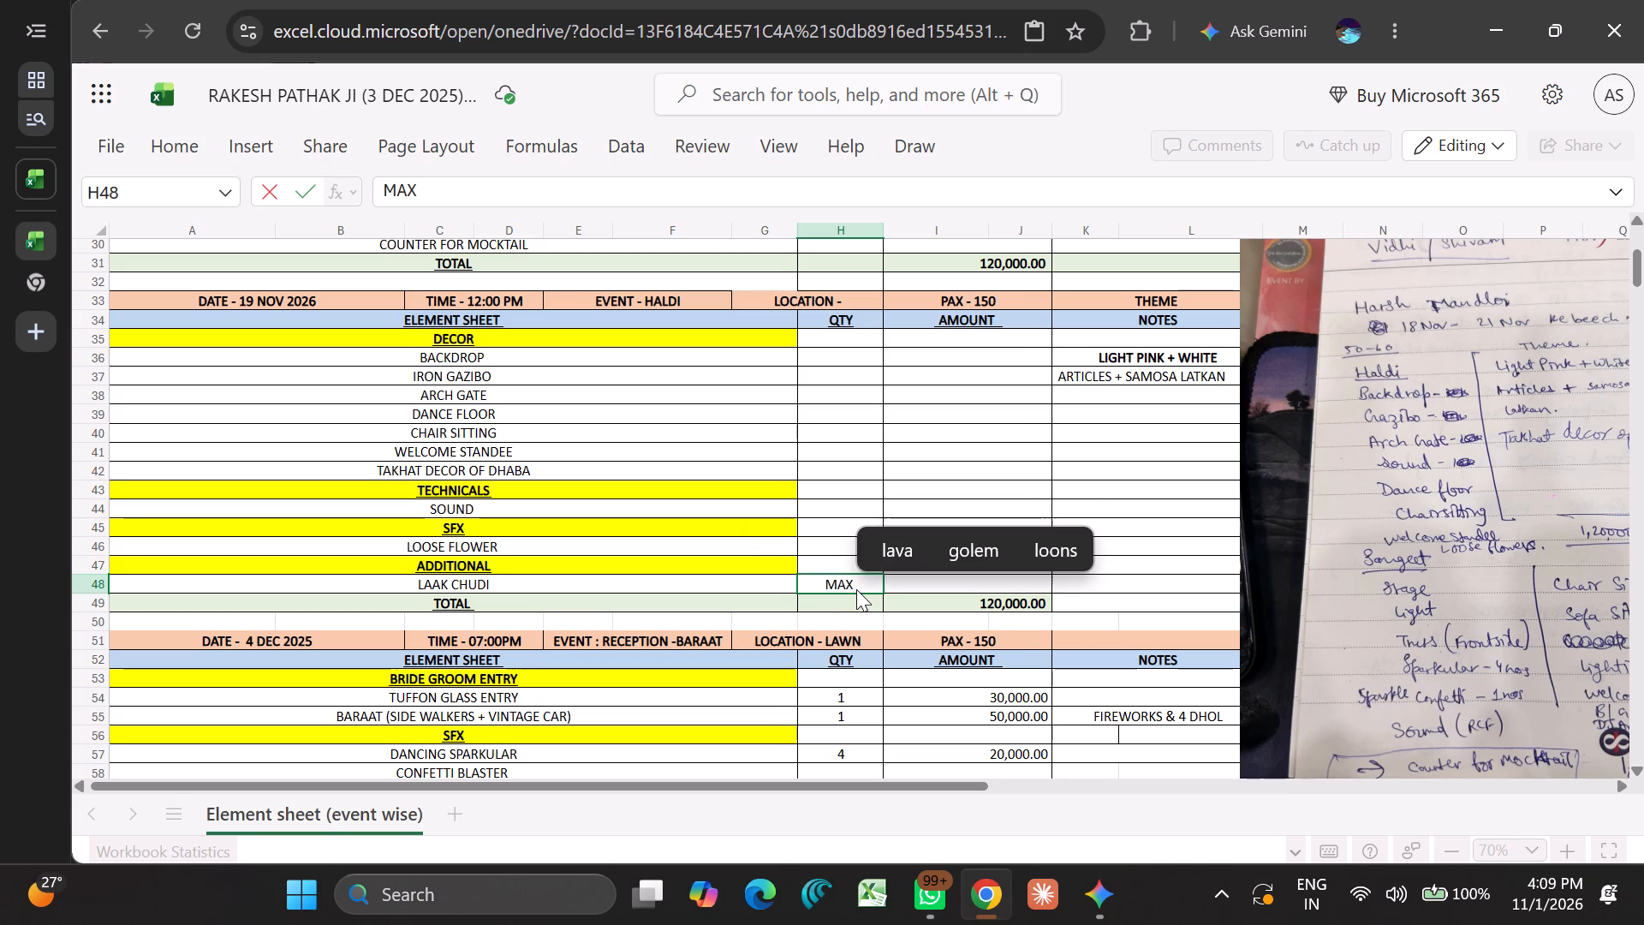
text(80)
key(Right)
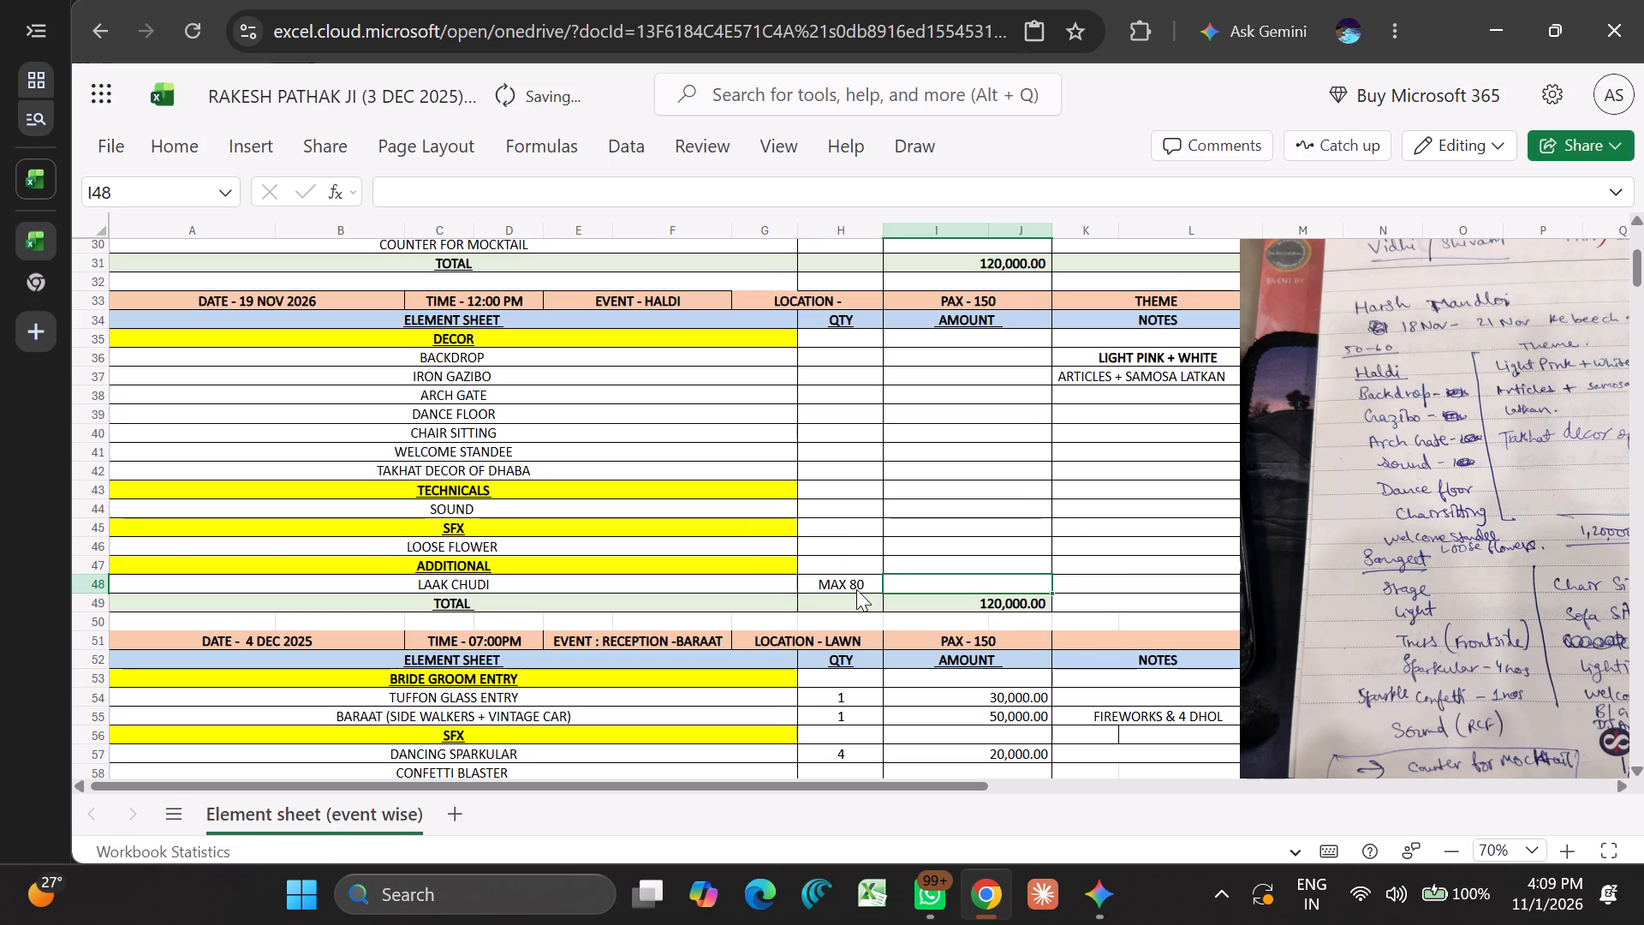
text(10000)
key(Return)
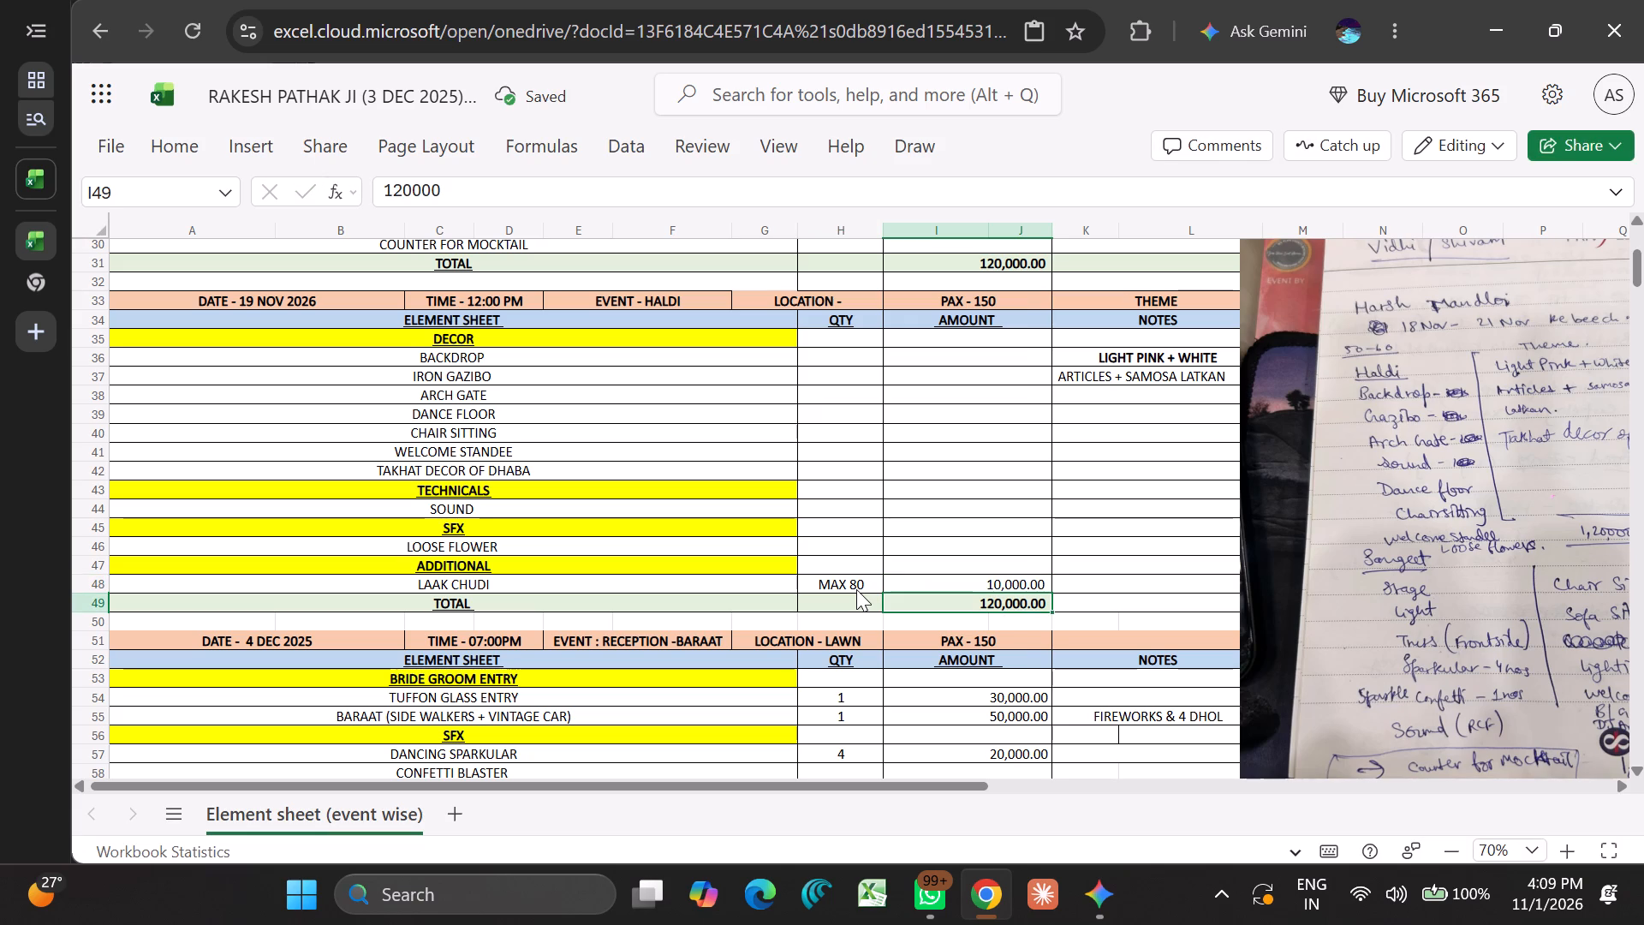
Set the Haldi section's TOTAL amount to 130000.
click(1013, 610)
key(1)
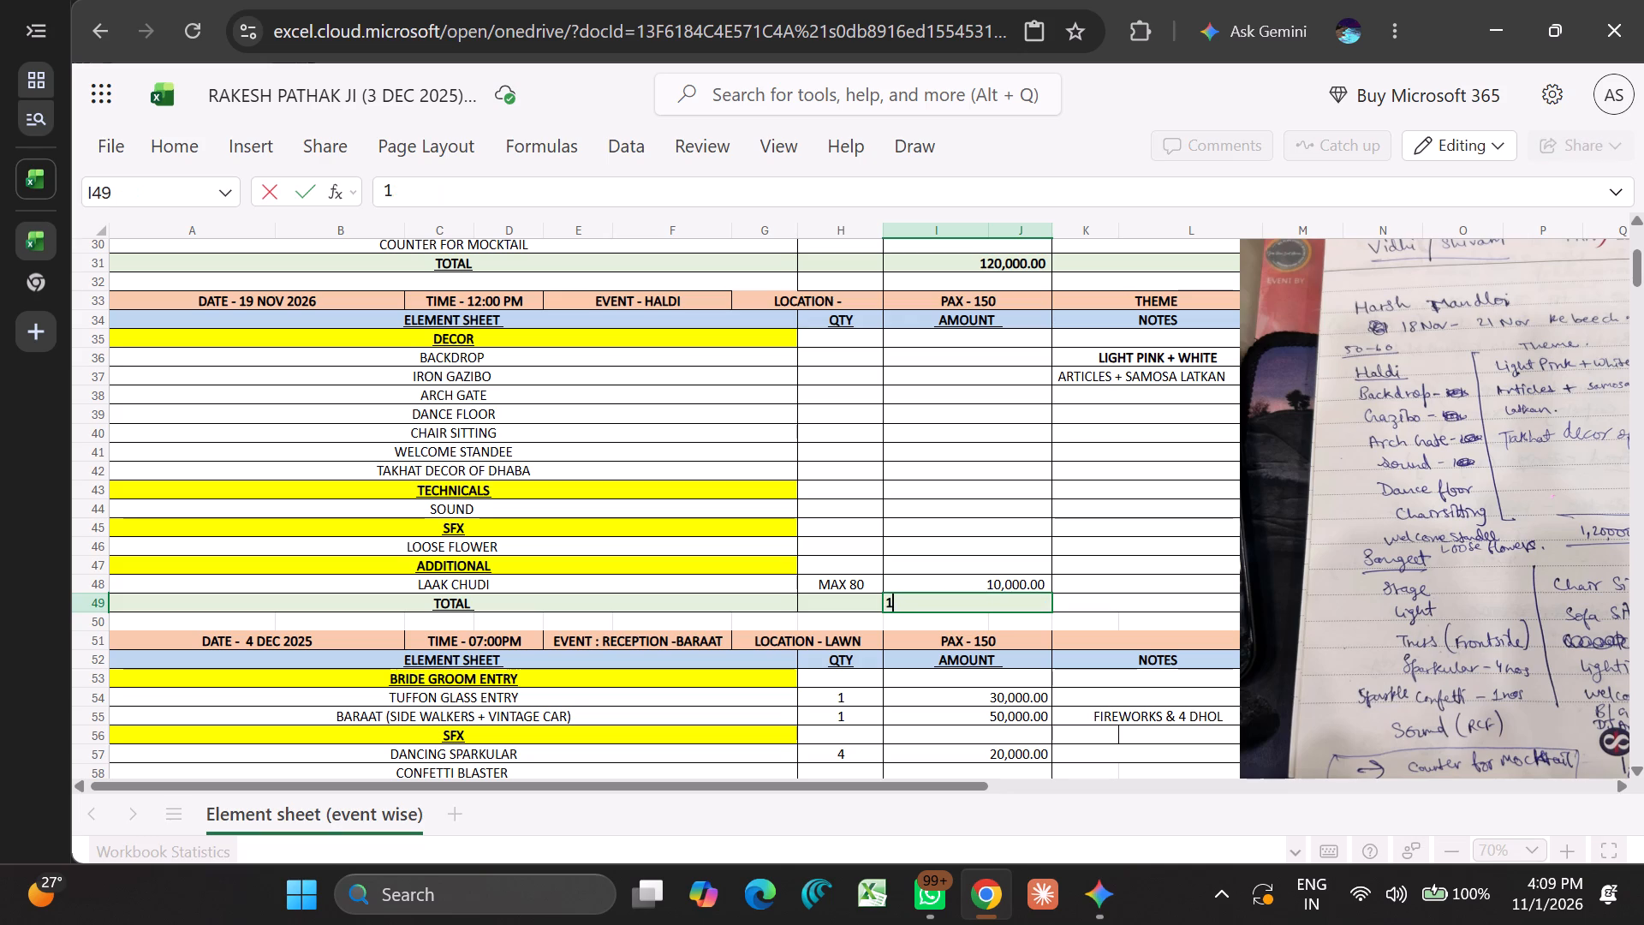
text(30000)
key(Return)
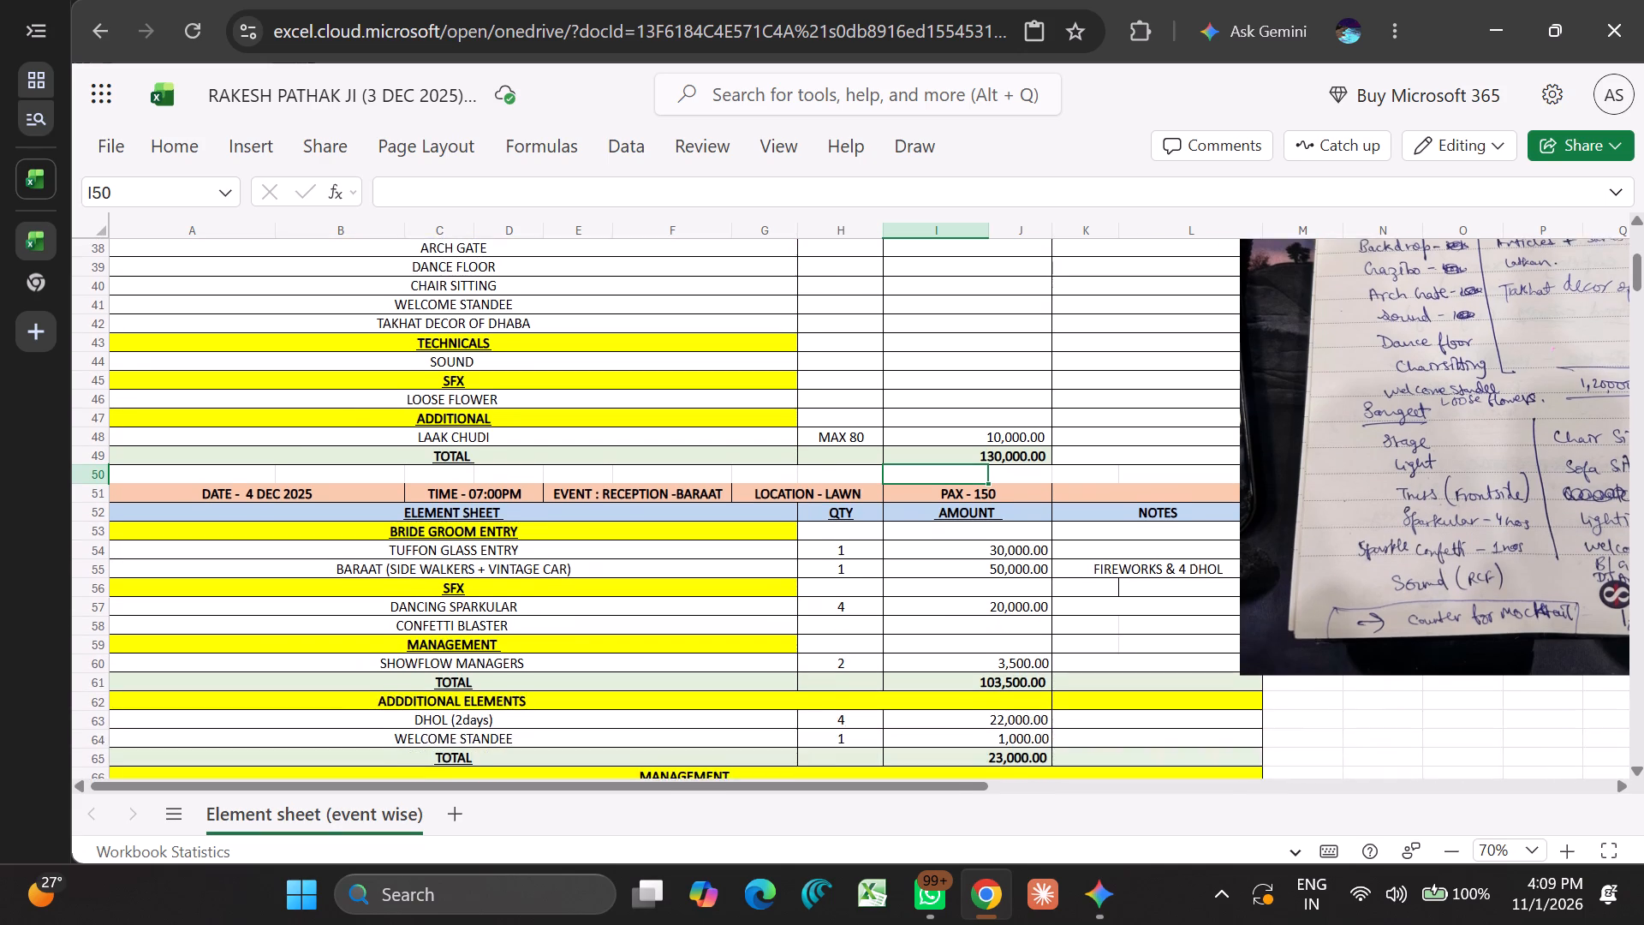
Change the date in the Reception-Baraat header to 21 NOV 2026, checking it against the handwritten notes.
scroll(539, 563, down, 1)
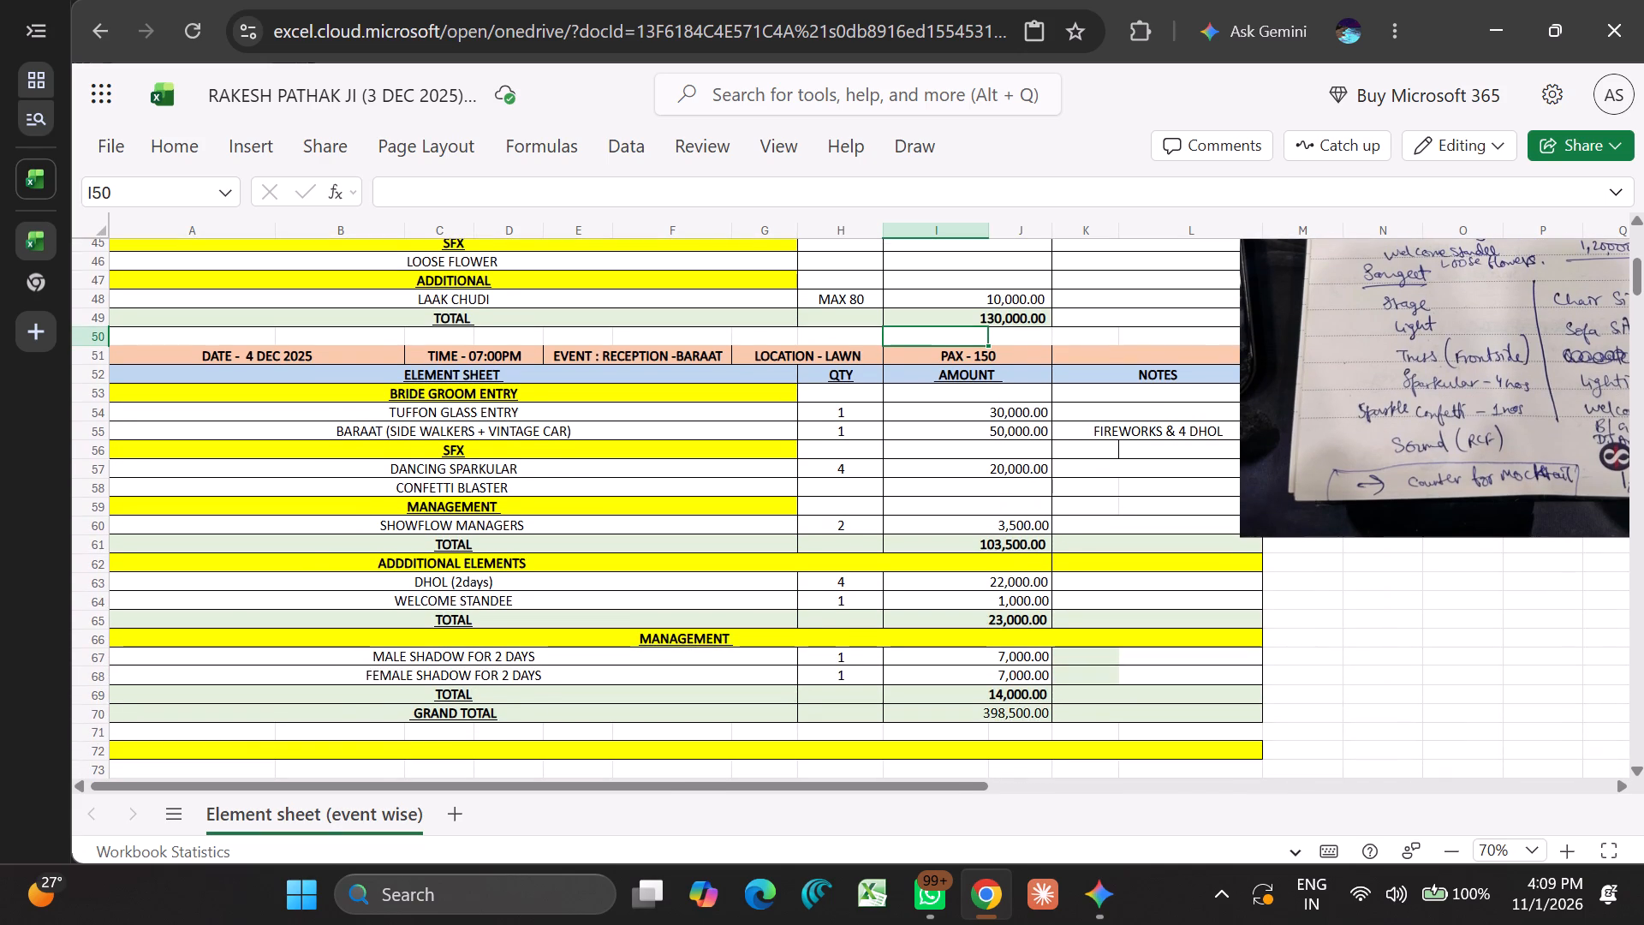
click(290, 354)
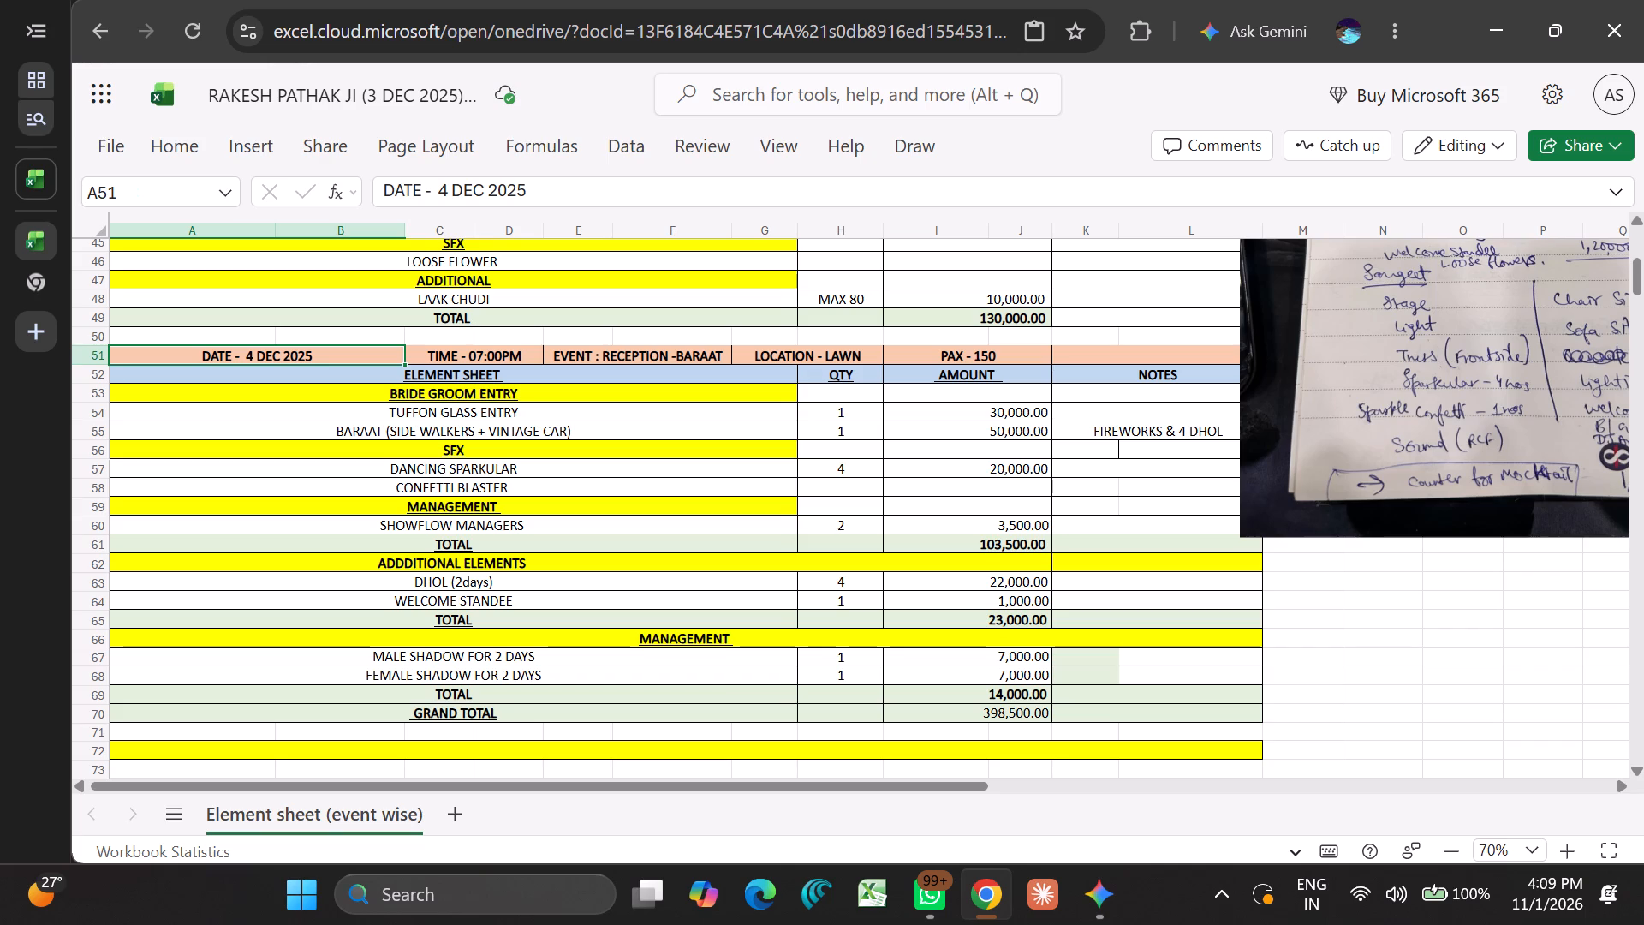
click(532, 194)
key(BackSpace)
key(BackSpace)
key(BackSpace)
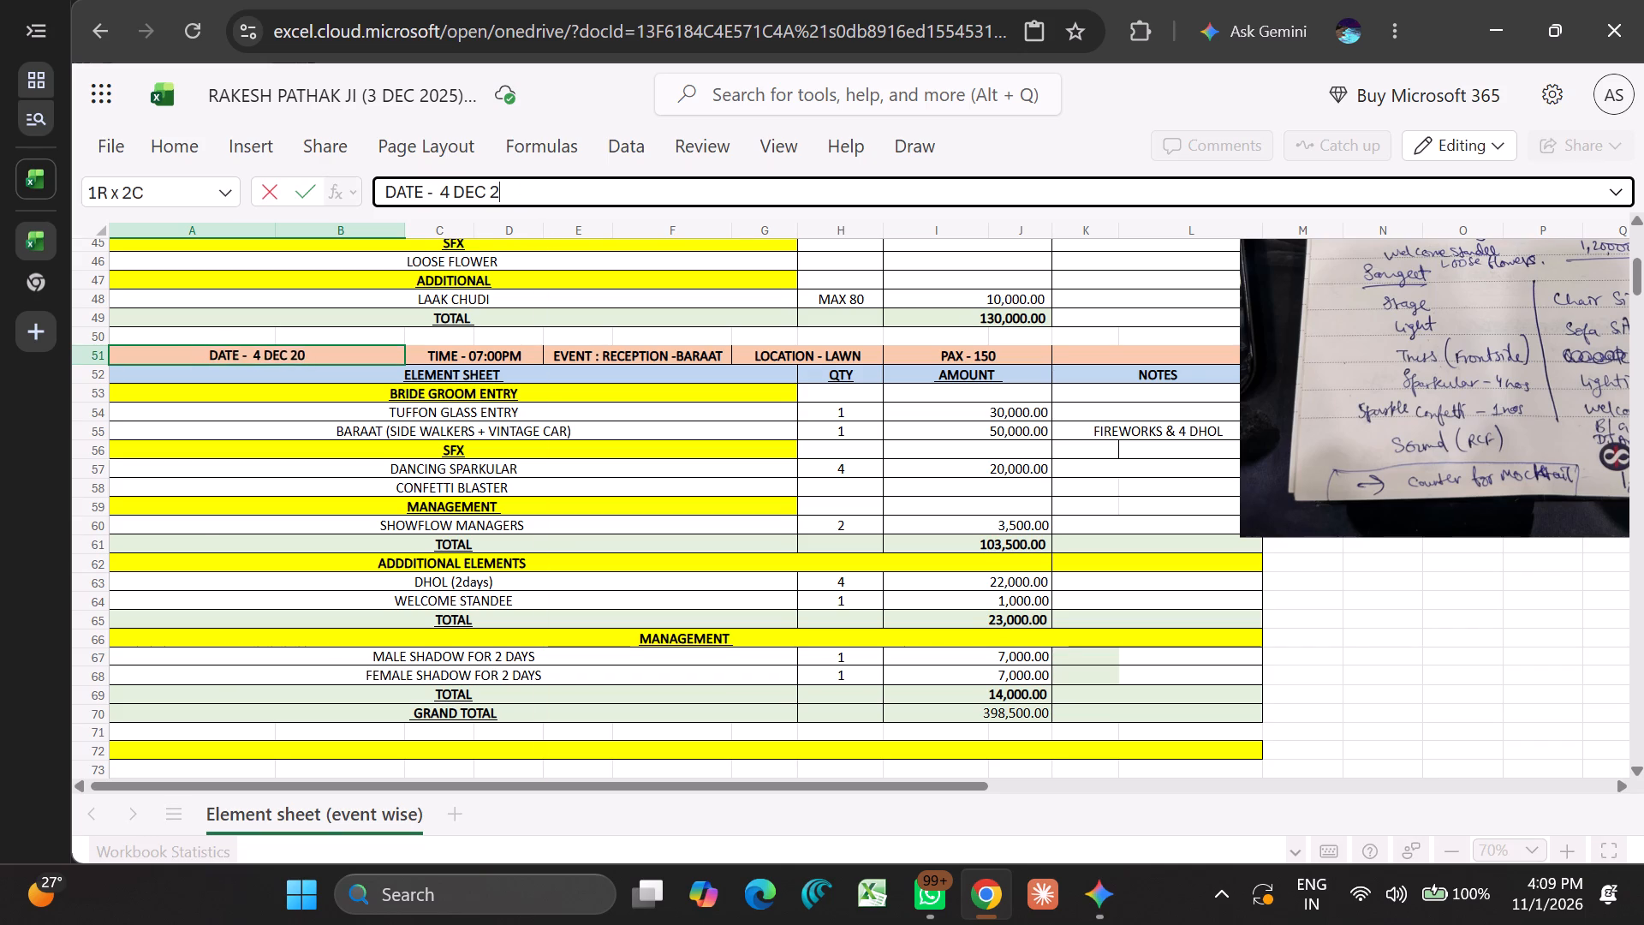
key(BackSpace)
key(BackSpace)
key(BackSpace)
key(BackSpace)
key(BackSpace)
key(BackSpace)
key(BackSpace)
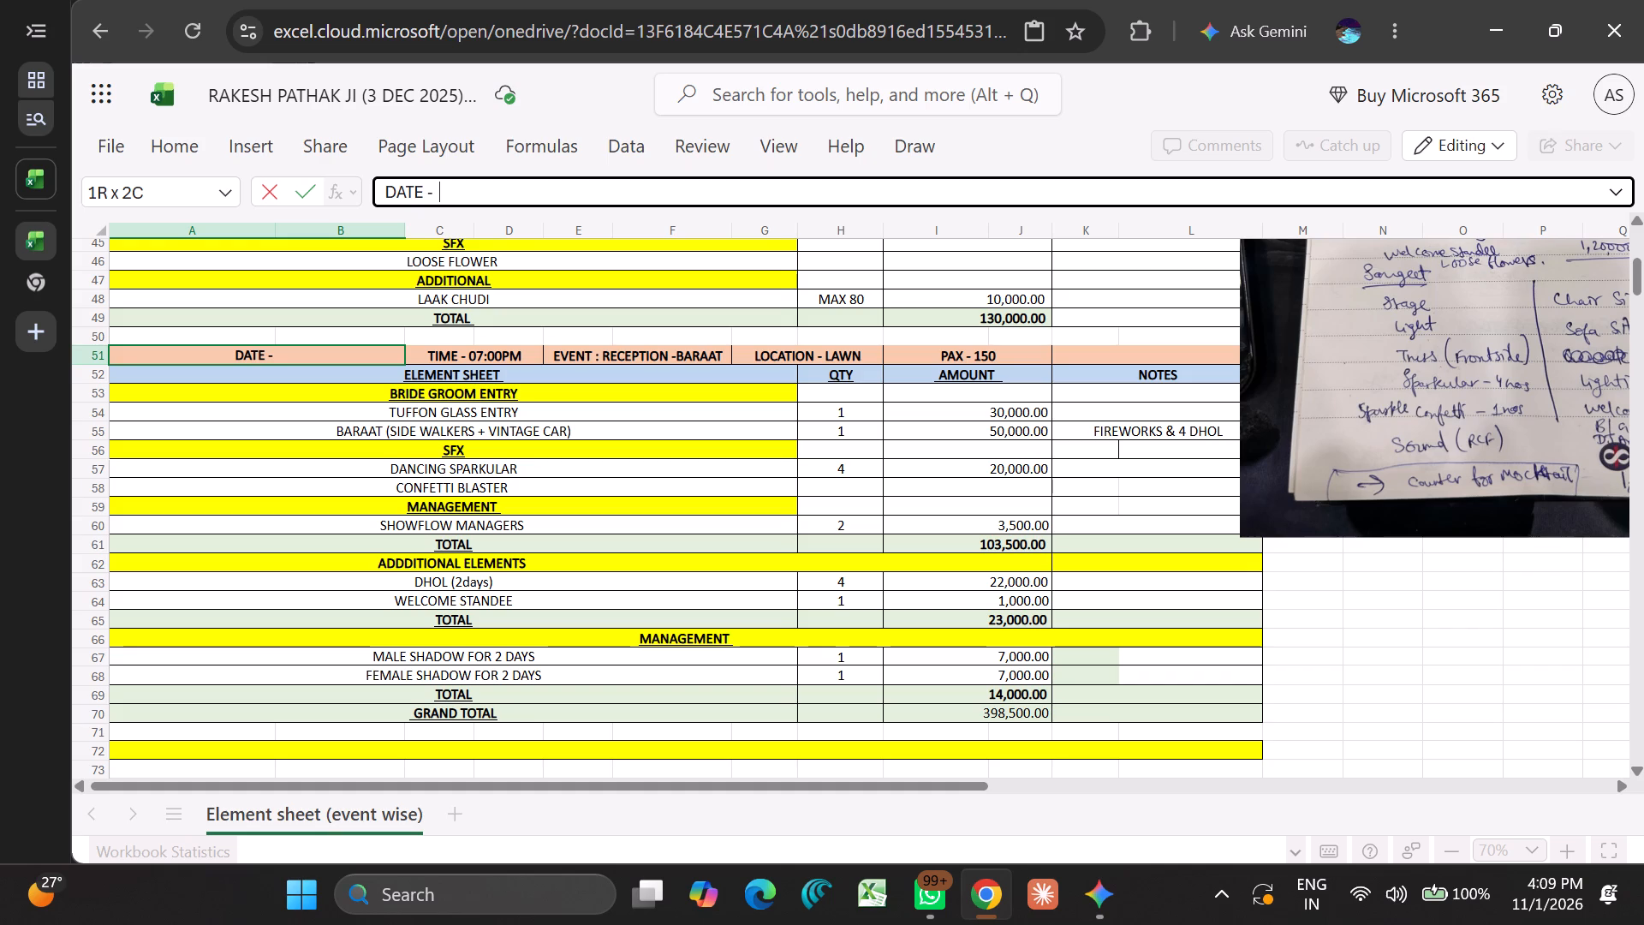
scroll(378, 437, up, 4)
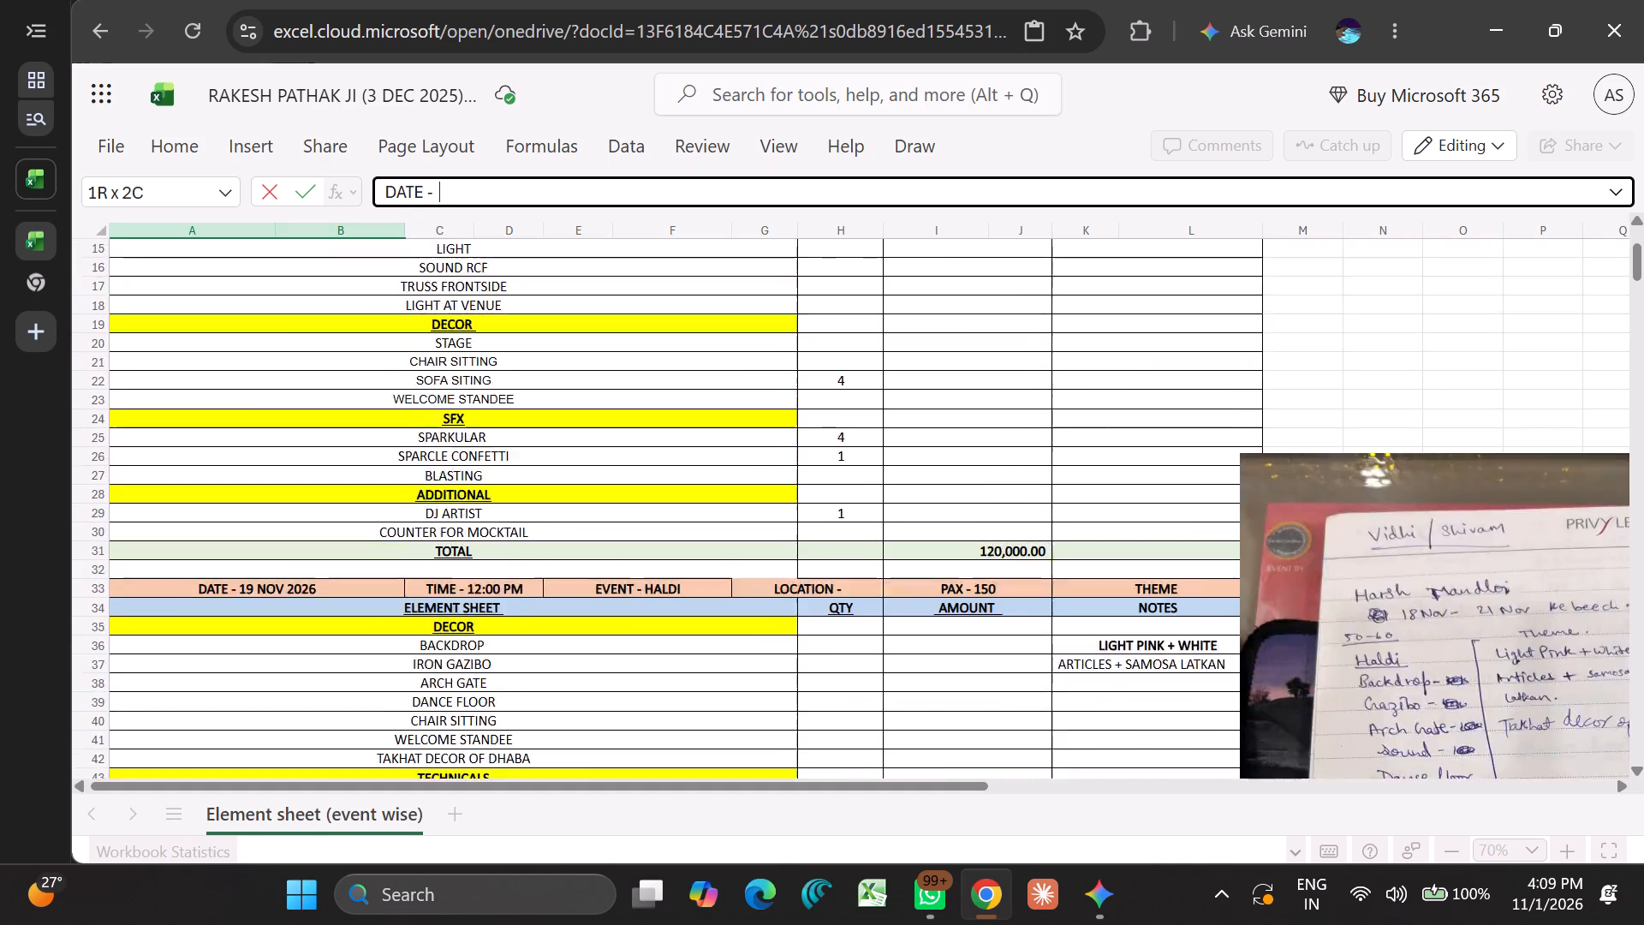
scroll(378, 437, down, 5)
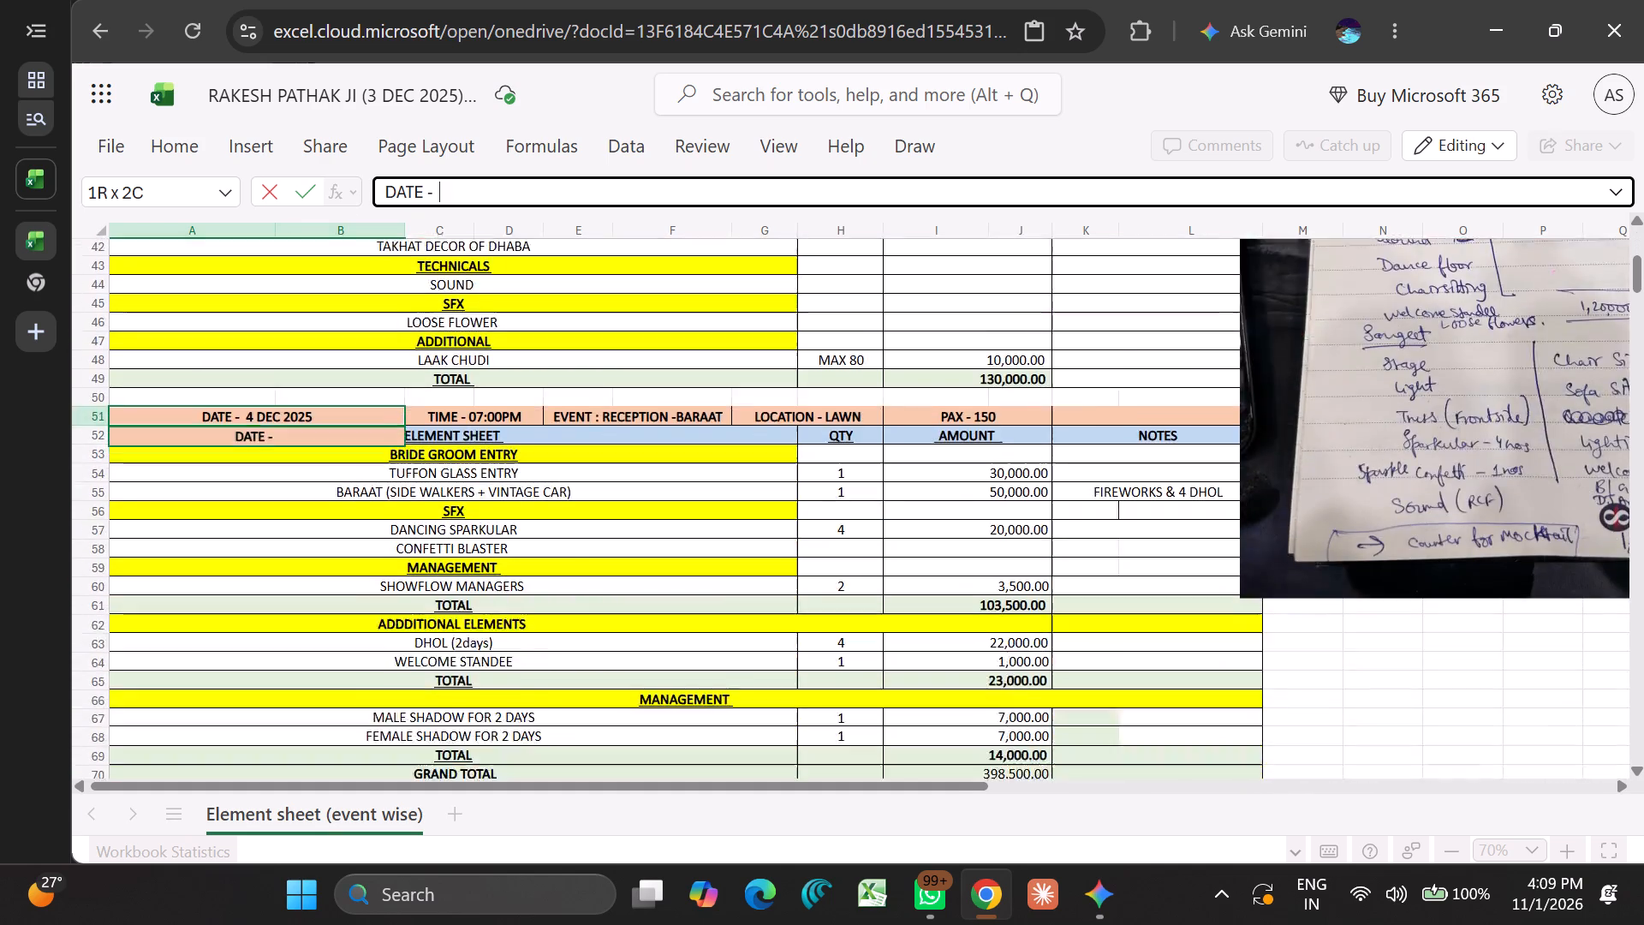
scroll(378, 437, up, 1)
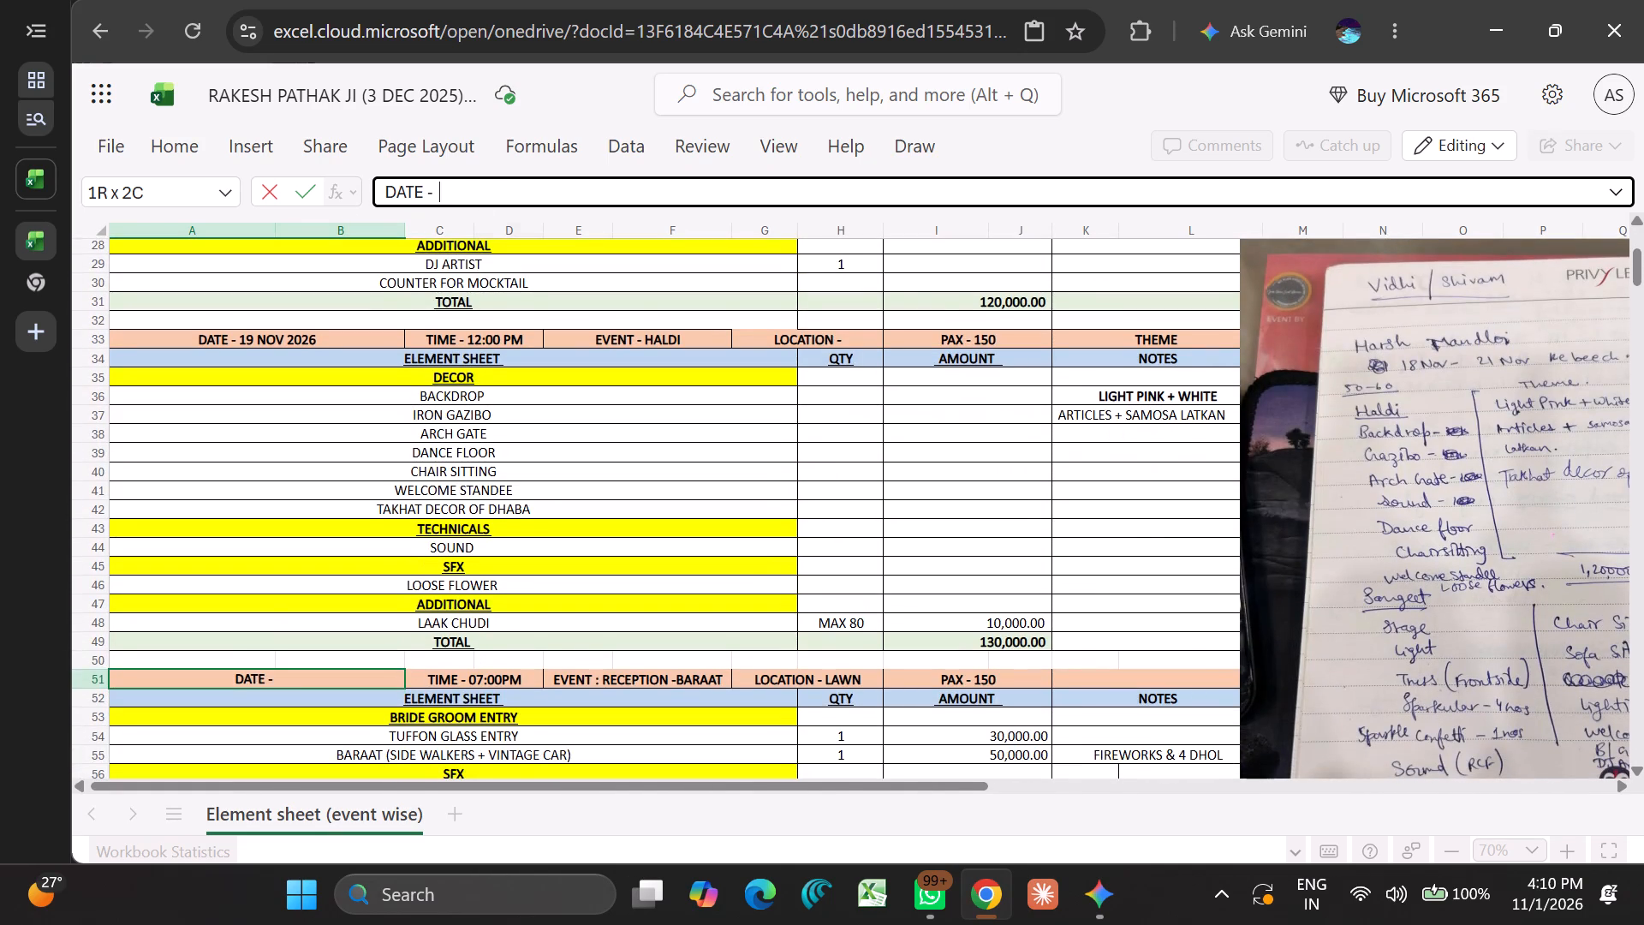
text(21)
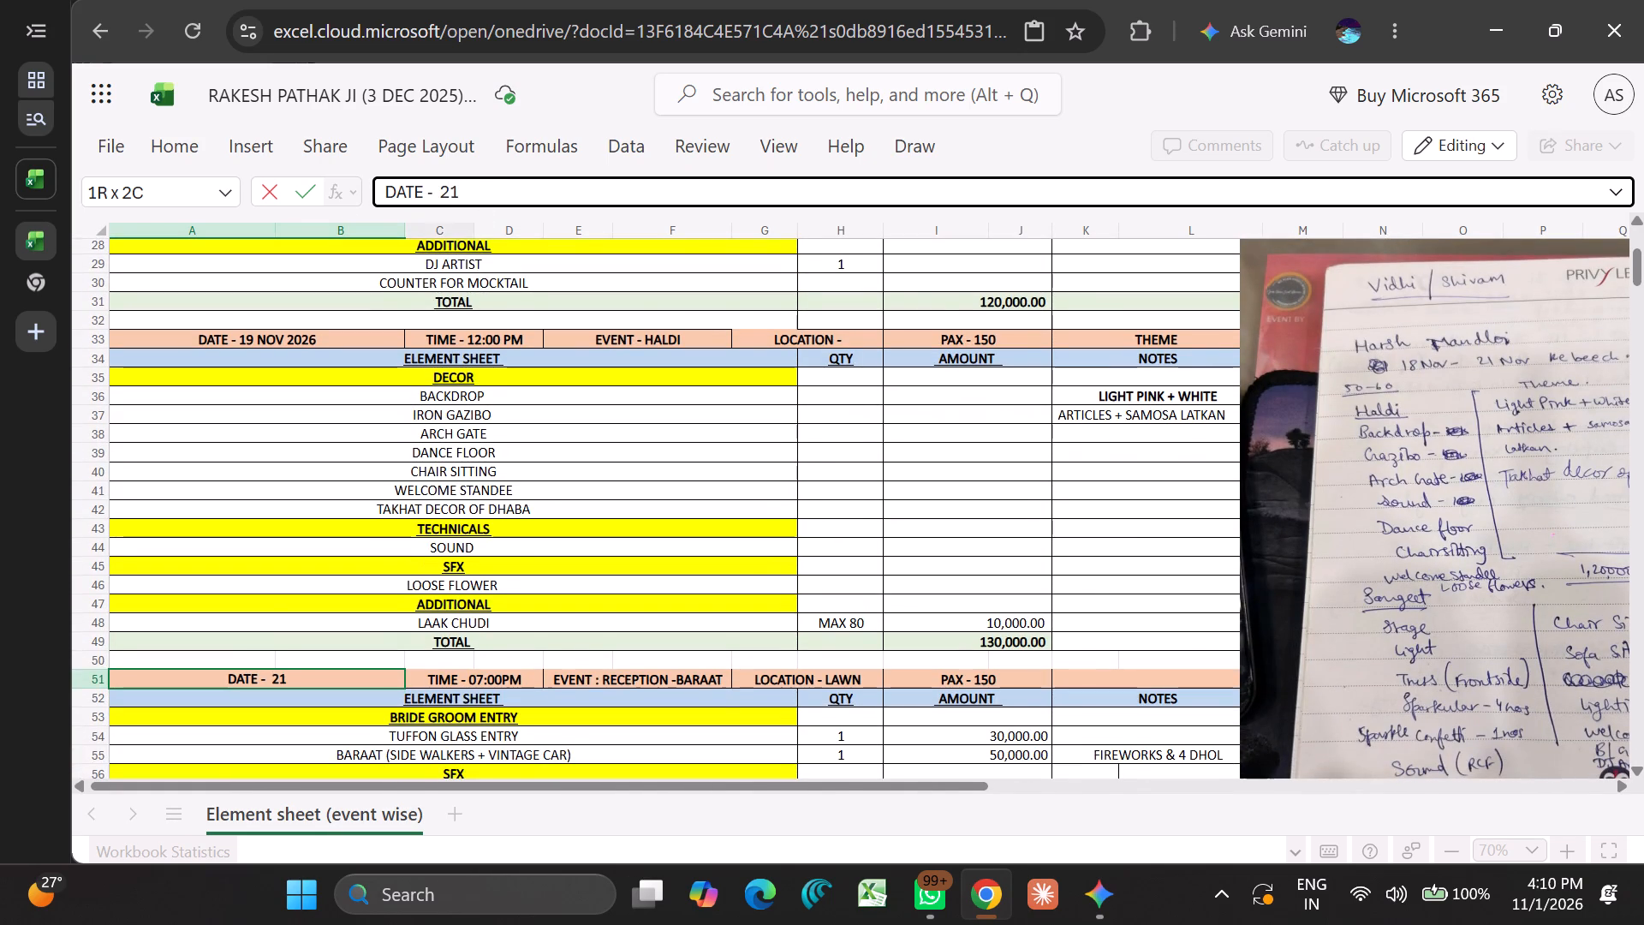
scroll(451, 361, down, 2)
key(space)
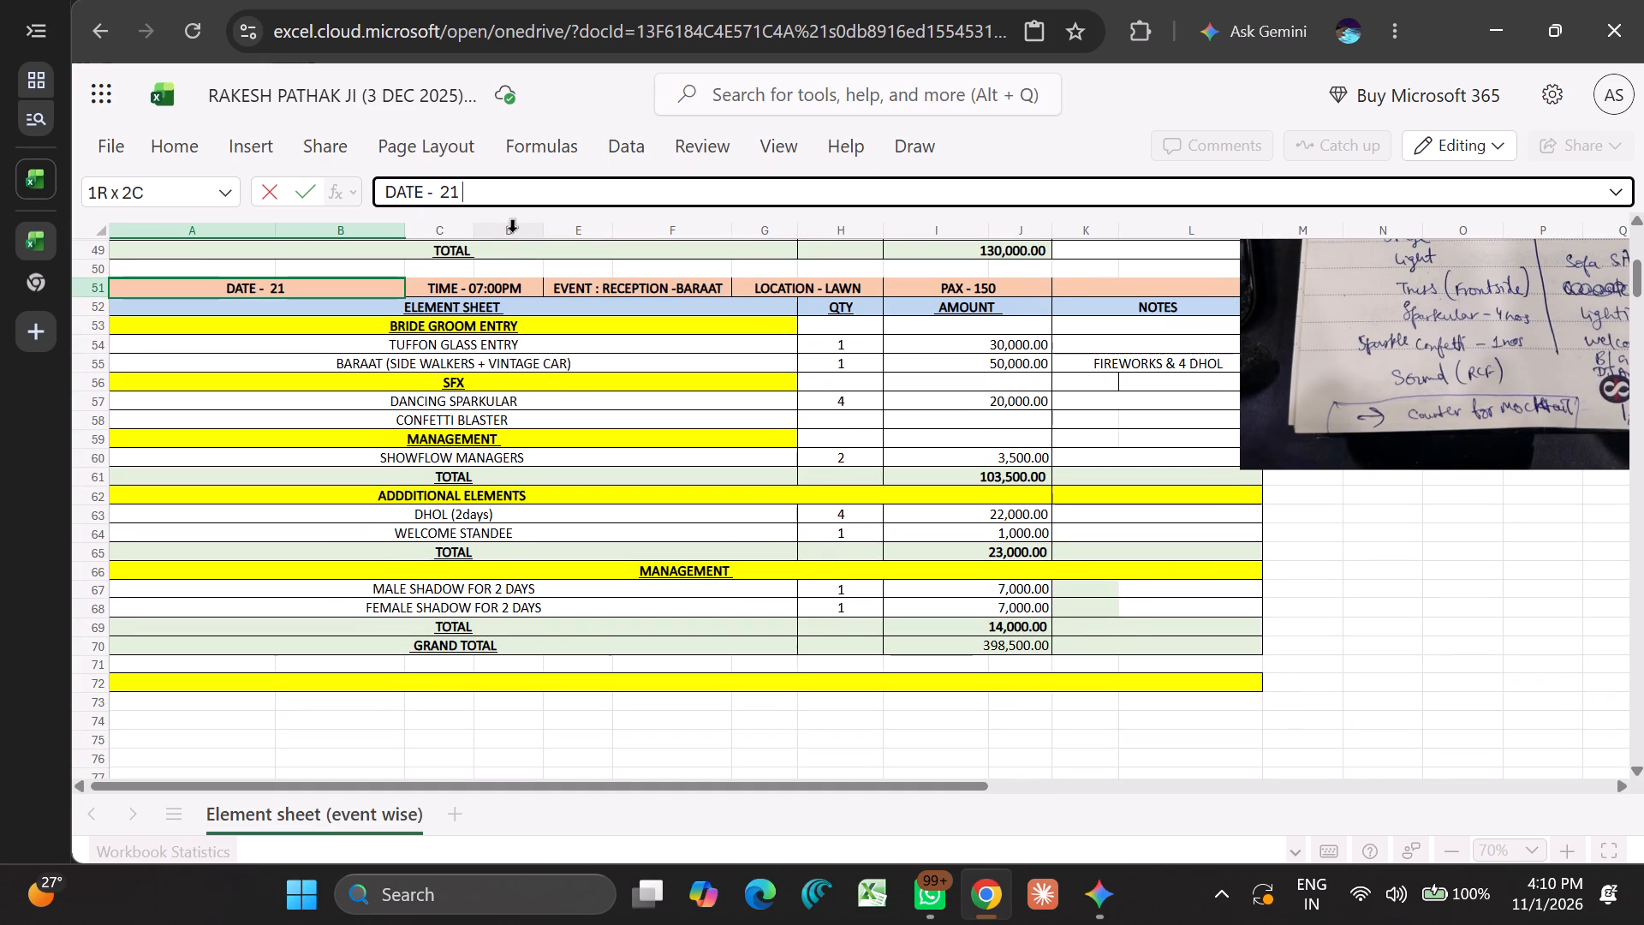
text(NOV 202)
key(6)
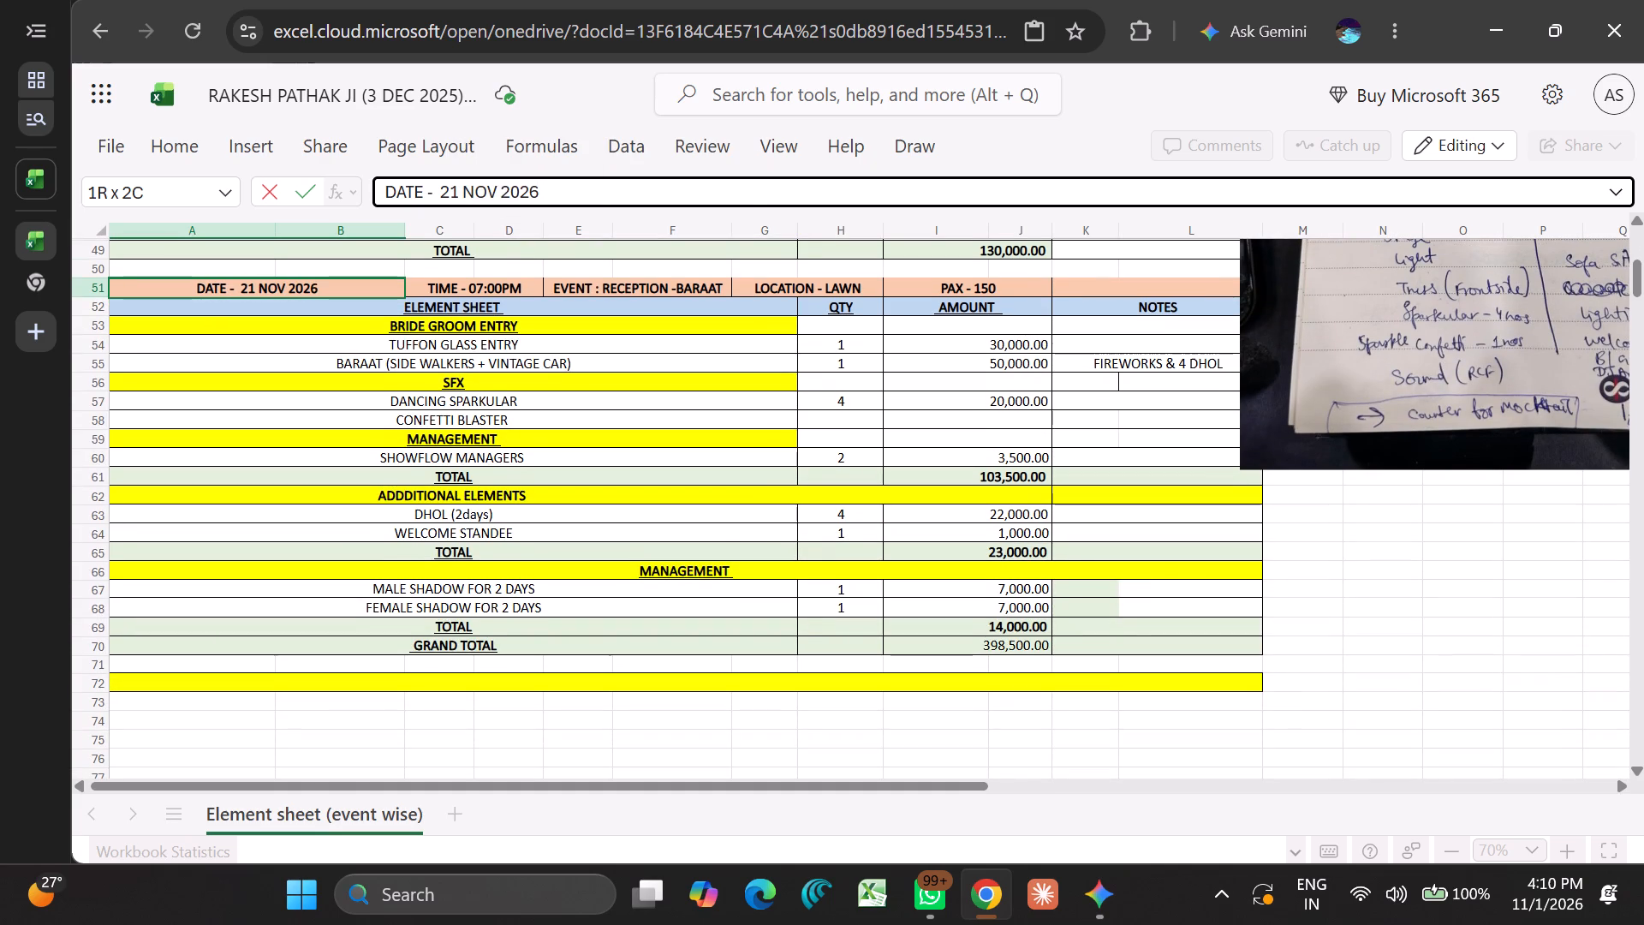
click(532, 323)
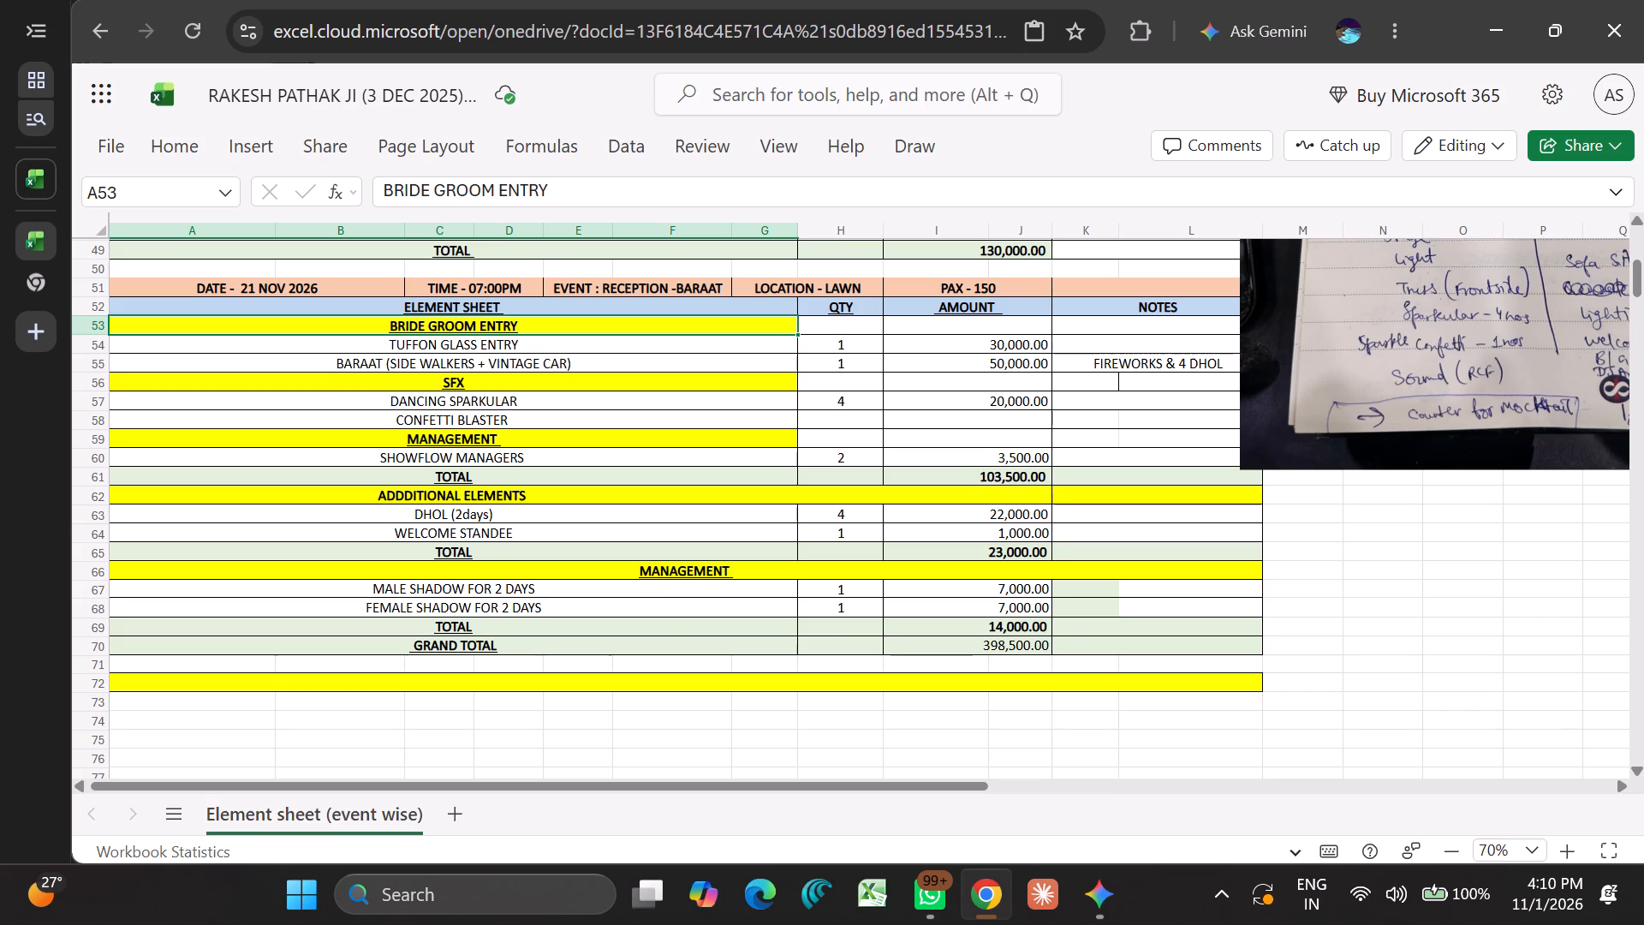
Replace the Reception-Baraat SFX items DANCING SPARKULAR and CONFETTI BLASTER with ROSE PETAL MACHINE and PYRO.
click(536, 402)
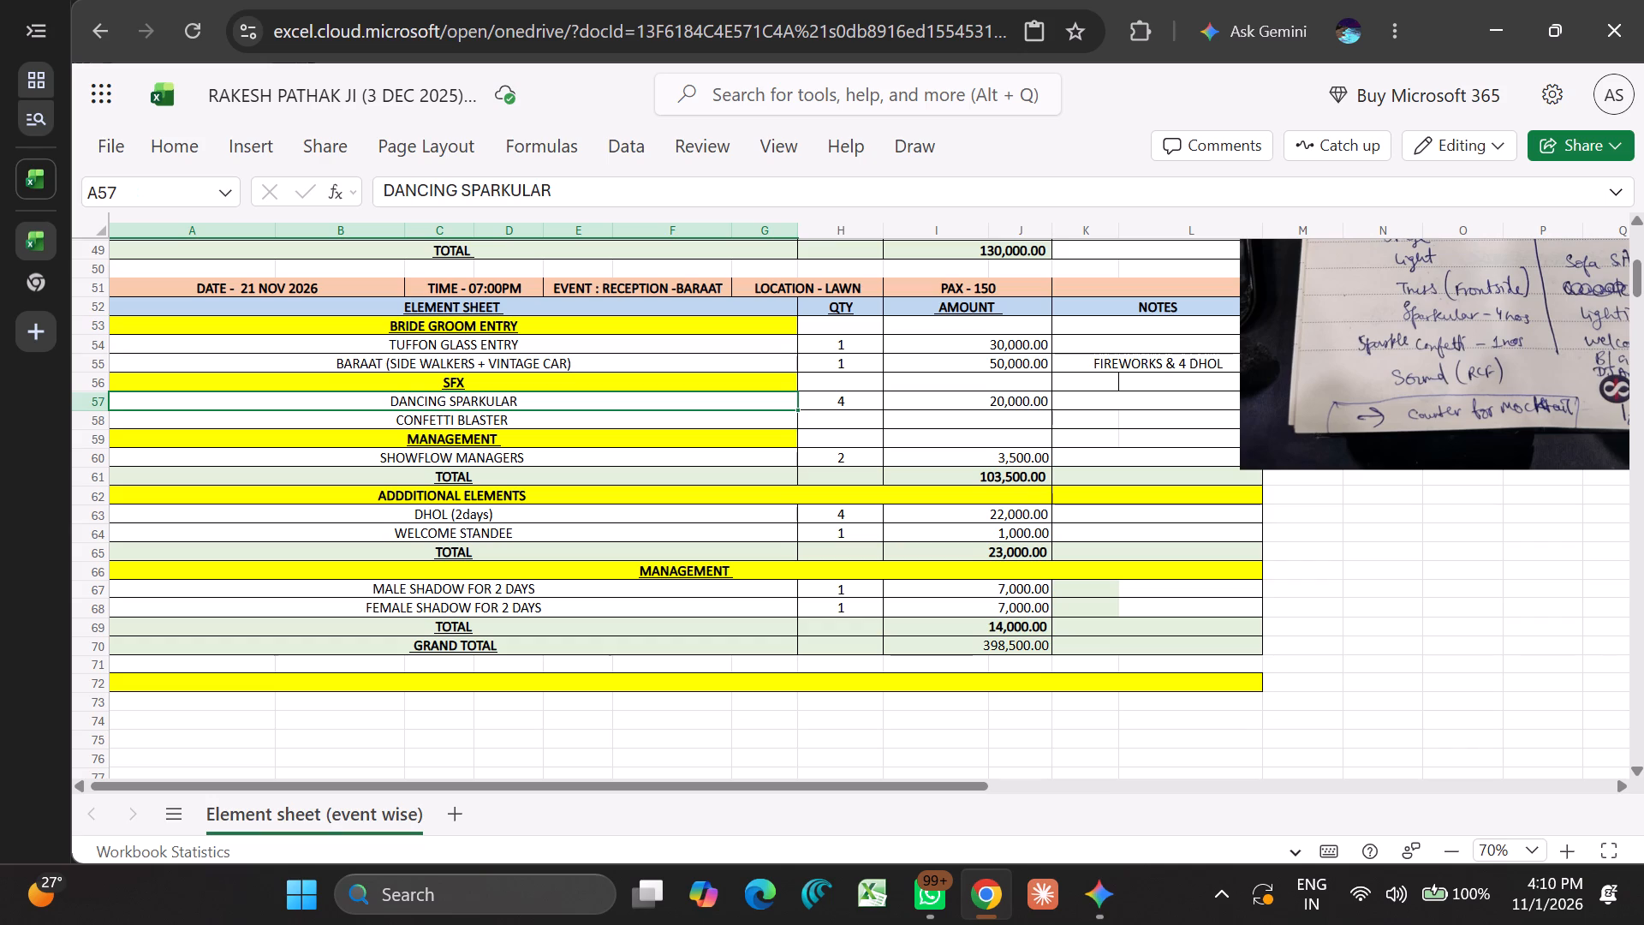
text(ROSE PETAL MACHINE)
key(Down)
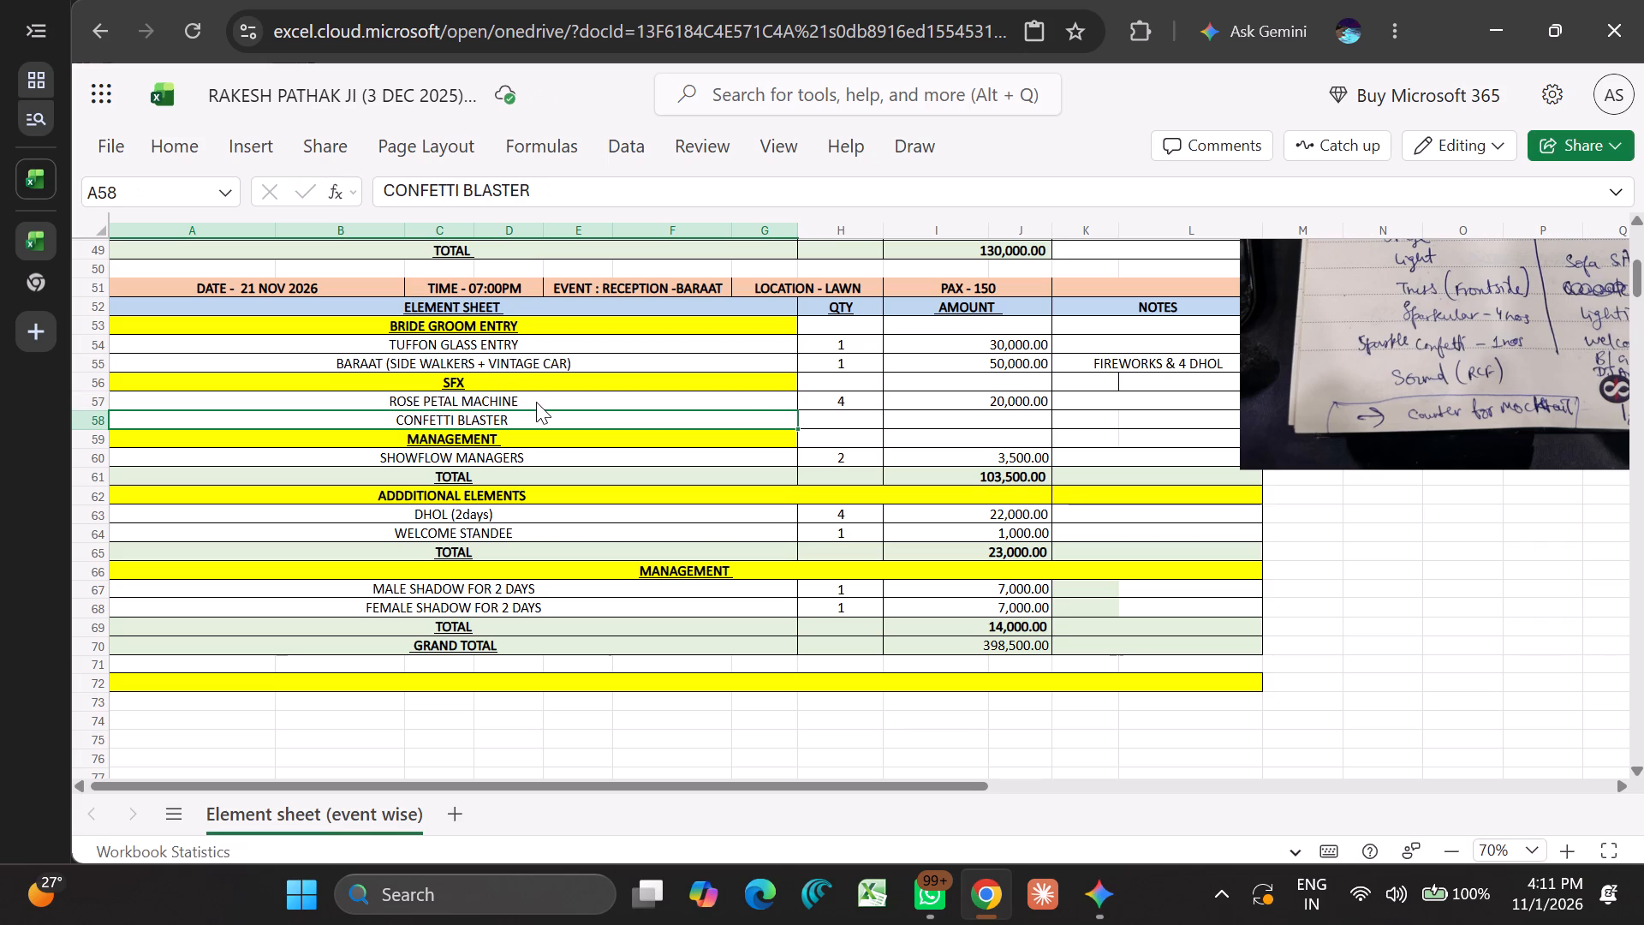
text(PYRO)
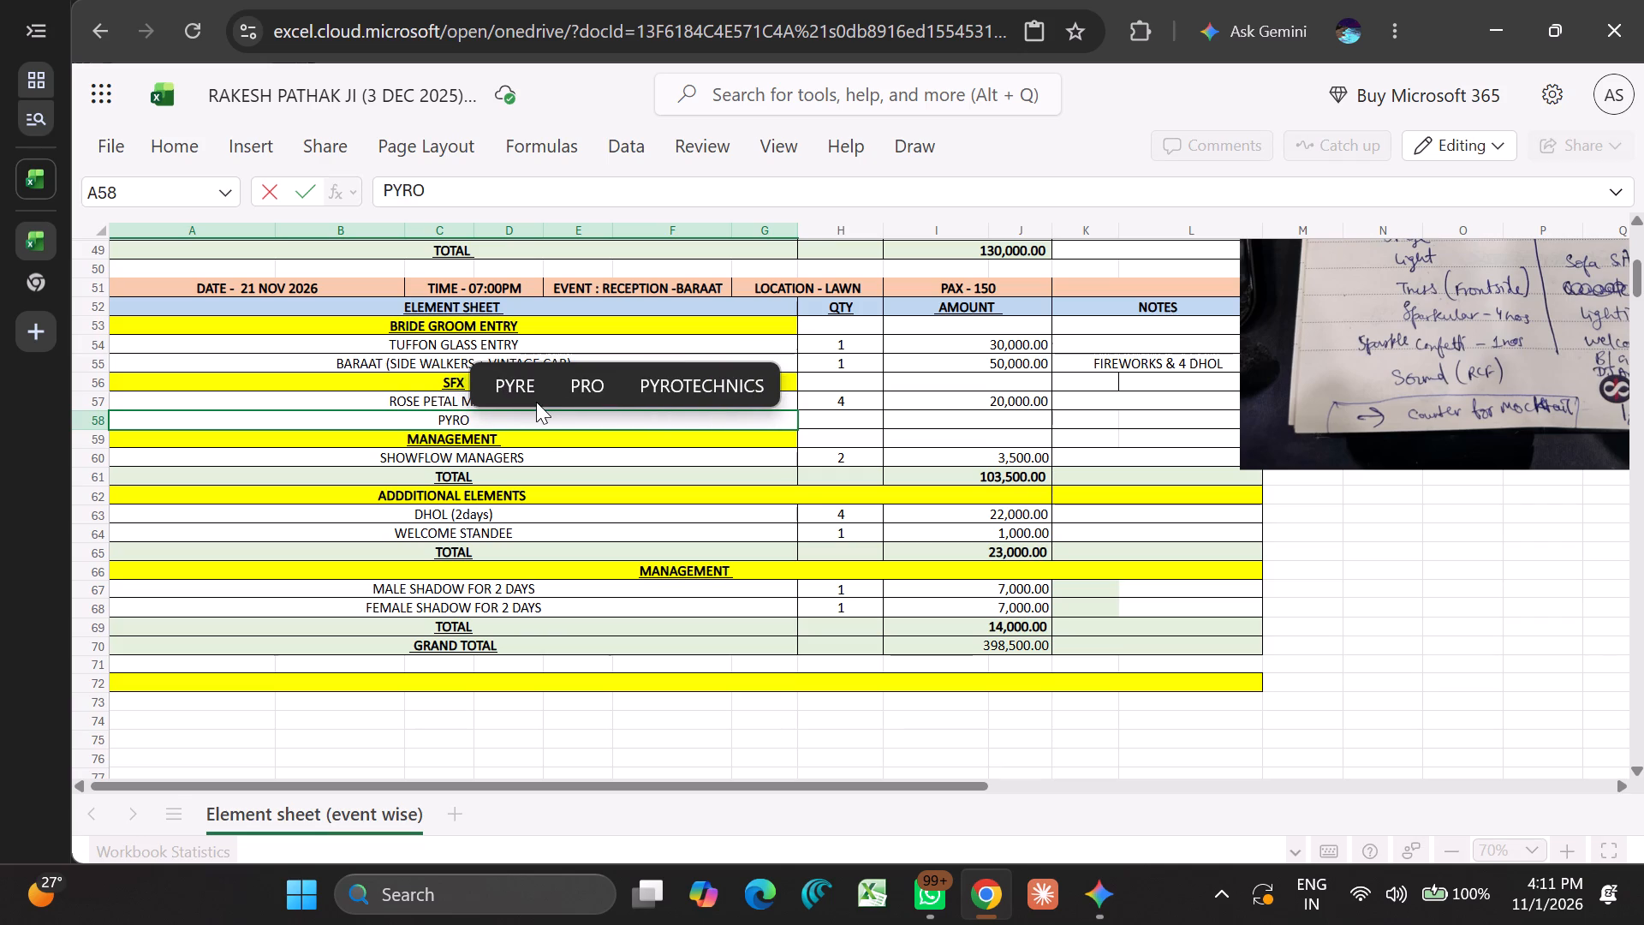
click(528, 504)
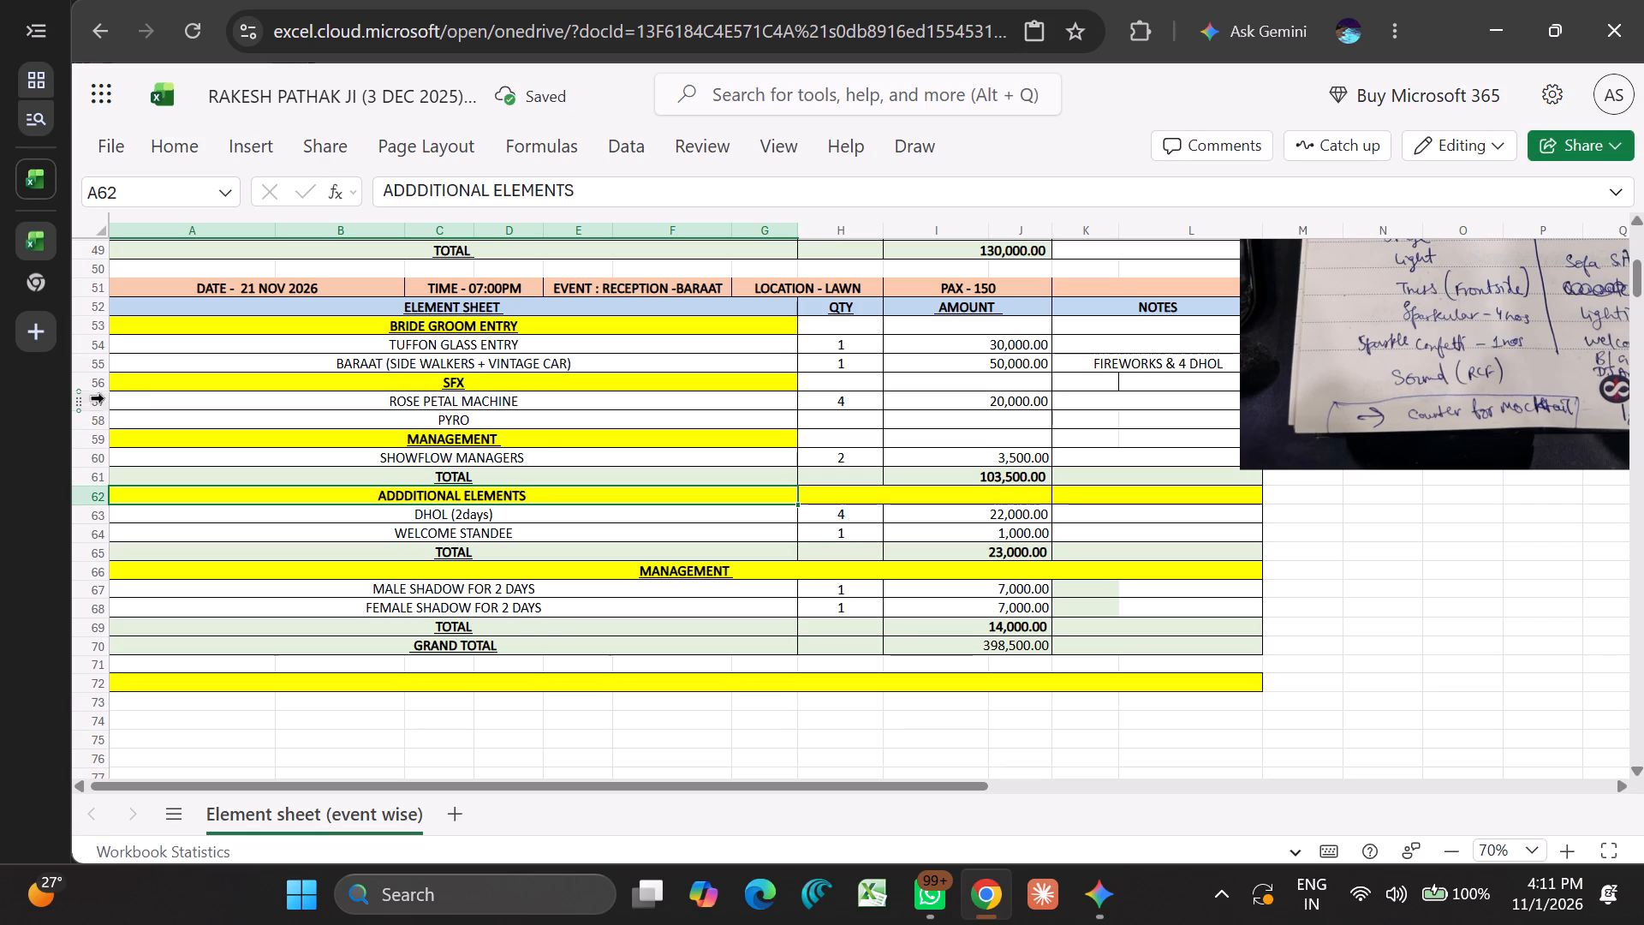
Copy the ROSE PETAL MACHINE and PYRO rows and insert them directly above the Reception-Baraat section's MANAGEMENT heading.
drag(101, 401, 105, 421)
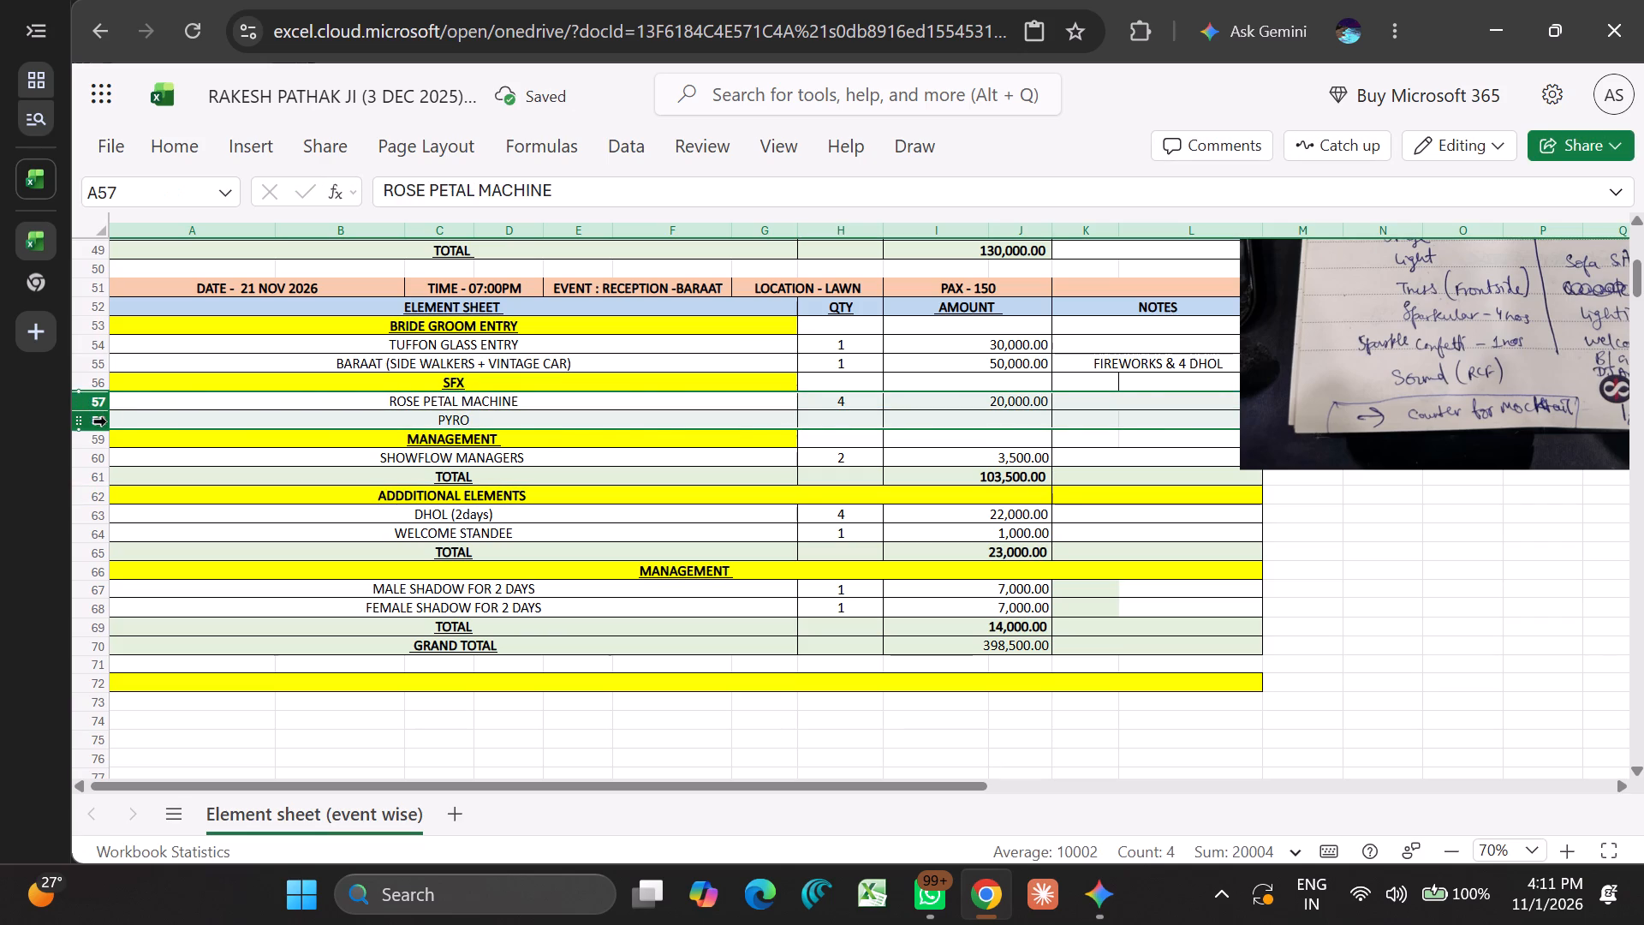
key(ctrl+c)
click(101, 440)
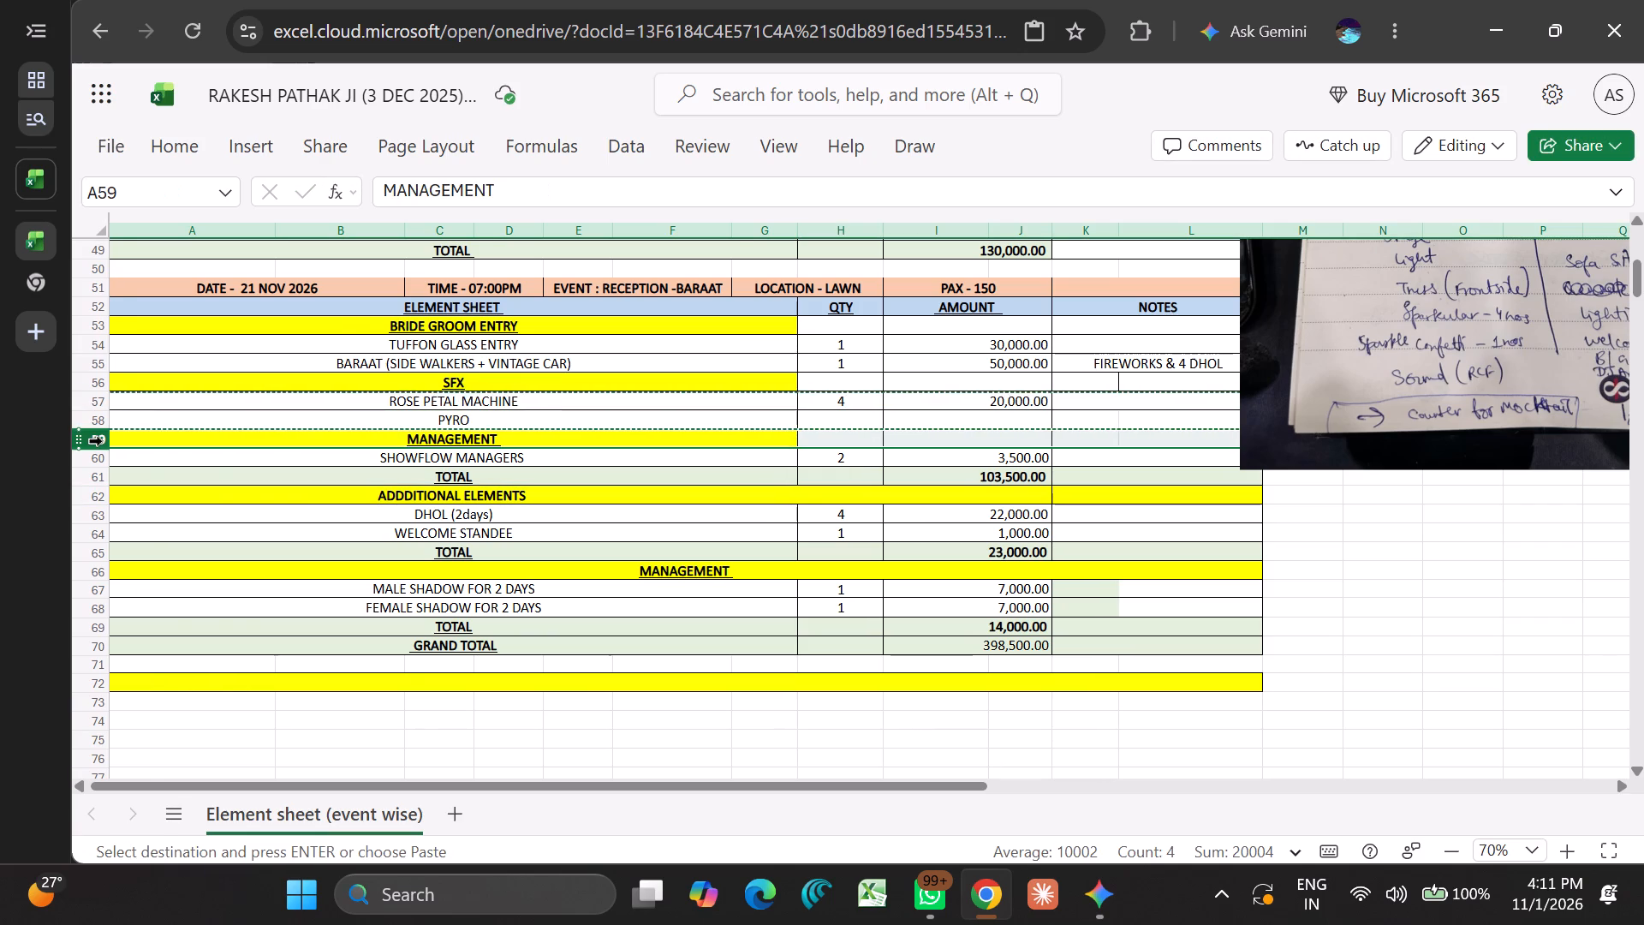
right_click(101, 440)
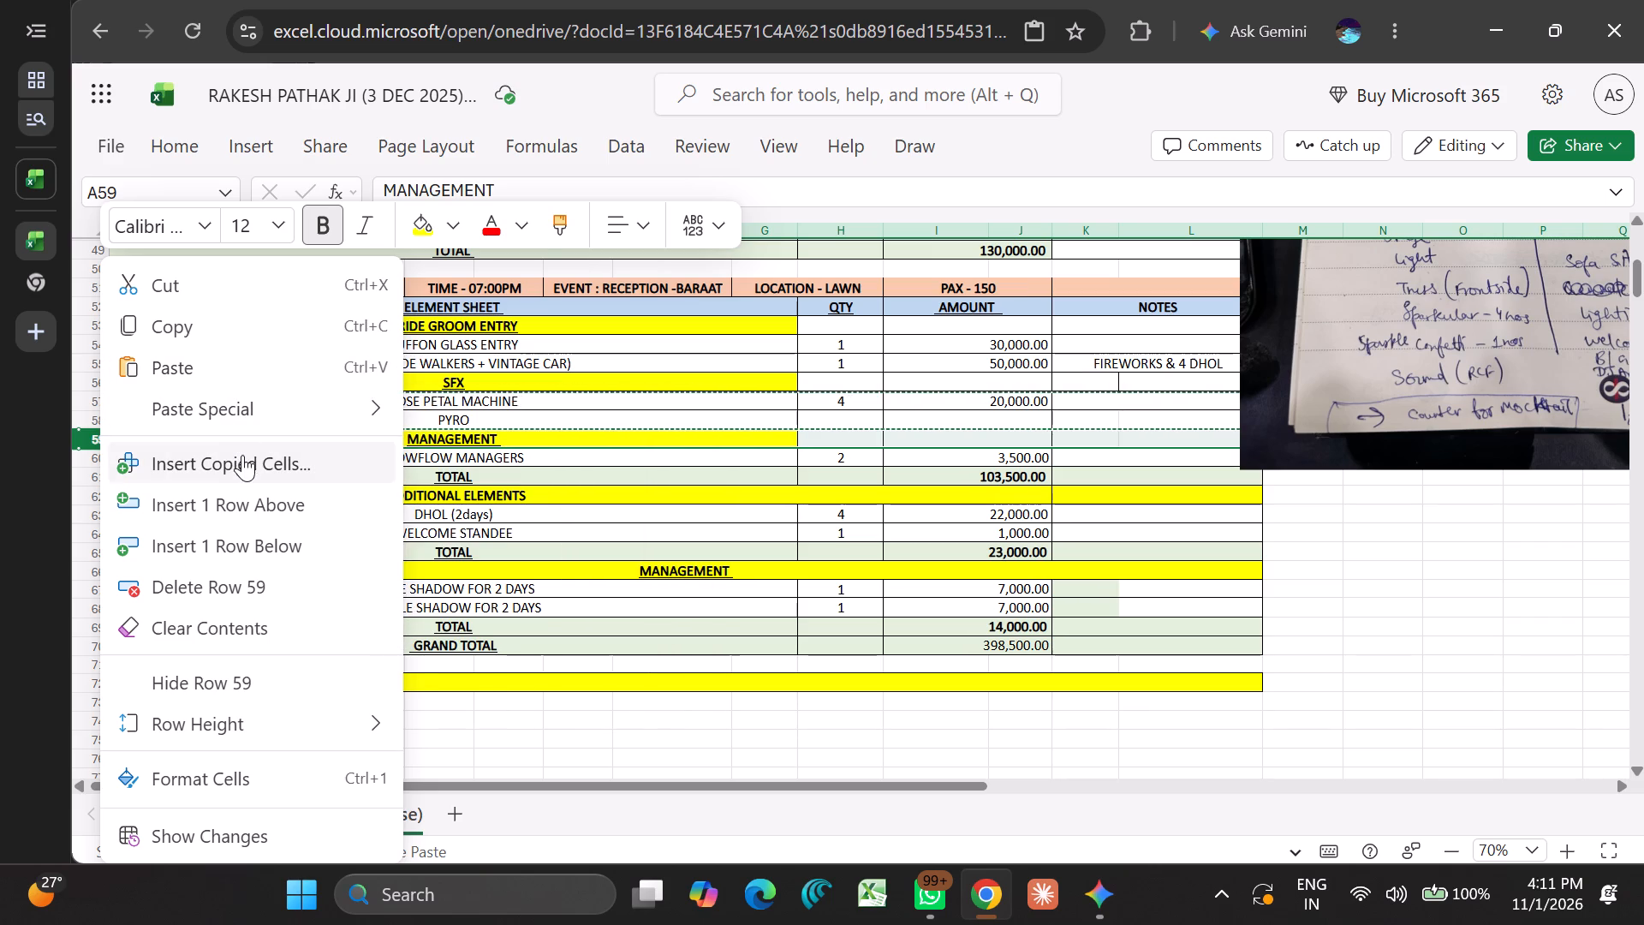
click(242, 455)
Change the copied ROSE PETAL MACHINE item in the Reception-Baraat SFX list to FIREWORKS.
click(433, 441)
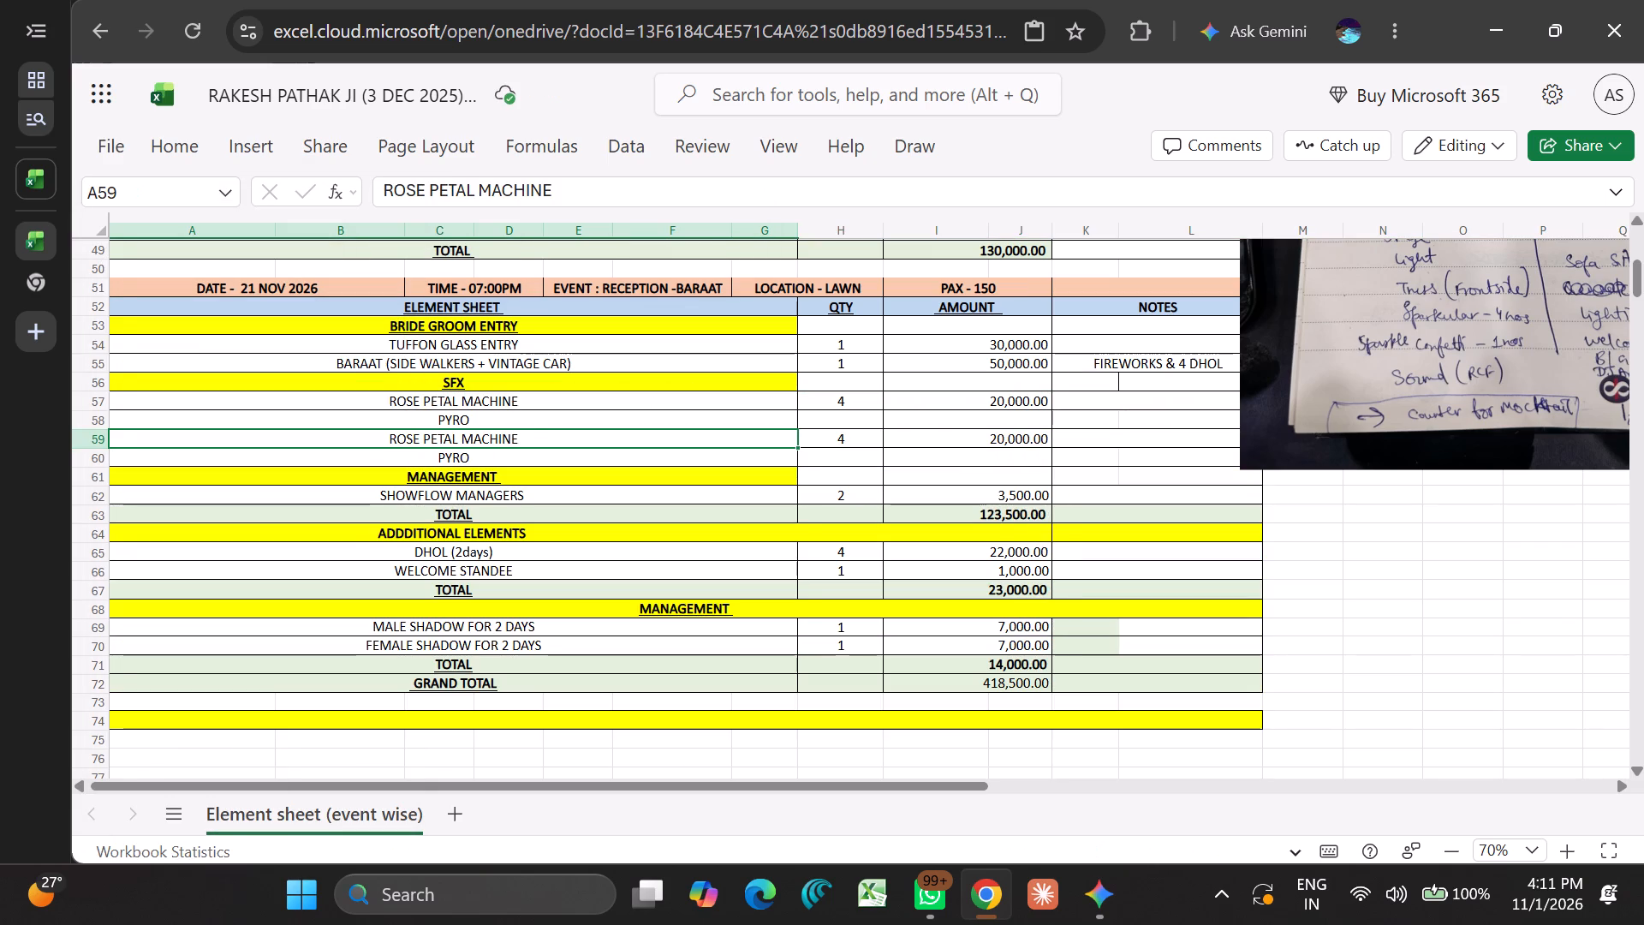
text(FIRE)
key(space)
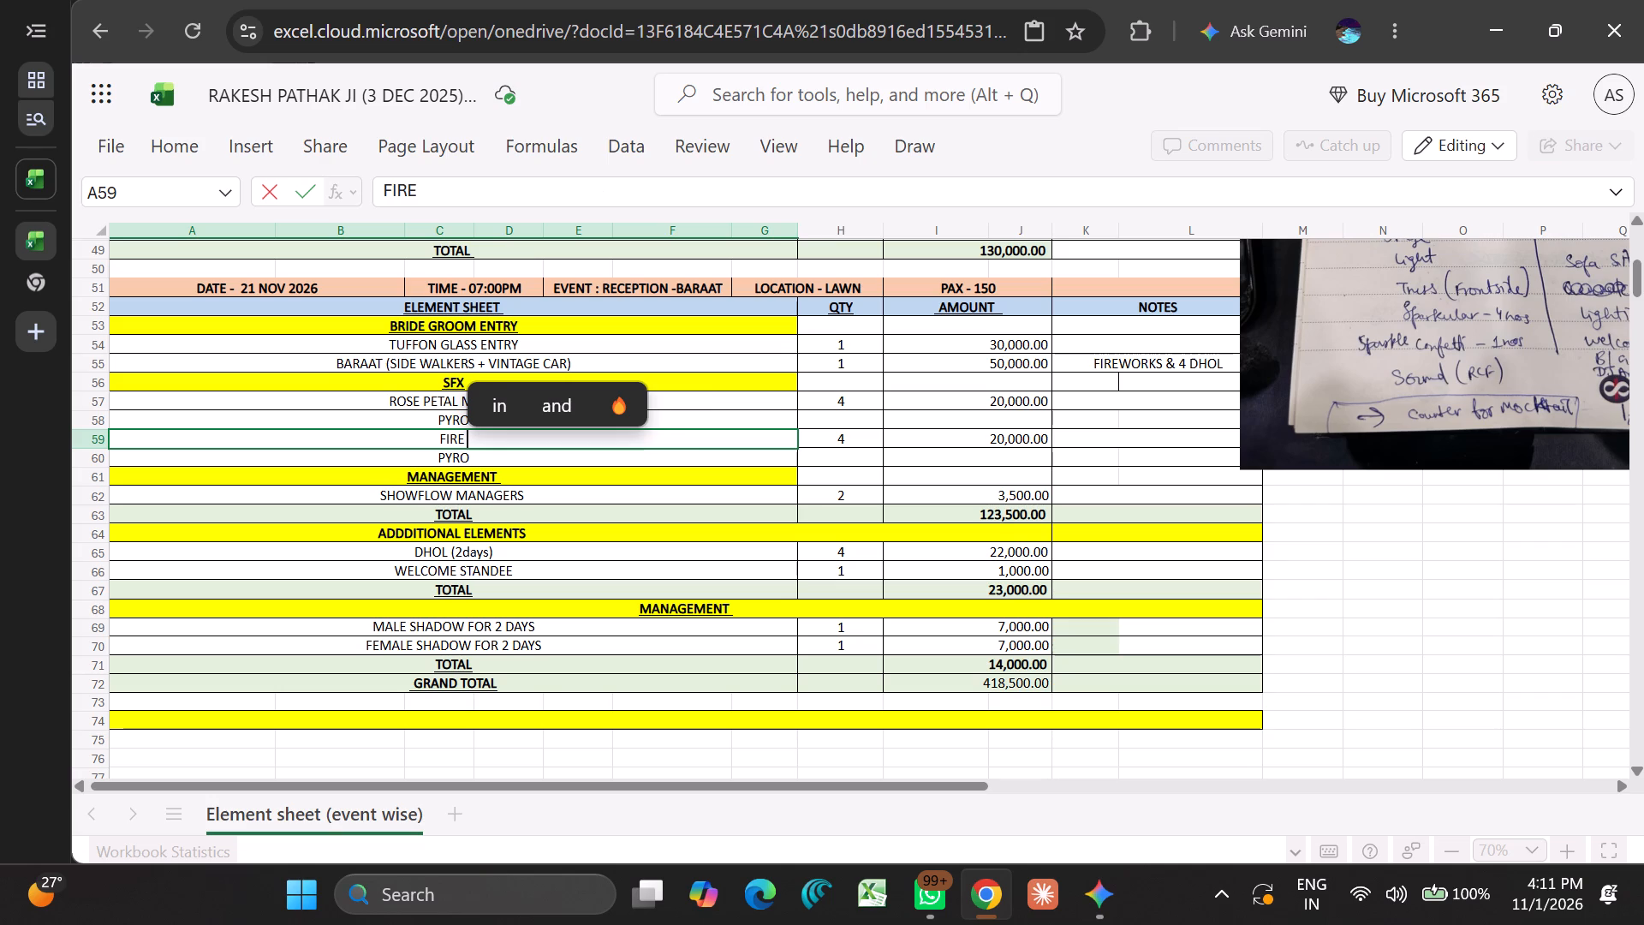
key(BackSpace)
text(WORKS)
click(658, 457)
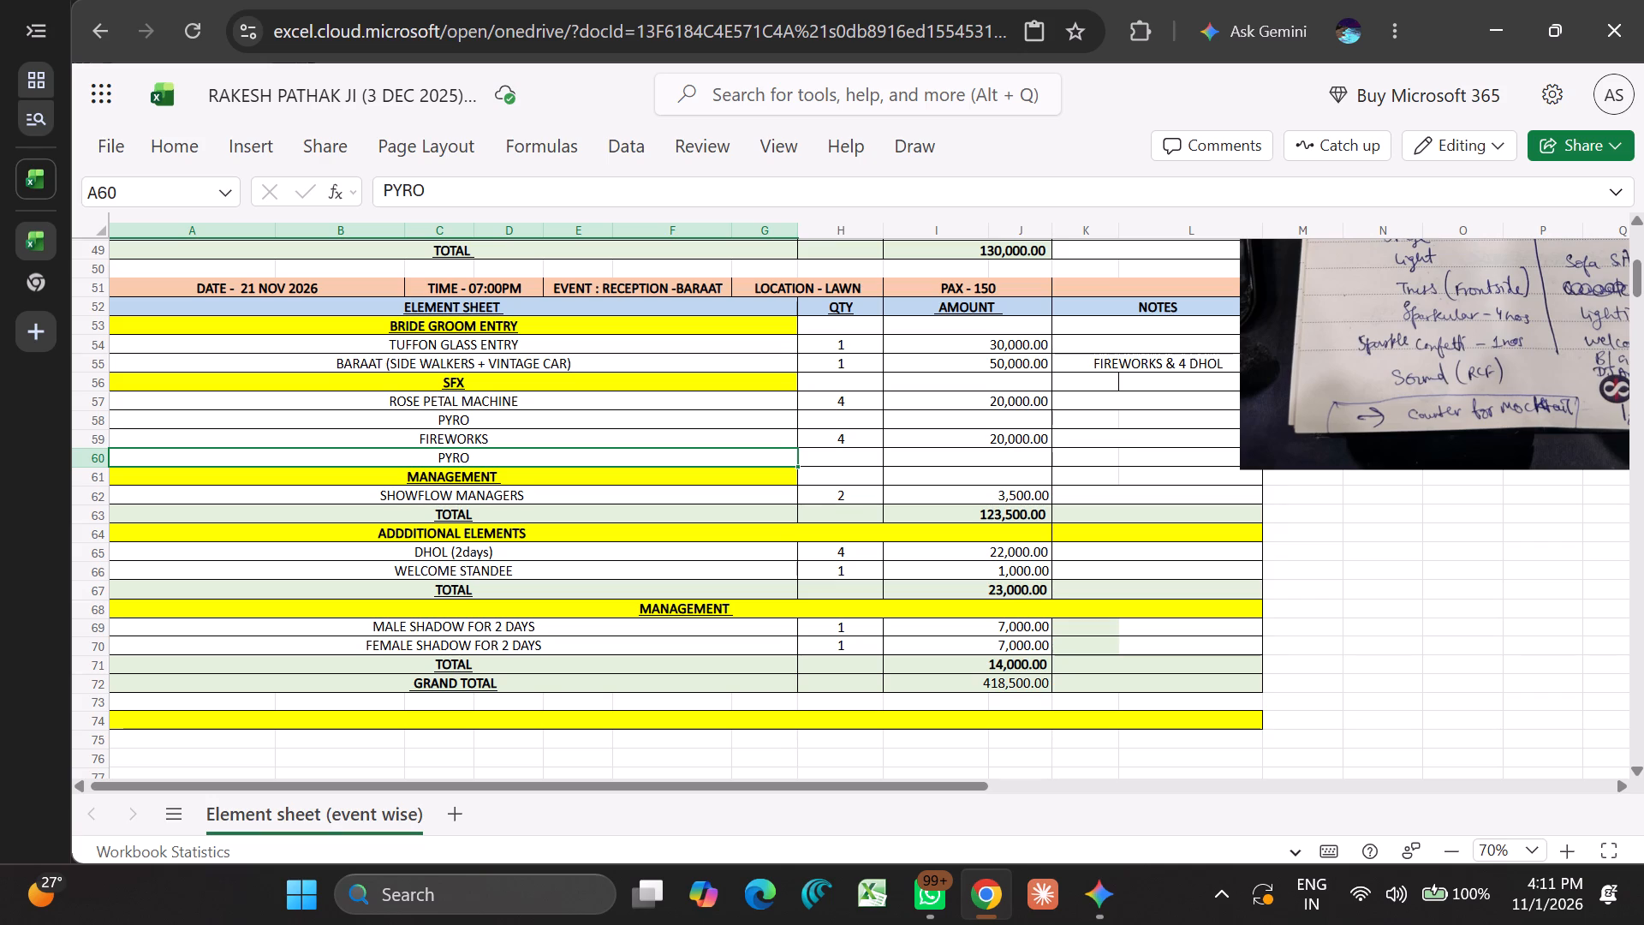
Add the note ADD MORE SHELLS to the FIREWORKS row, with the word SHELLS in bold.
click(1076, 445)
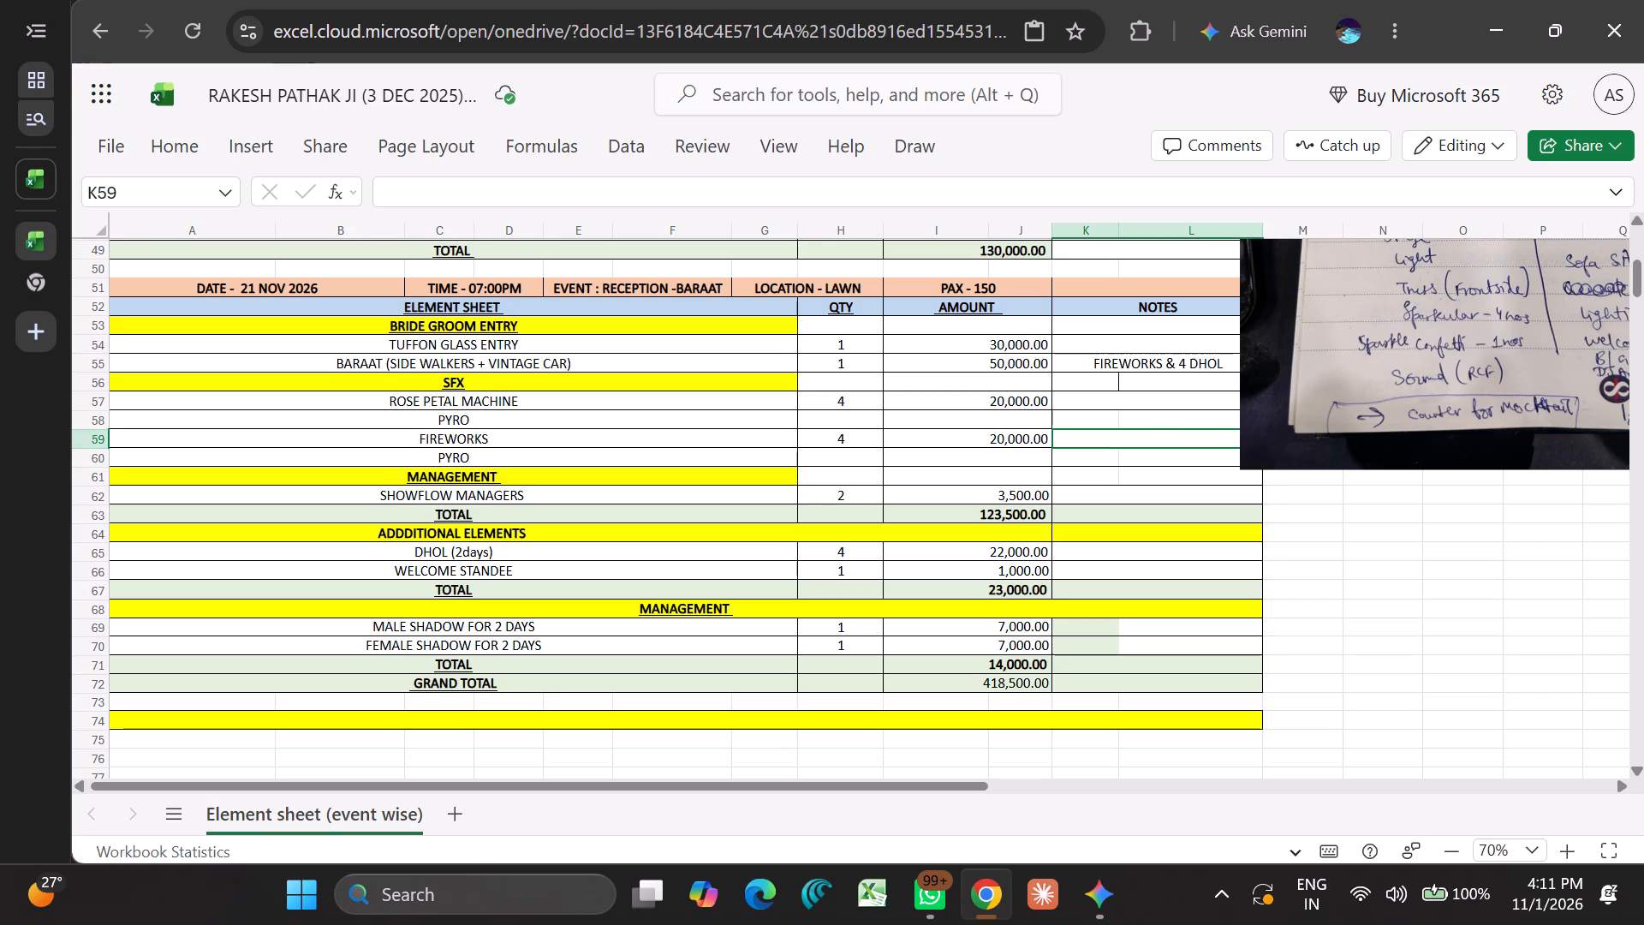
text(ADD)
key(space)
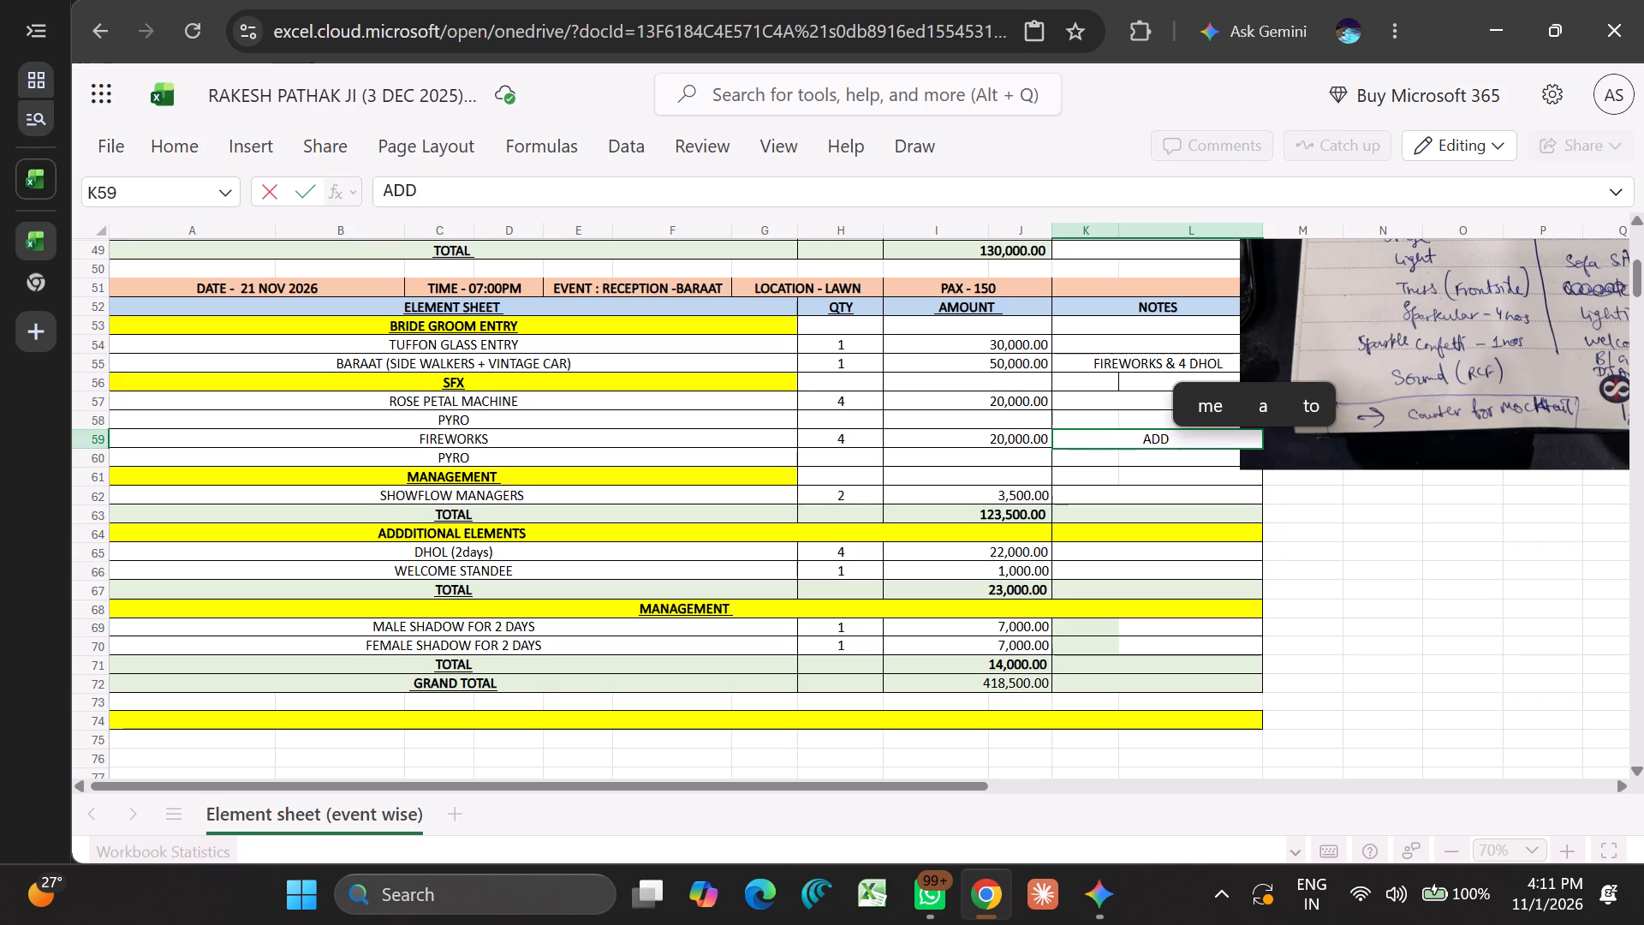
text(MORE)
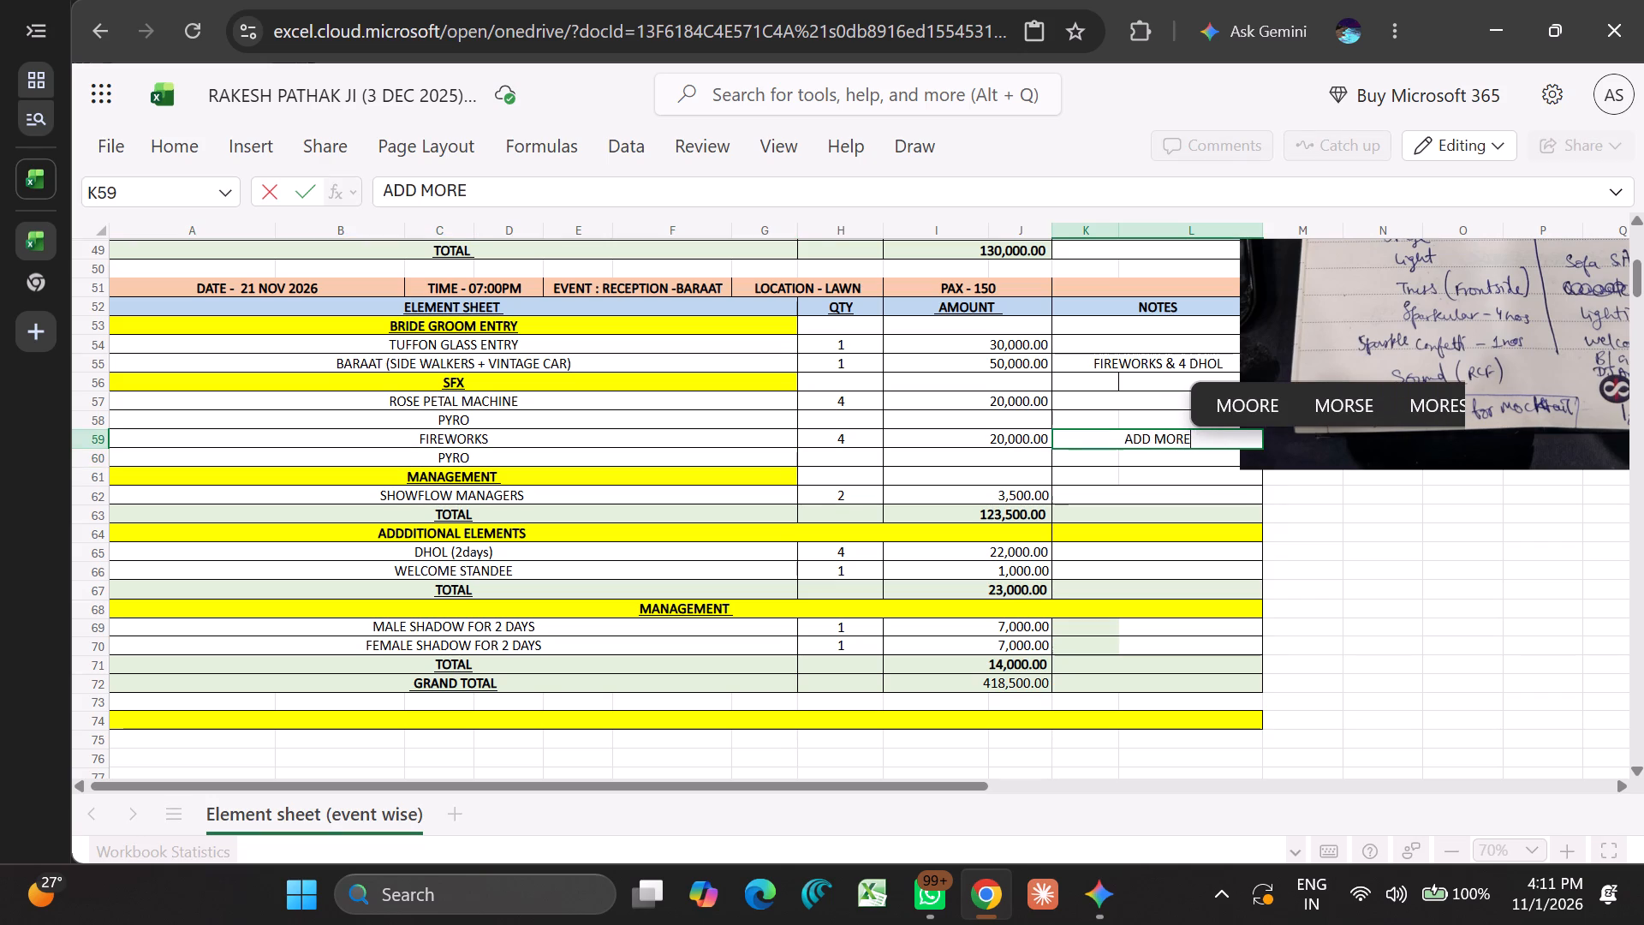
key(space)
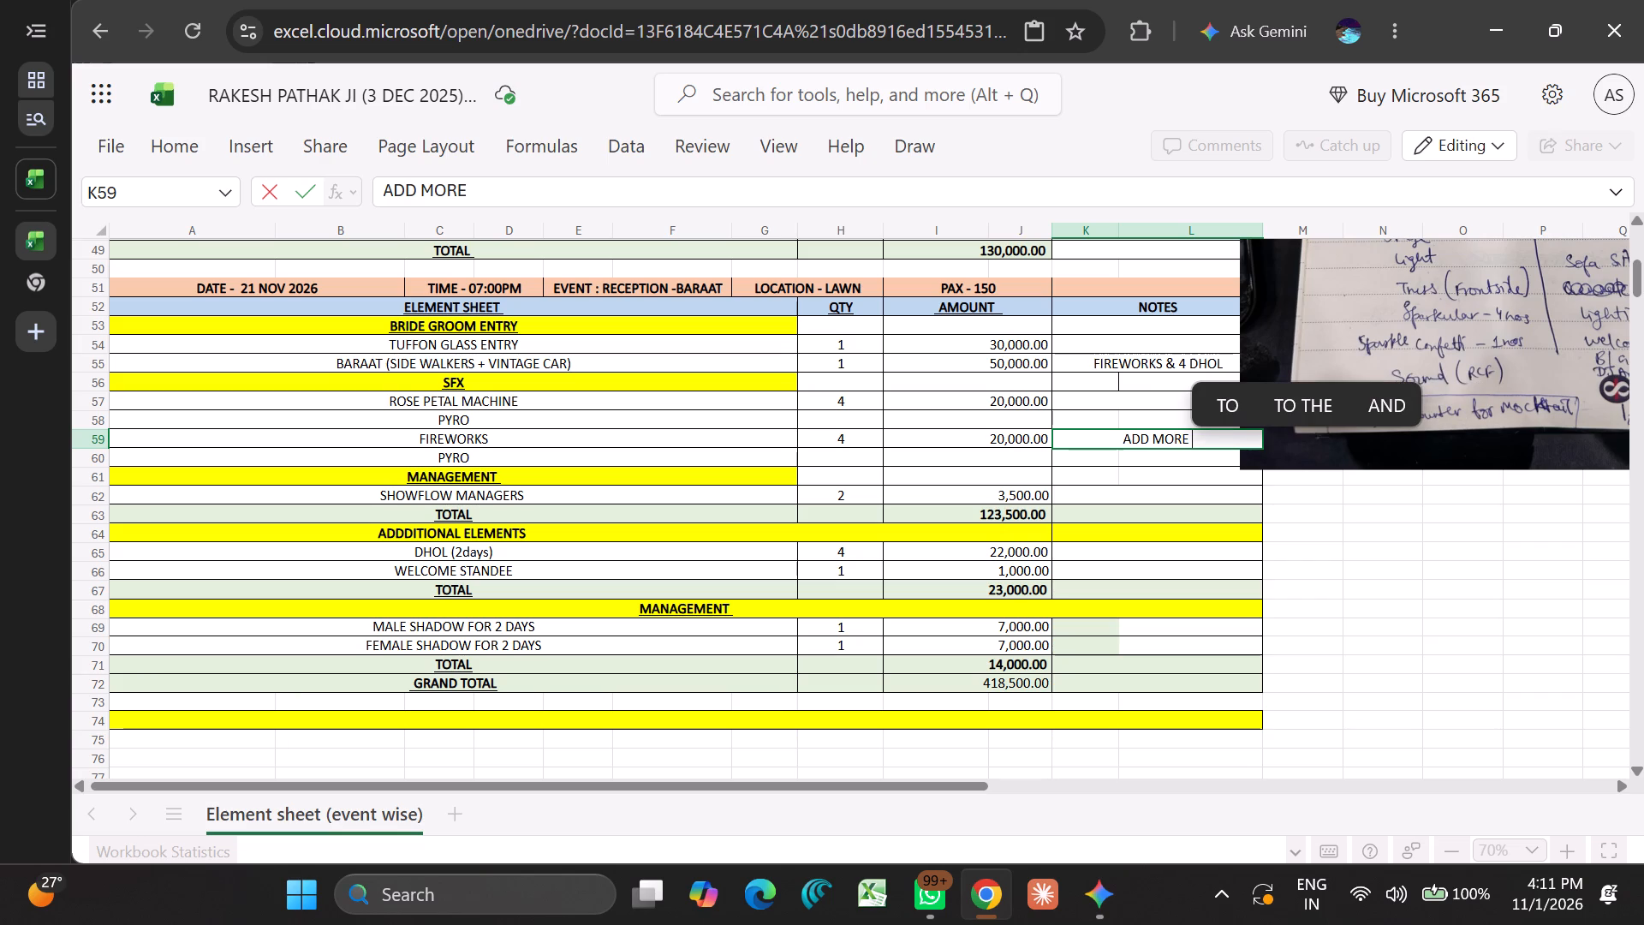
text(SHELLS)
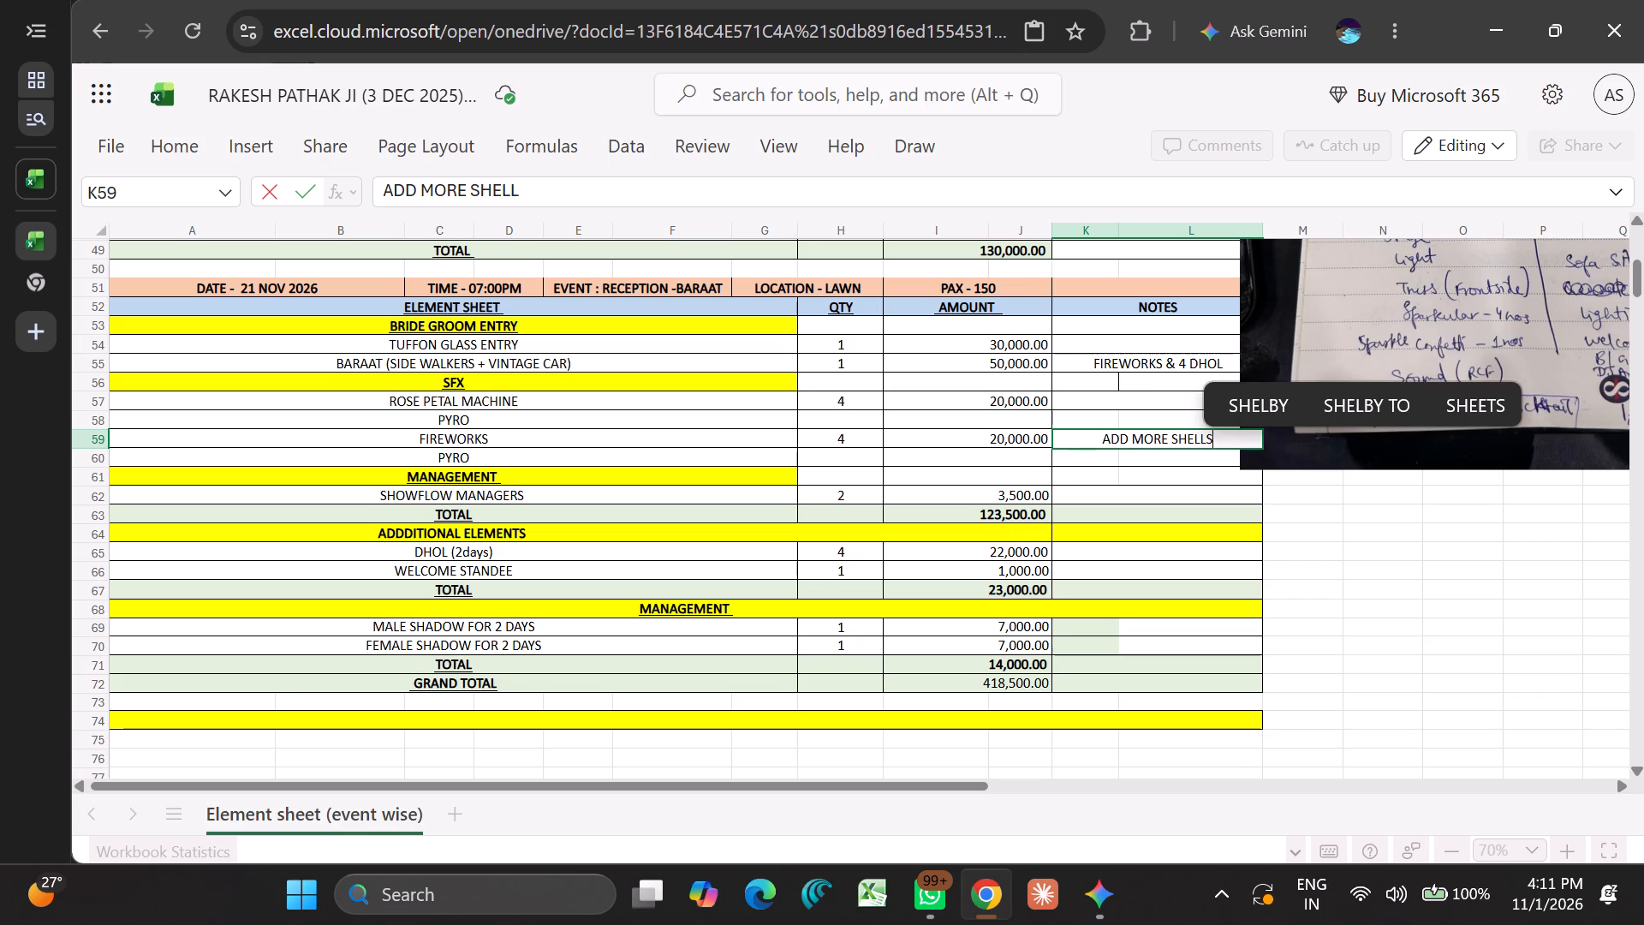
click(1176, 434)
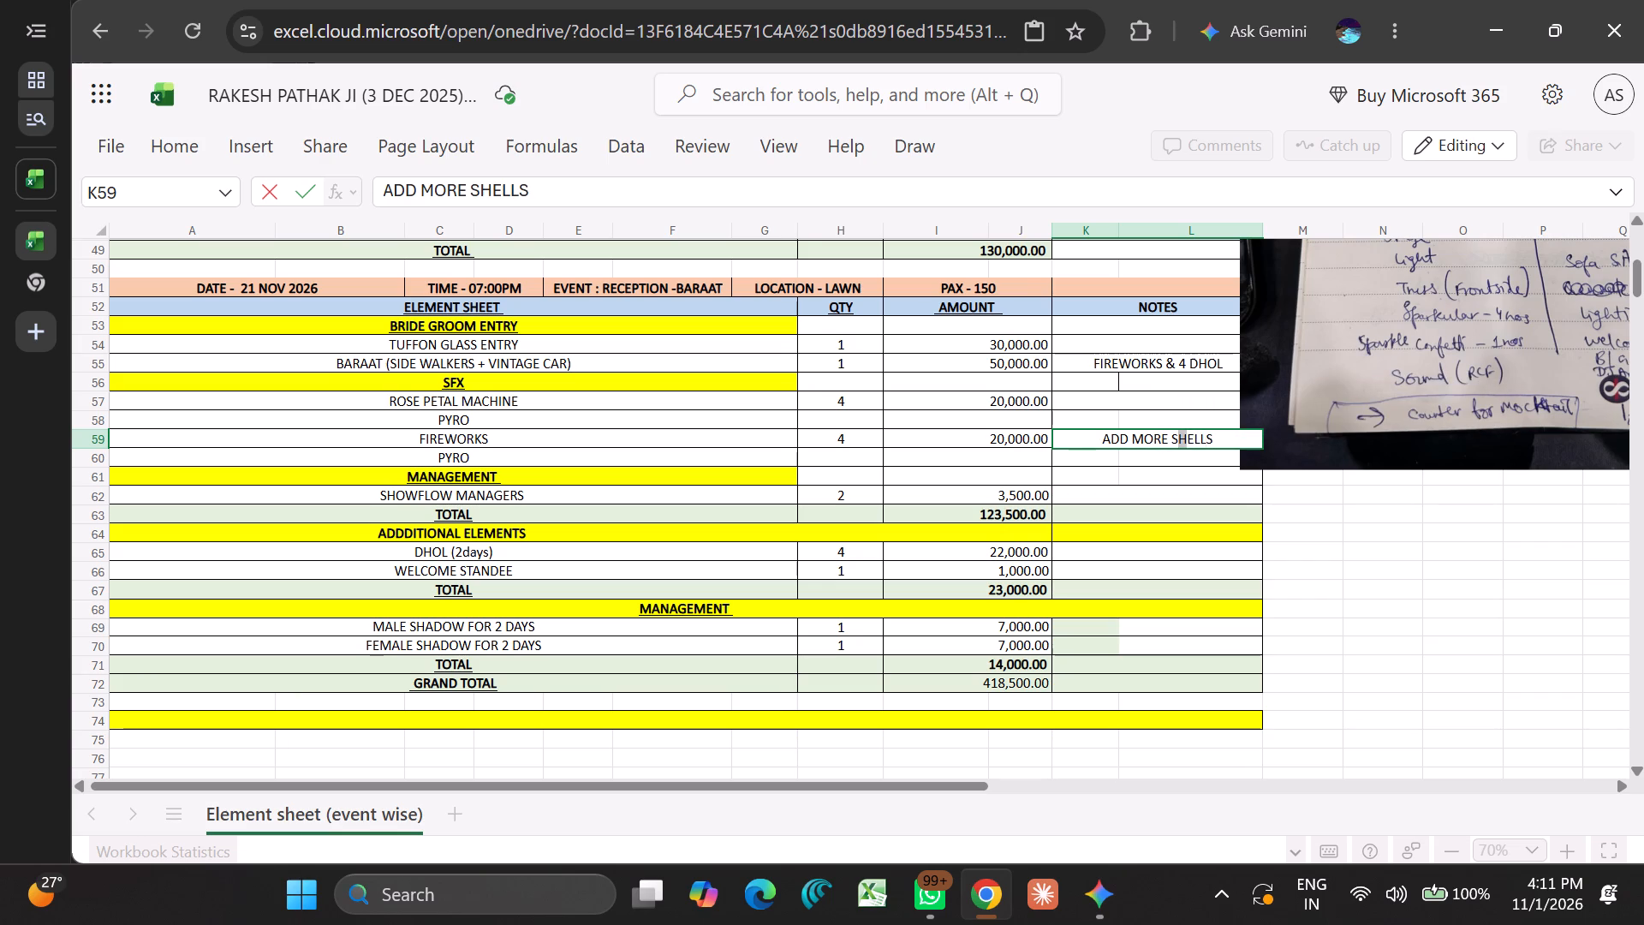
drag(1173, 434, 1236, 434)
drag(1218, 431, 1171, 434)
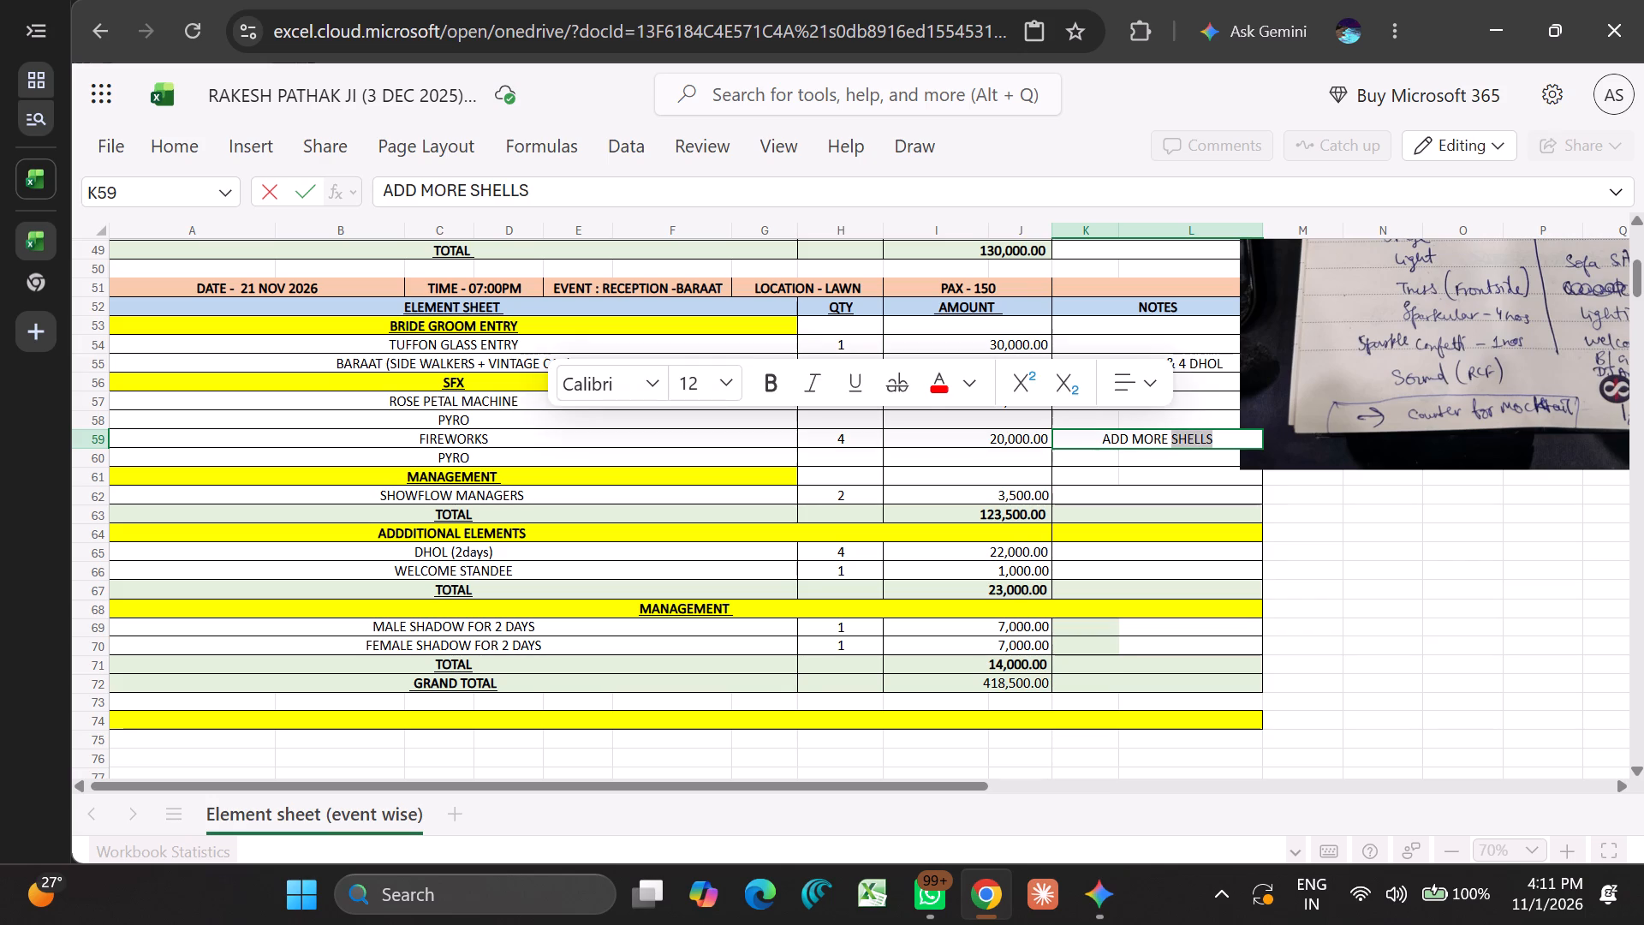
click(767, 389)
click(1448, 598)
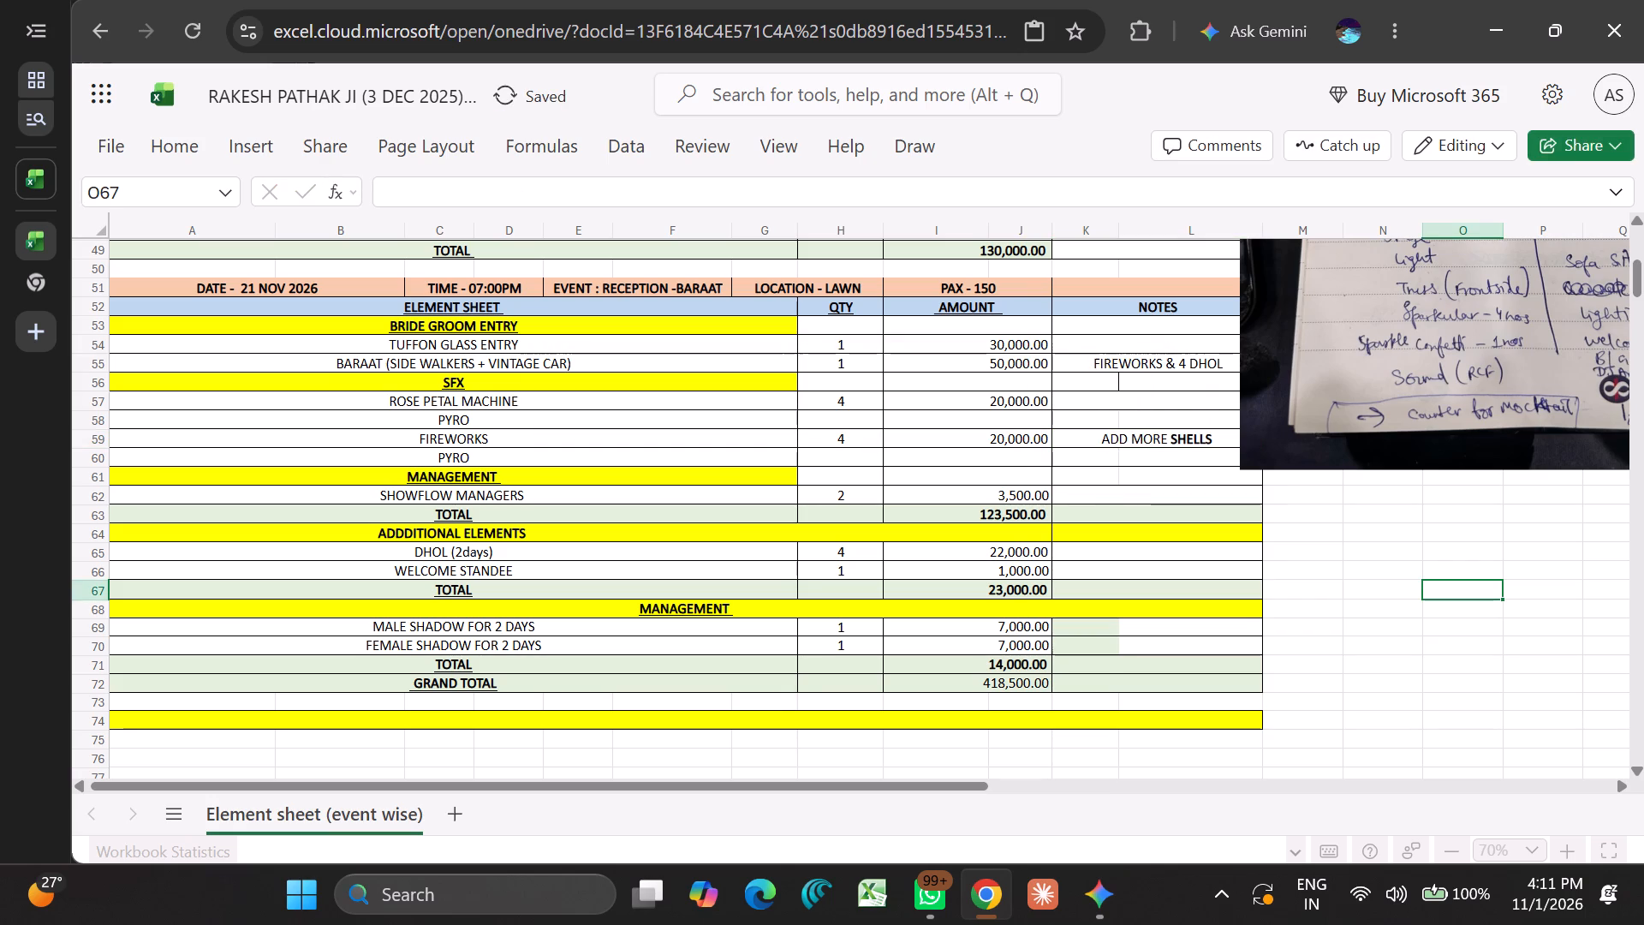
Clear the note on the BARAAT (SIDE WALKERS + VINTAGE CAR) row.
click(1089, 368)
key(BackSpace)
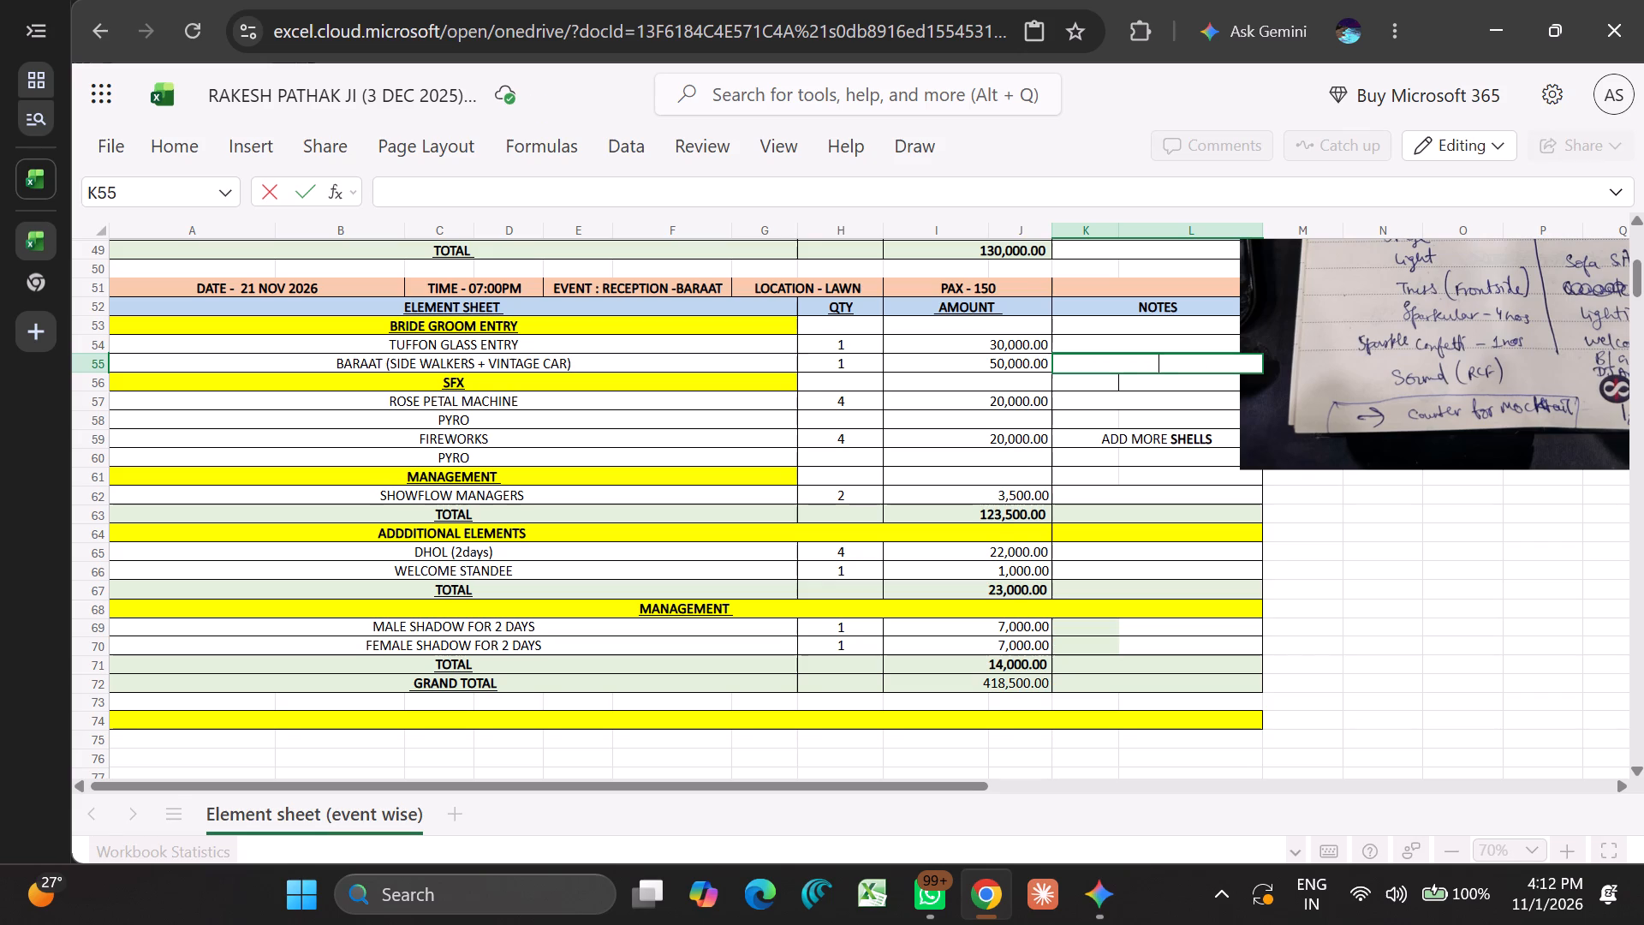
click(1441, 761)
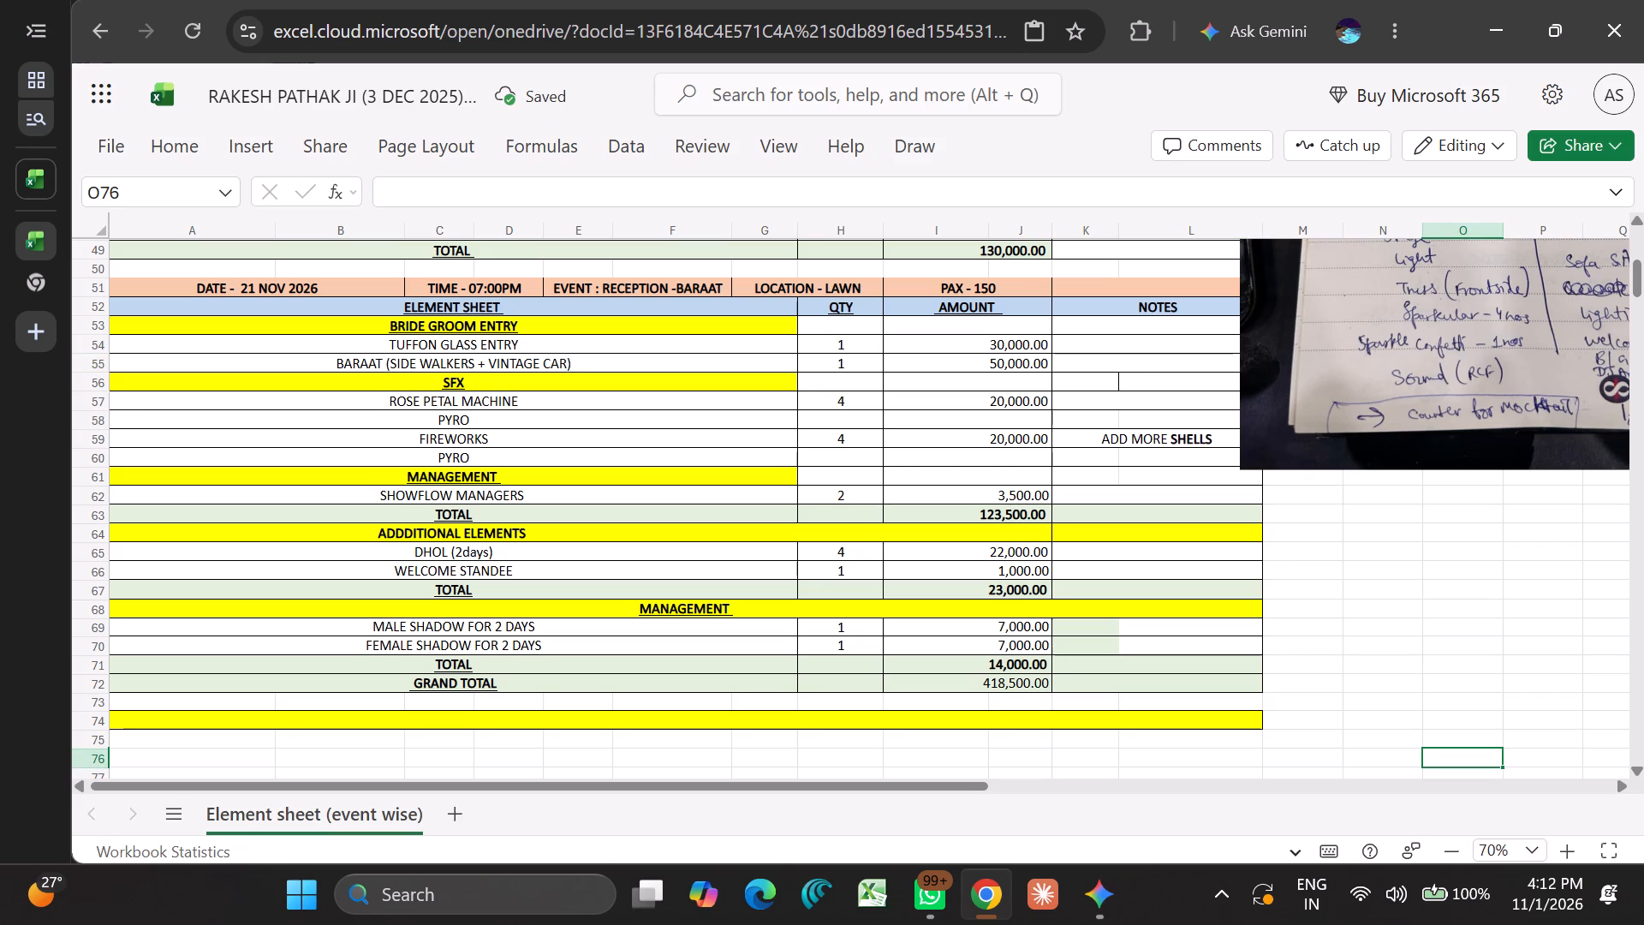
Clear all item amounts in the Reception-Baraat section, from TUFFON GLASS ENTRY down to SHOWFLOW MANAGERS.
drag(960, 345, 1014, 516)
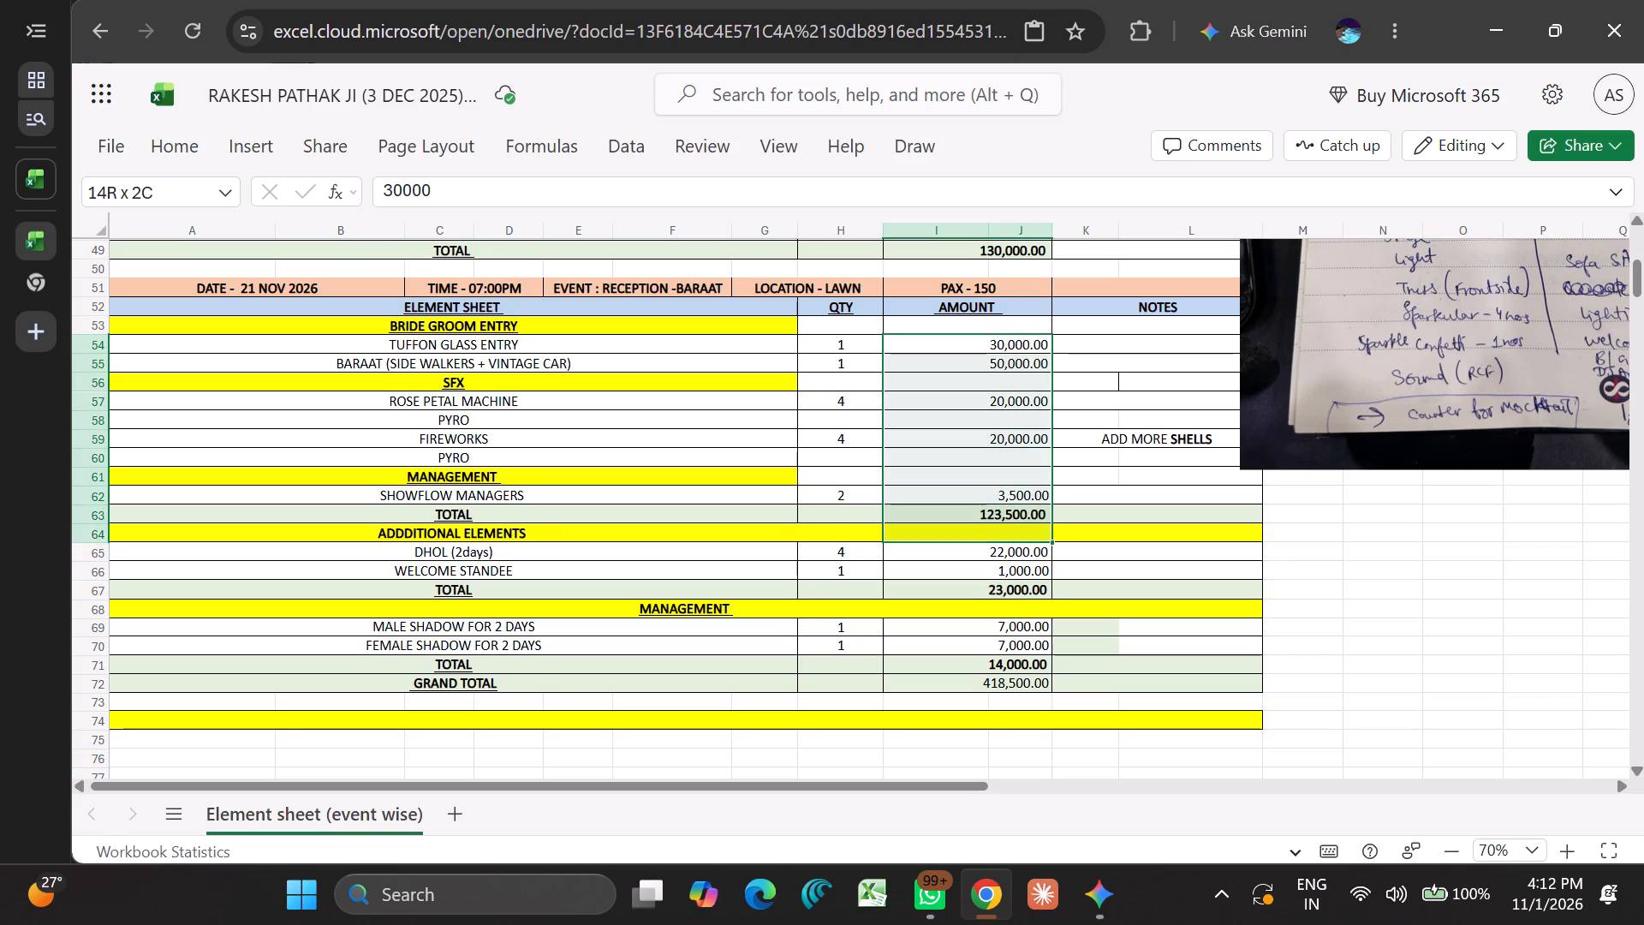
drag(1014, 516, 997, 490)
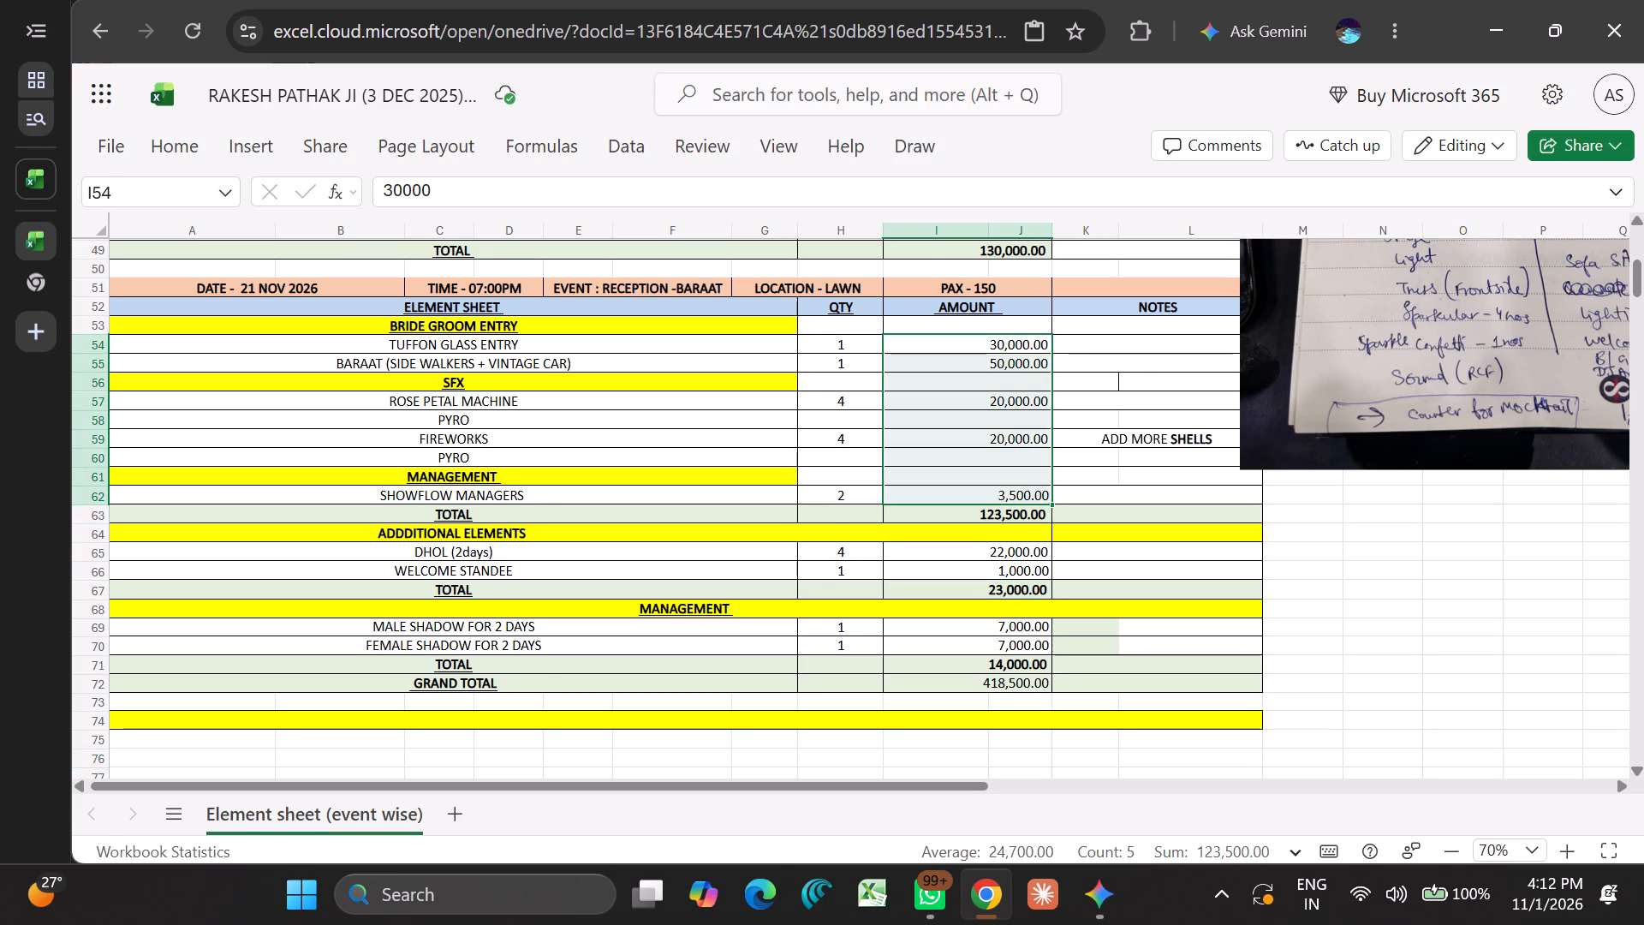
key(BackSpace)
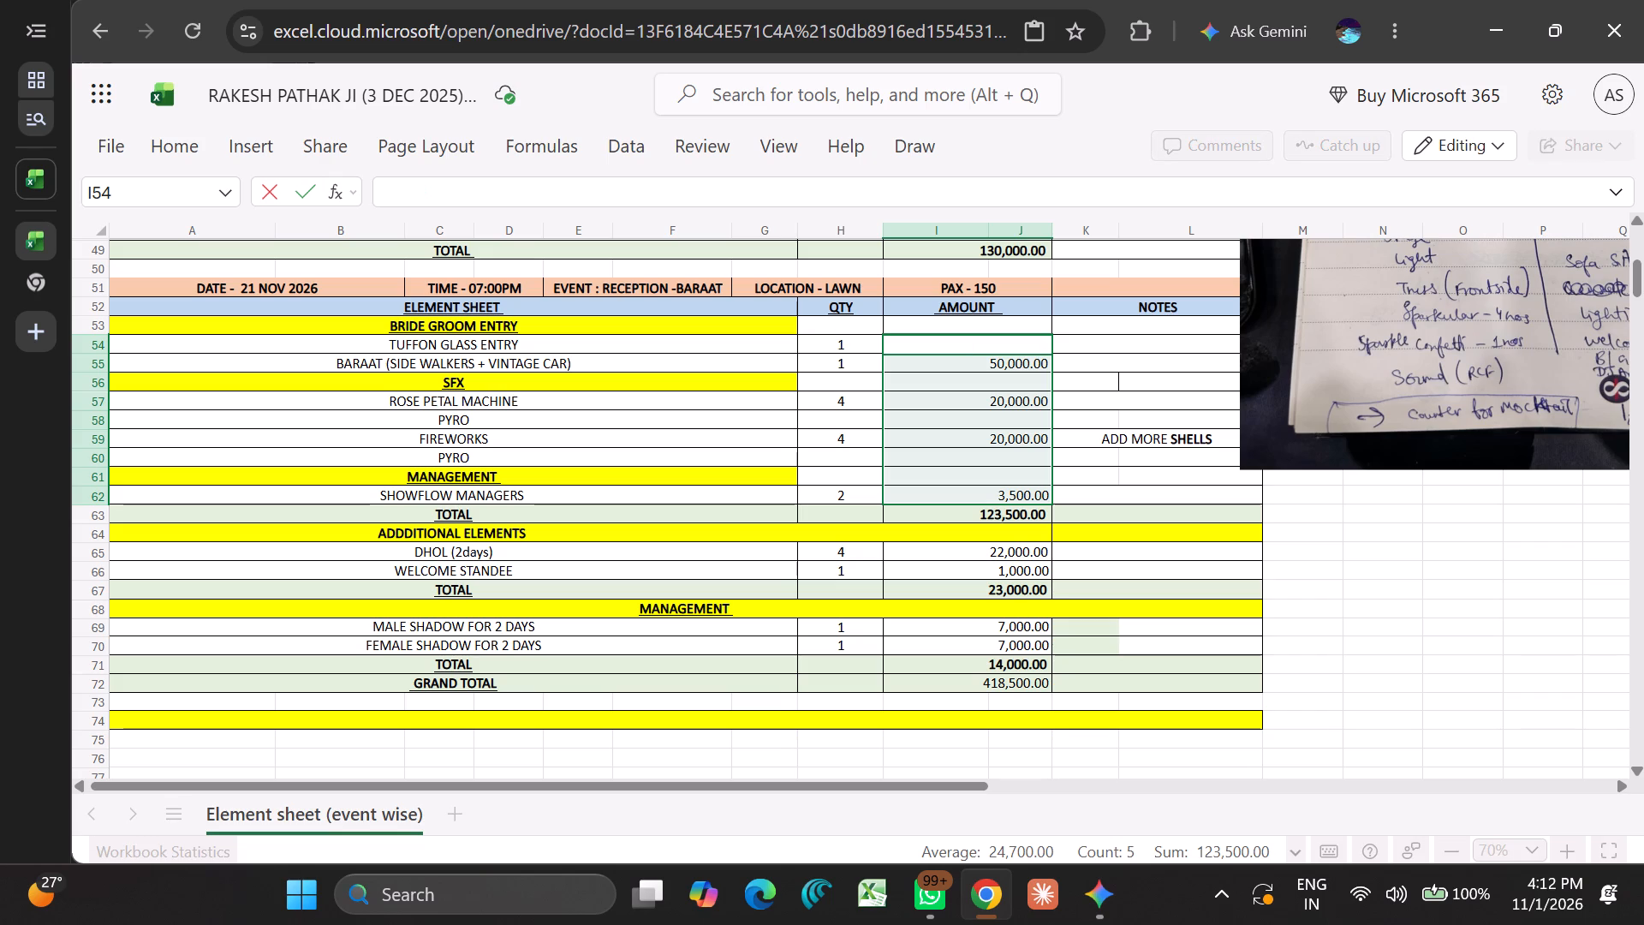
click(1297, 612)
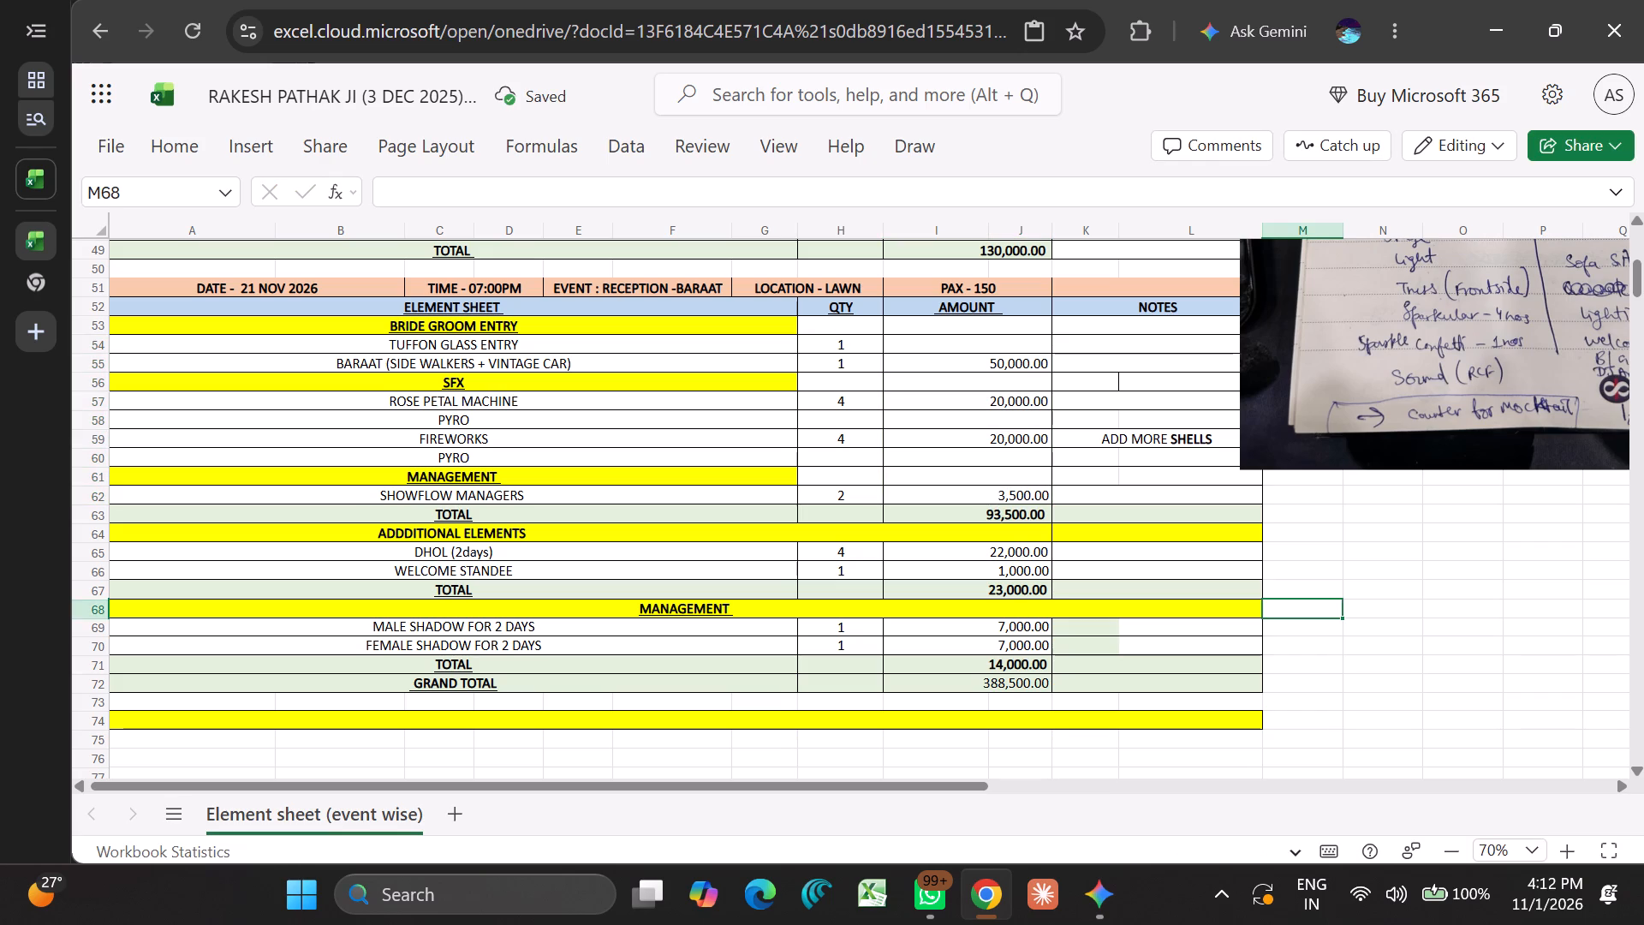
drag(982, 337, 1000, 490)
key(Delete)
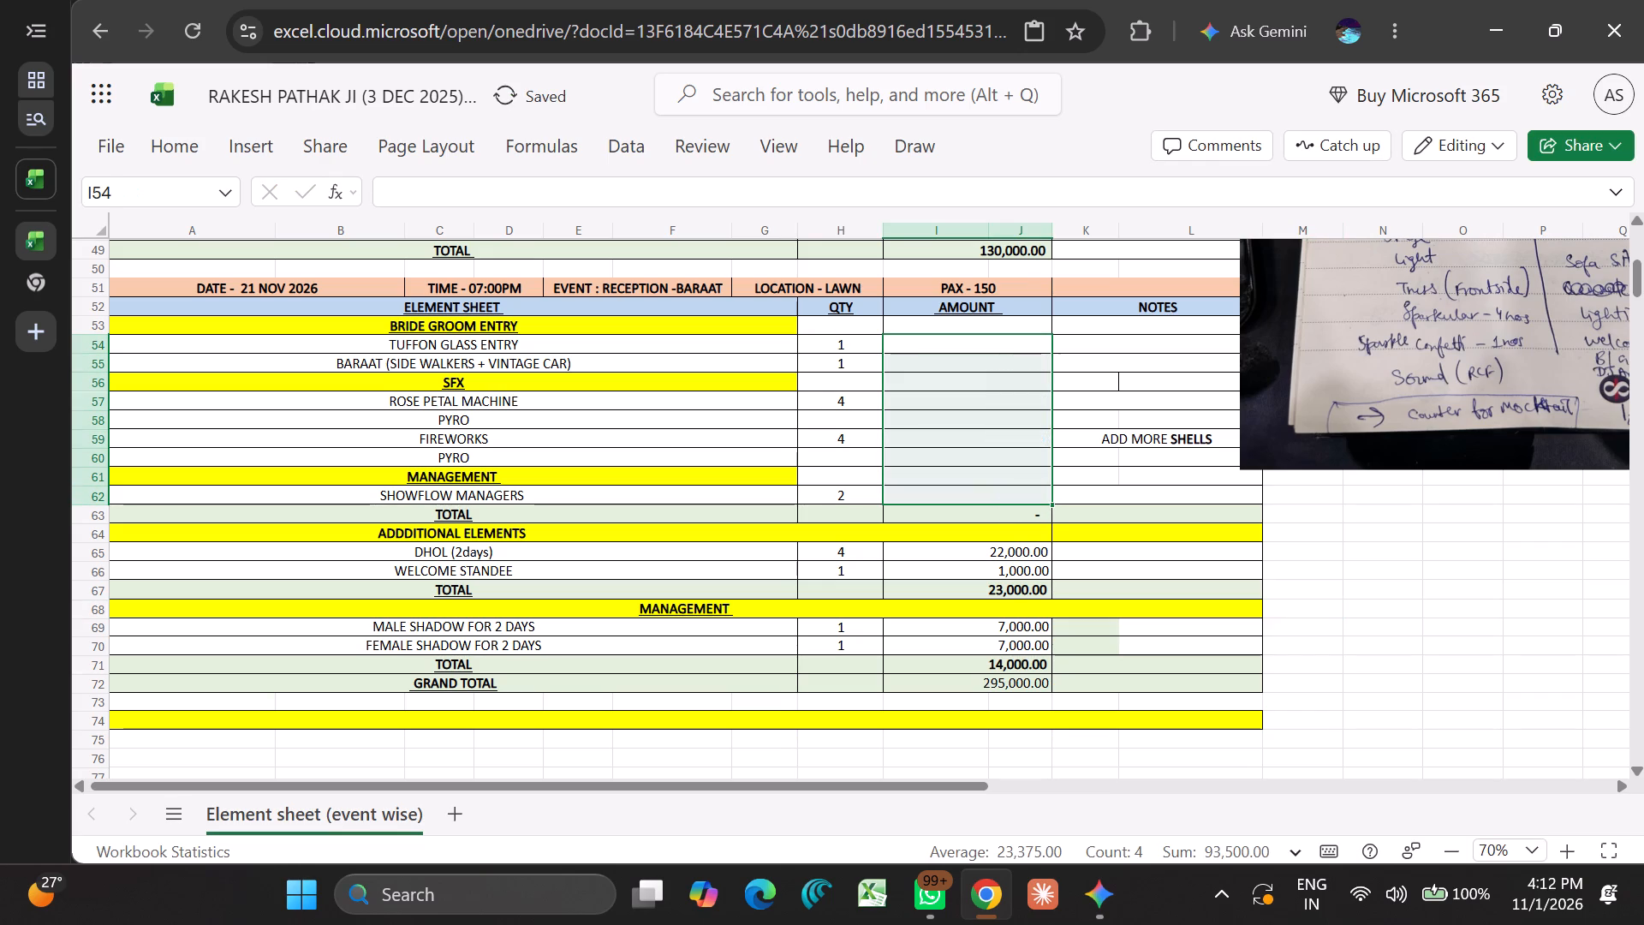
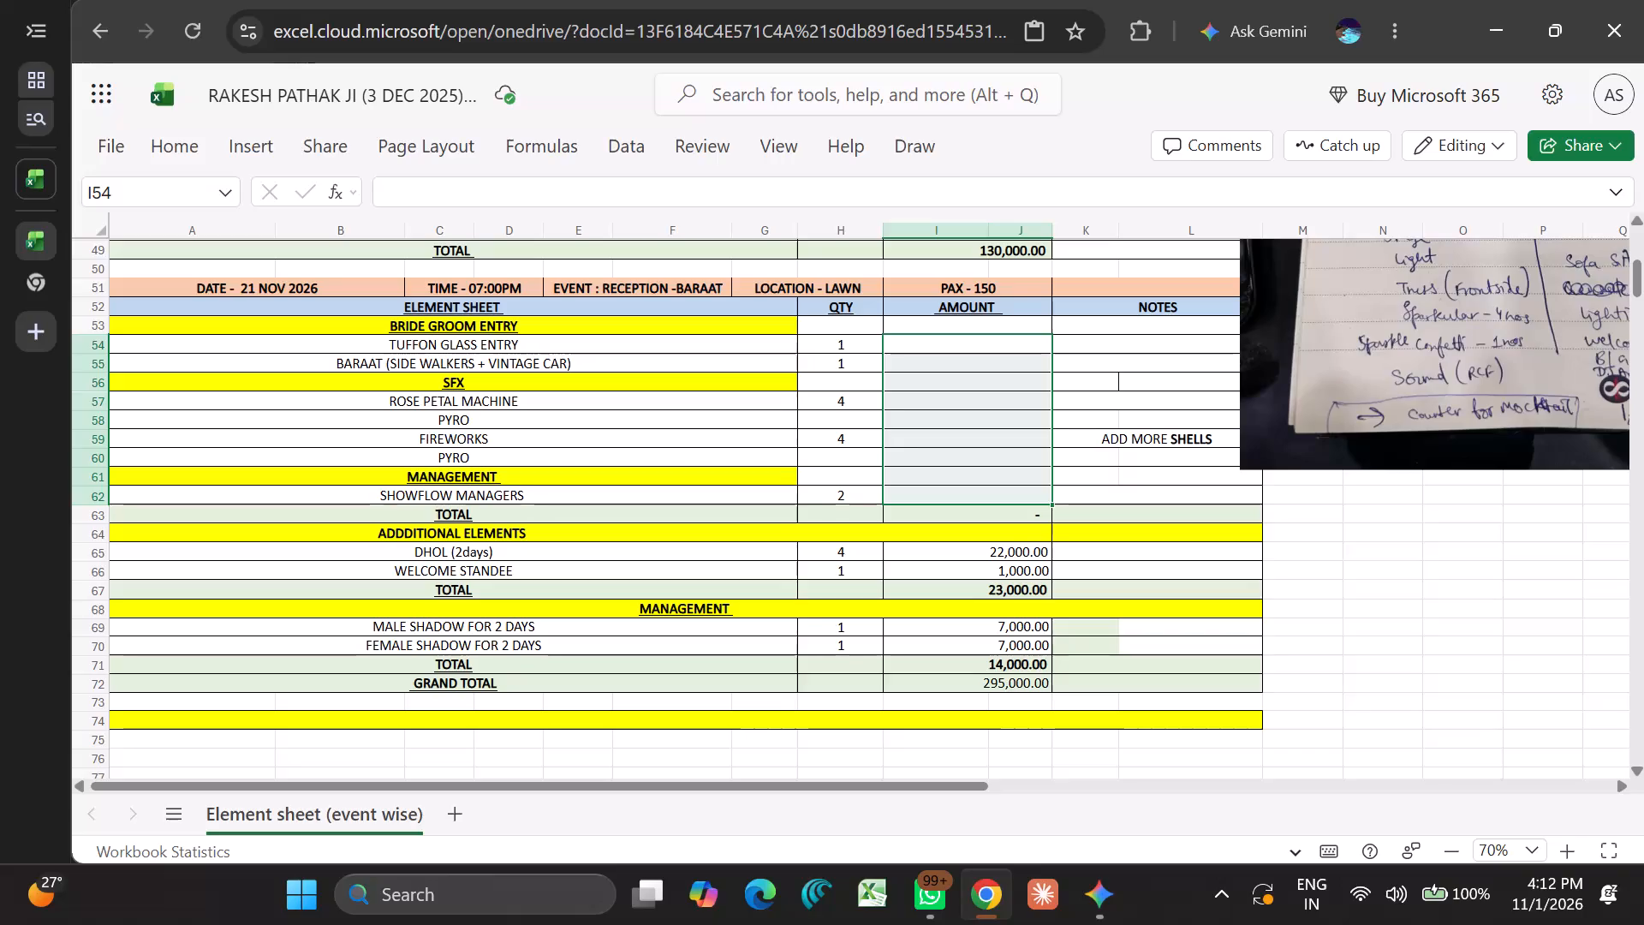
Clear all the item quantities in the Reception-Baraat section, from BRIDE GROOM ENTRY down to SHOWFLOW MANAGERS.
click(844, 440)
key(BackSpace)
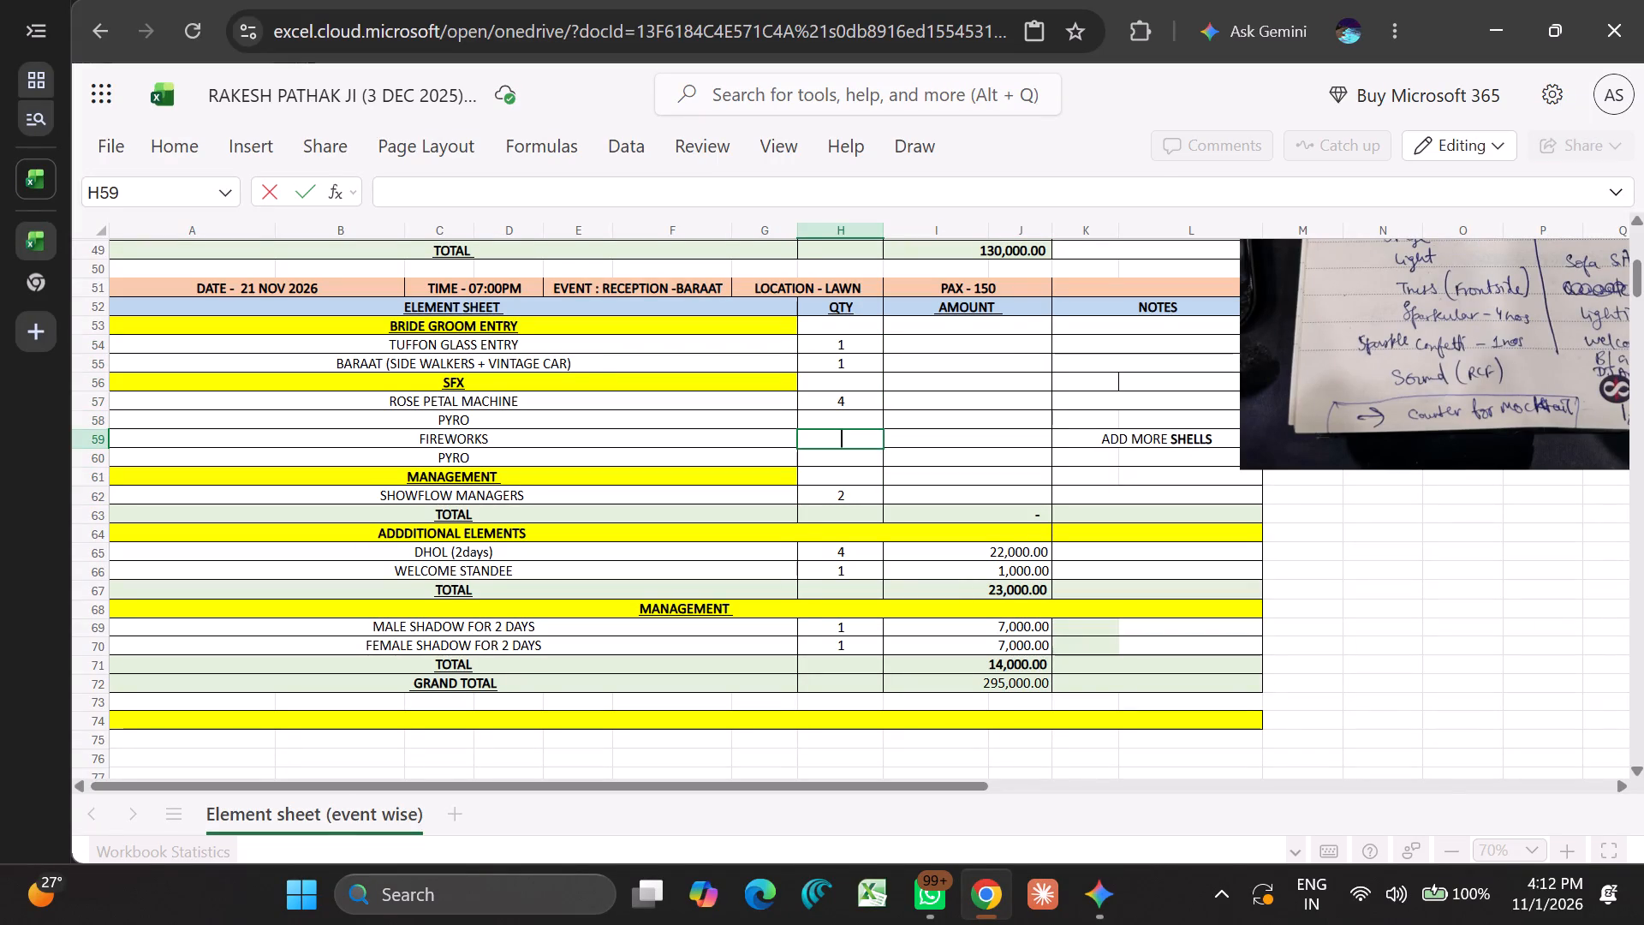
drag(869, 333, 848, 517)
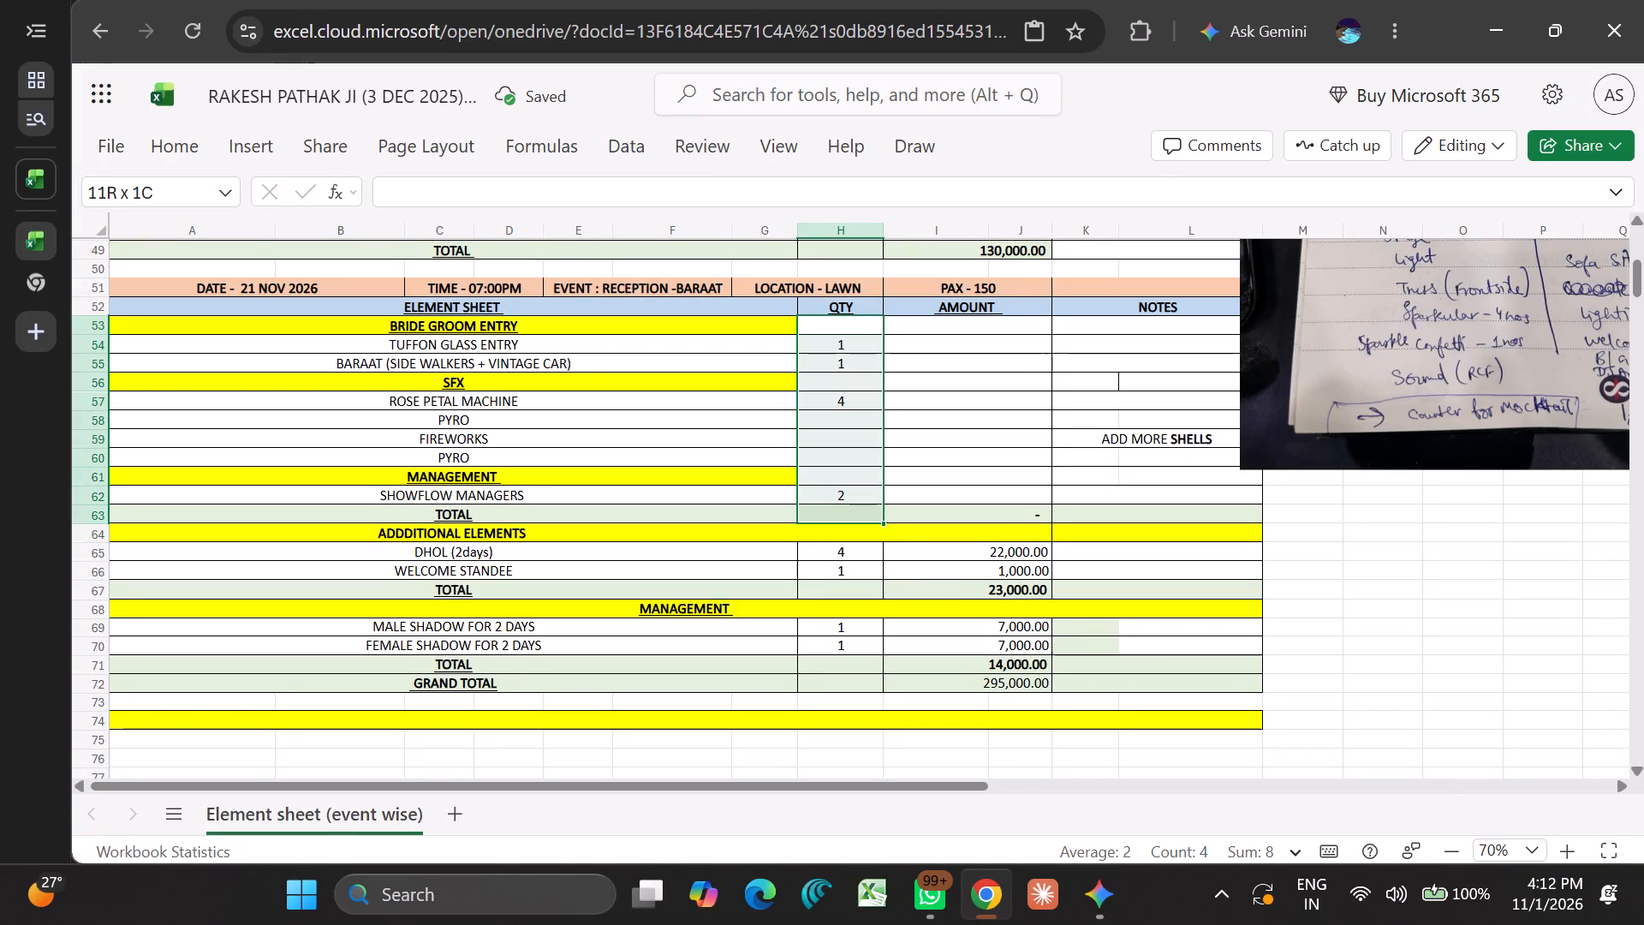
drag(848, 517, 852, 452)
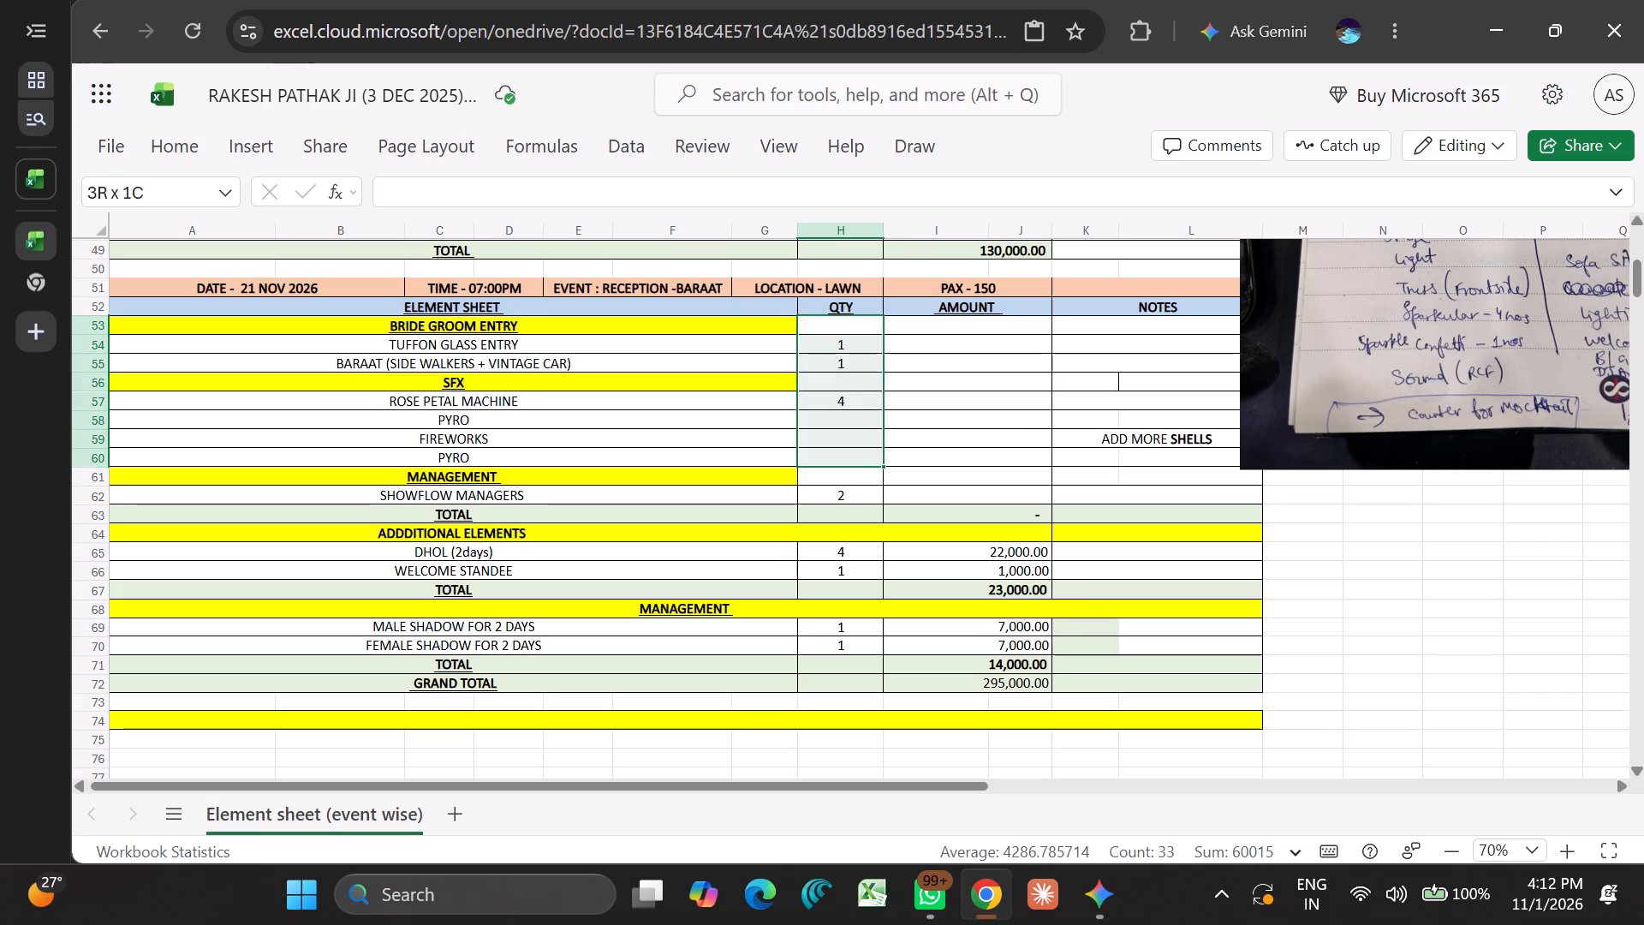
drag(852, 452, 859, 491)
key(Delete)
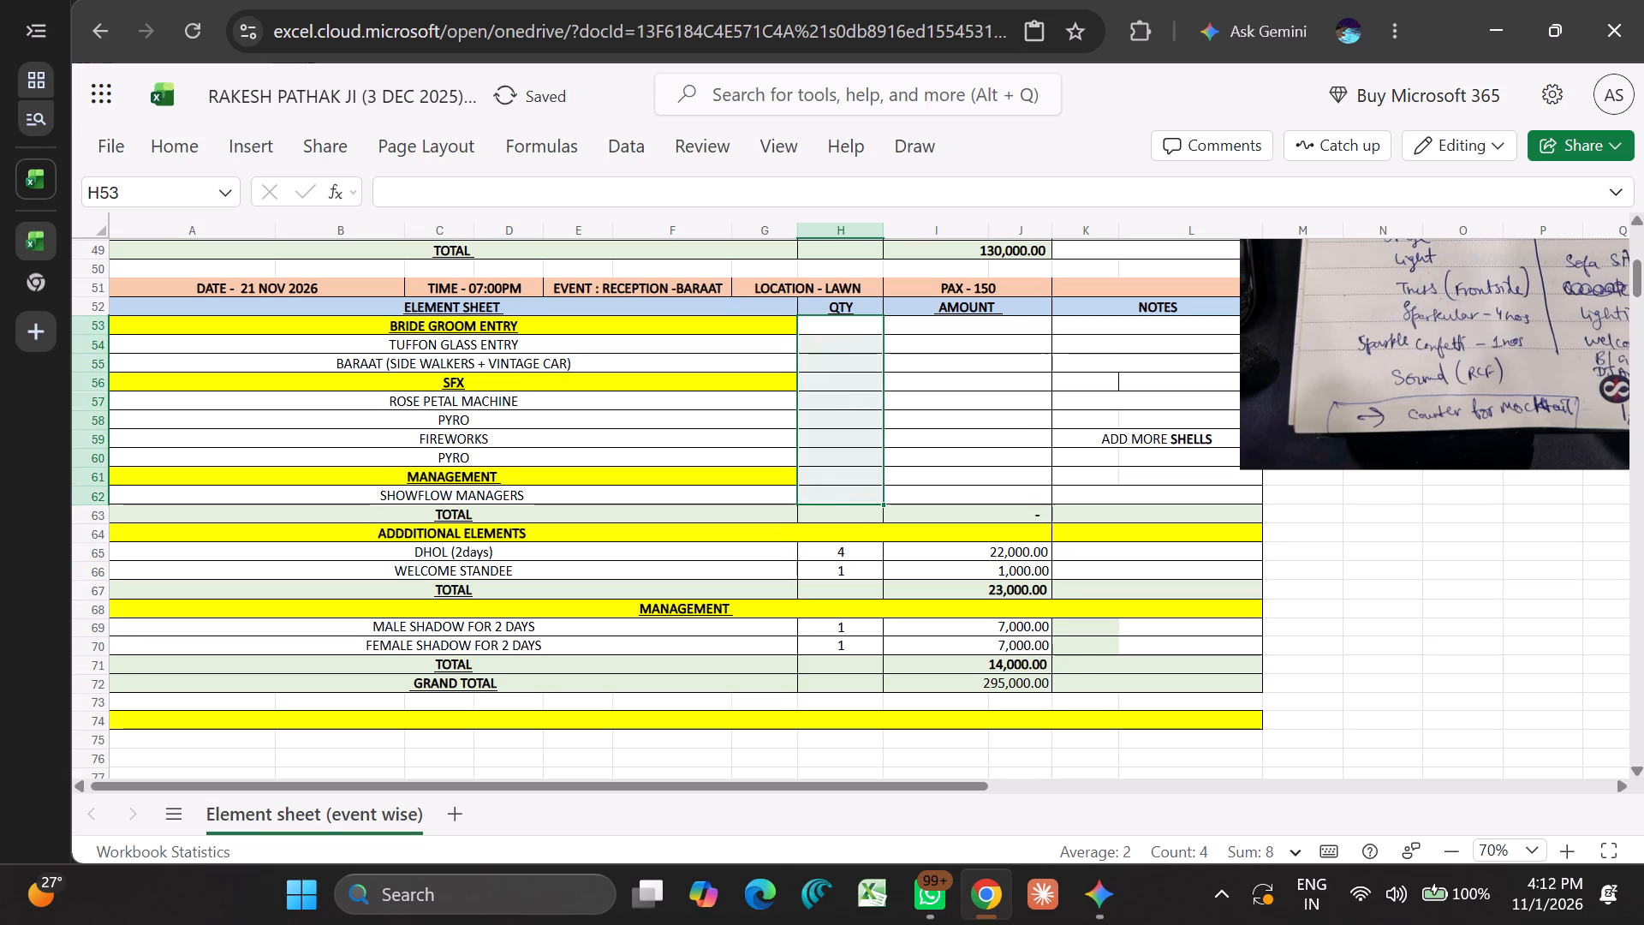
Enter Reception-Baraat SFX amounts of 40000 for FIREWORKS and 9000 for ROSE PETAL MACHINE.
click(955, 436)
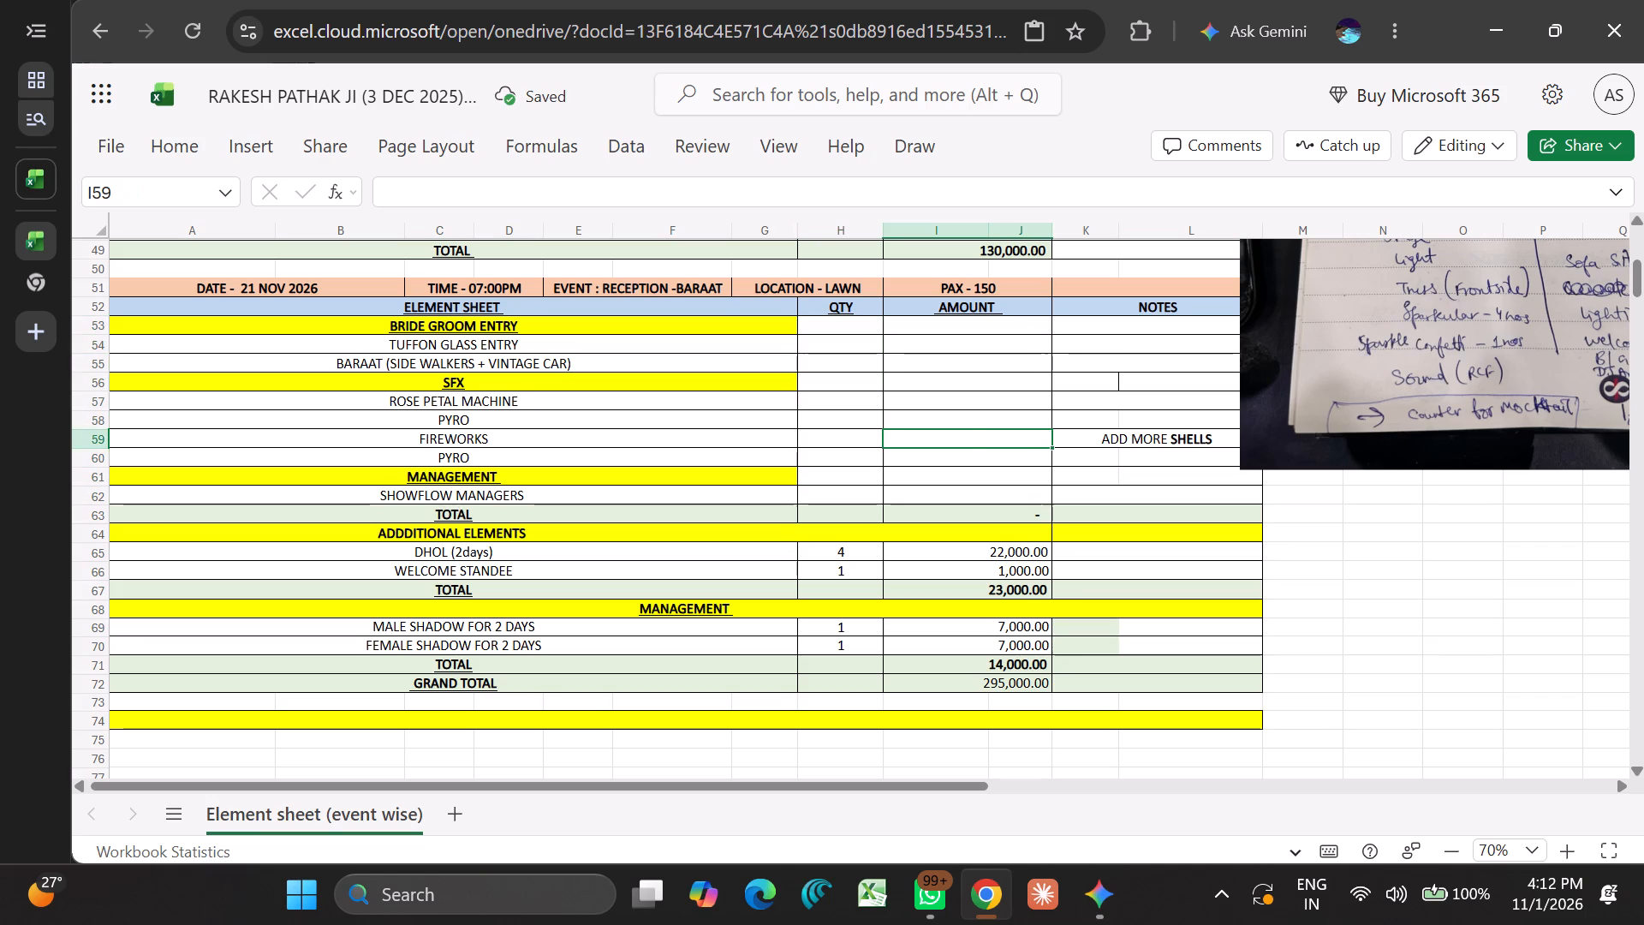
text(40000)
key(Return)
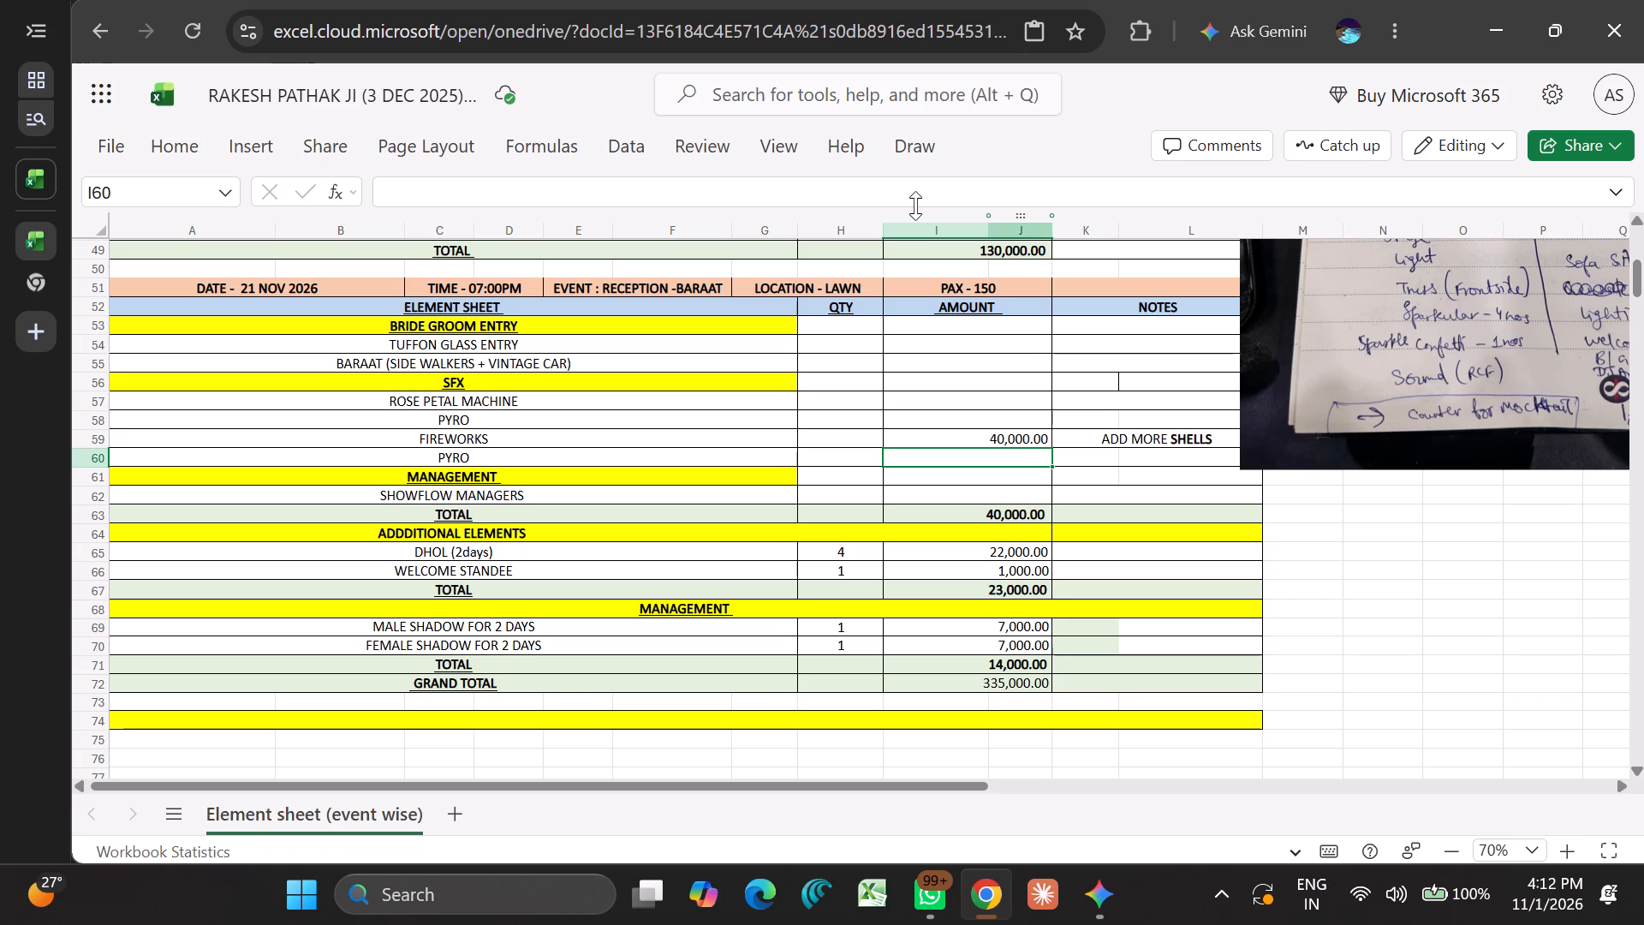
click(932, 408)
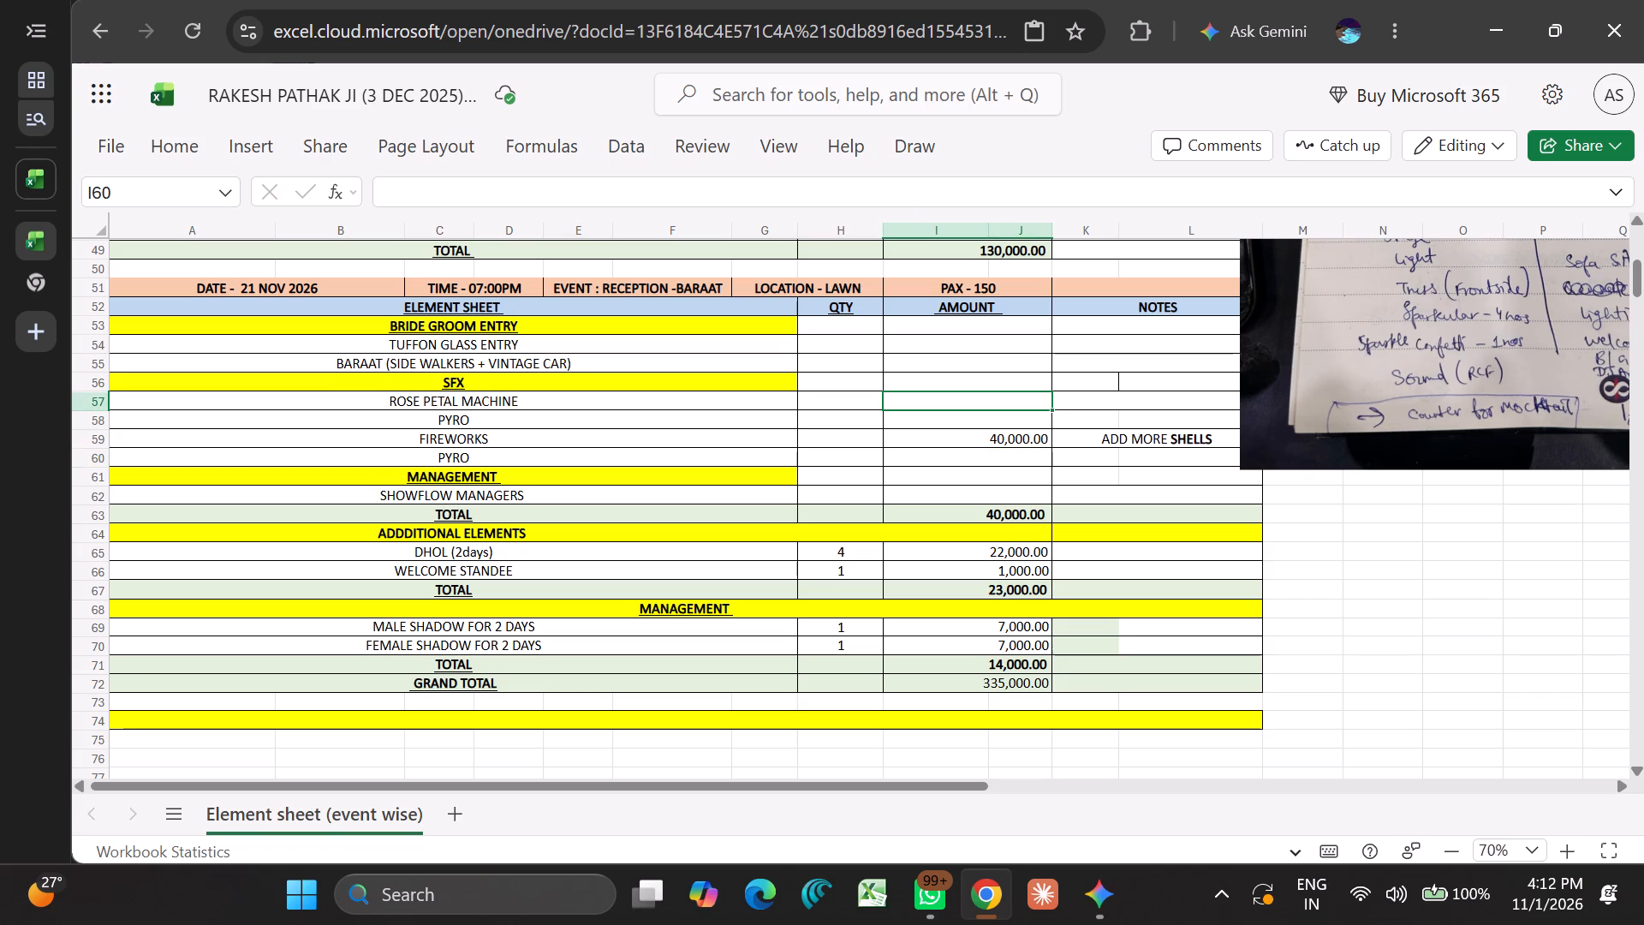
text(9000)
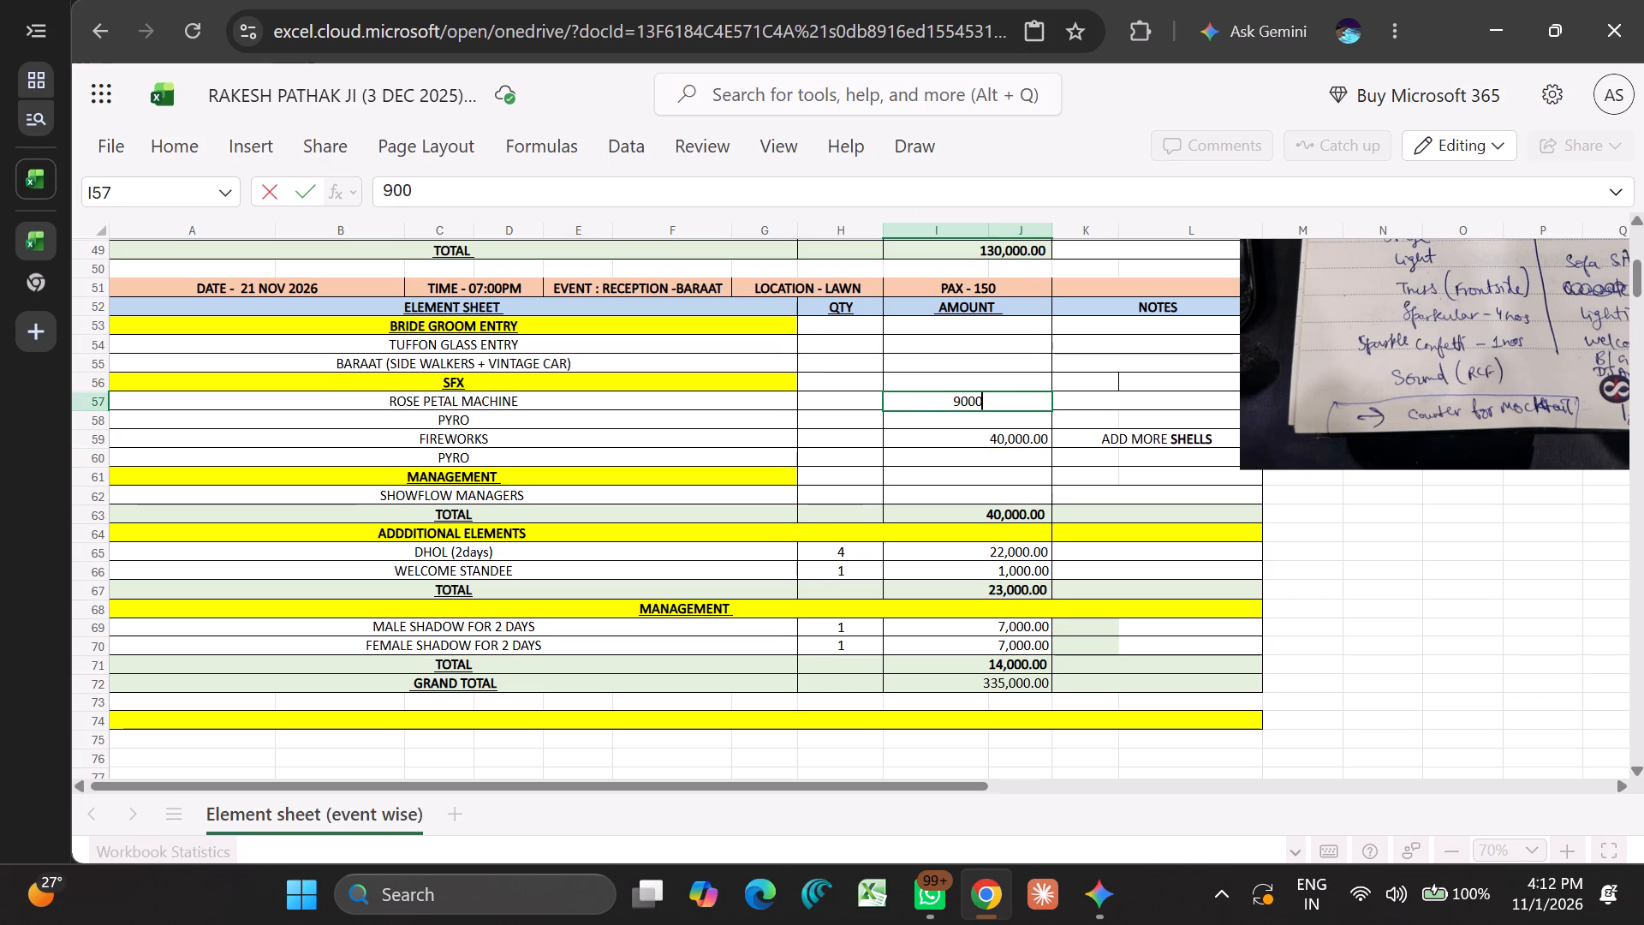
key(Return)
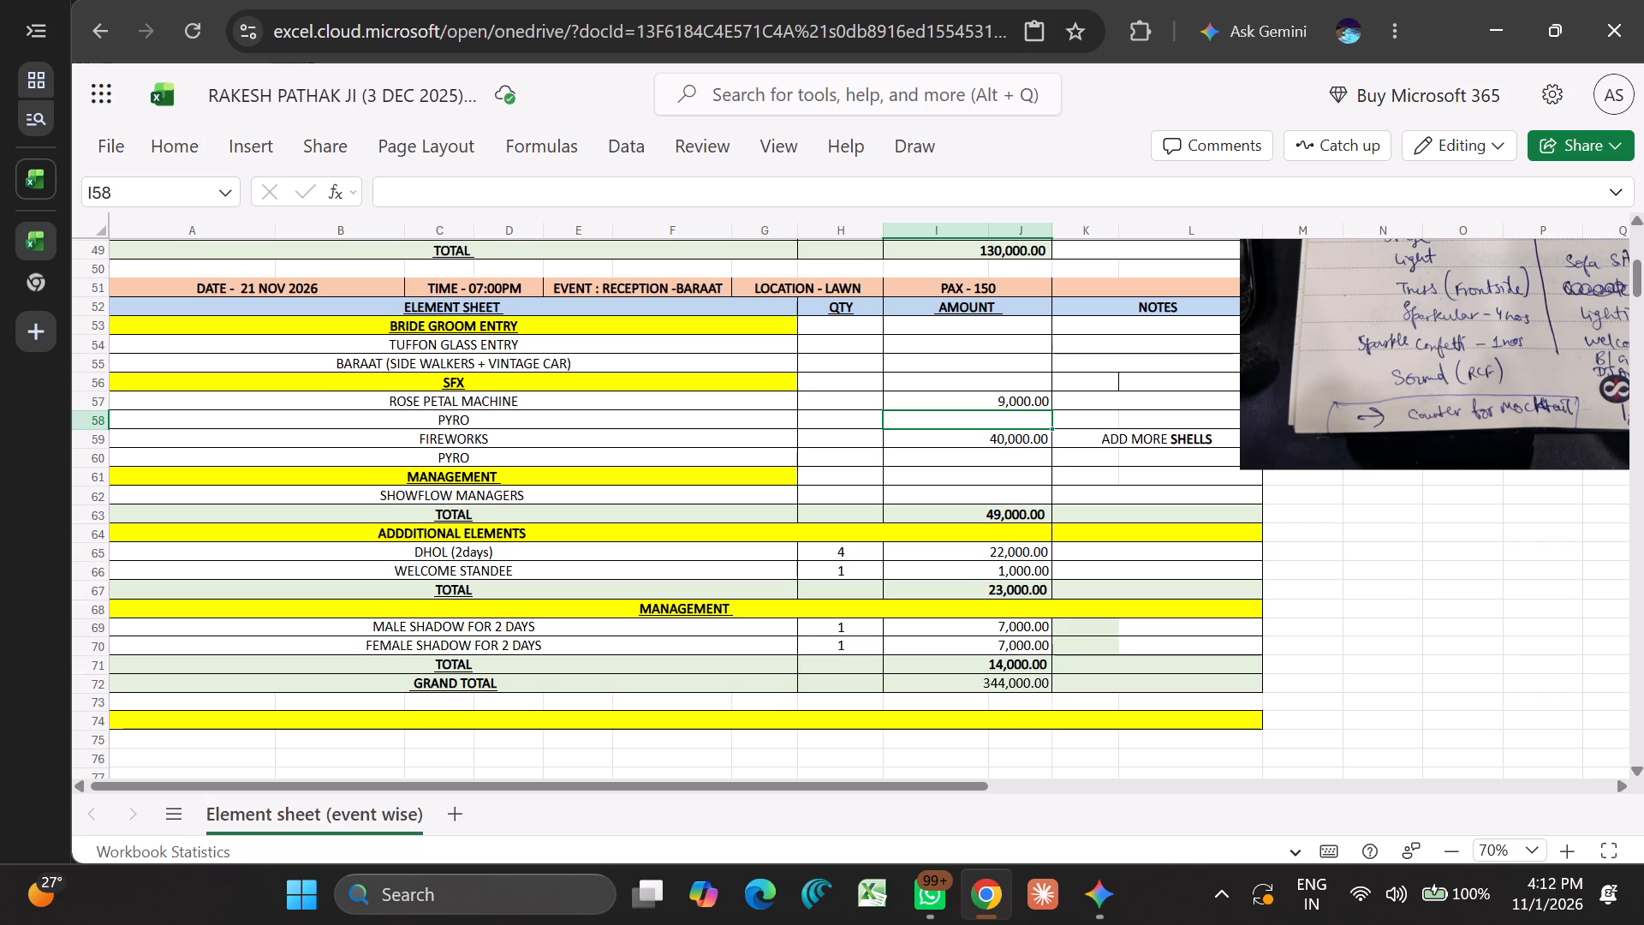
Enter quantity 10 and amount 5000 for the PYRO item directly below ROSE PETAL MACHINE.
click(814, 415)
text(10)
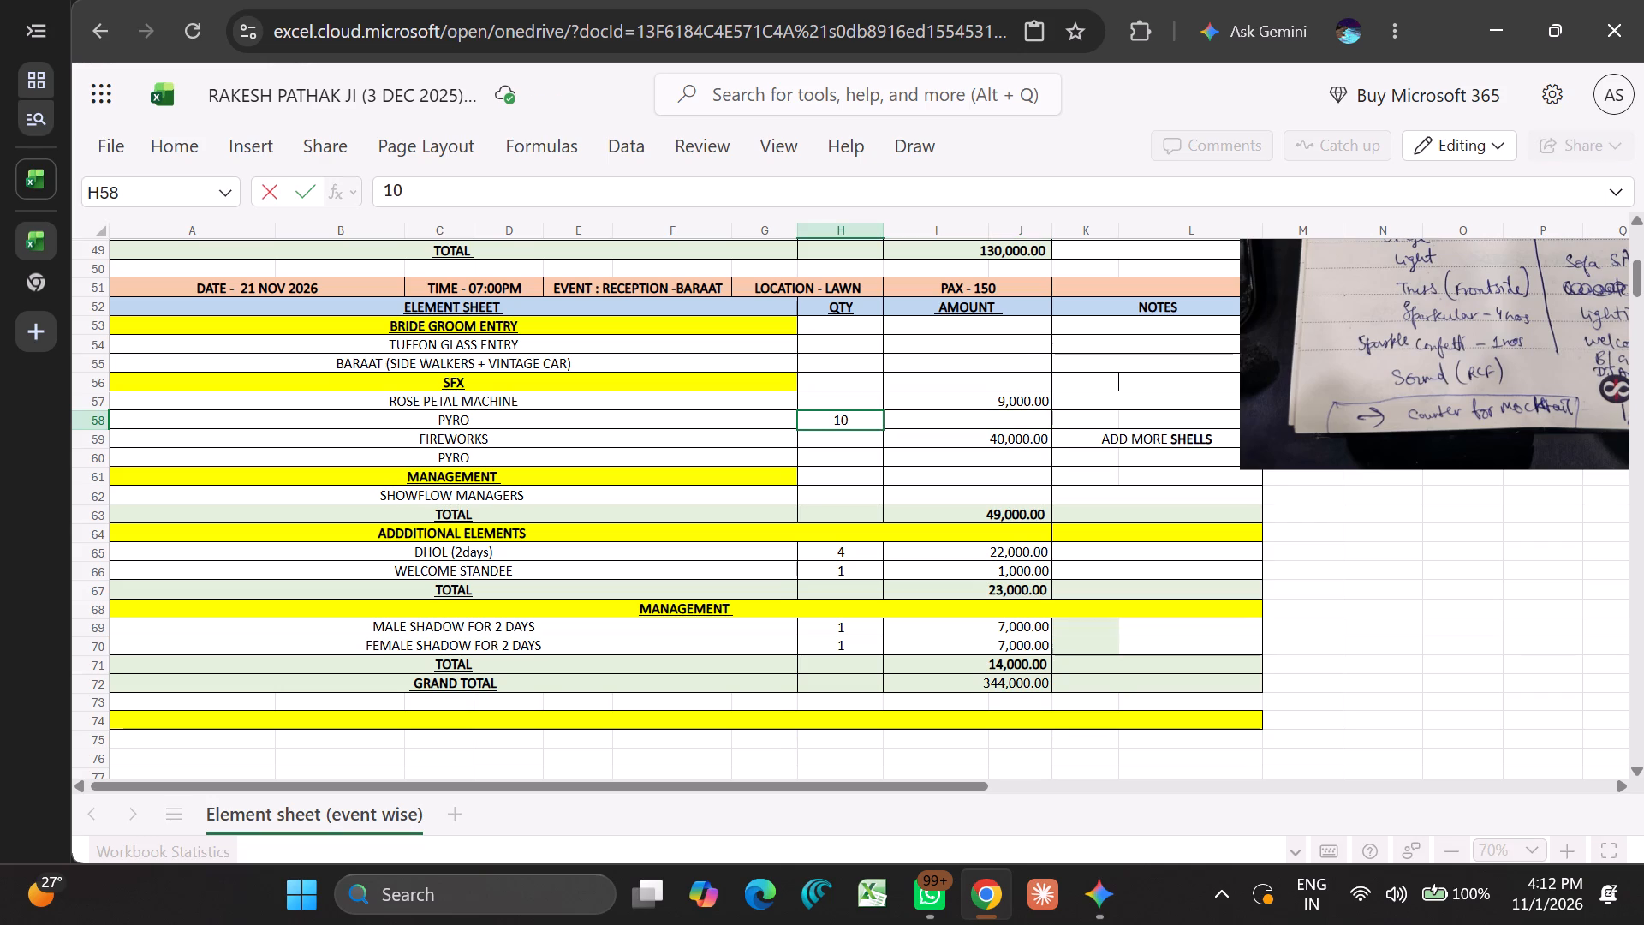
key(Return)
key(Up)
key(Right)
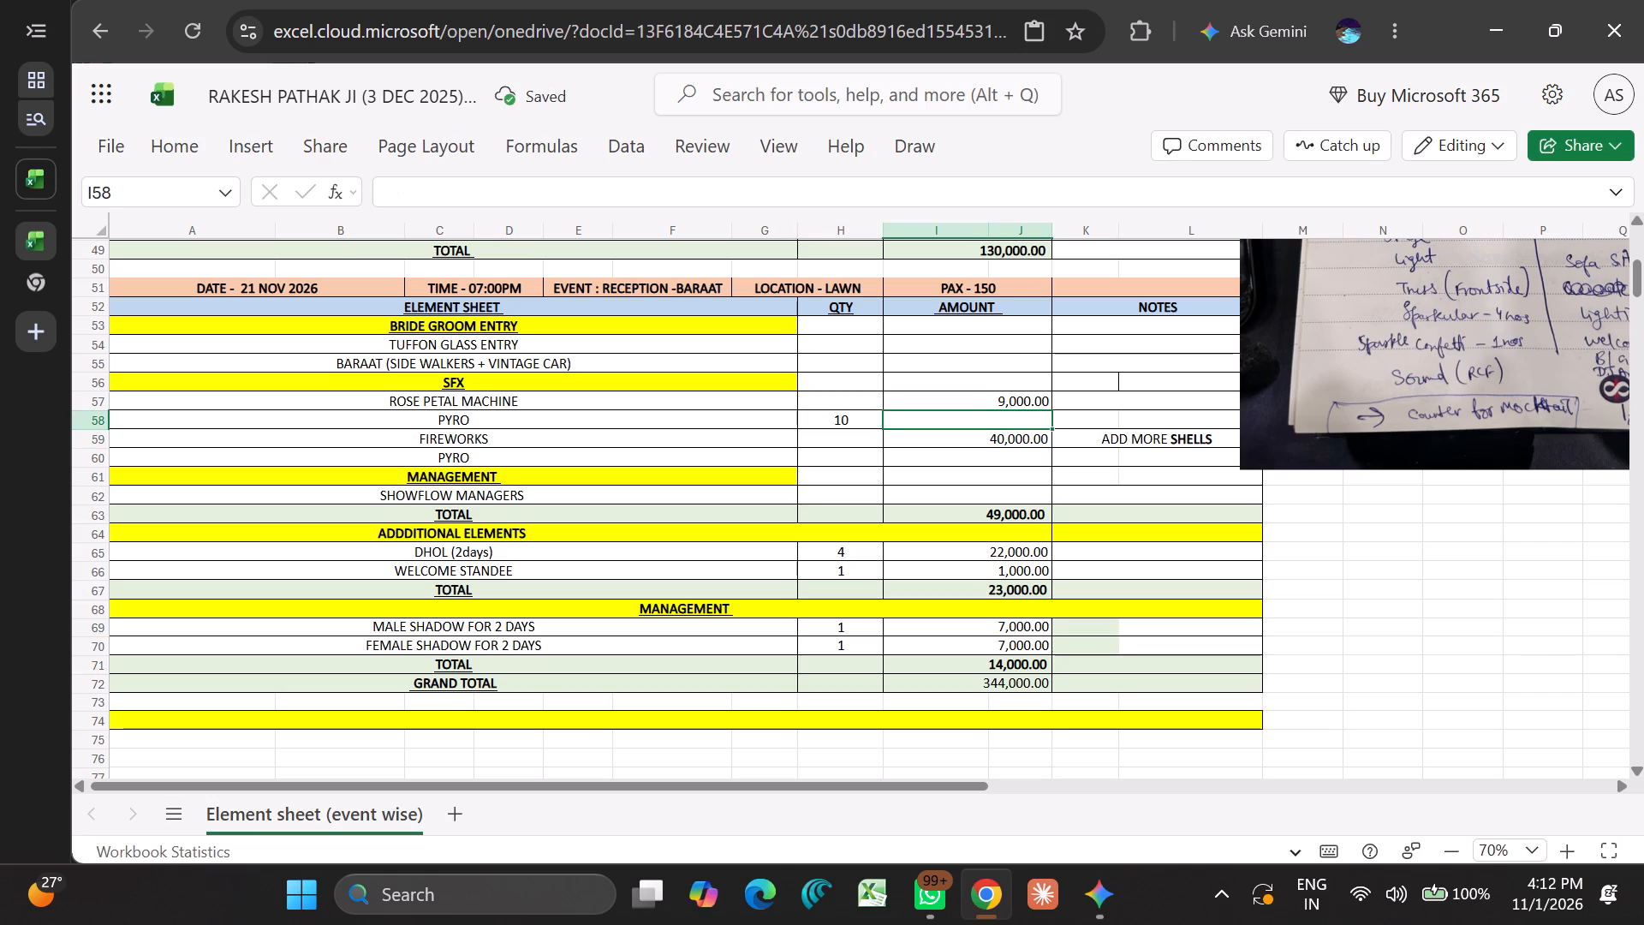
text(1000)
key(BackSpace)
key(BackSpace)
key(BackSpace)
key(BackSpace)
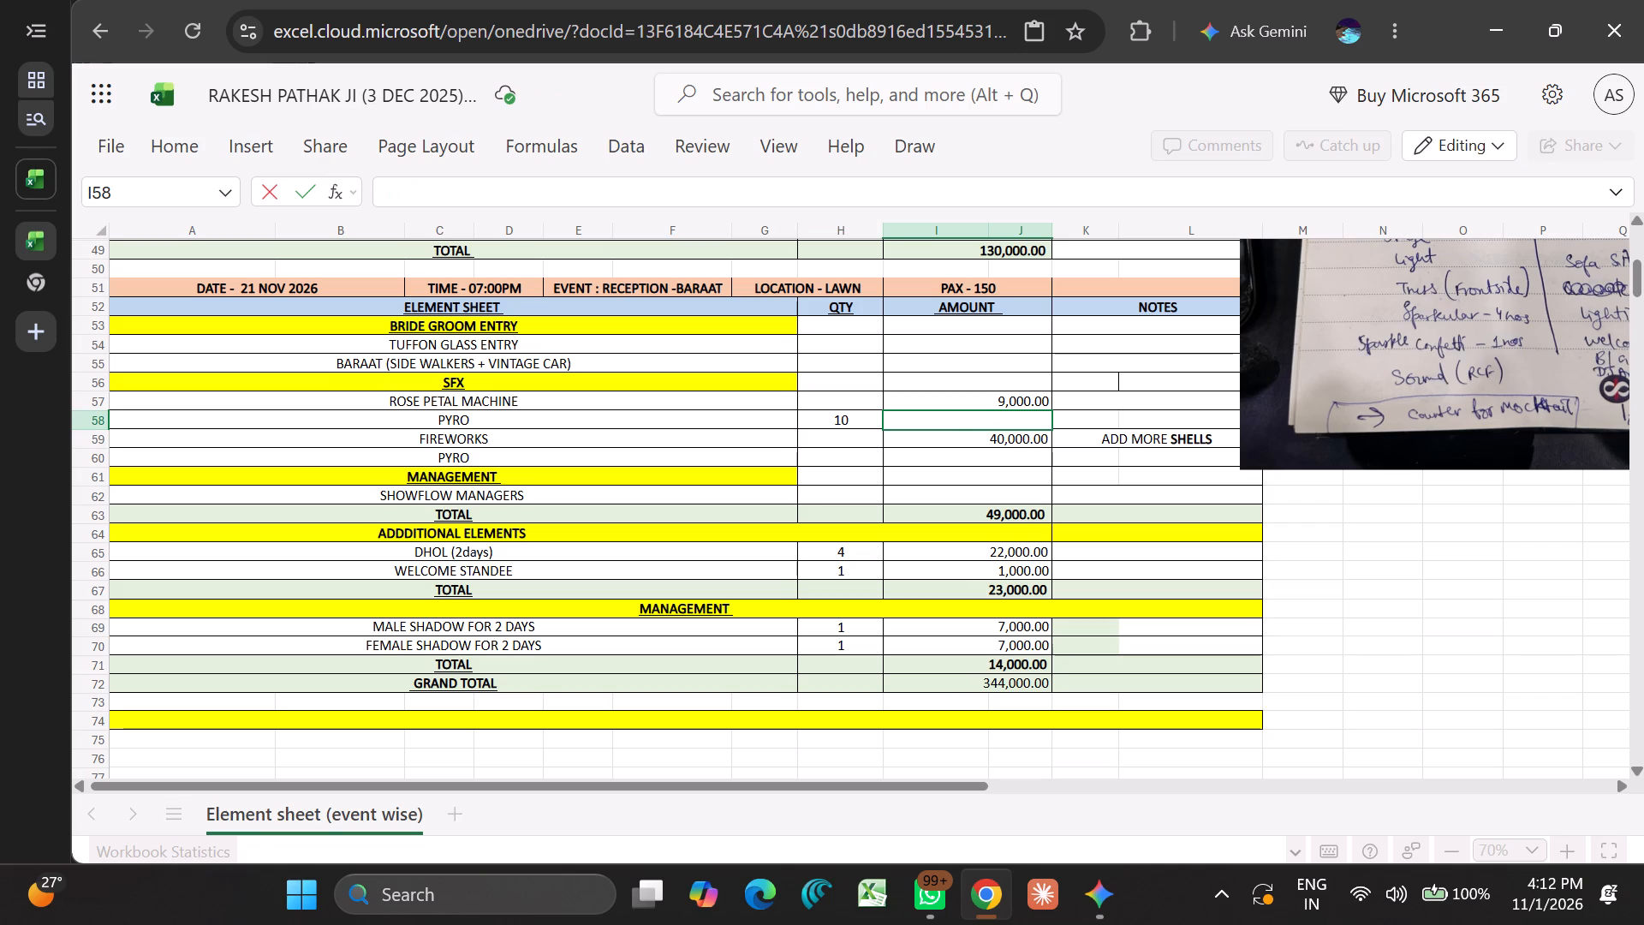
text(5000)
key(Return)
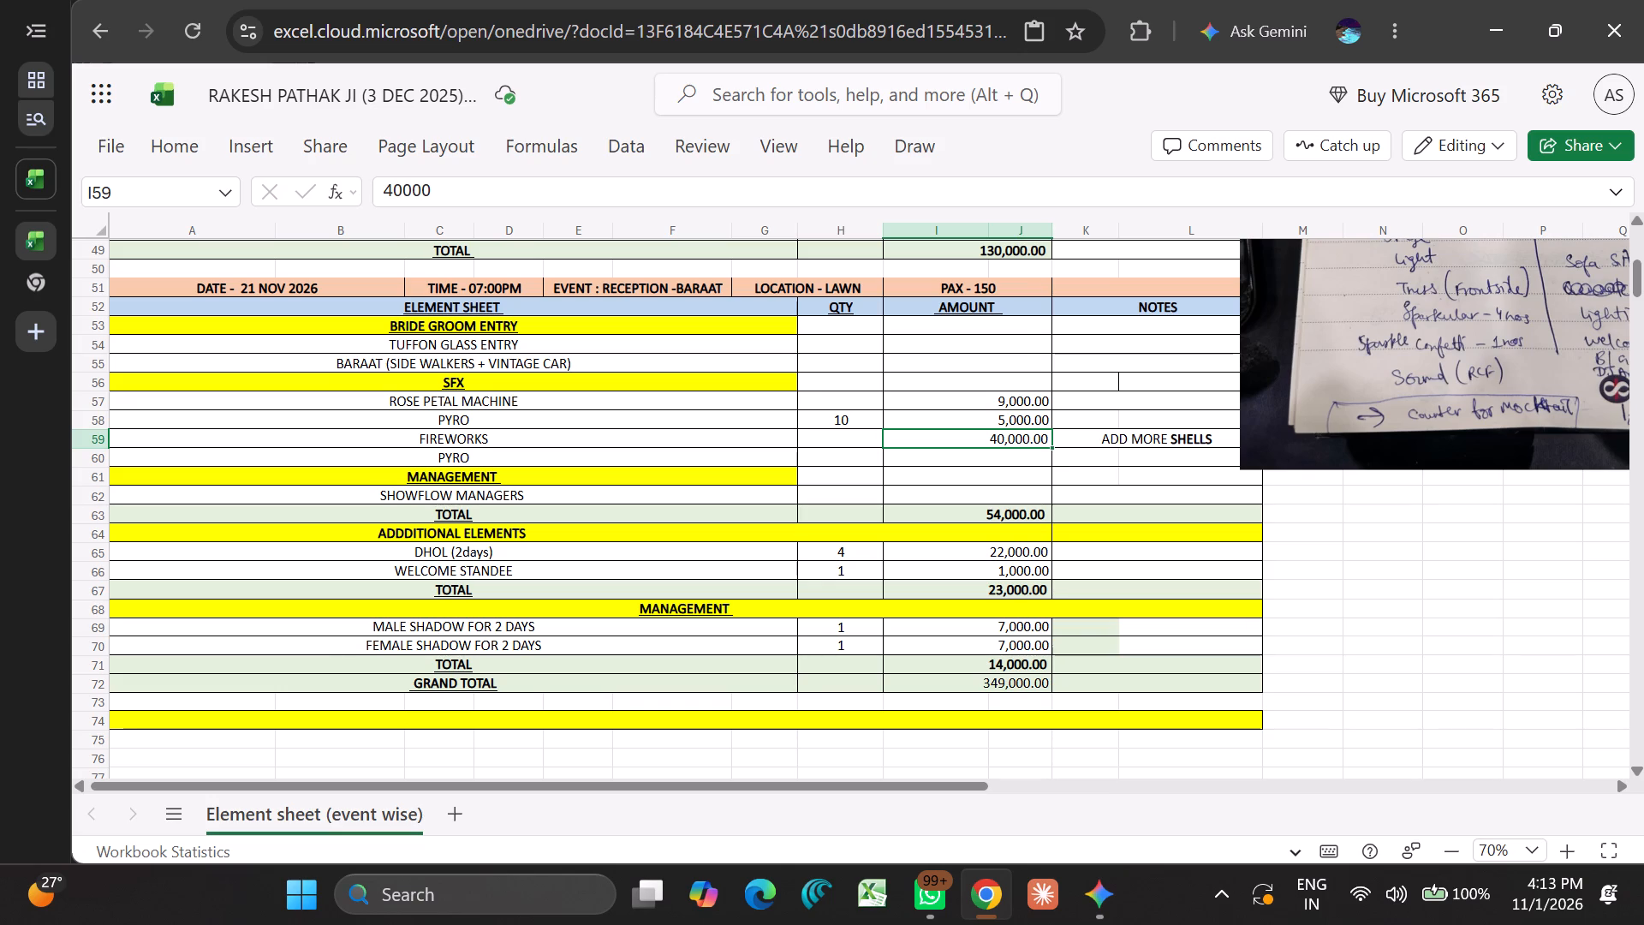
Change the TUFFON GLASS ENTRY item under BRIDE GROOM ENTRY to DHOLI ENTRY.
scroll(593, 513, up, 1)
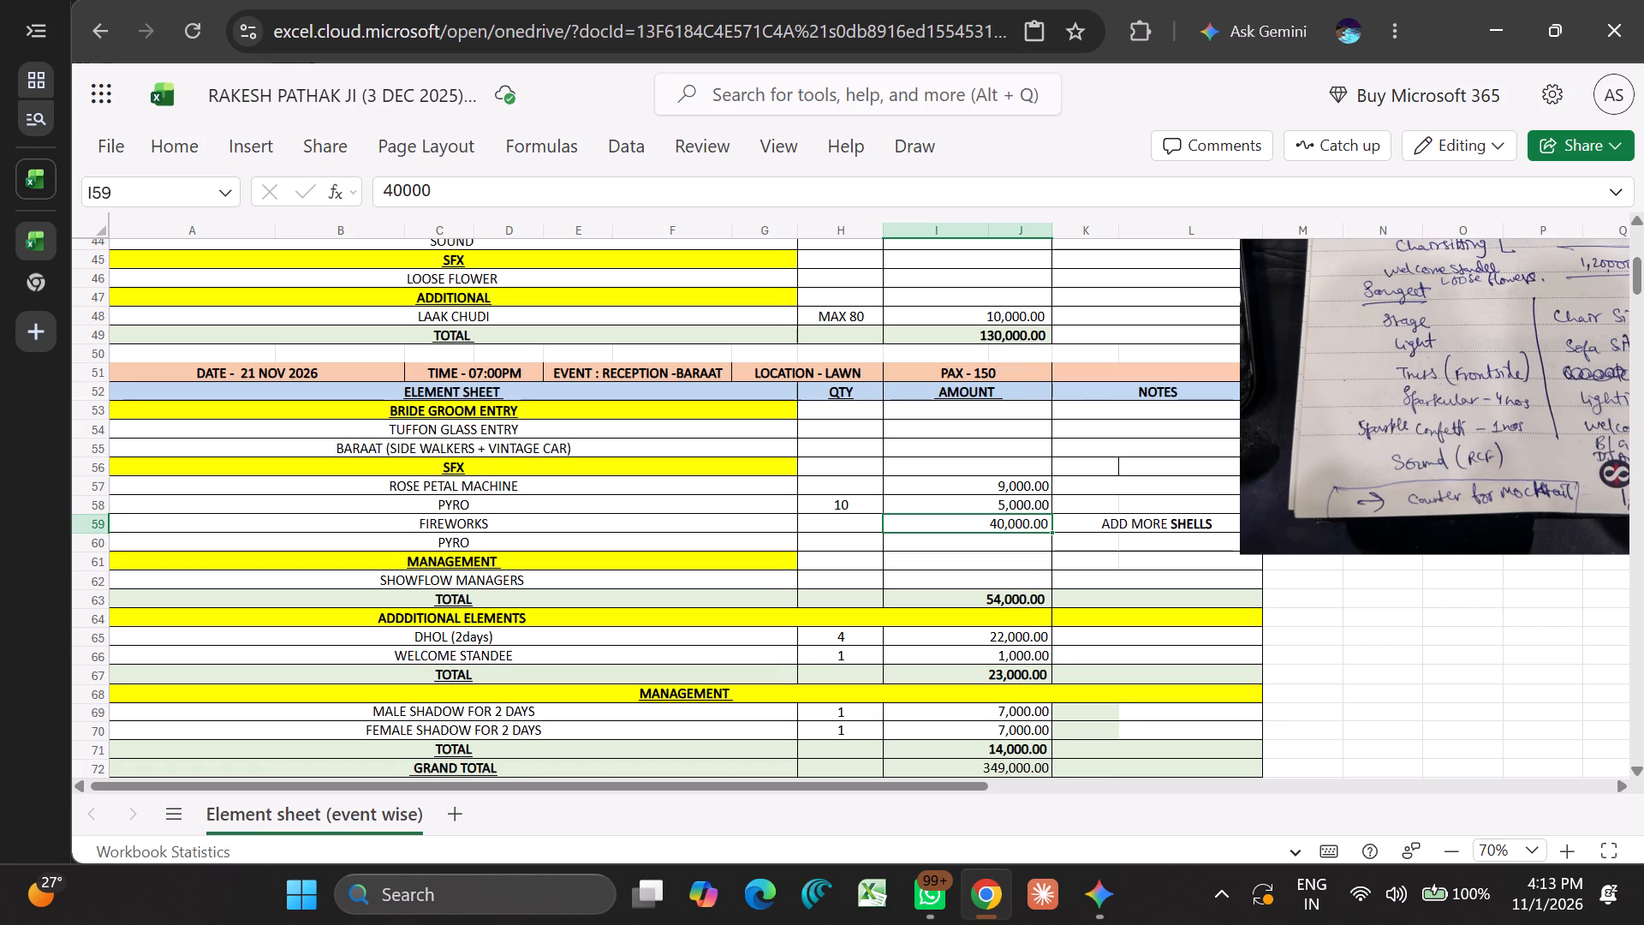
drag(480, 433, 403, 427)
click(403, 427)
drag(403, 427, 452, 428)
drag(452, 428, 472, 425)
drag(472, 425, 406, 419)
key(BackSpace)
key(Right)
key(Right)
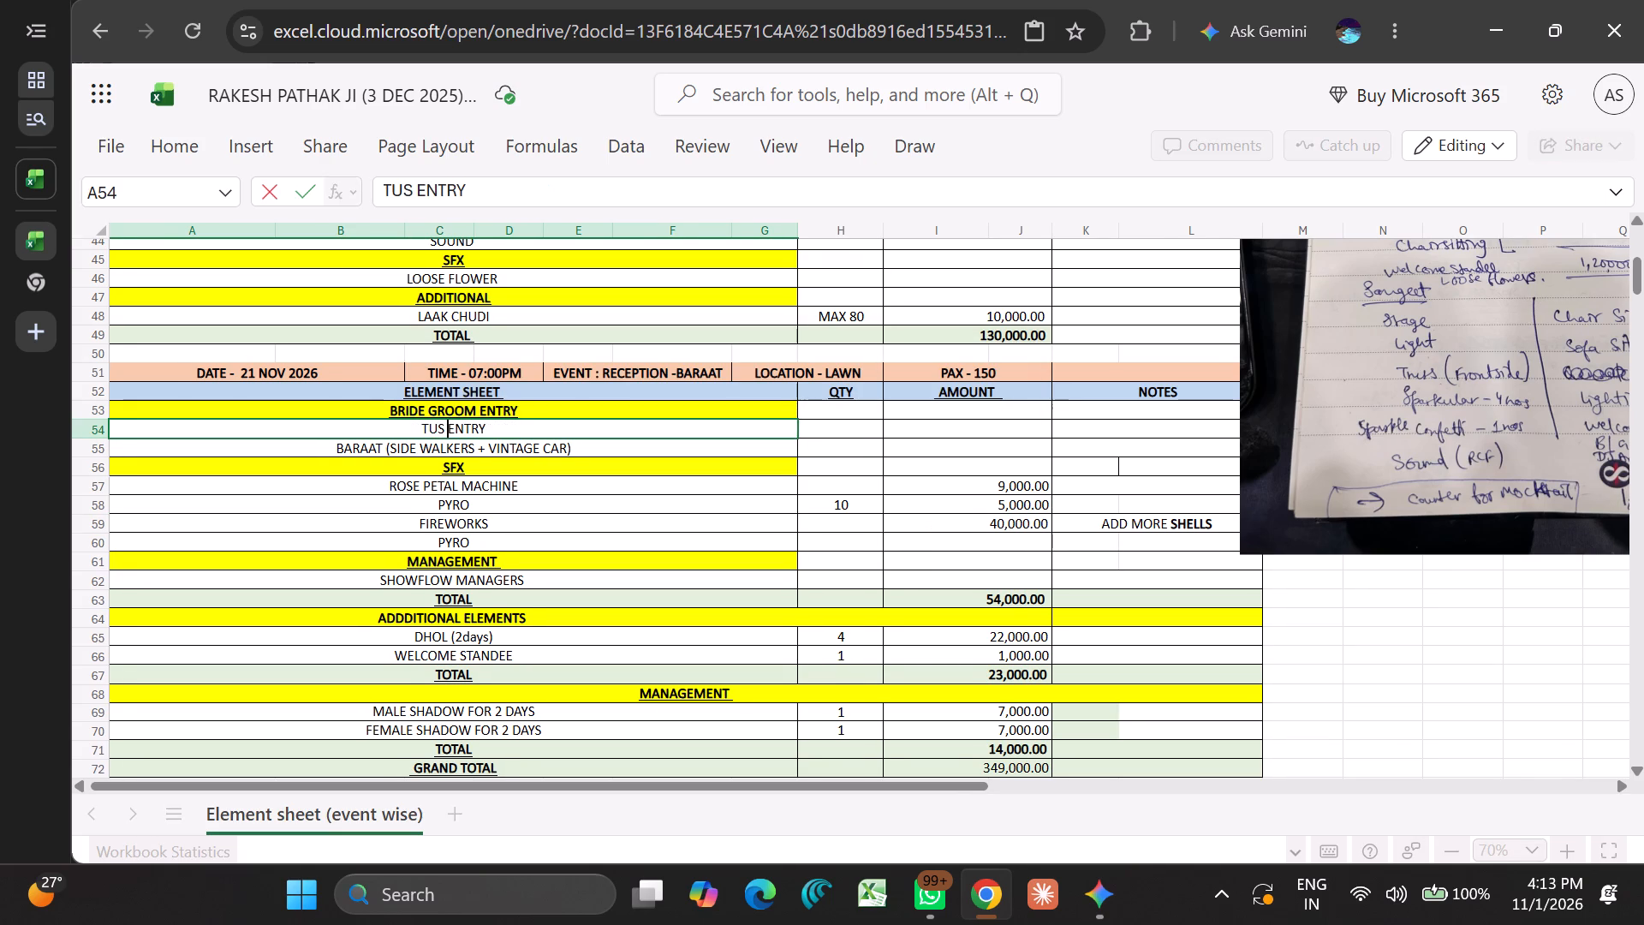
key(Right)
key(Left)
key(Left)
key(BackSpace)
key(BackSpace)
key(BackSpace)
key(BackSpace)
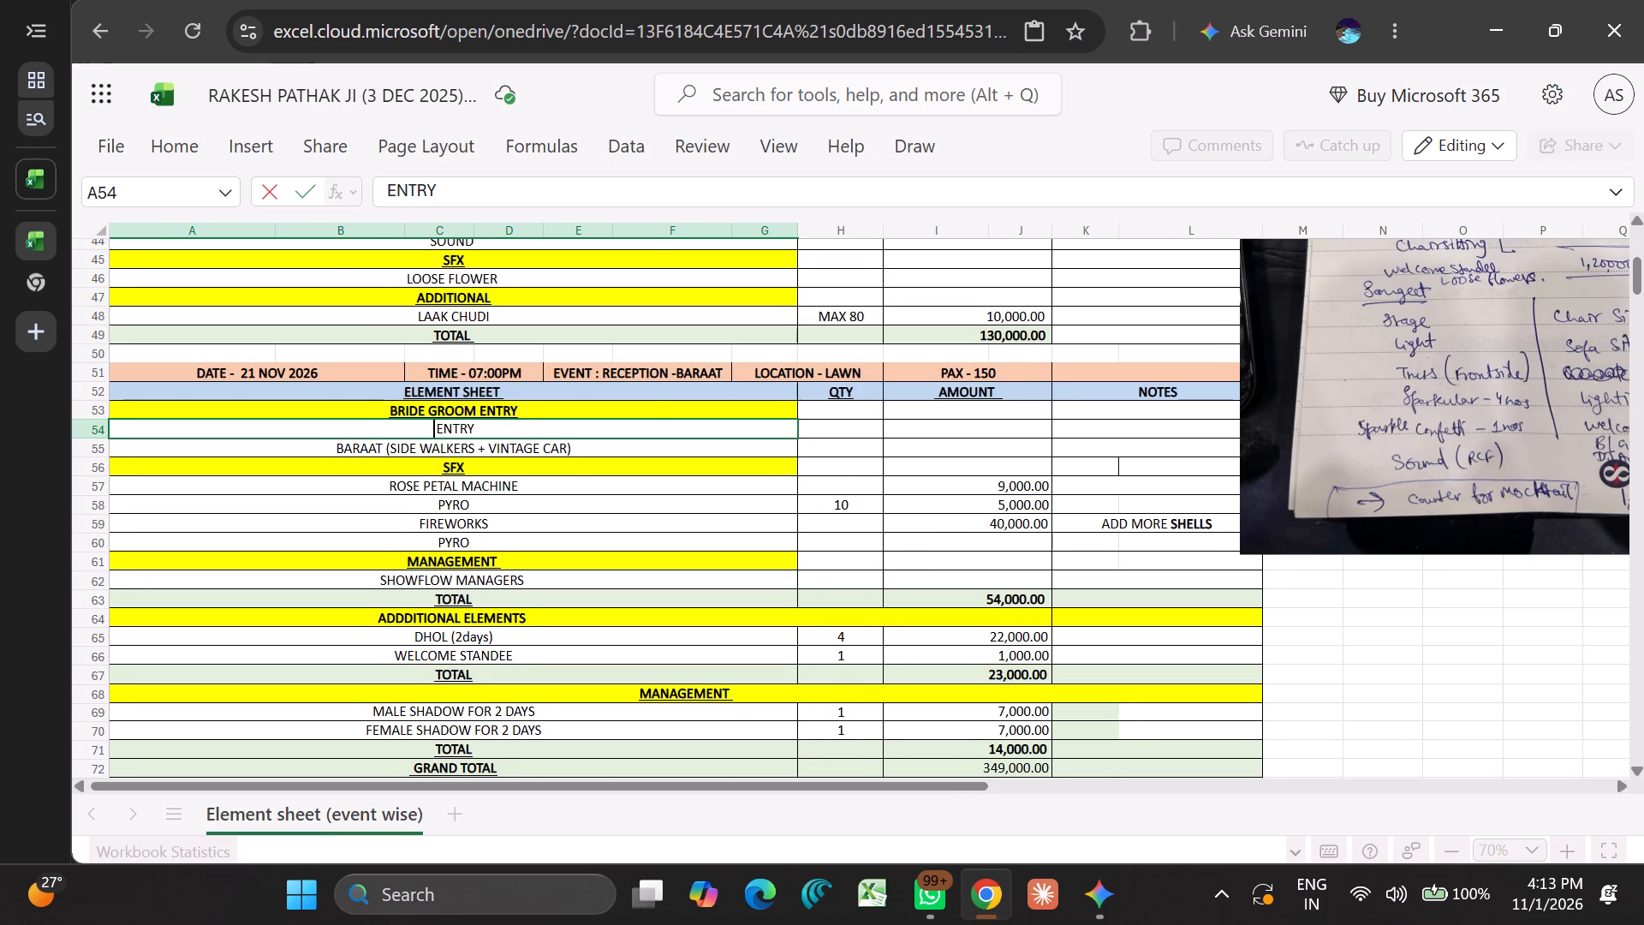
text(DHOLLI)
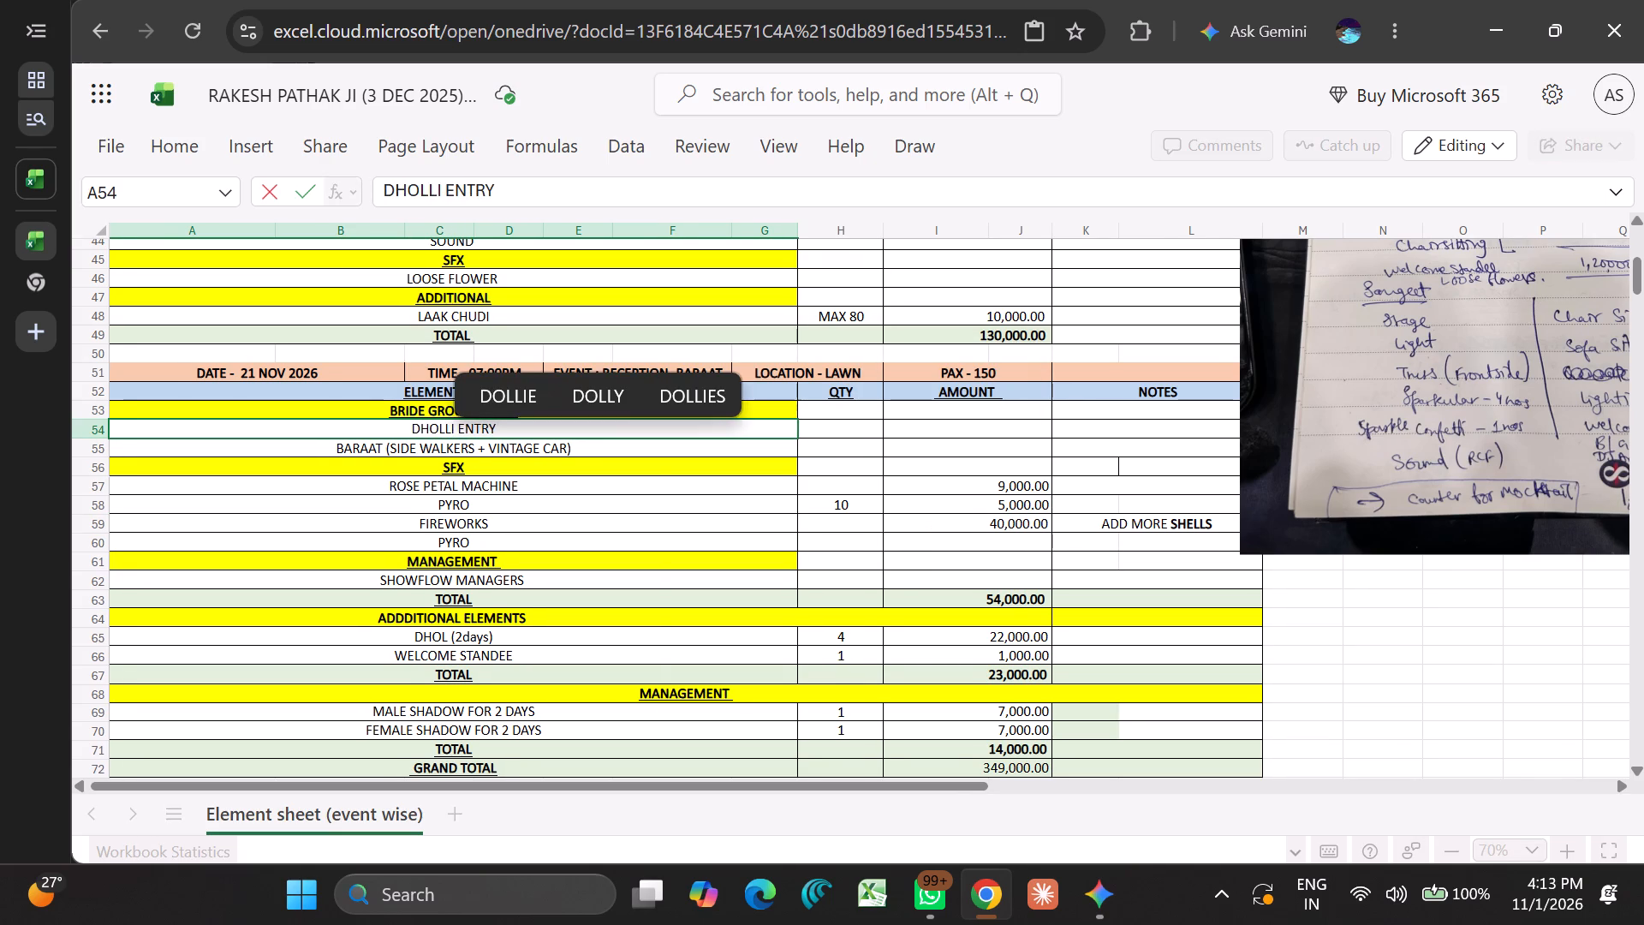
key(Left)
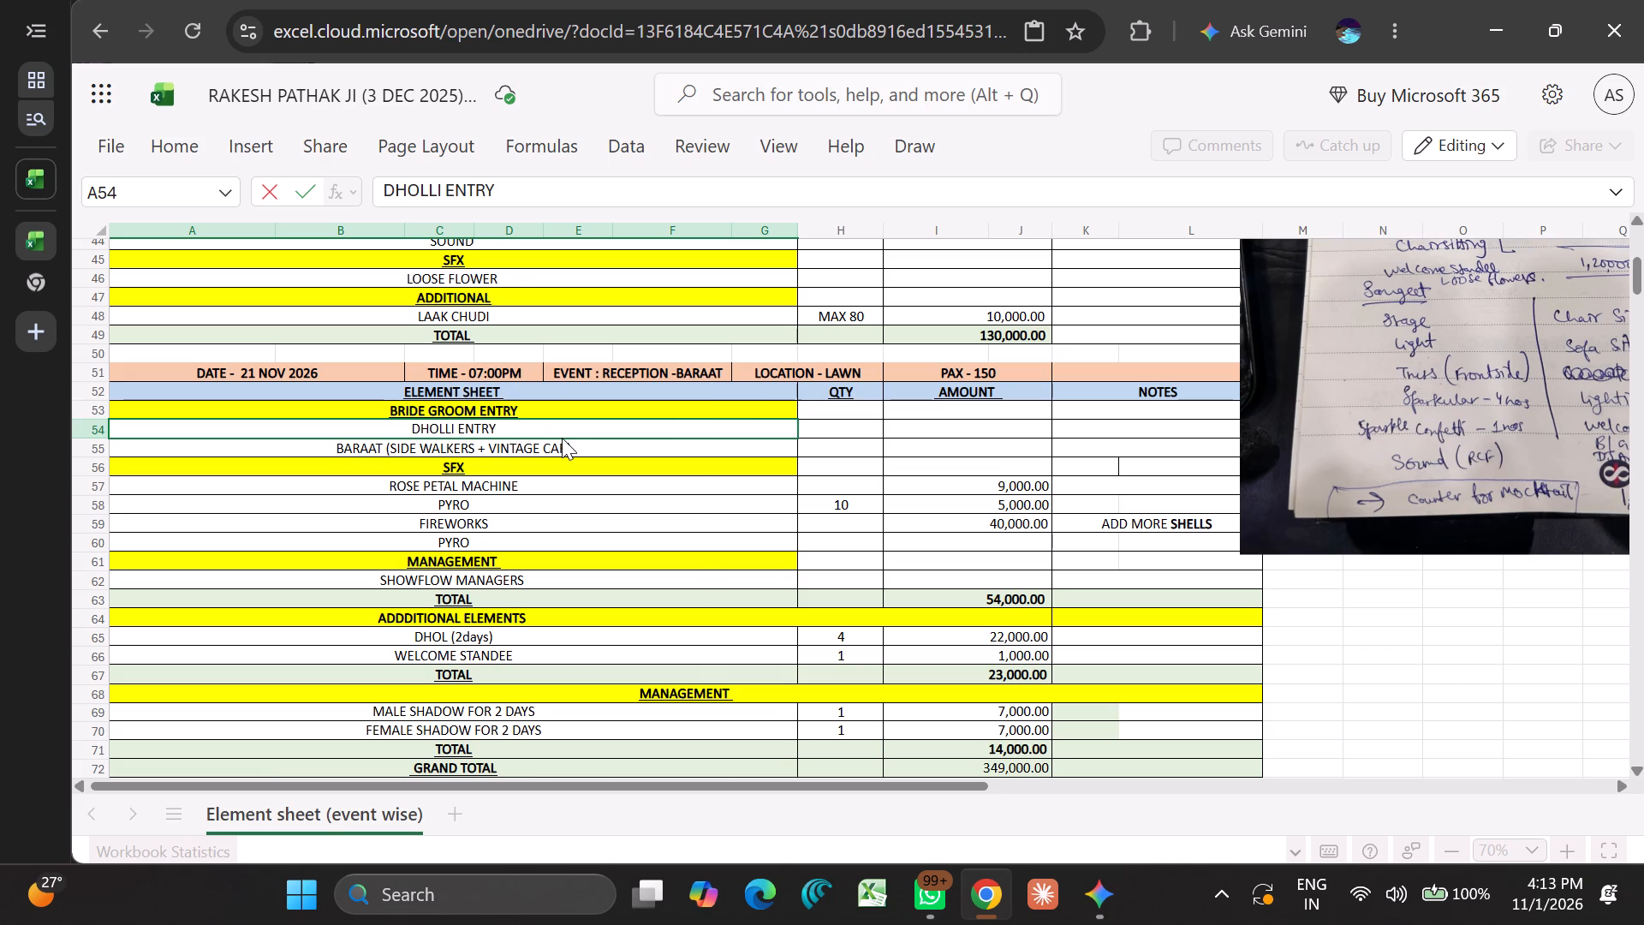
key(BackSpace)
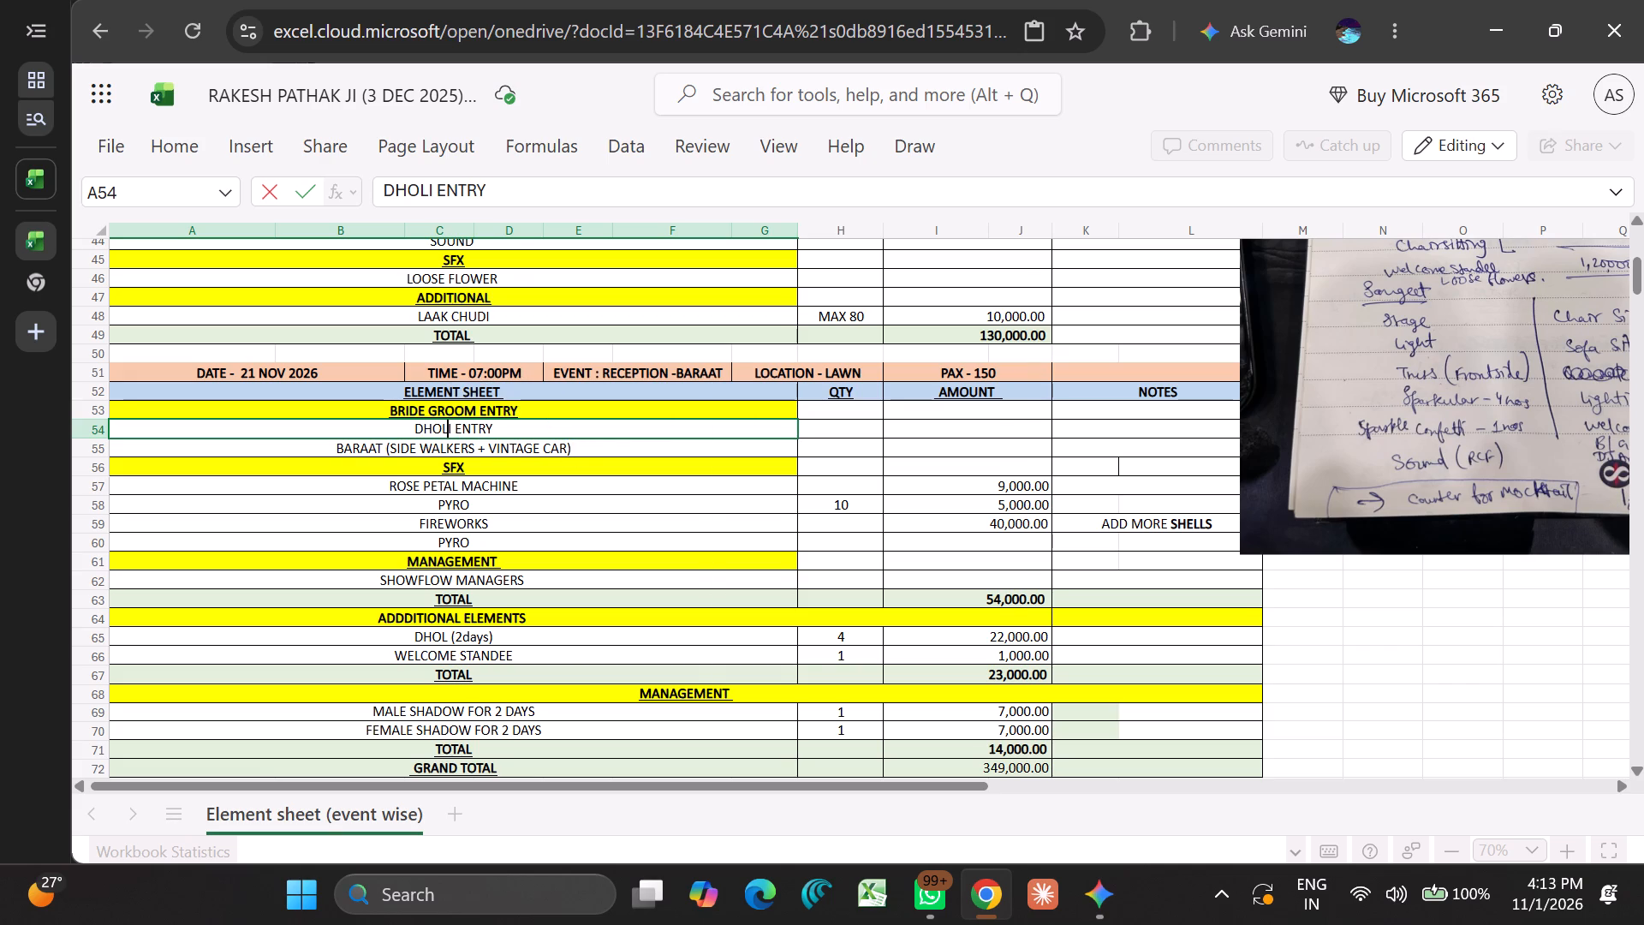
Enter an amount of 15000 for the DHOLI ENTRY item.
click(897, 433)
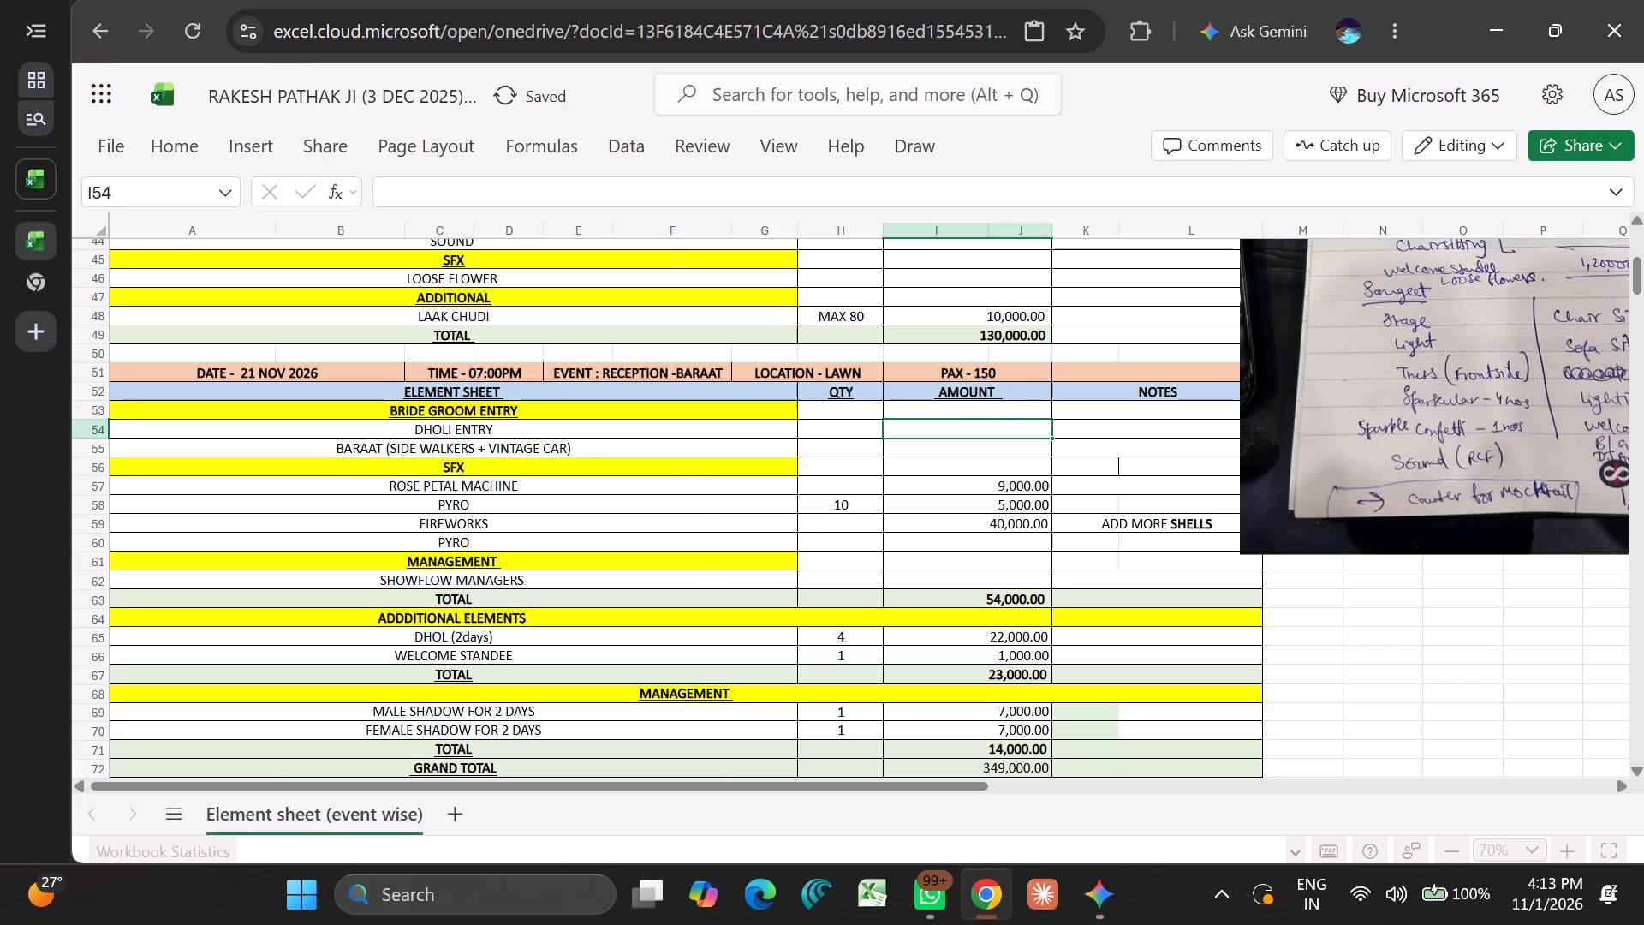
text(15000)
key(Return)
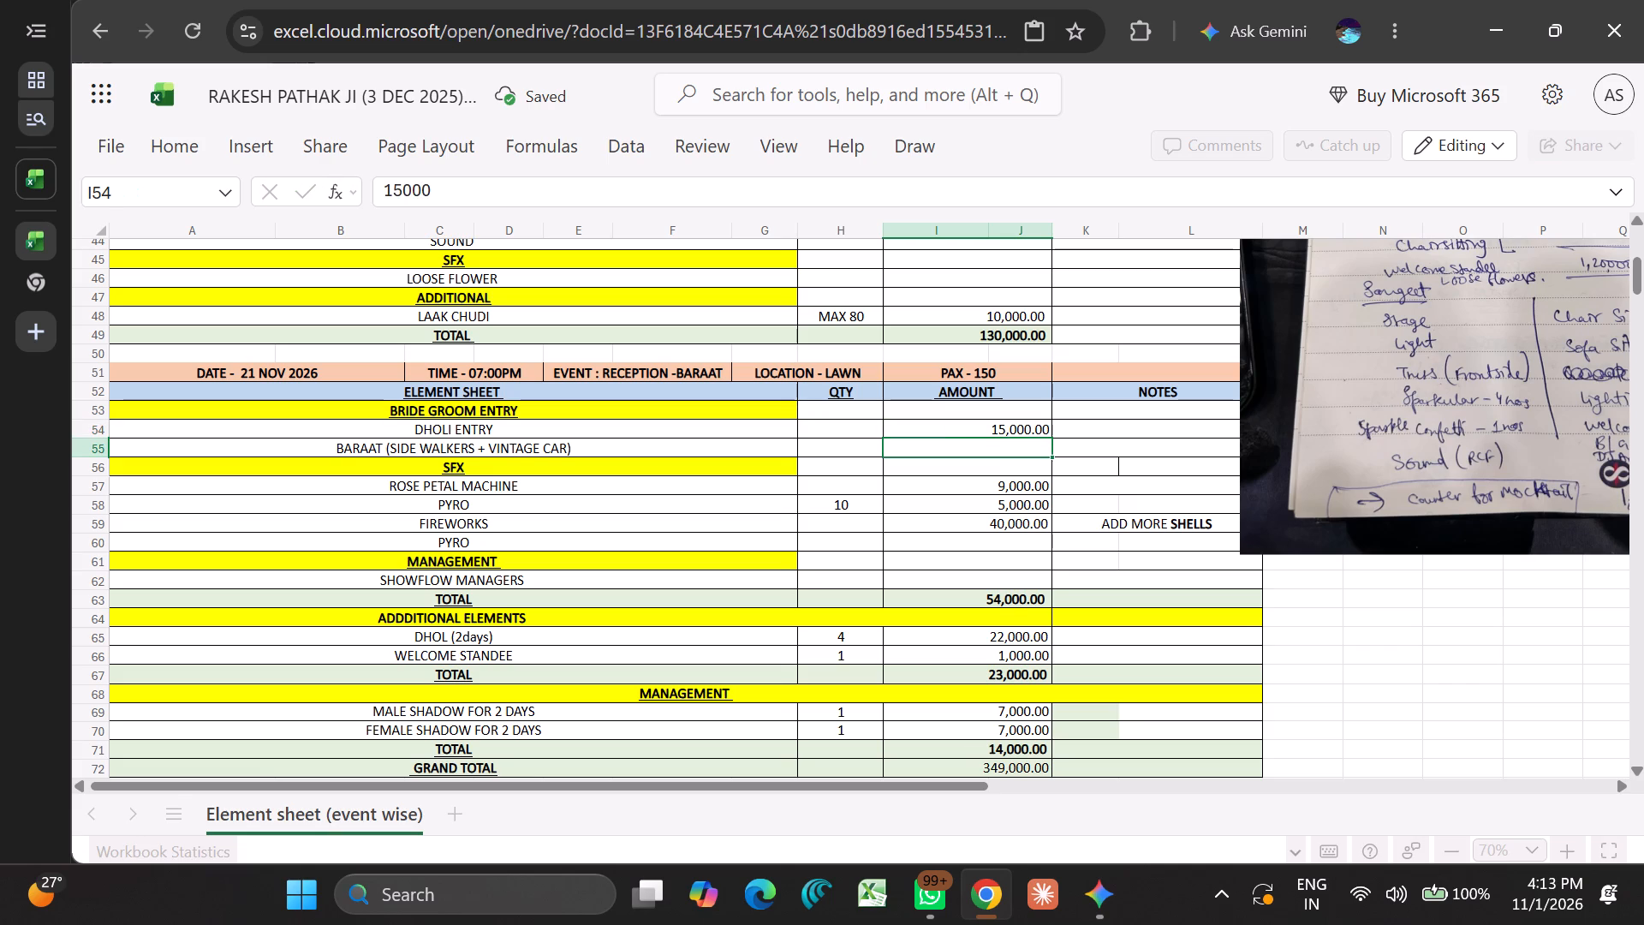
Replace the BARAAT (SIDE WALKERS + VINTAGE CAR) item in the Reception-Baraat section with SIDE LIGHT PANEL + PYROS.
key(Left)
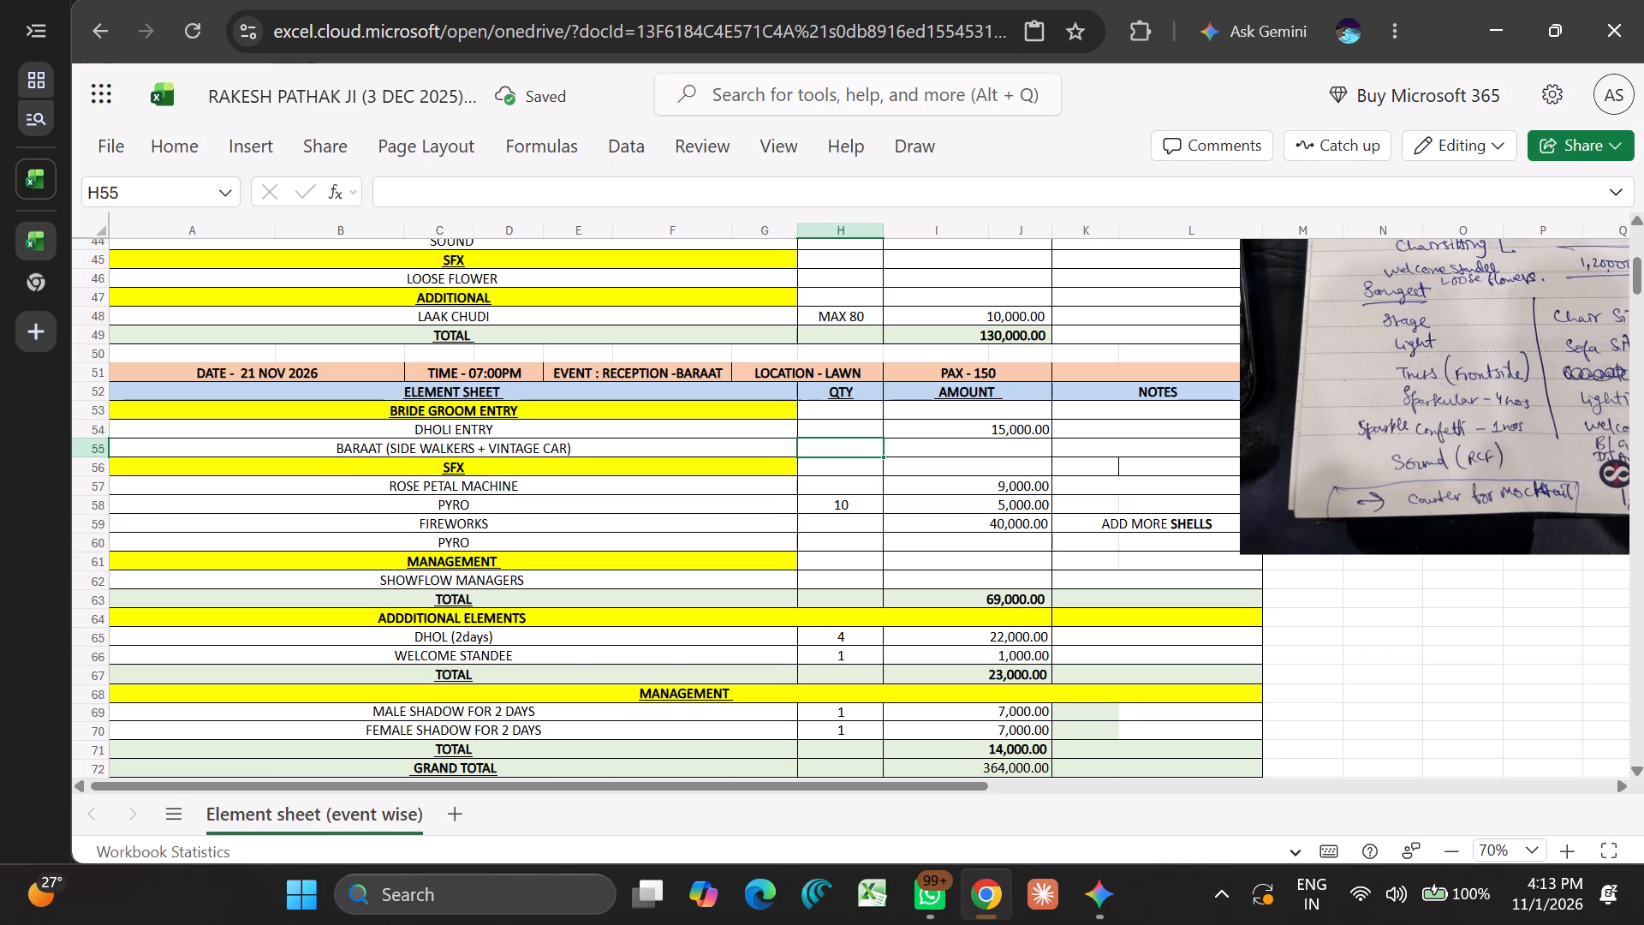
click(656, 449)
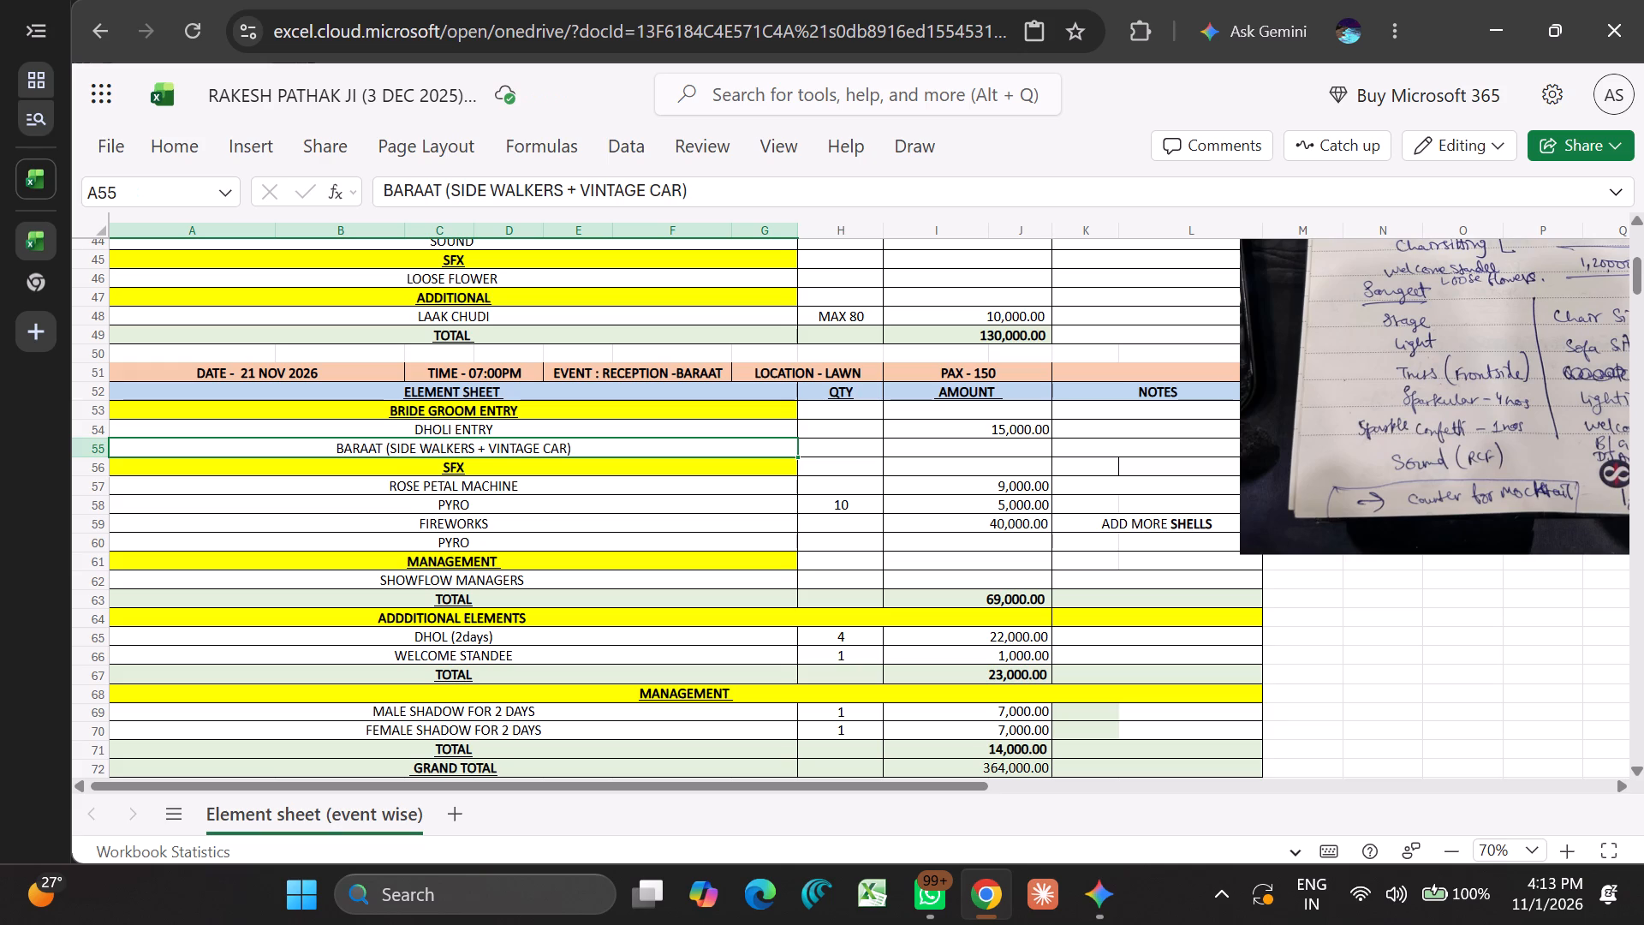
text(SIDE LIGHT PANE)
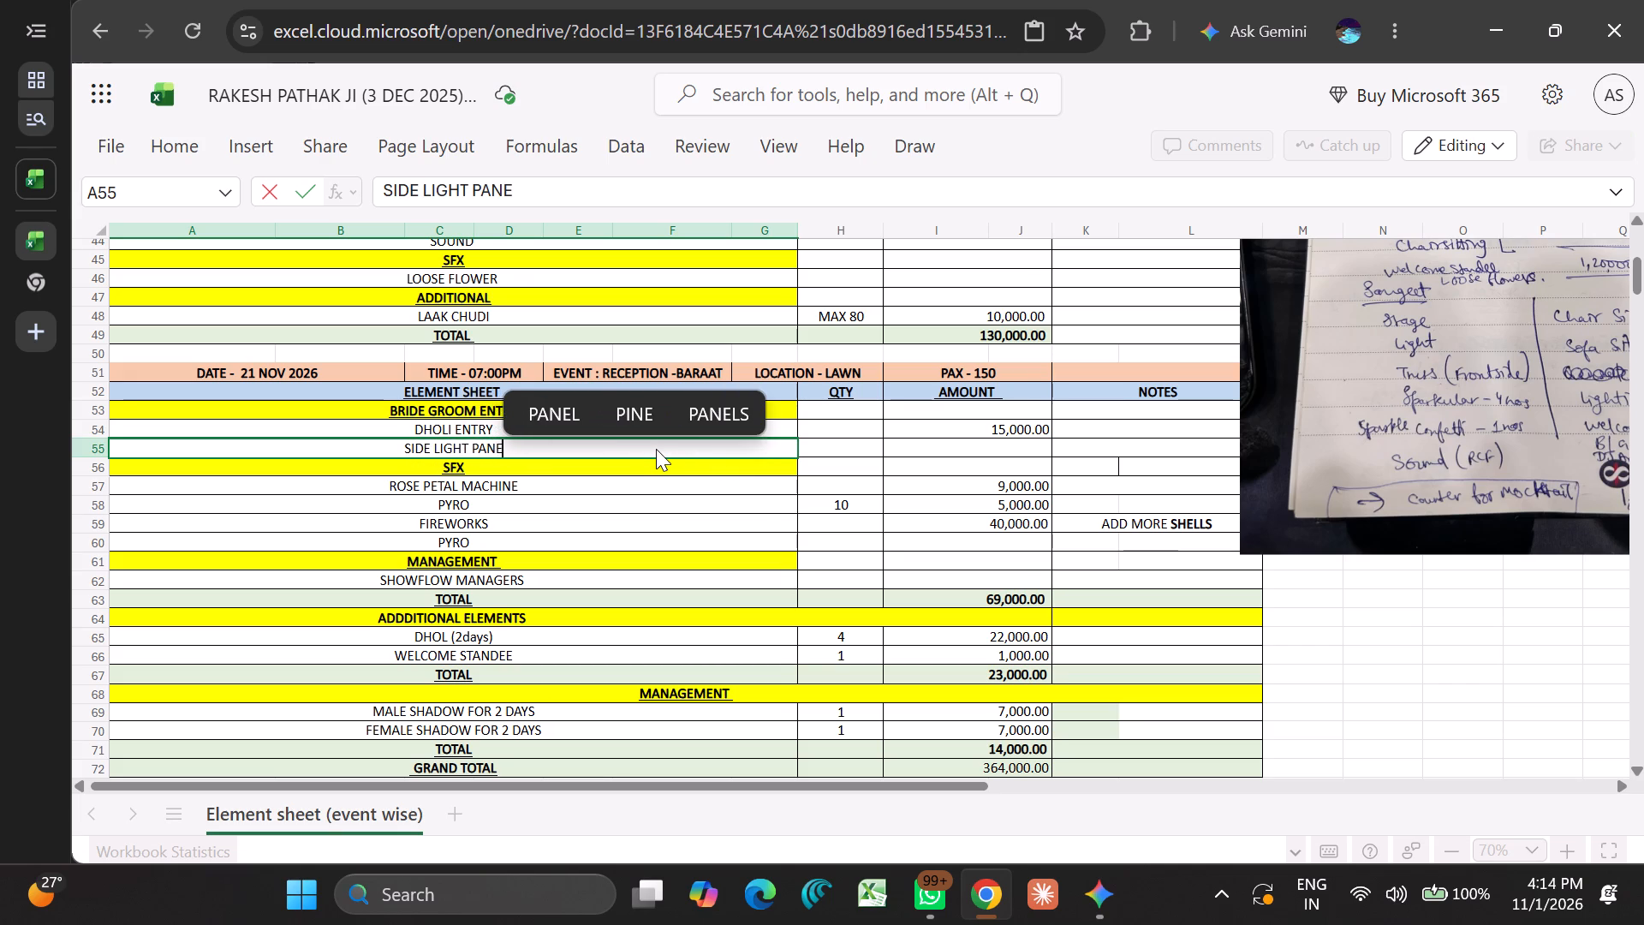
text(L)
key(space)
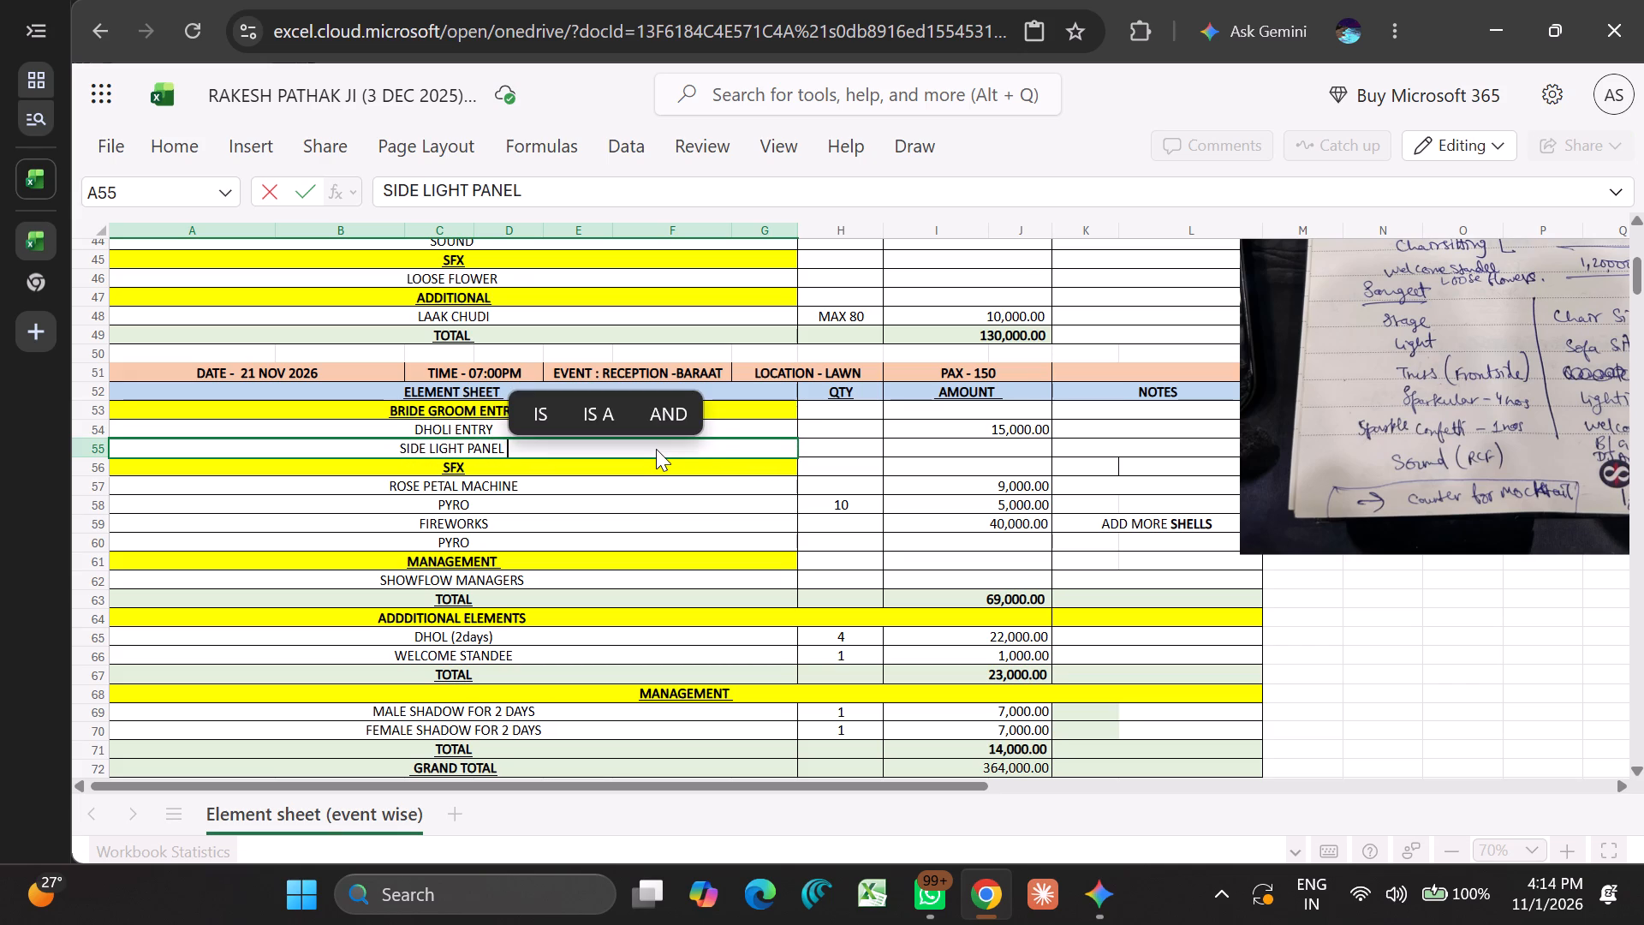
text(+ PYROS)
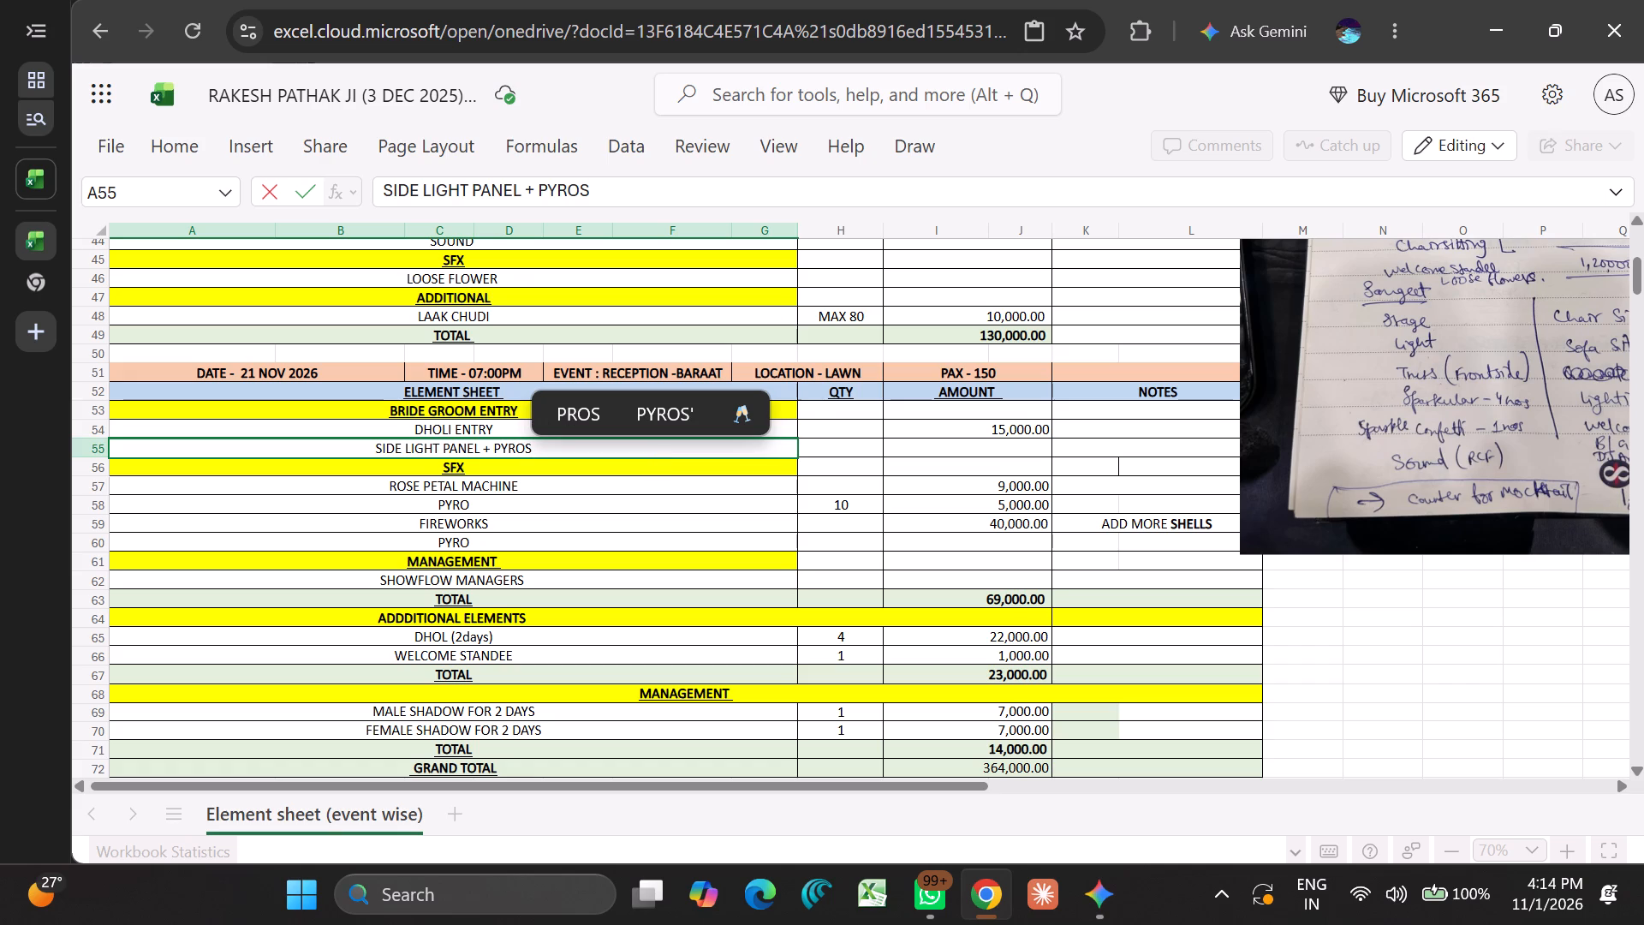
click(90, 467)
Copy the SIDE LIGHT PANEL + PYROS row and insert the copy directly above the SFX heading.
click(95, 448)
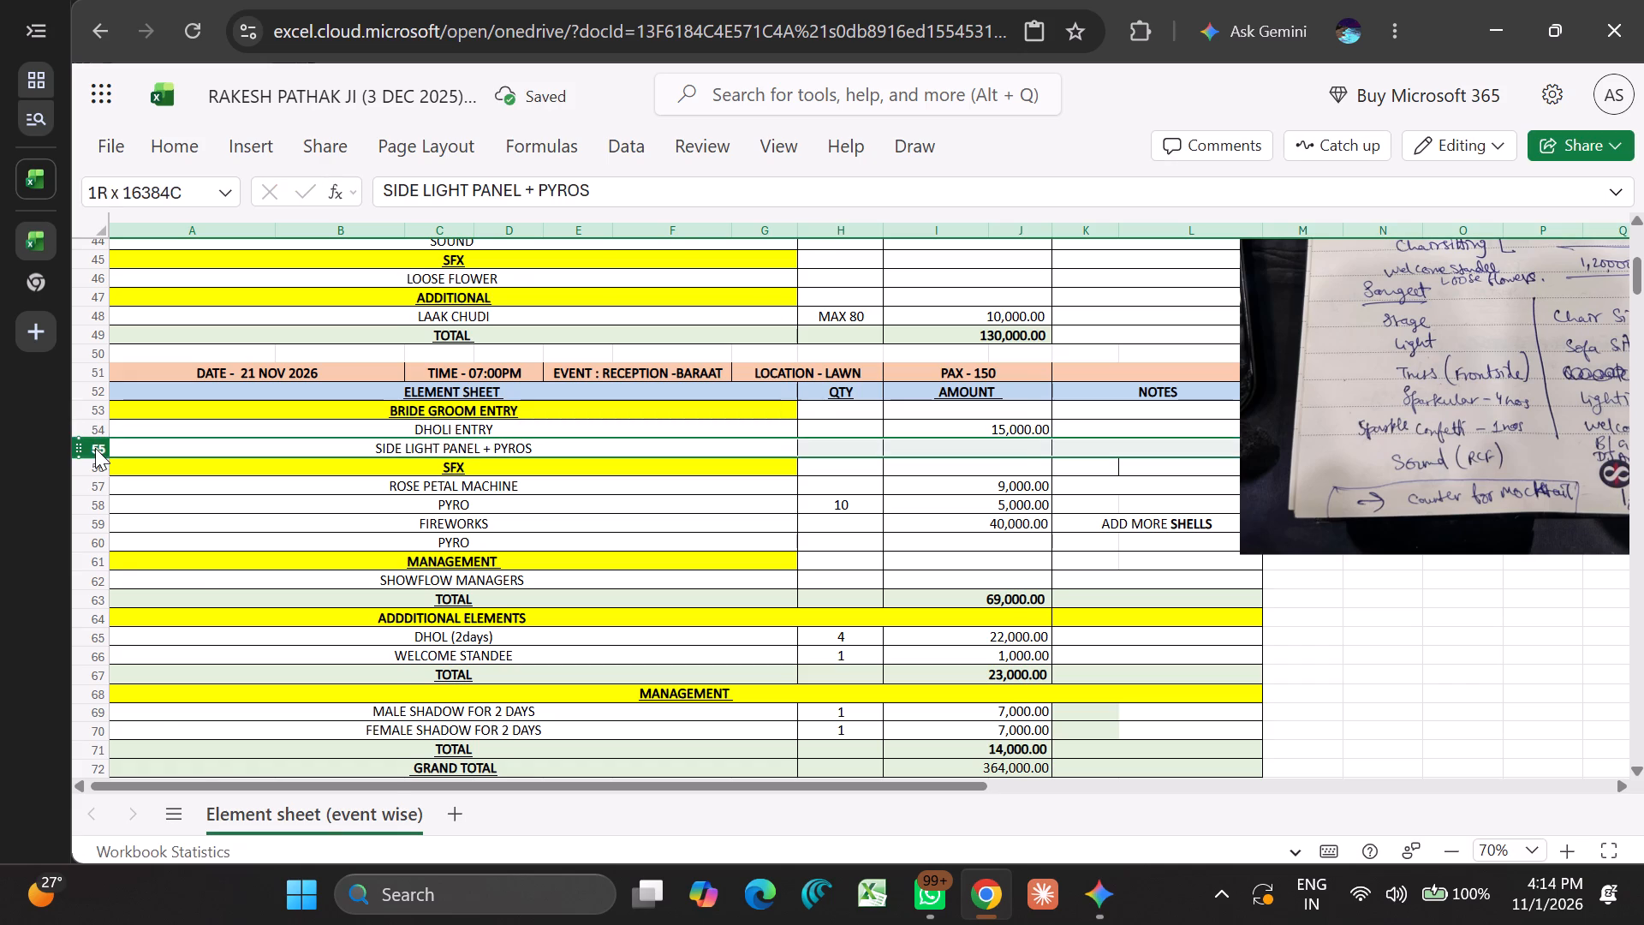
right_click(95, 448)
click(175, 364)
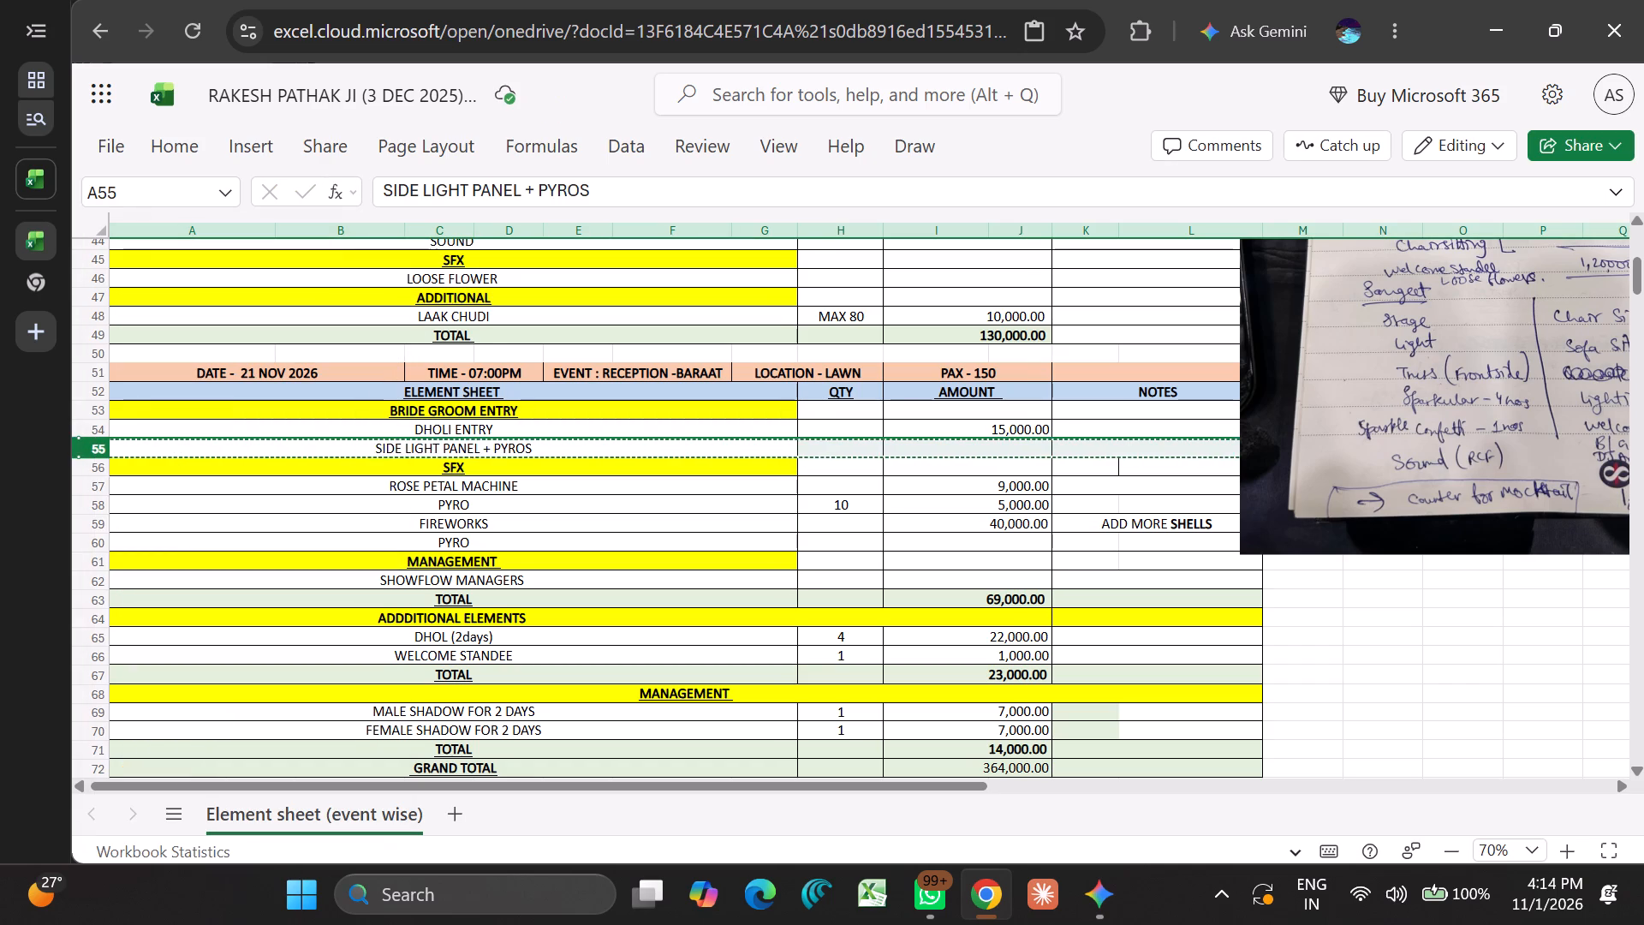
click(105, 469)
right_click(105, 469)
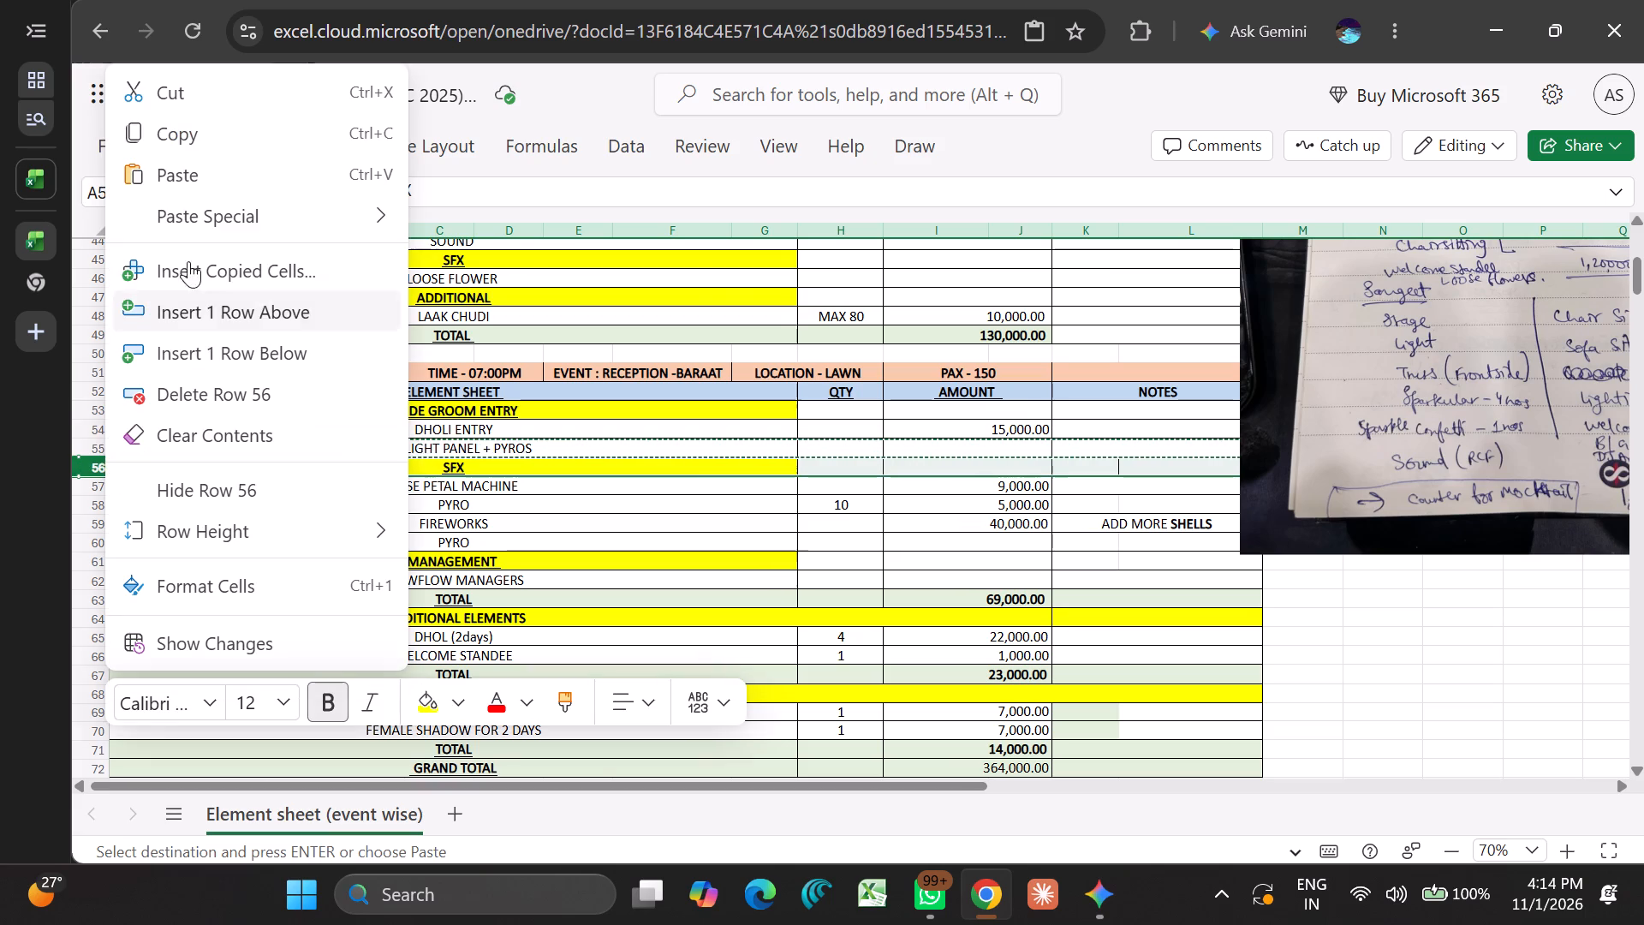
click(273, 273)
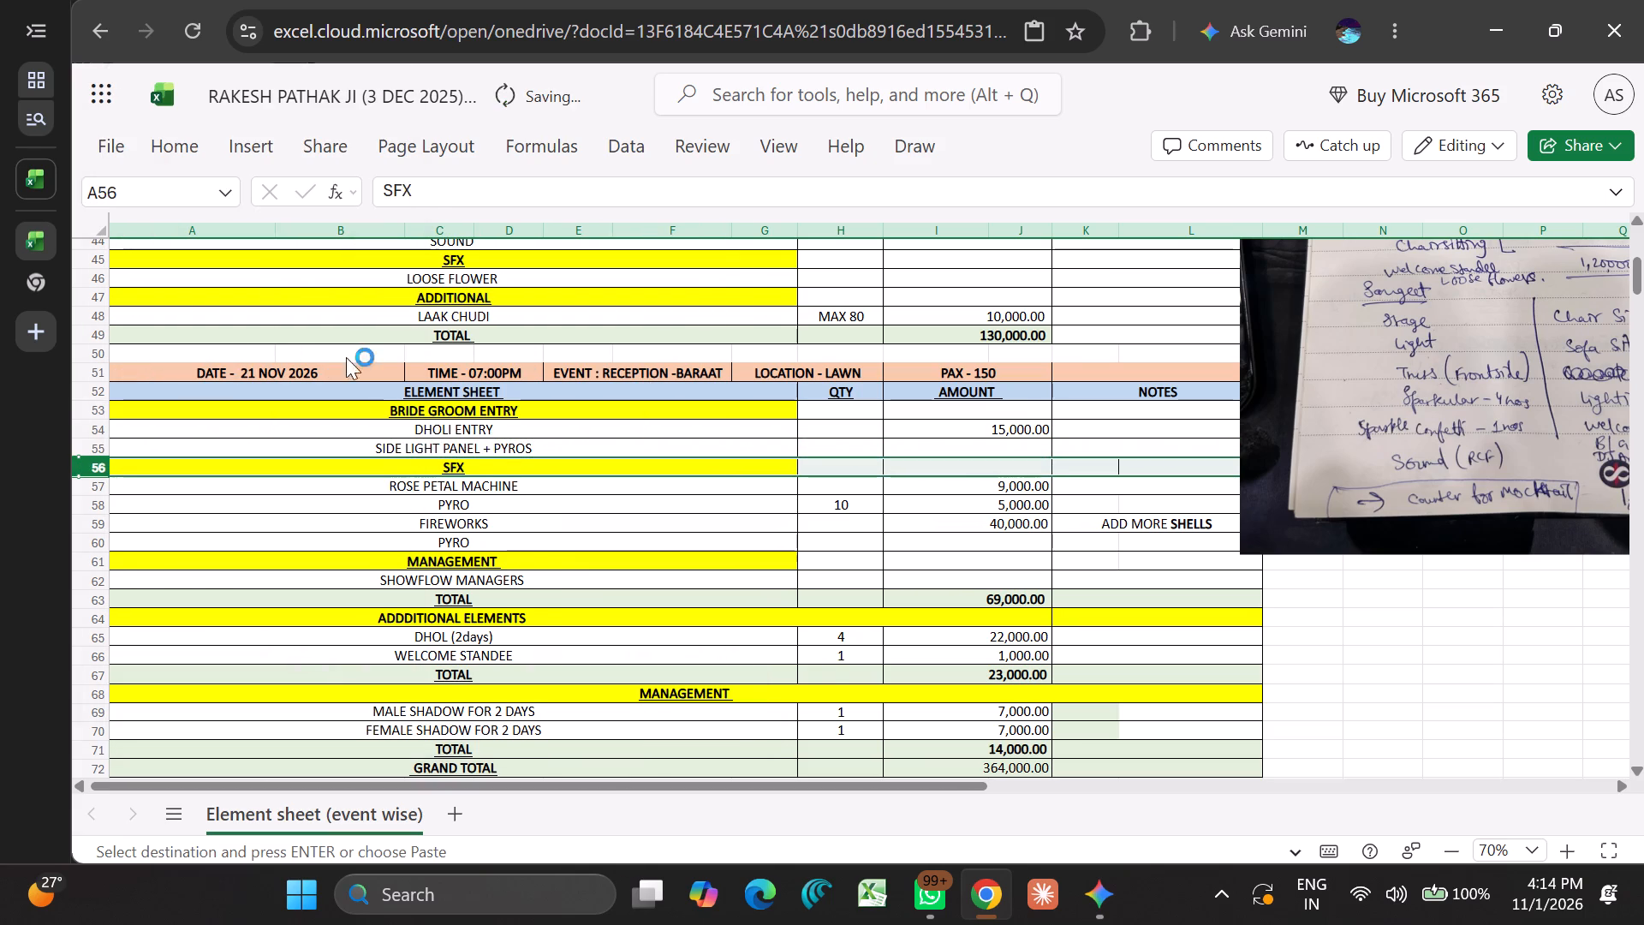
Replace the duplicated SIDE LIGHT PANEL + PYROS entry directly above the SFX heading with CENTRE CARPET.
click(474, 470)
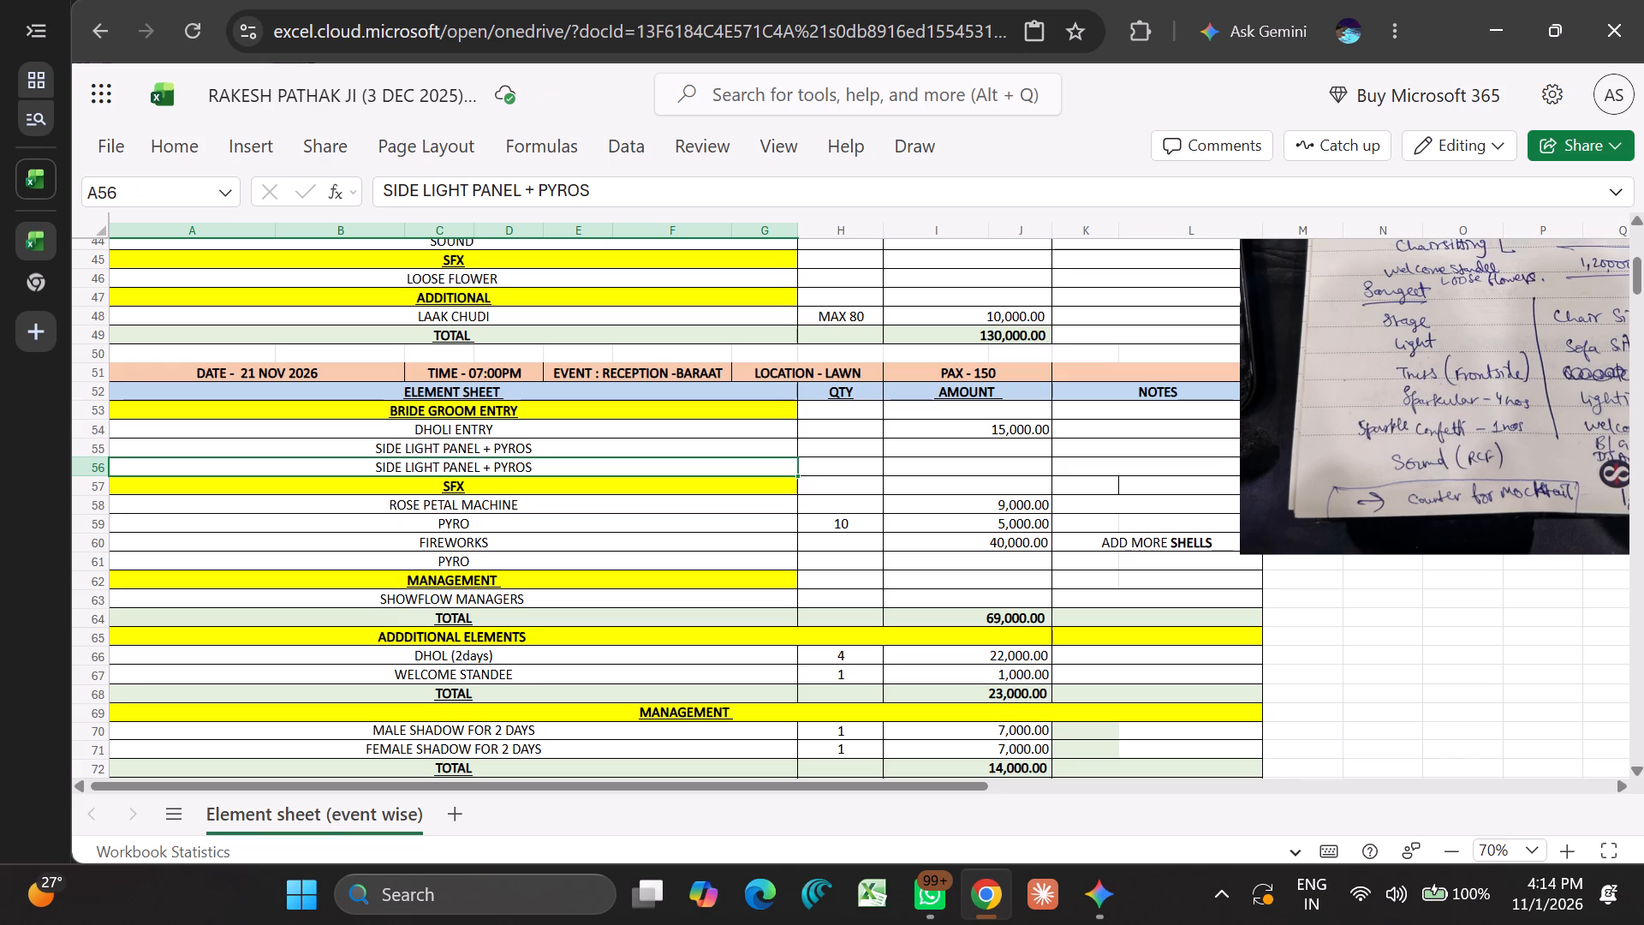
key(c)
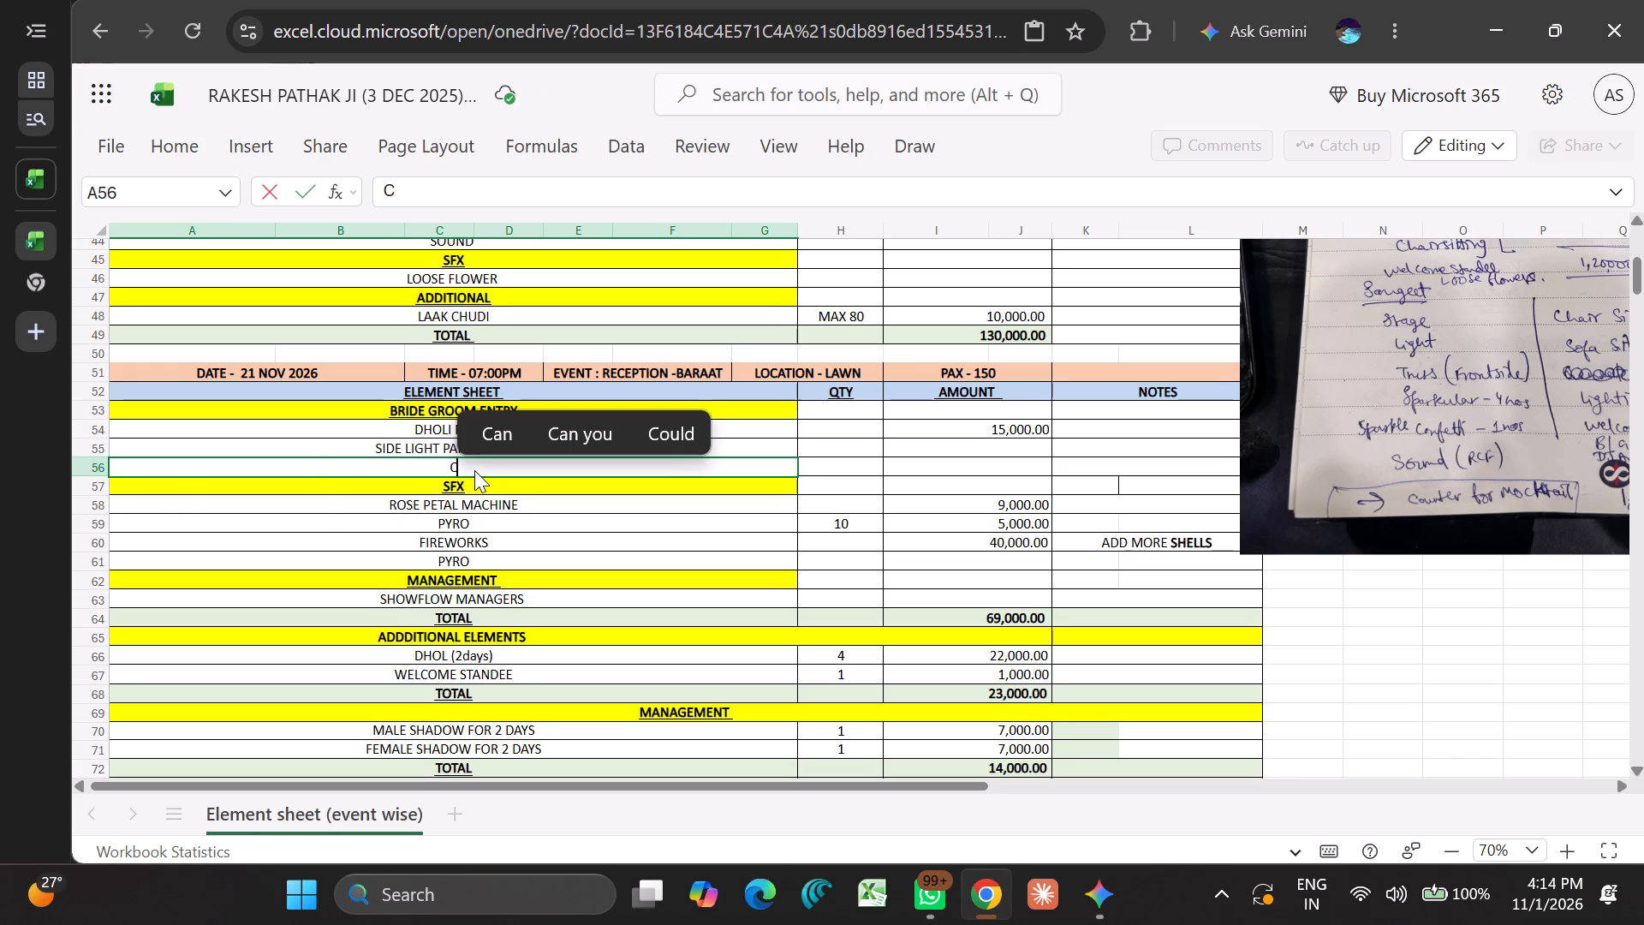
text(ENTRE)
key(BackSpace)
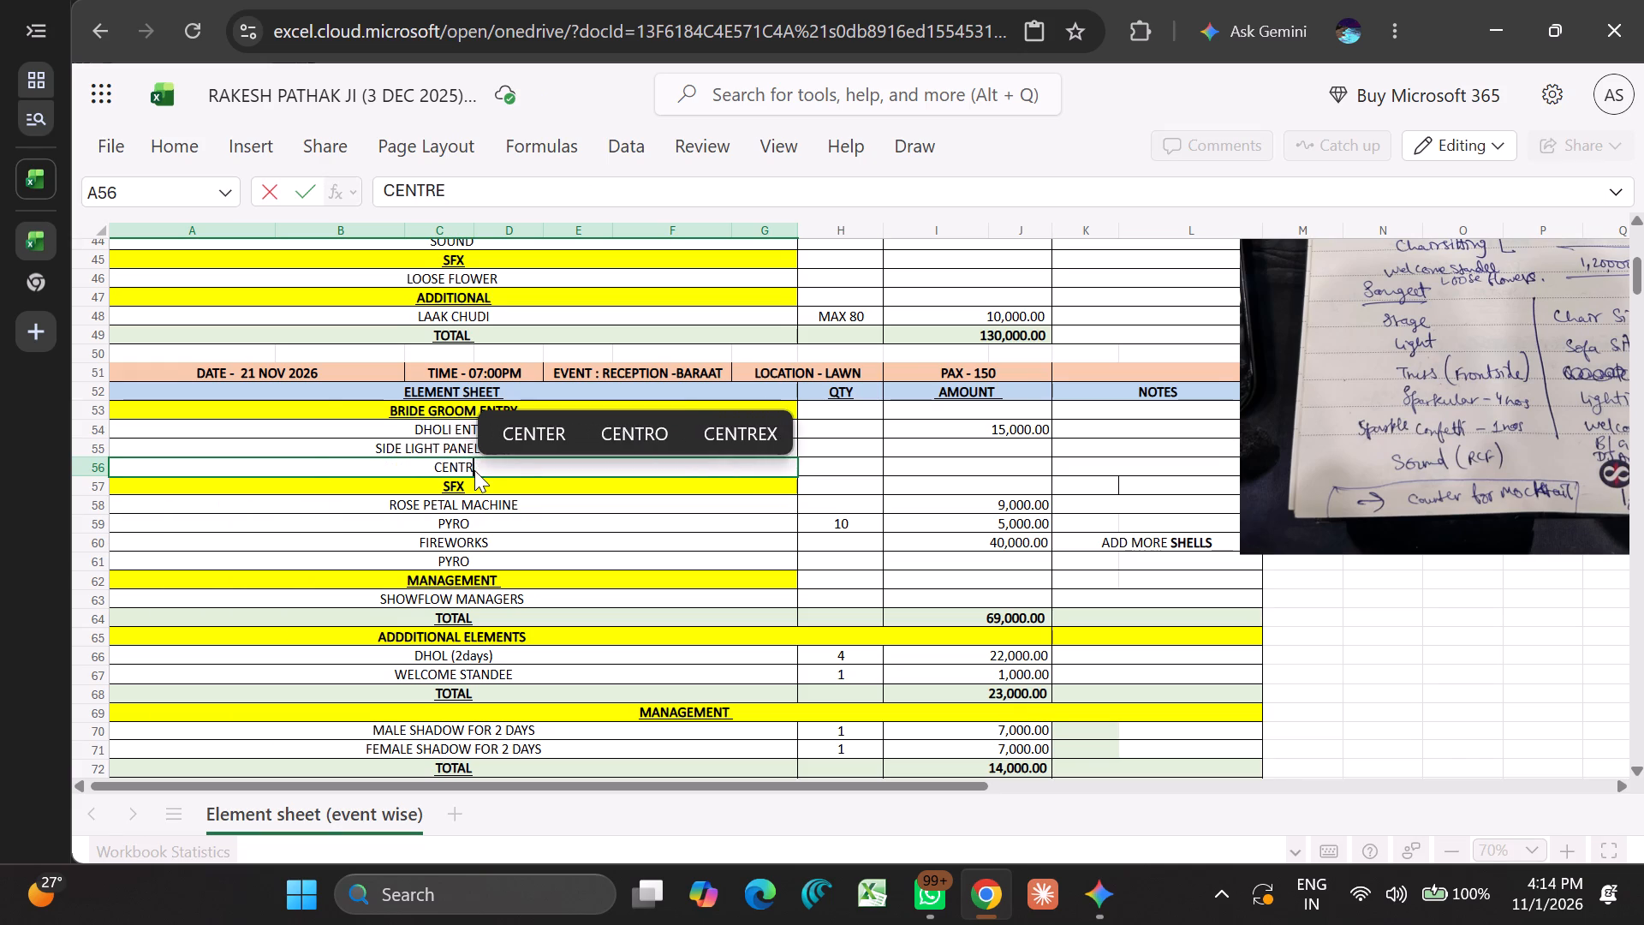
key(BackSpace)
text(RE)
key(space)
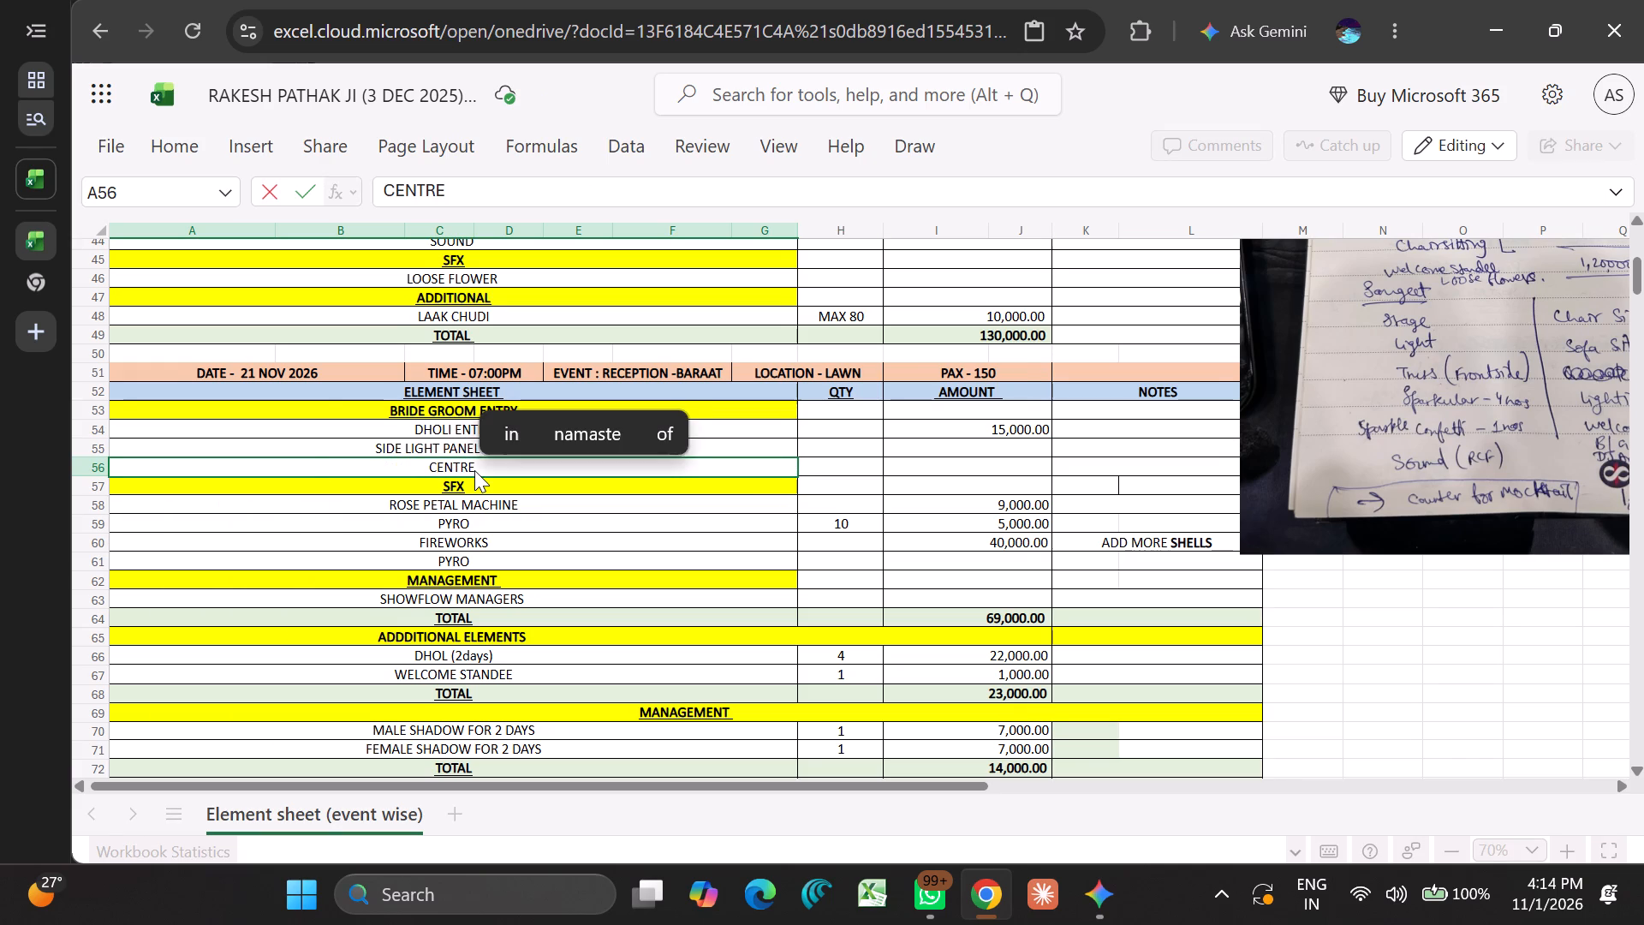
text(CARPET)
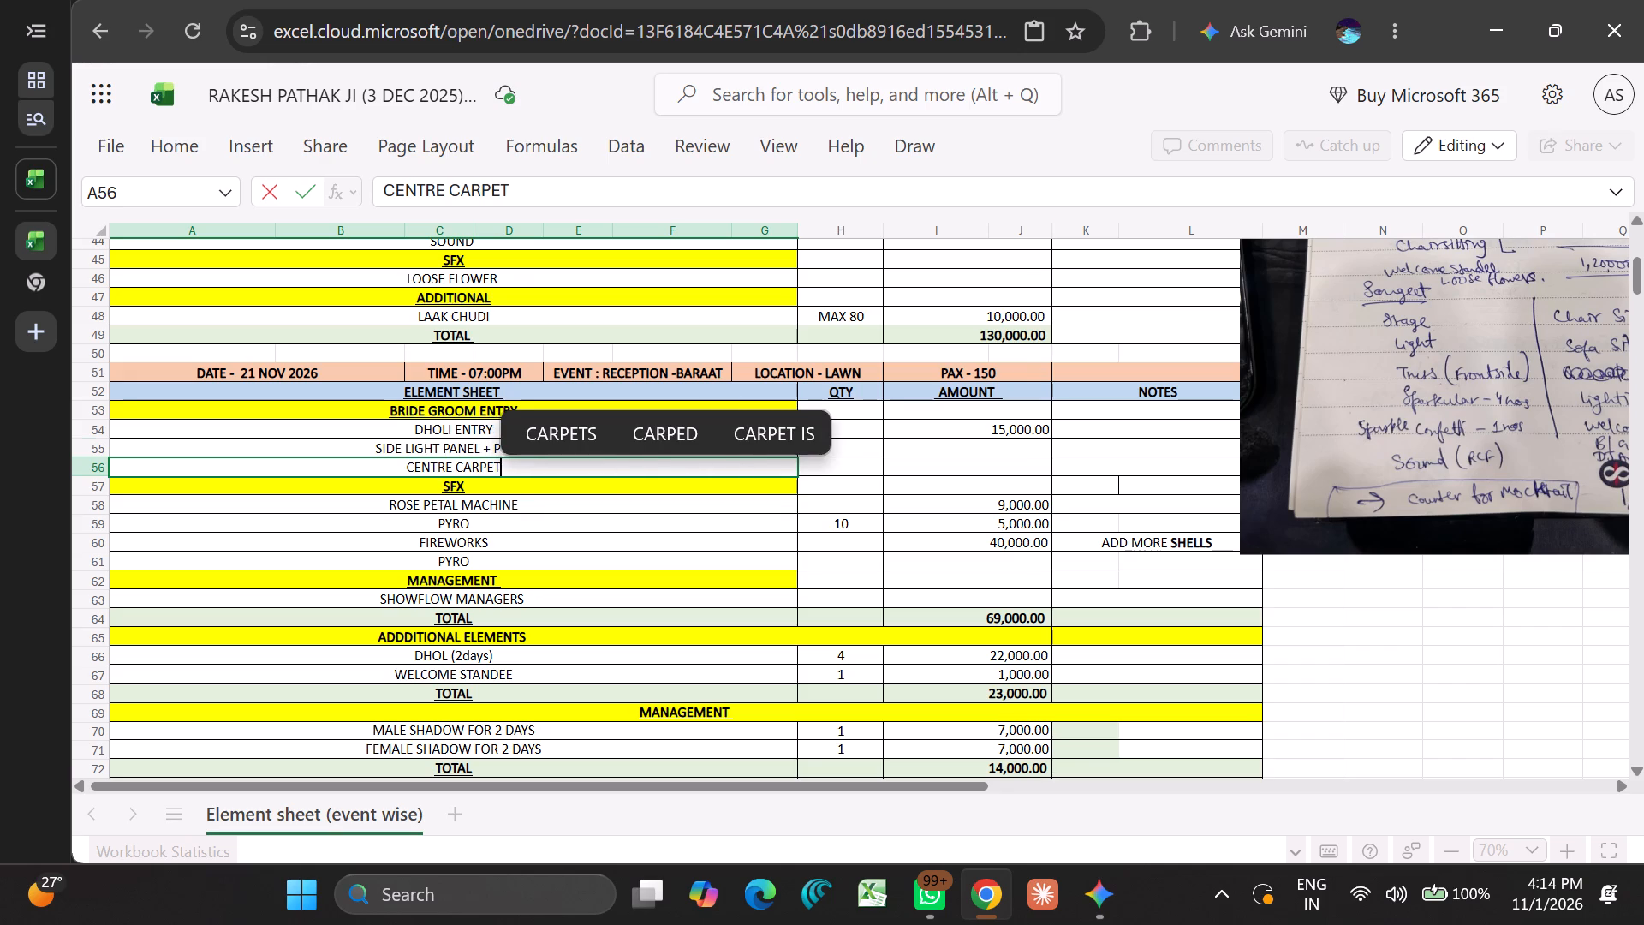
Merge the amount cells of SIDE LIGHT PANEL + PYROS and CENTRE CARPET and enter a combined amount of 10000.
drag(1002, 451, 1002, 465)
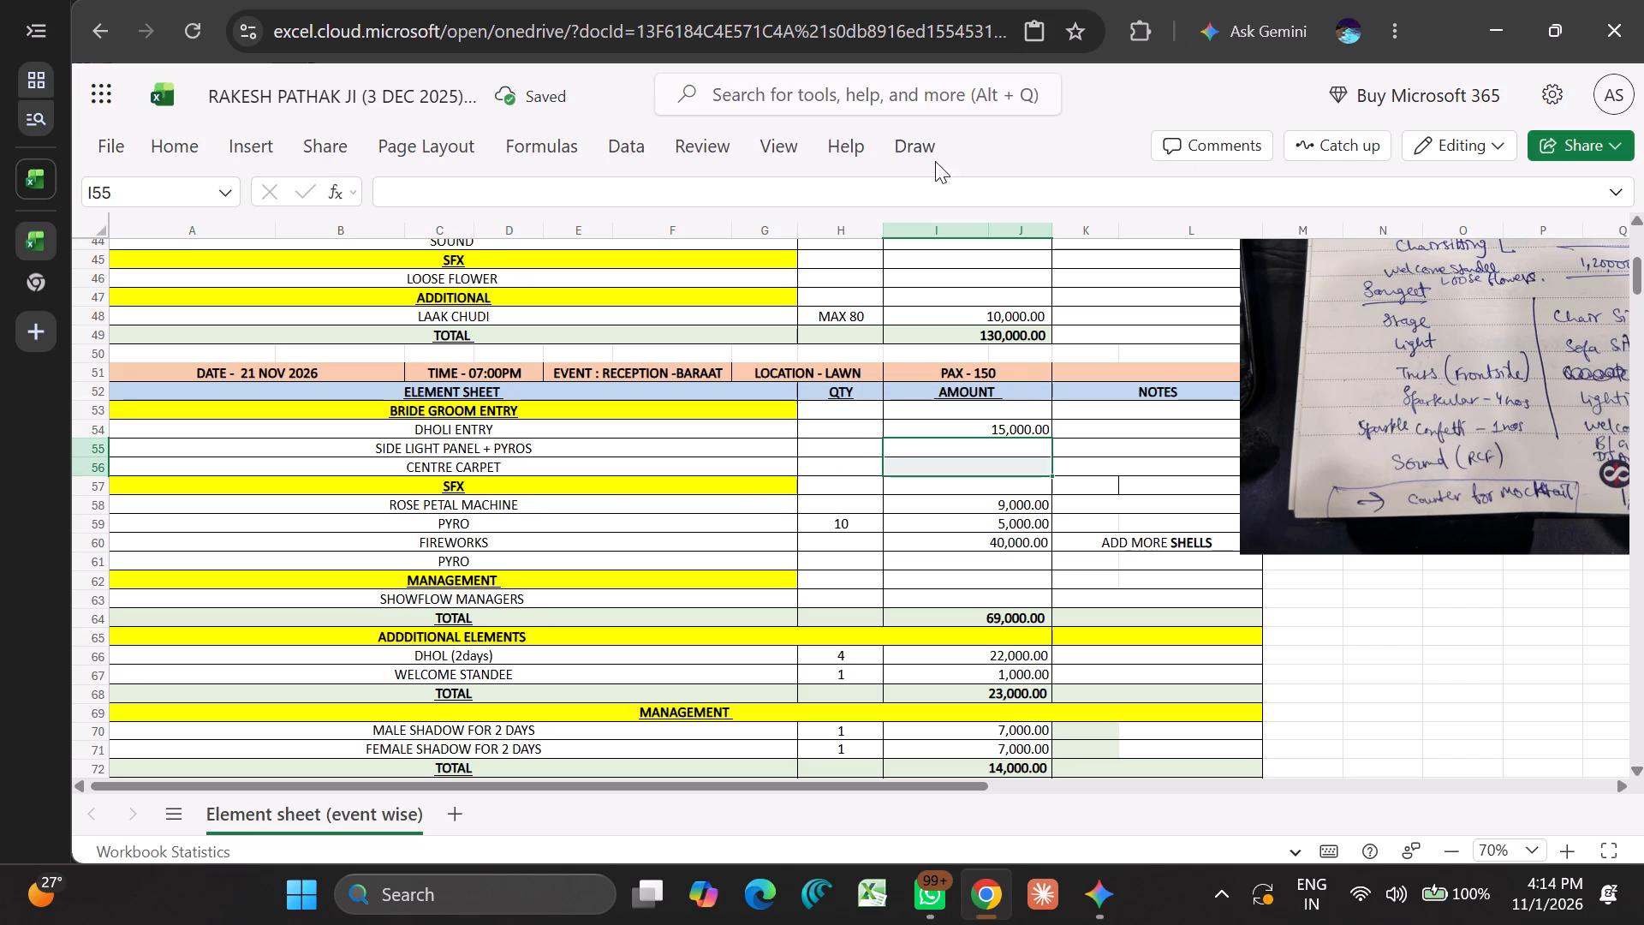
click(935, 195)
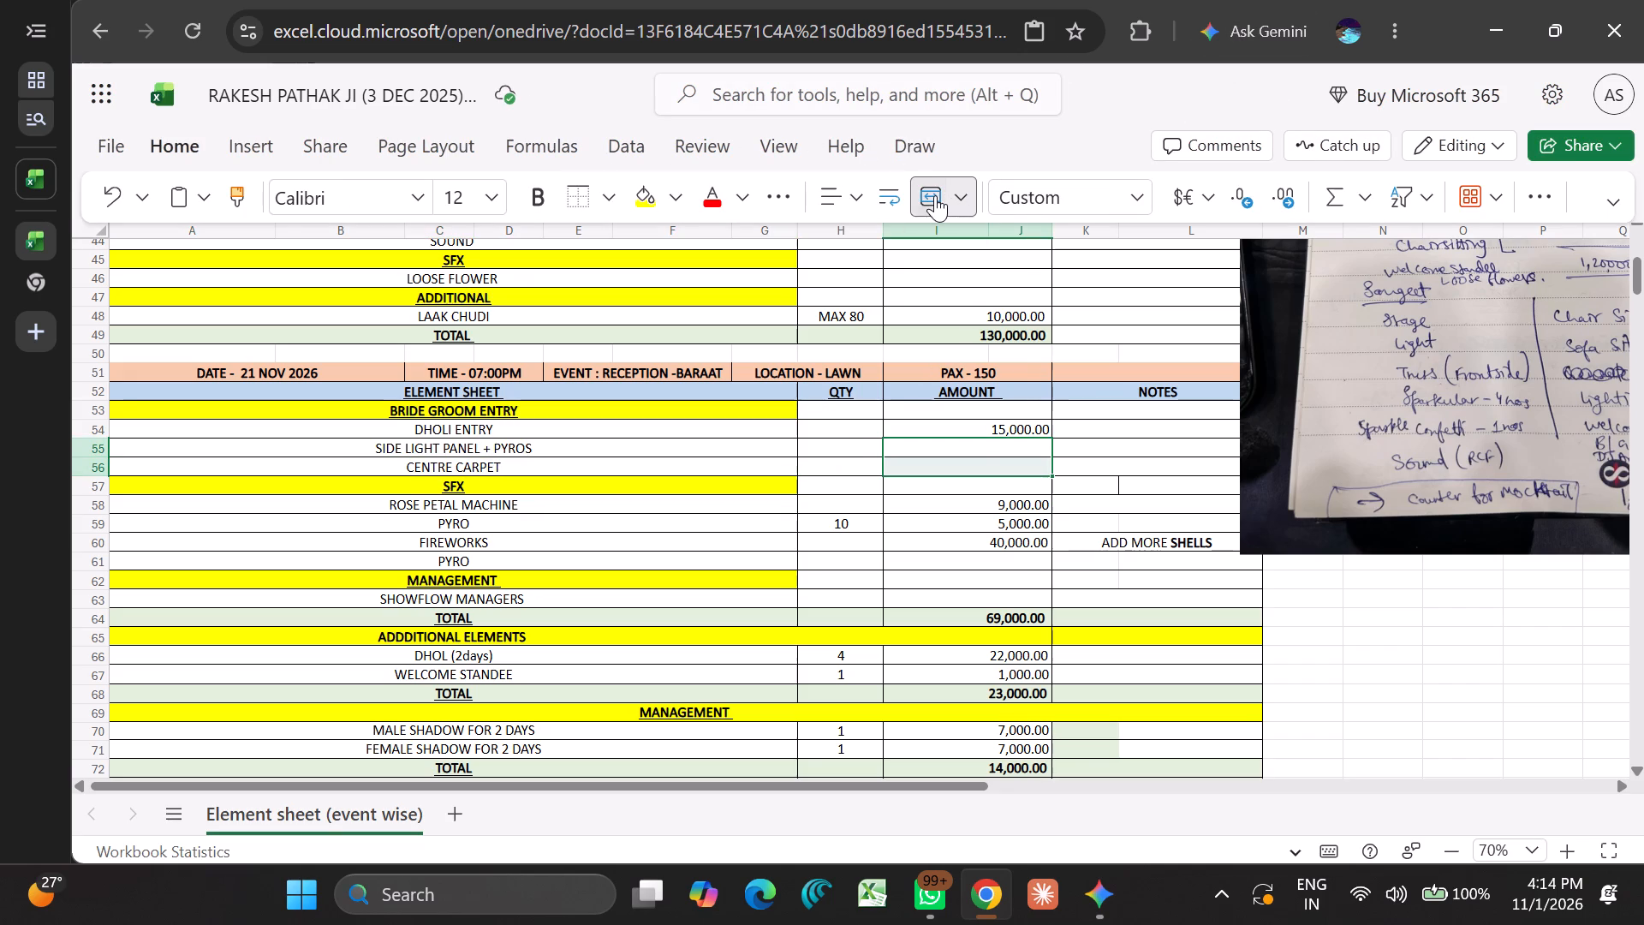
click(935, 195)
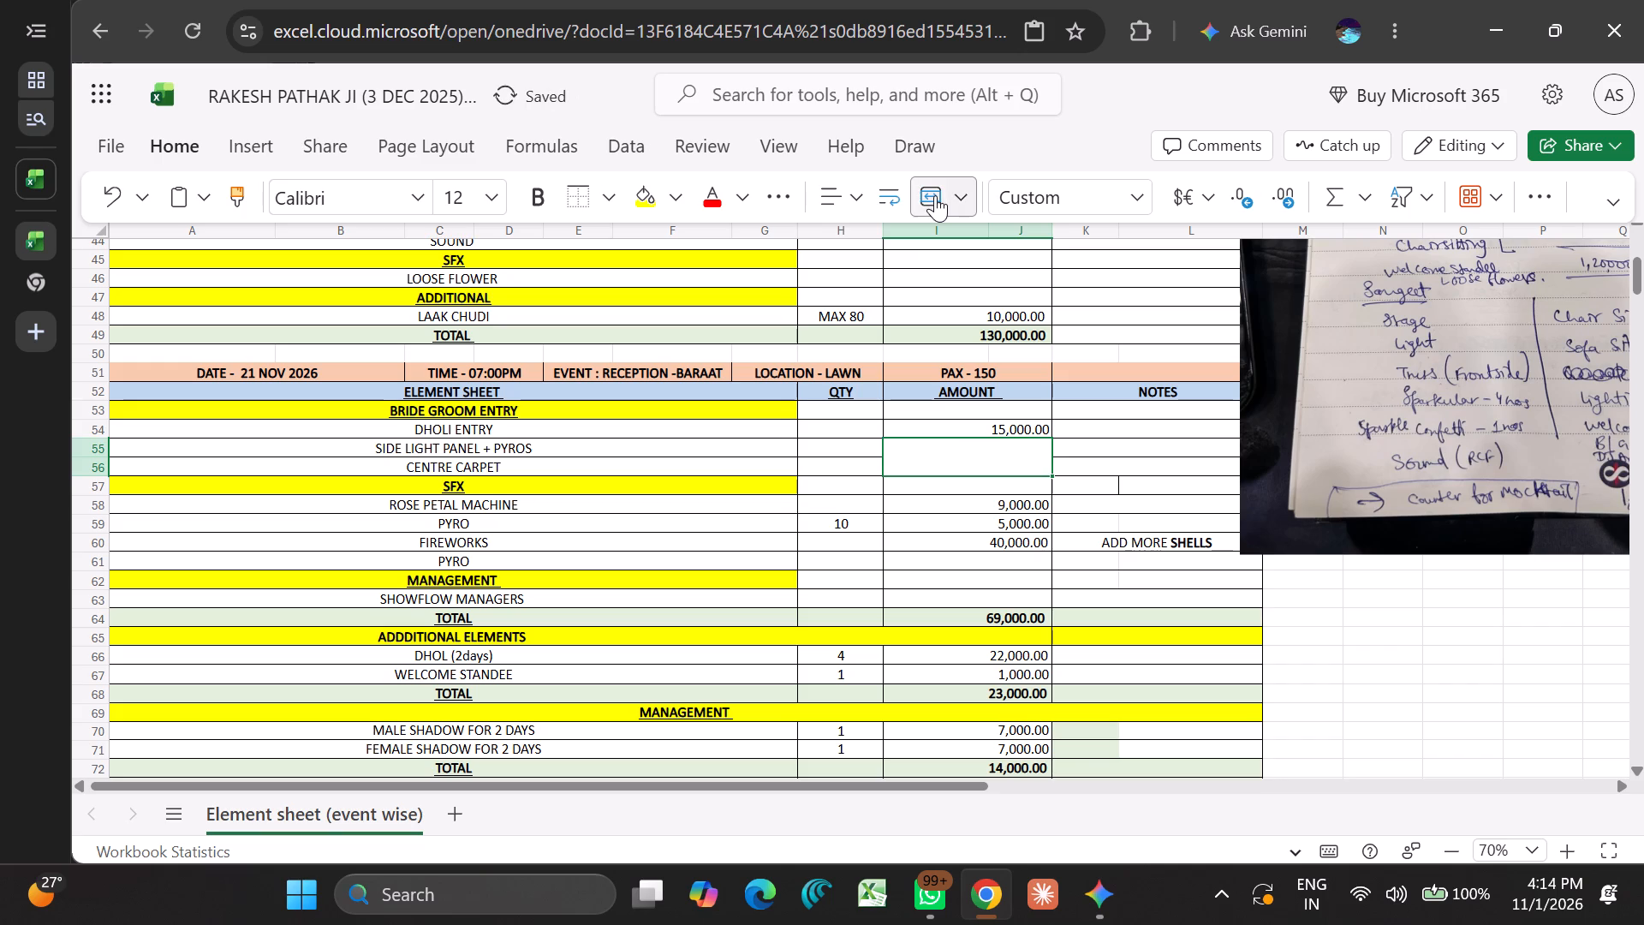
click(1009, 460)
text(10000)
key(Return)
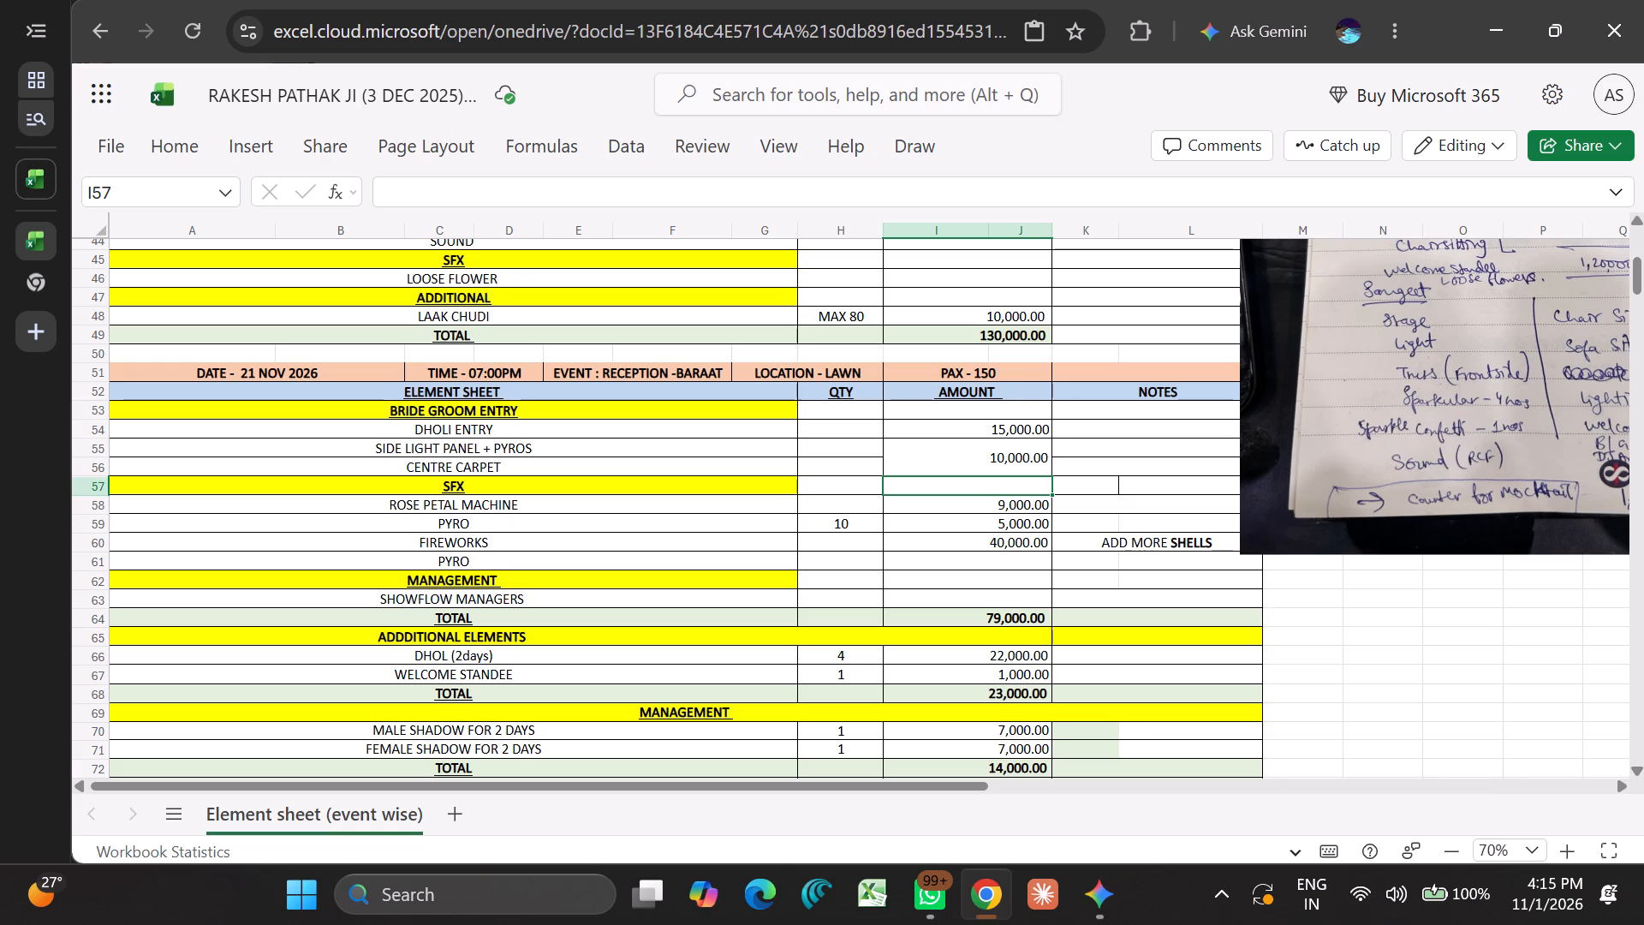
Delete the second PYRO row, below FIREWORKS, from the Reception-Baraat section's SFX items.
scroll(515, 536, down, 1)
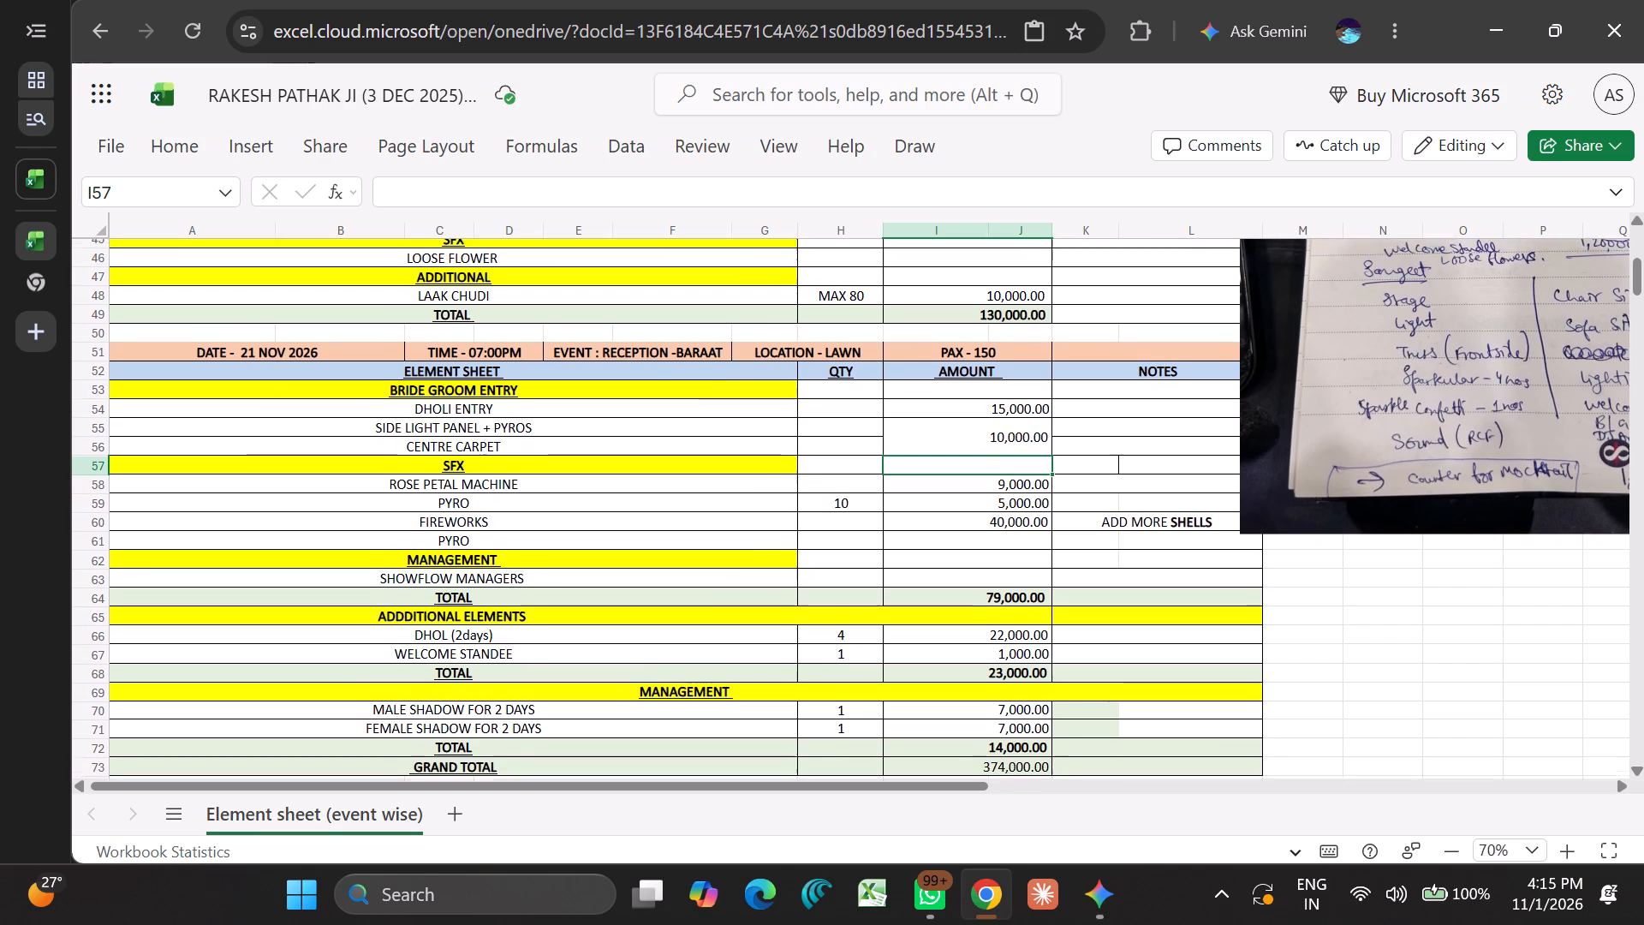
scroll(515, 536, down, 2)
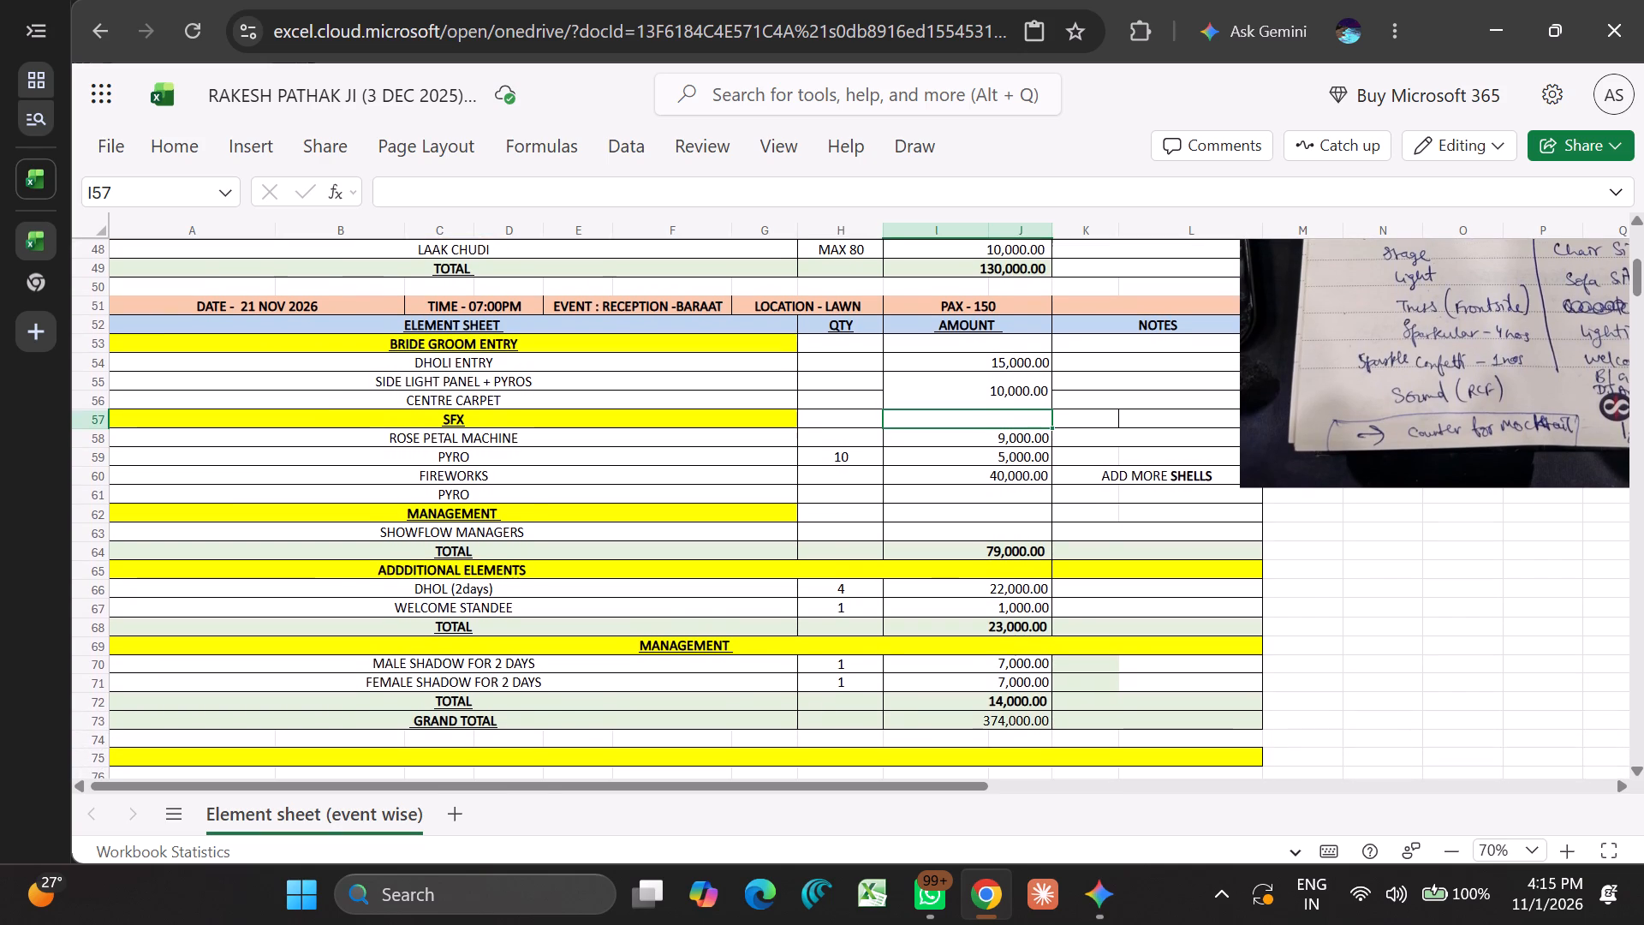
scroll(515, 536, down, 2)
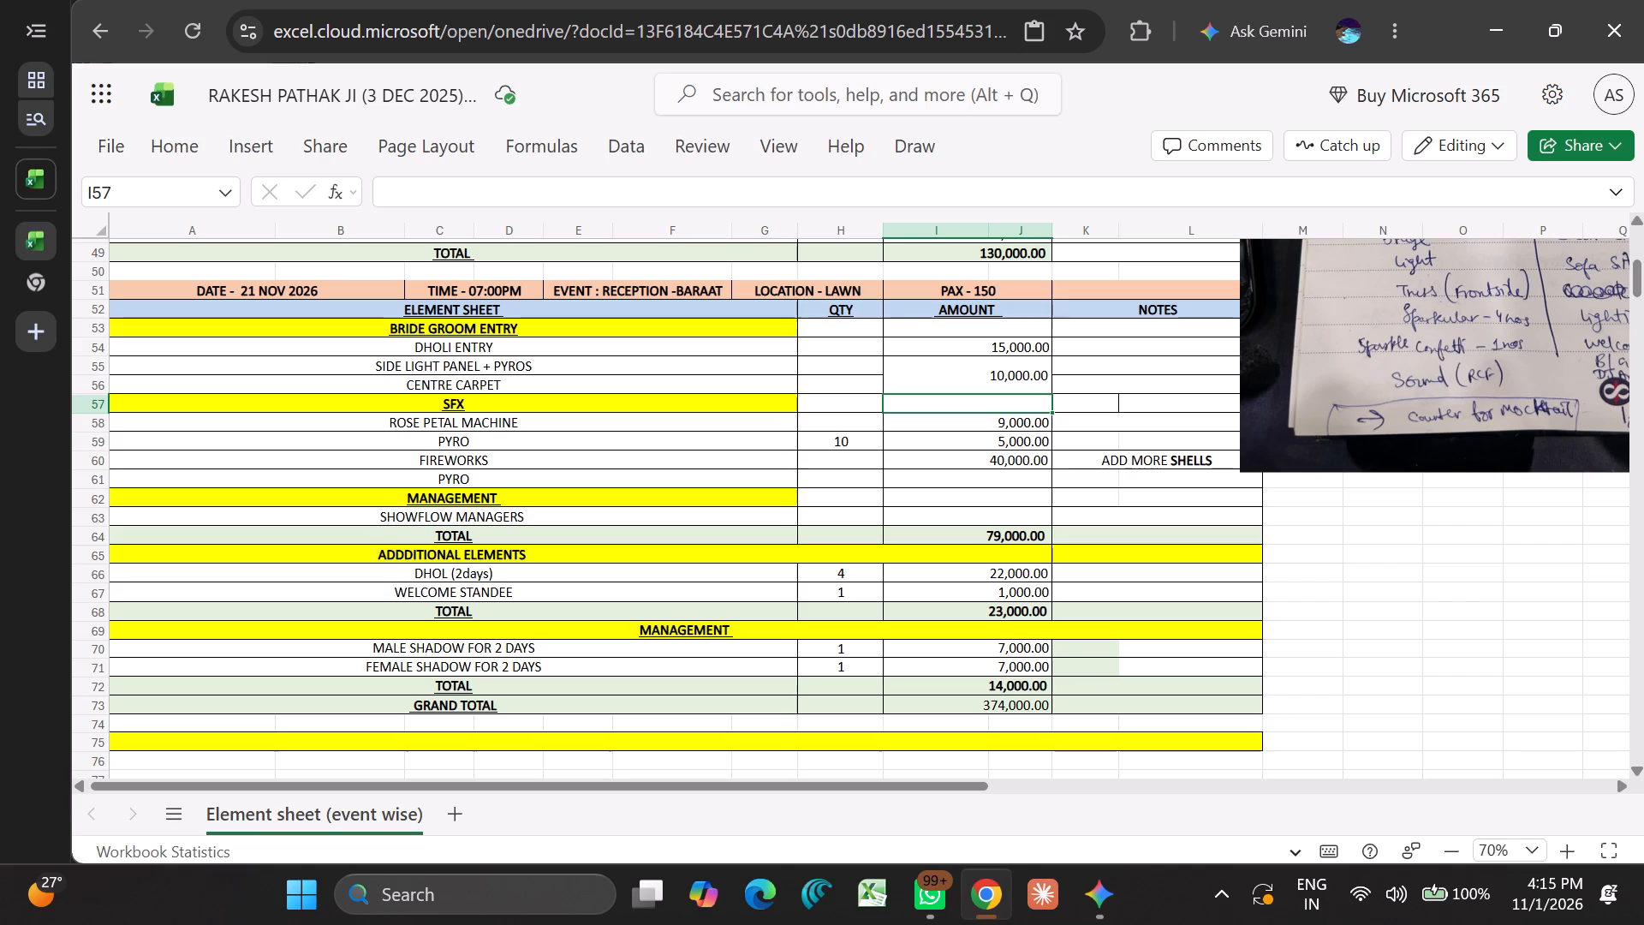
click(103, 474)
right_click(103, 474)
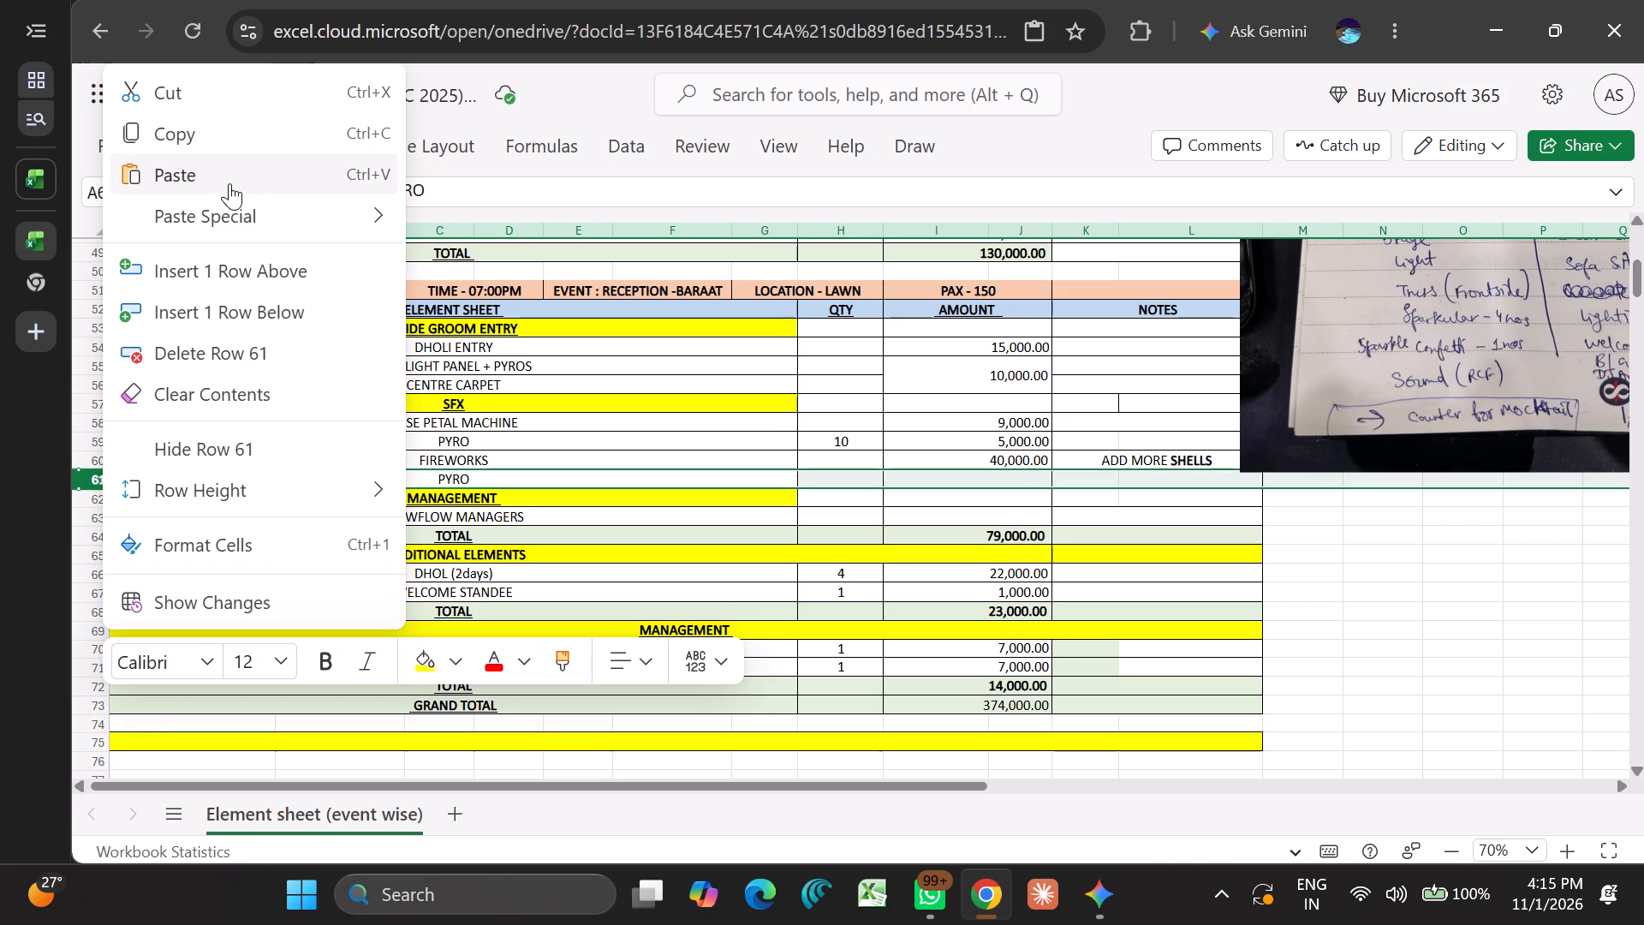
click(243, 346)
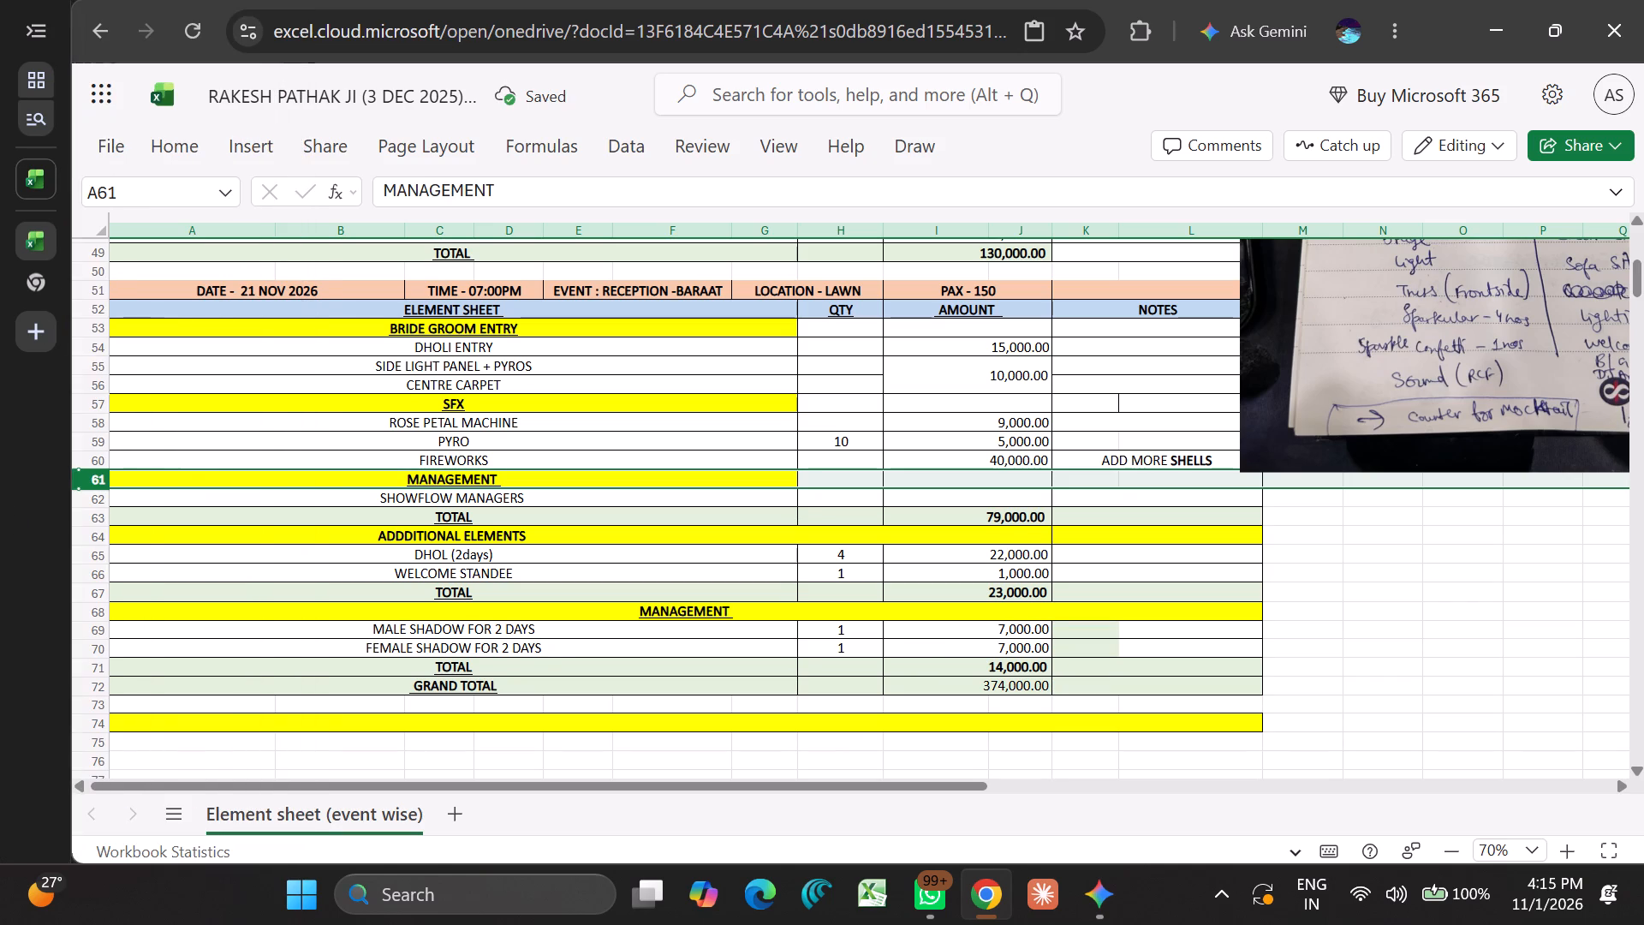
Replace the SHOWFLOW MANAGERS item in the Reception-Baraat section with GANGA ARTI TROOP.
click(493, 480)
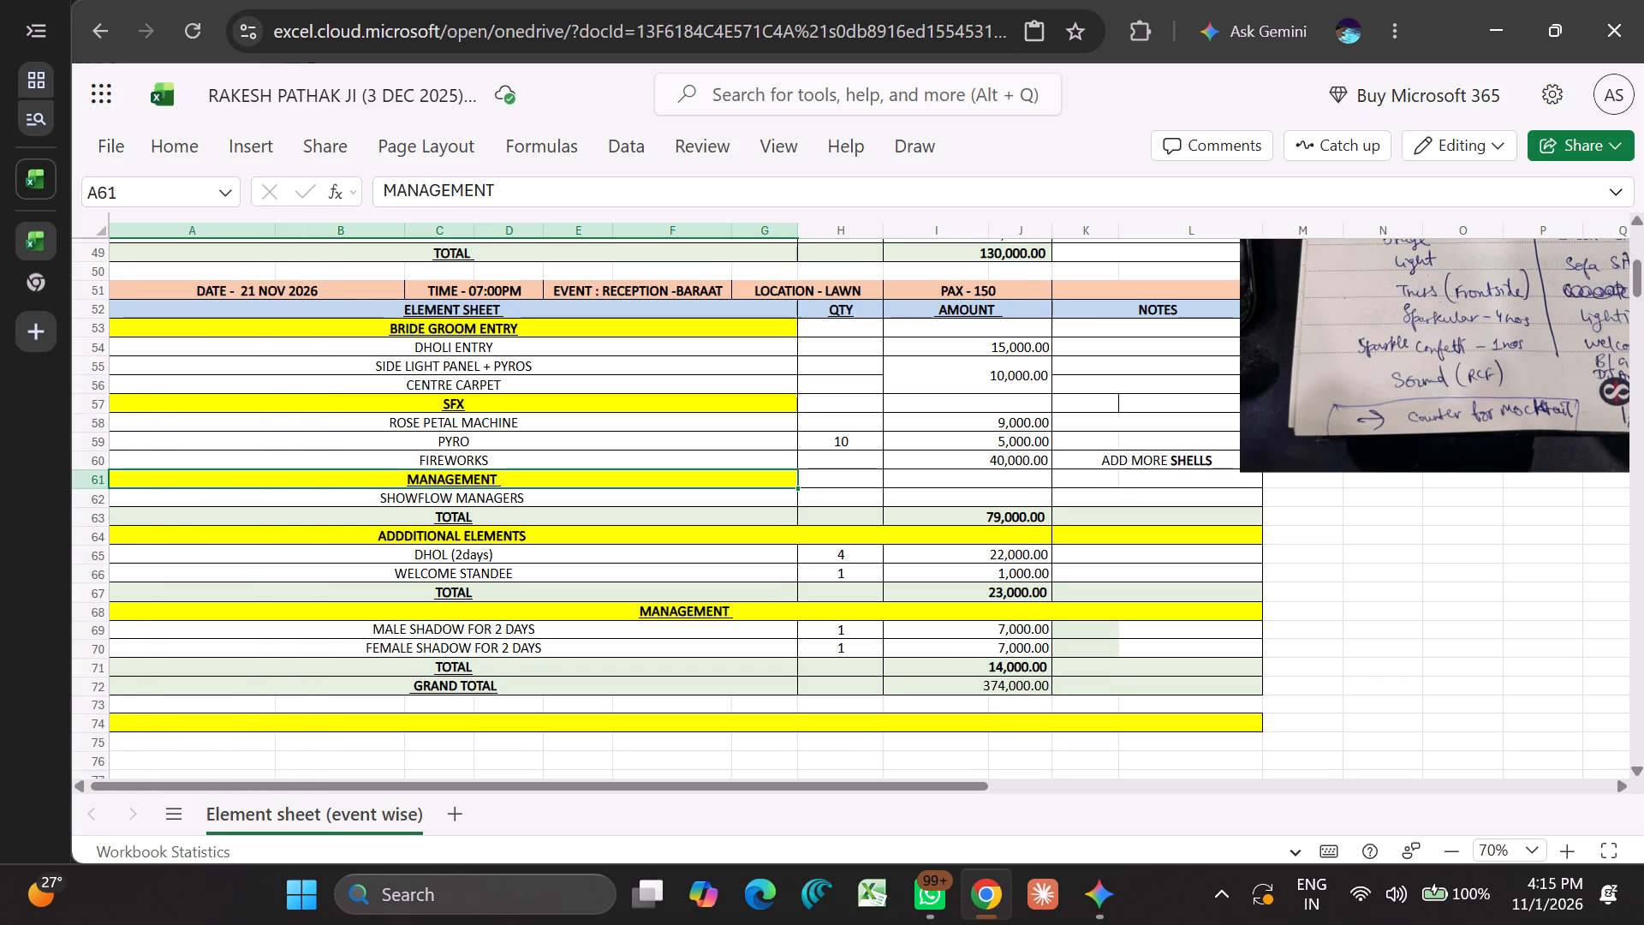
click(493, 501)
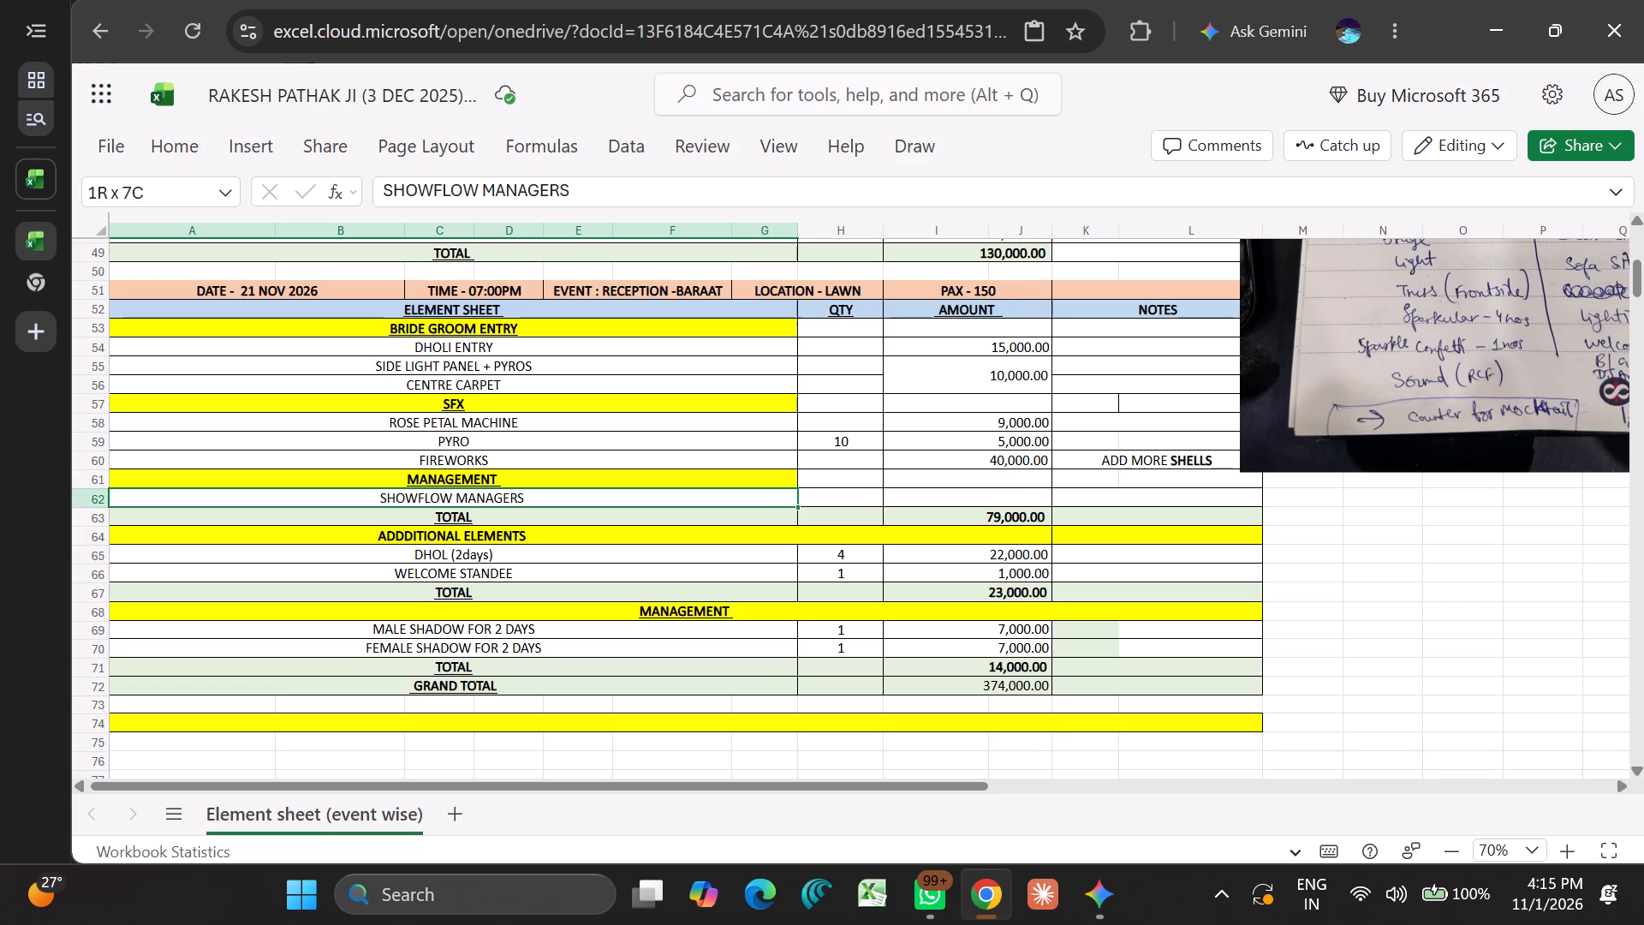
text(GANGA ARTI TROOP)
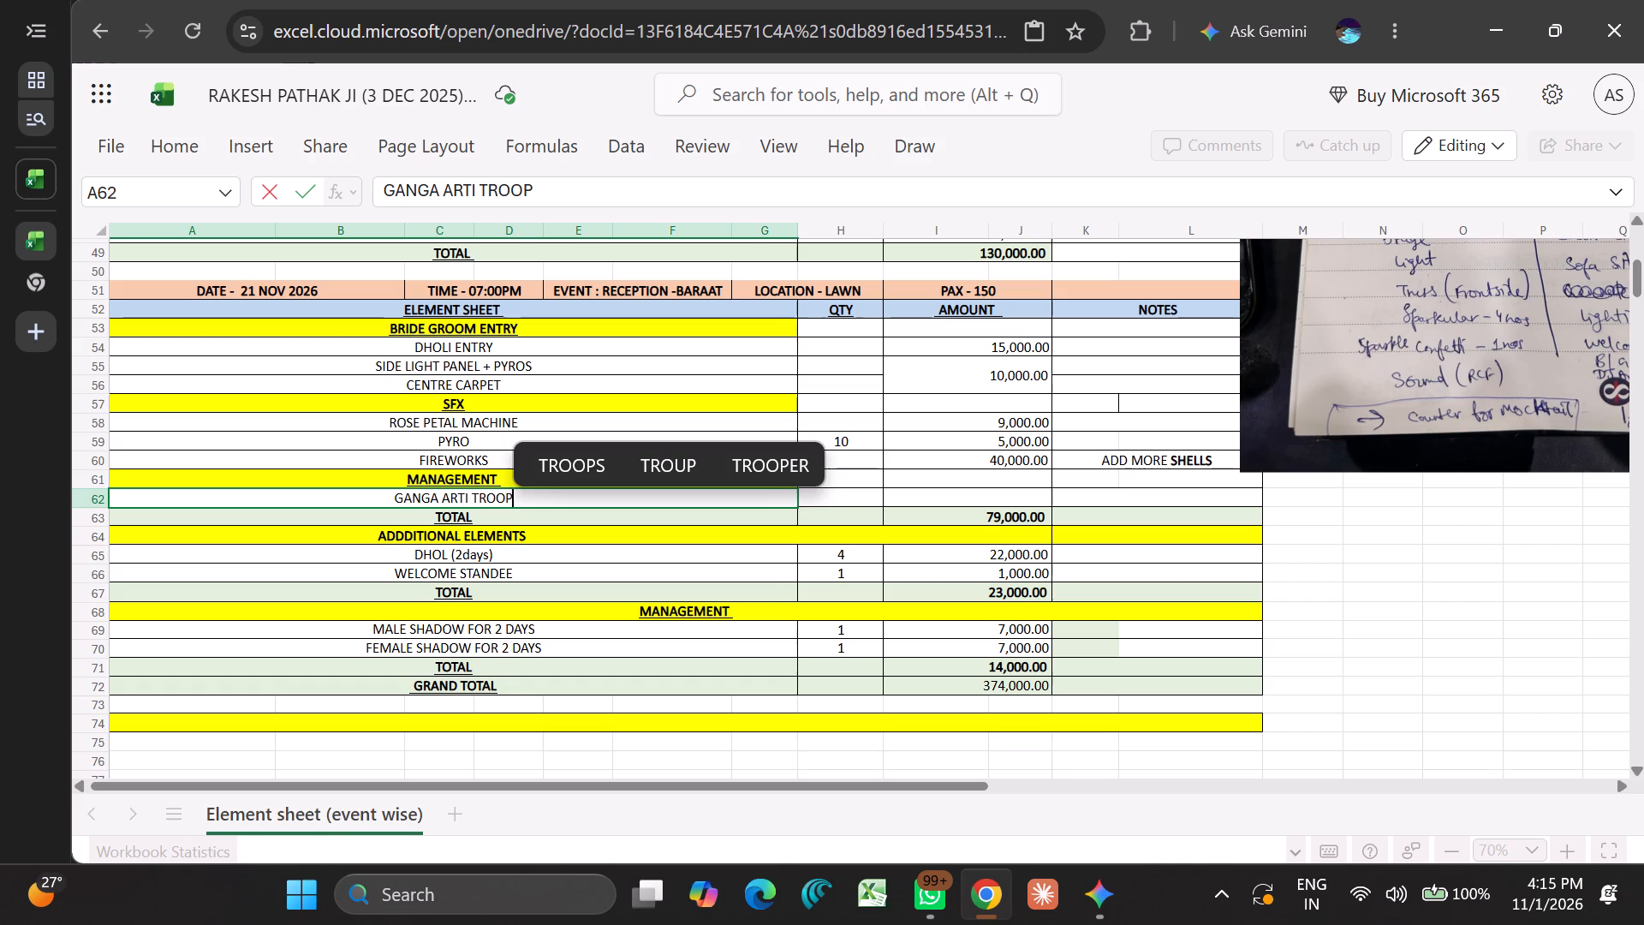
click(815, 490)
key(Return)
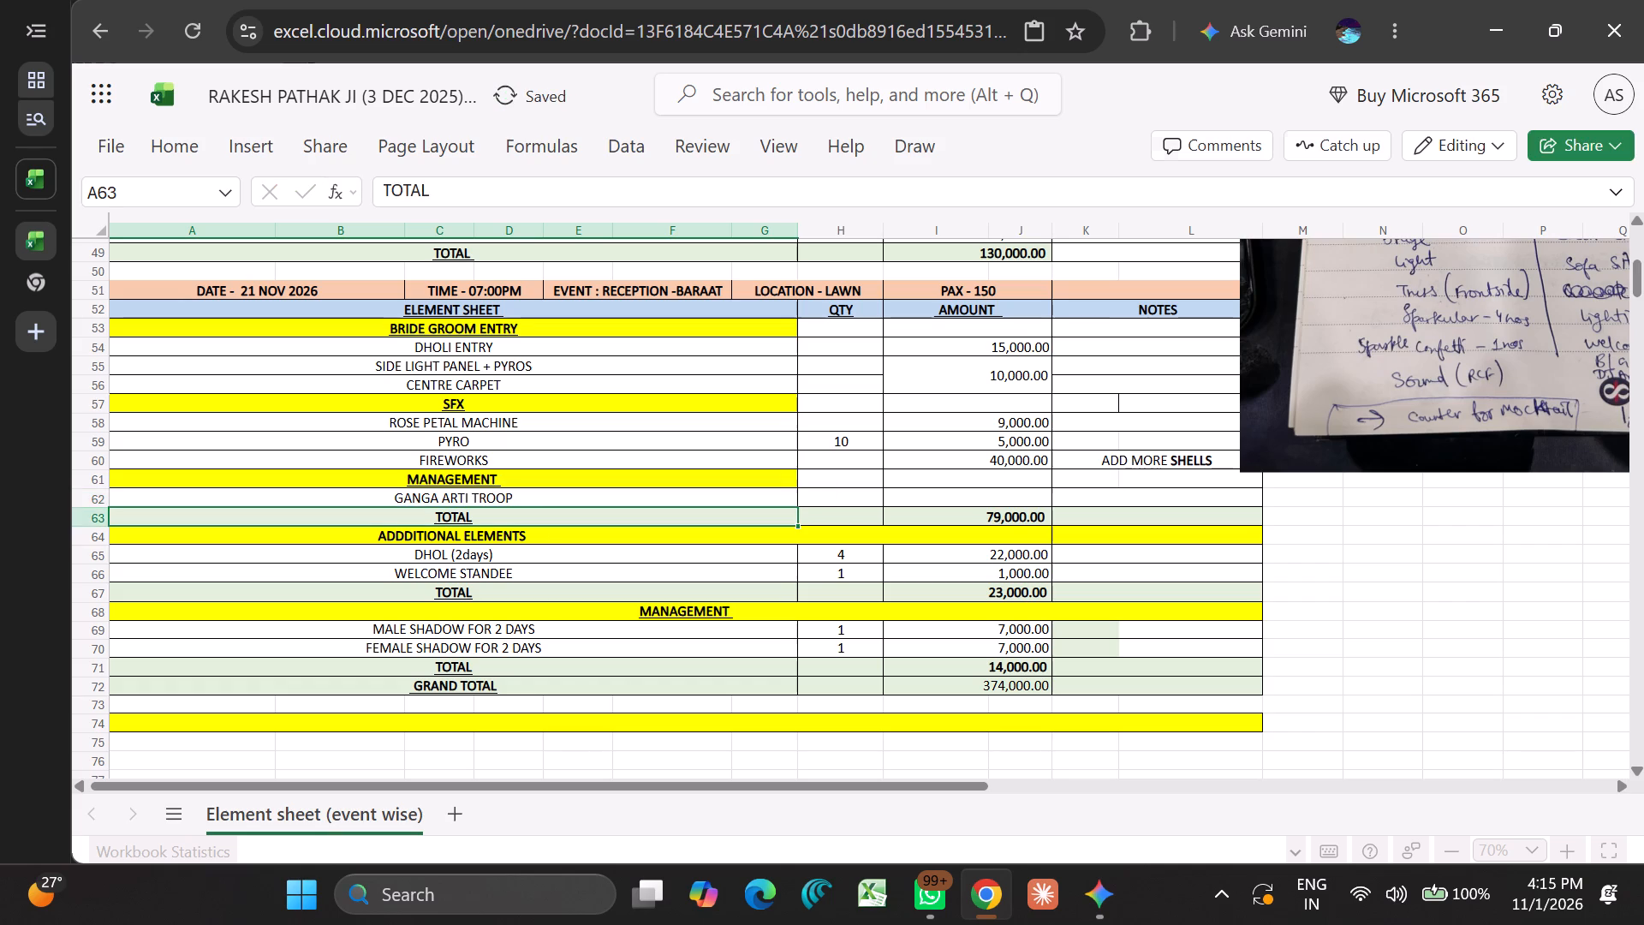
Enter a quantity of 6 and an amount of 22000 for the GANGA ARTI TROOP item.
key(Right)
key(Up)
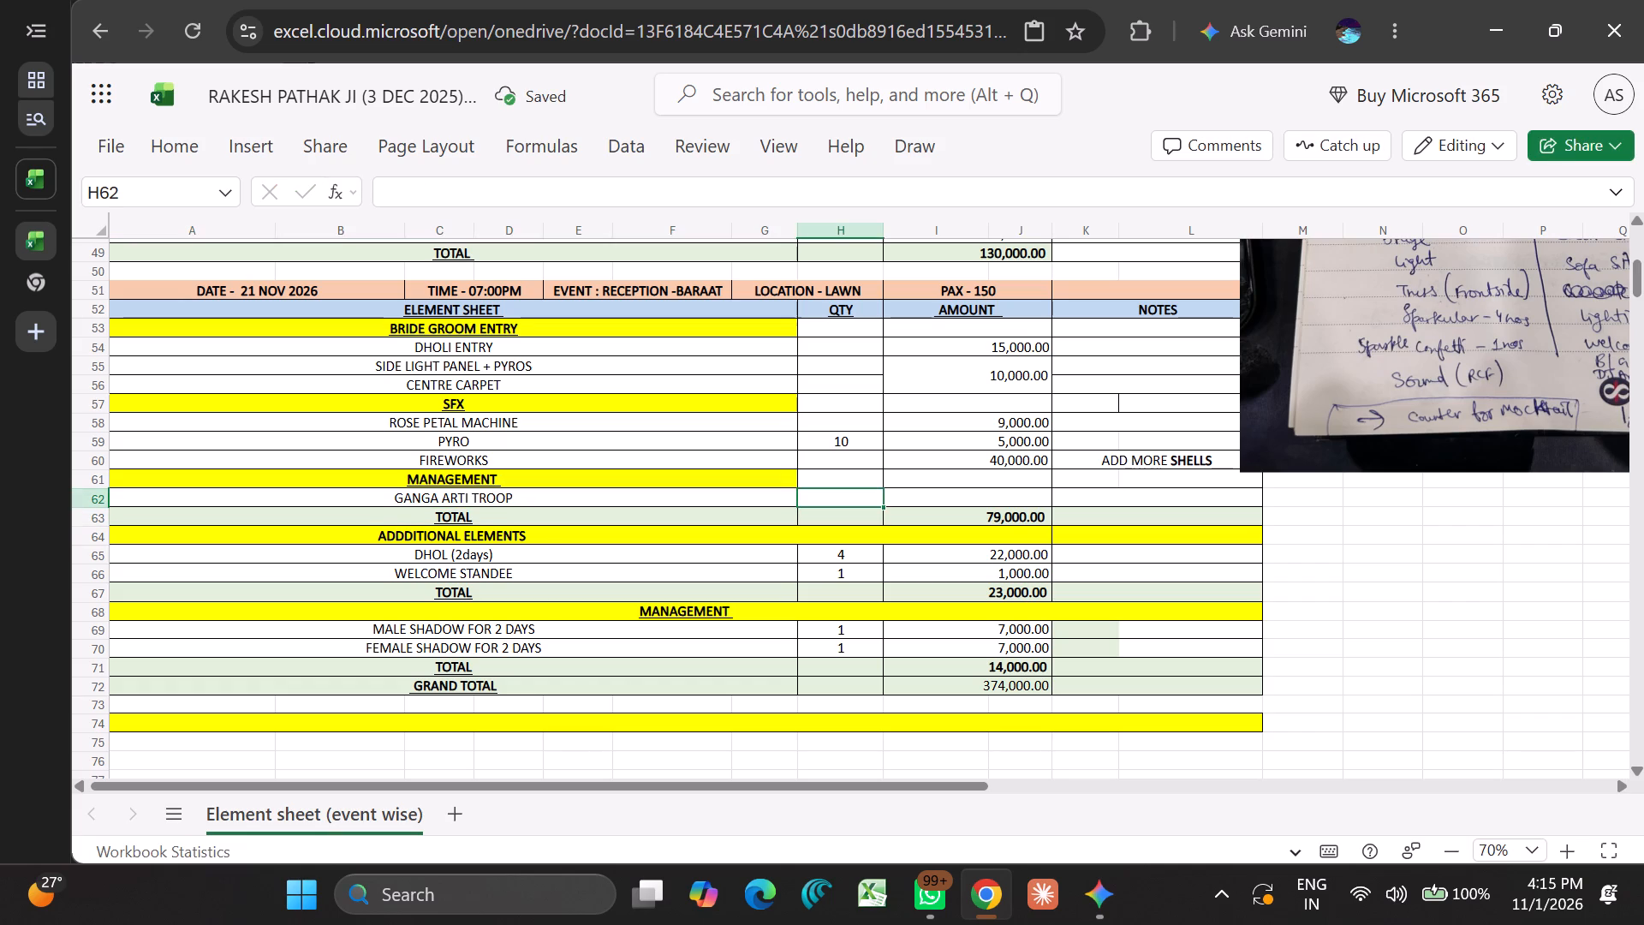
key(6)
key(Right)
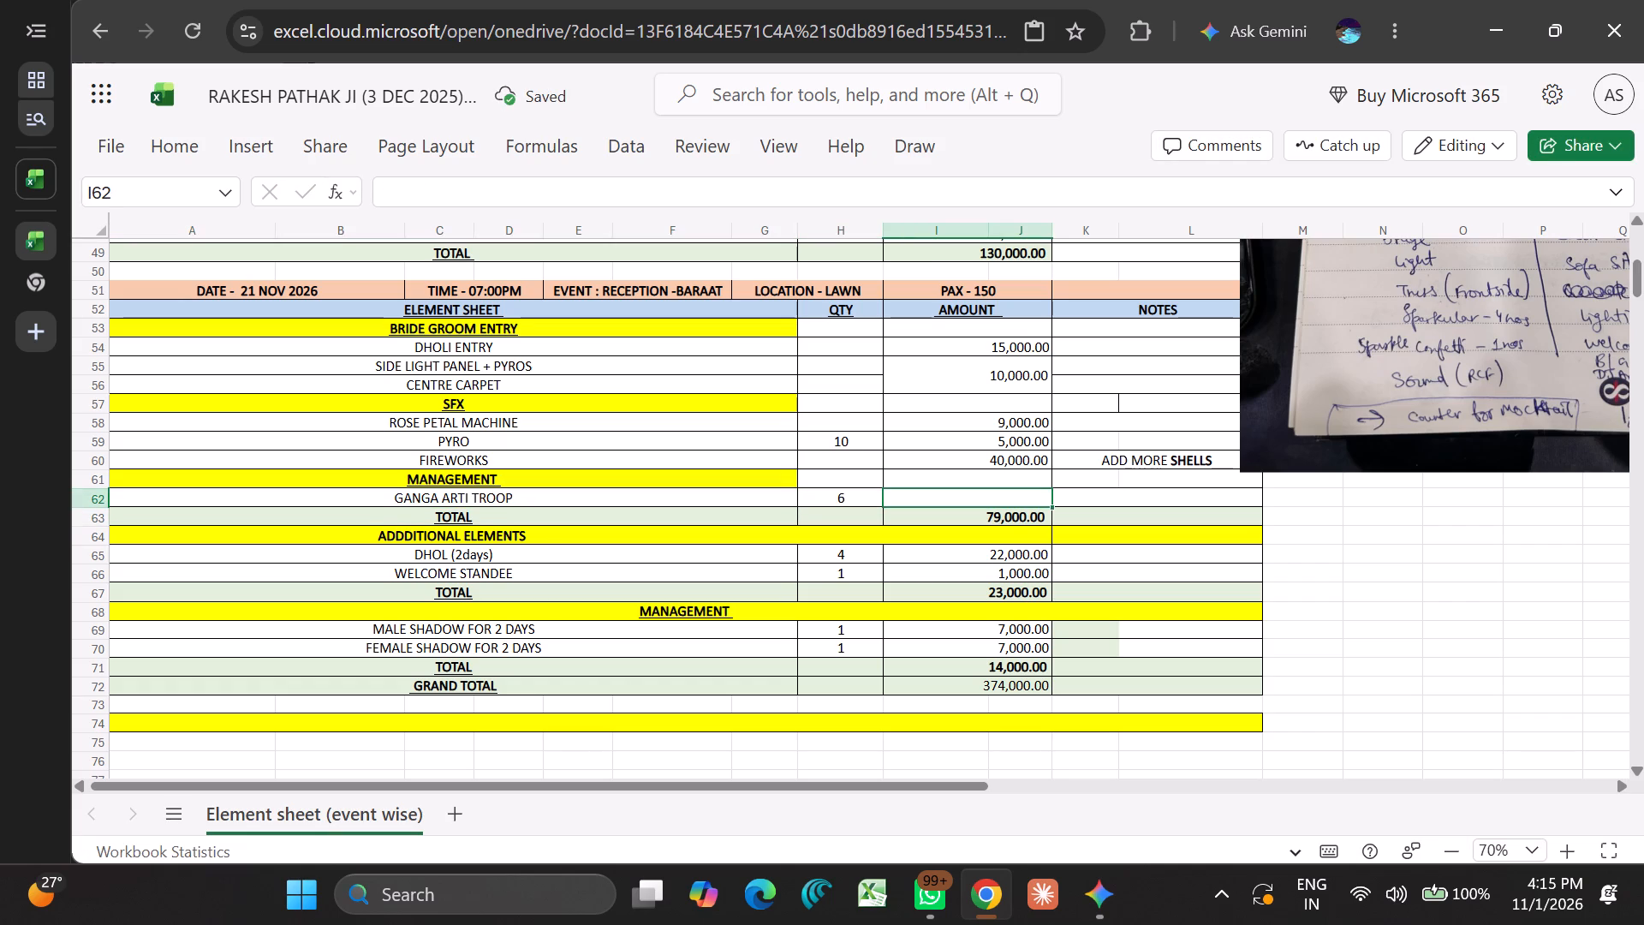
text(22)
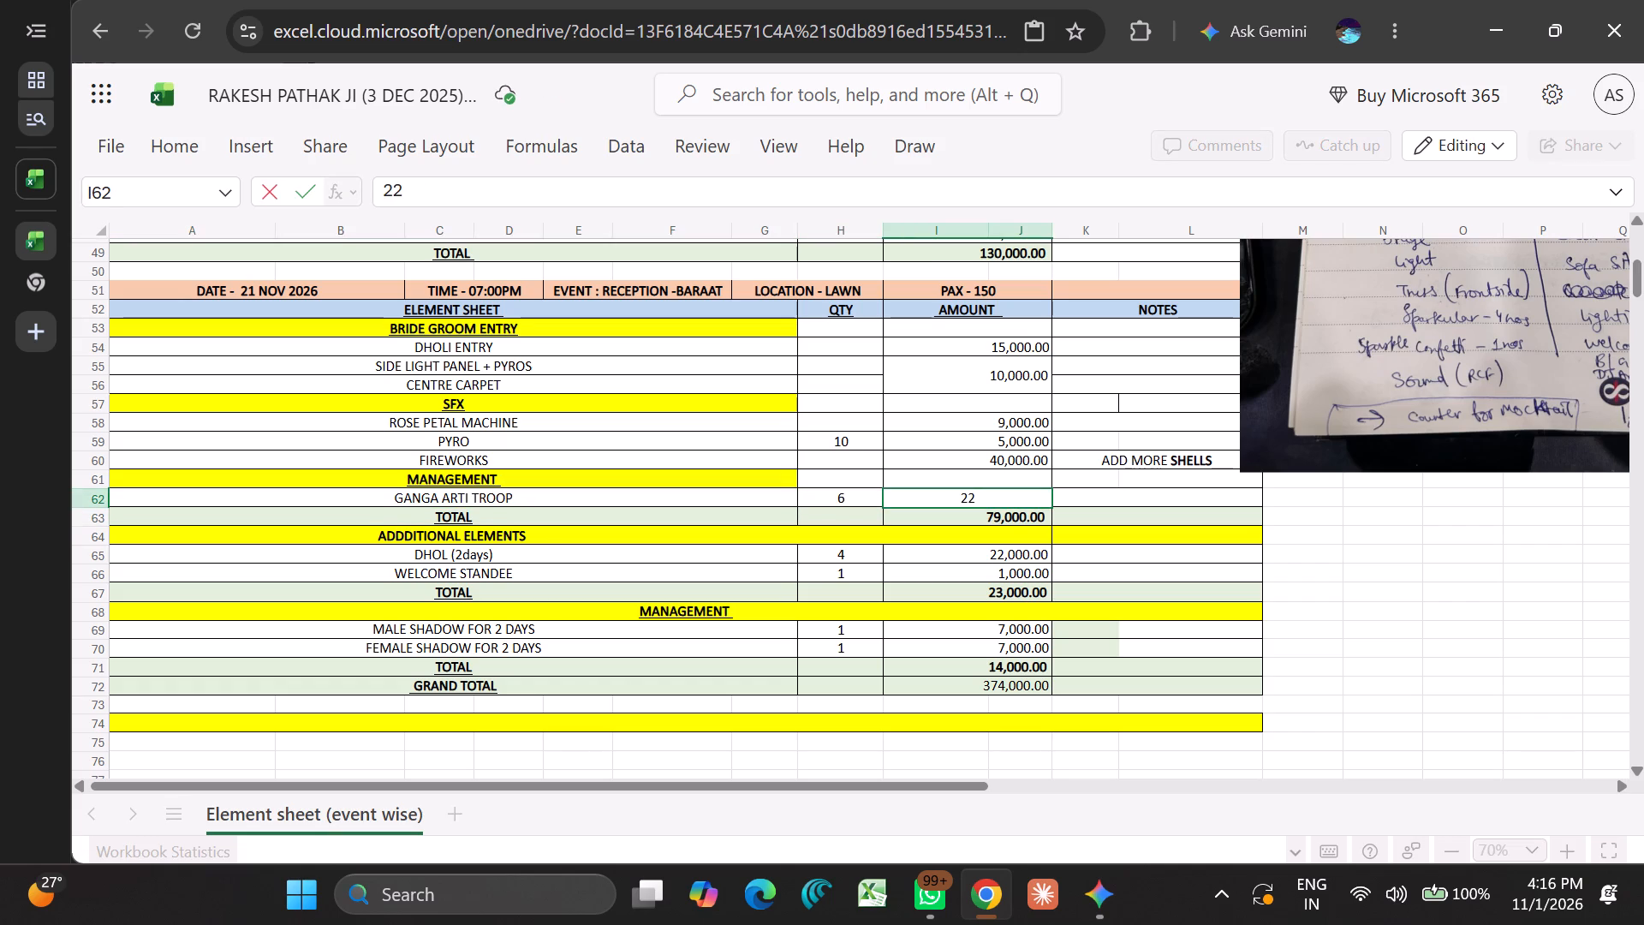
text(000)
key(Return)
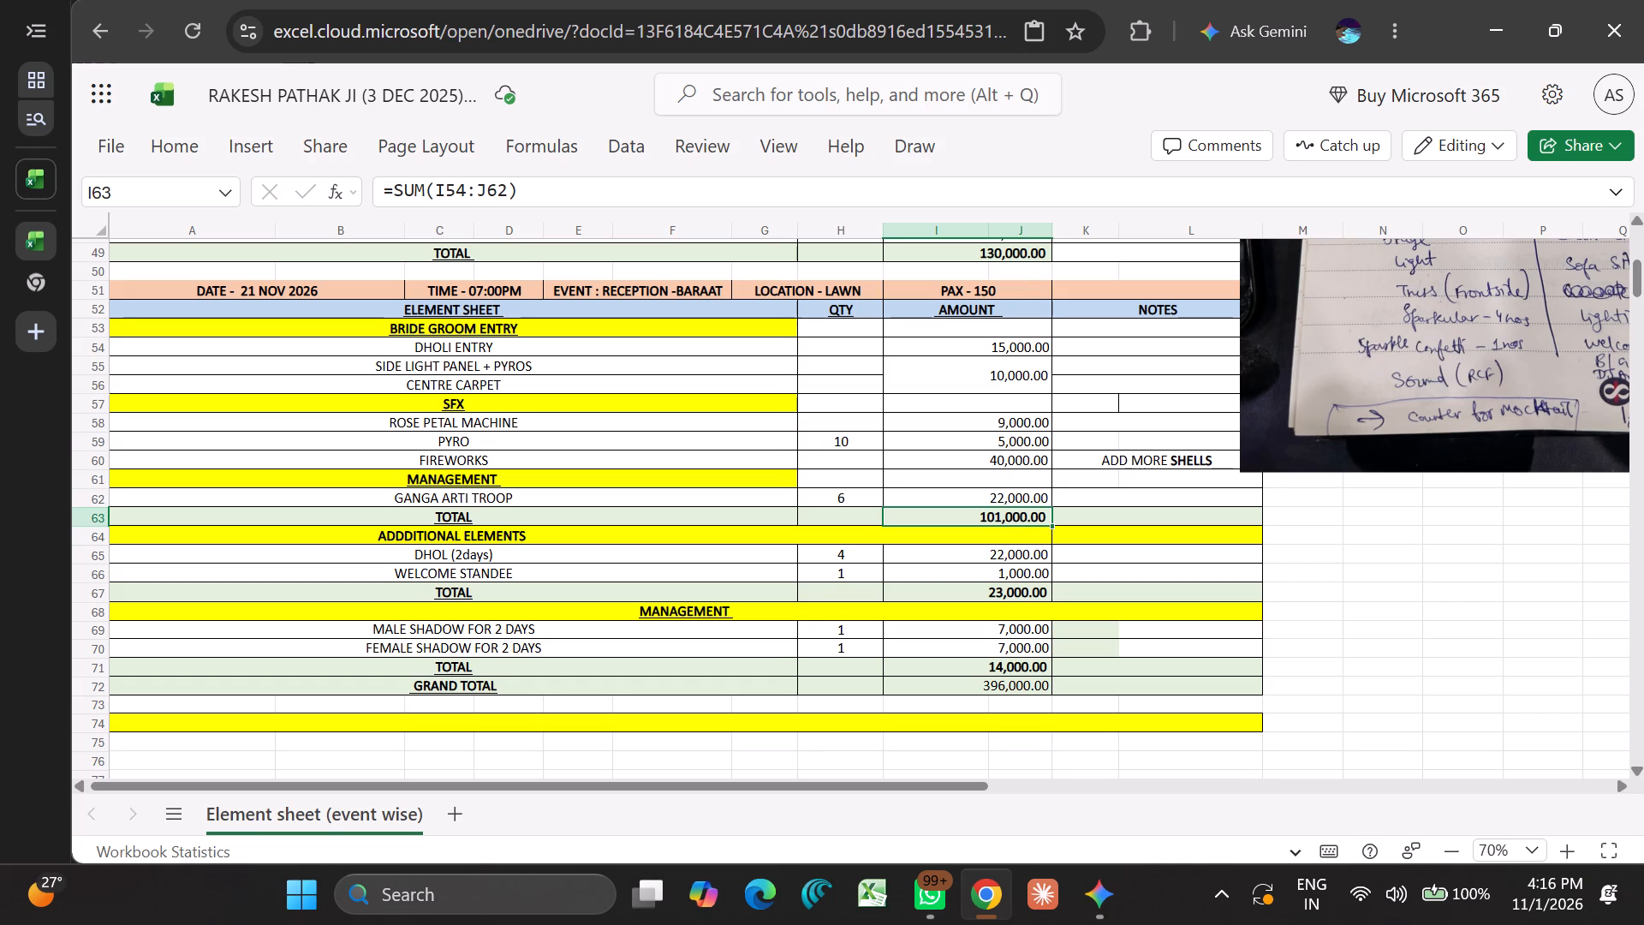
Change the MANAGEMENT heading above GANGA ARTI TROOP to VARMALA.
click(500, 483)
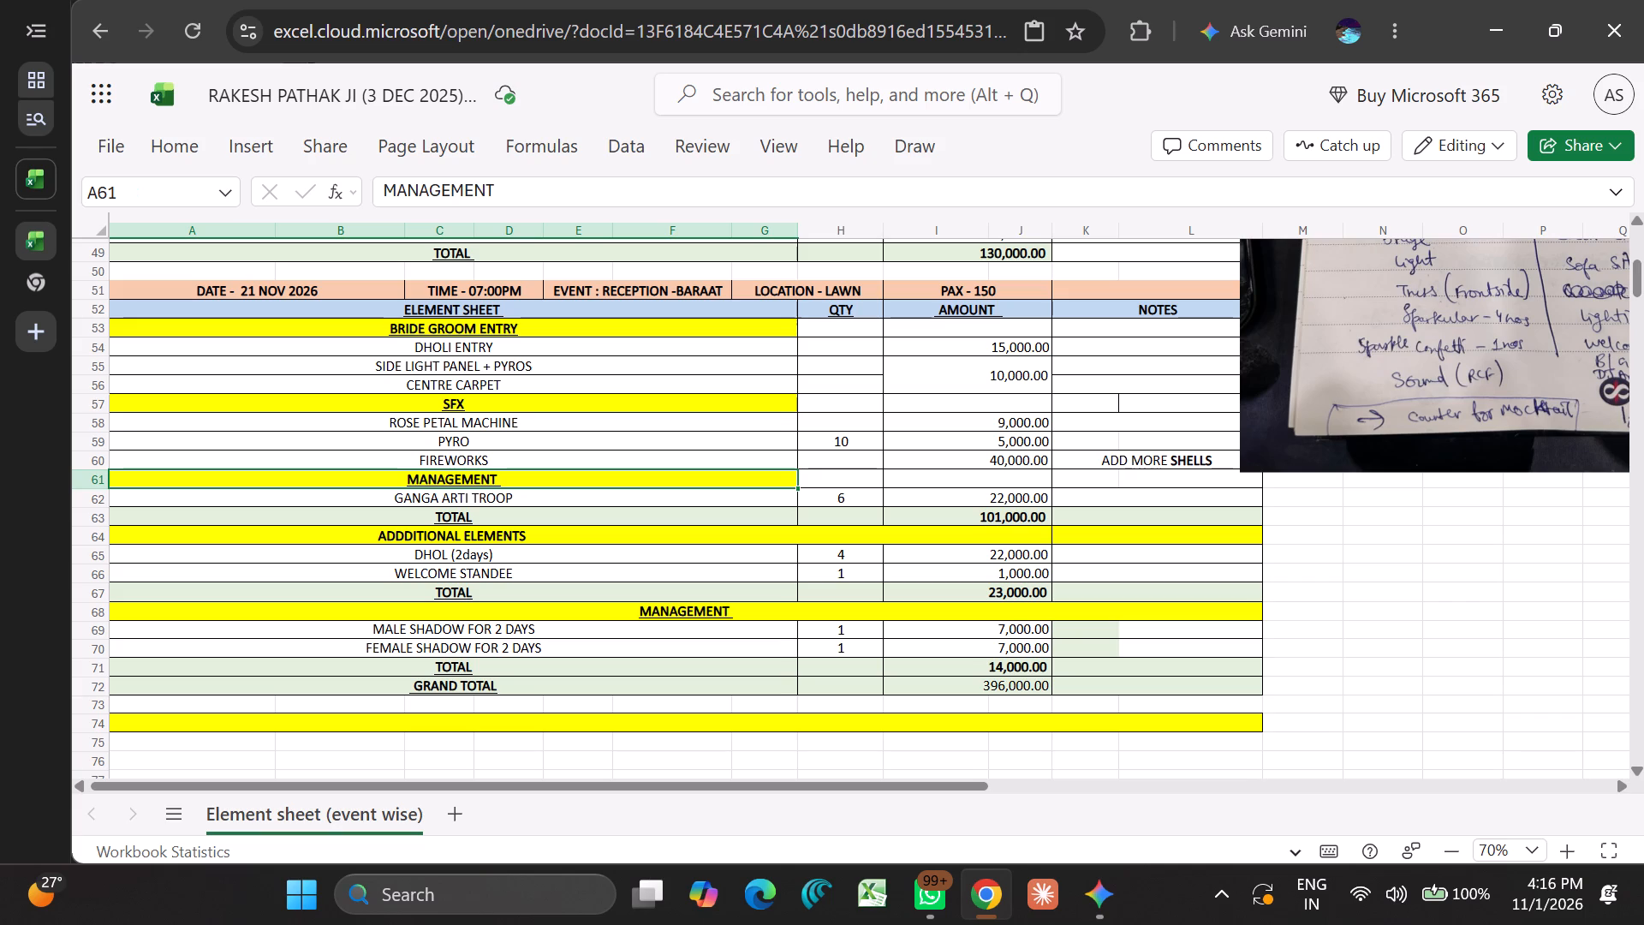
text(VARMALA)
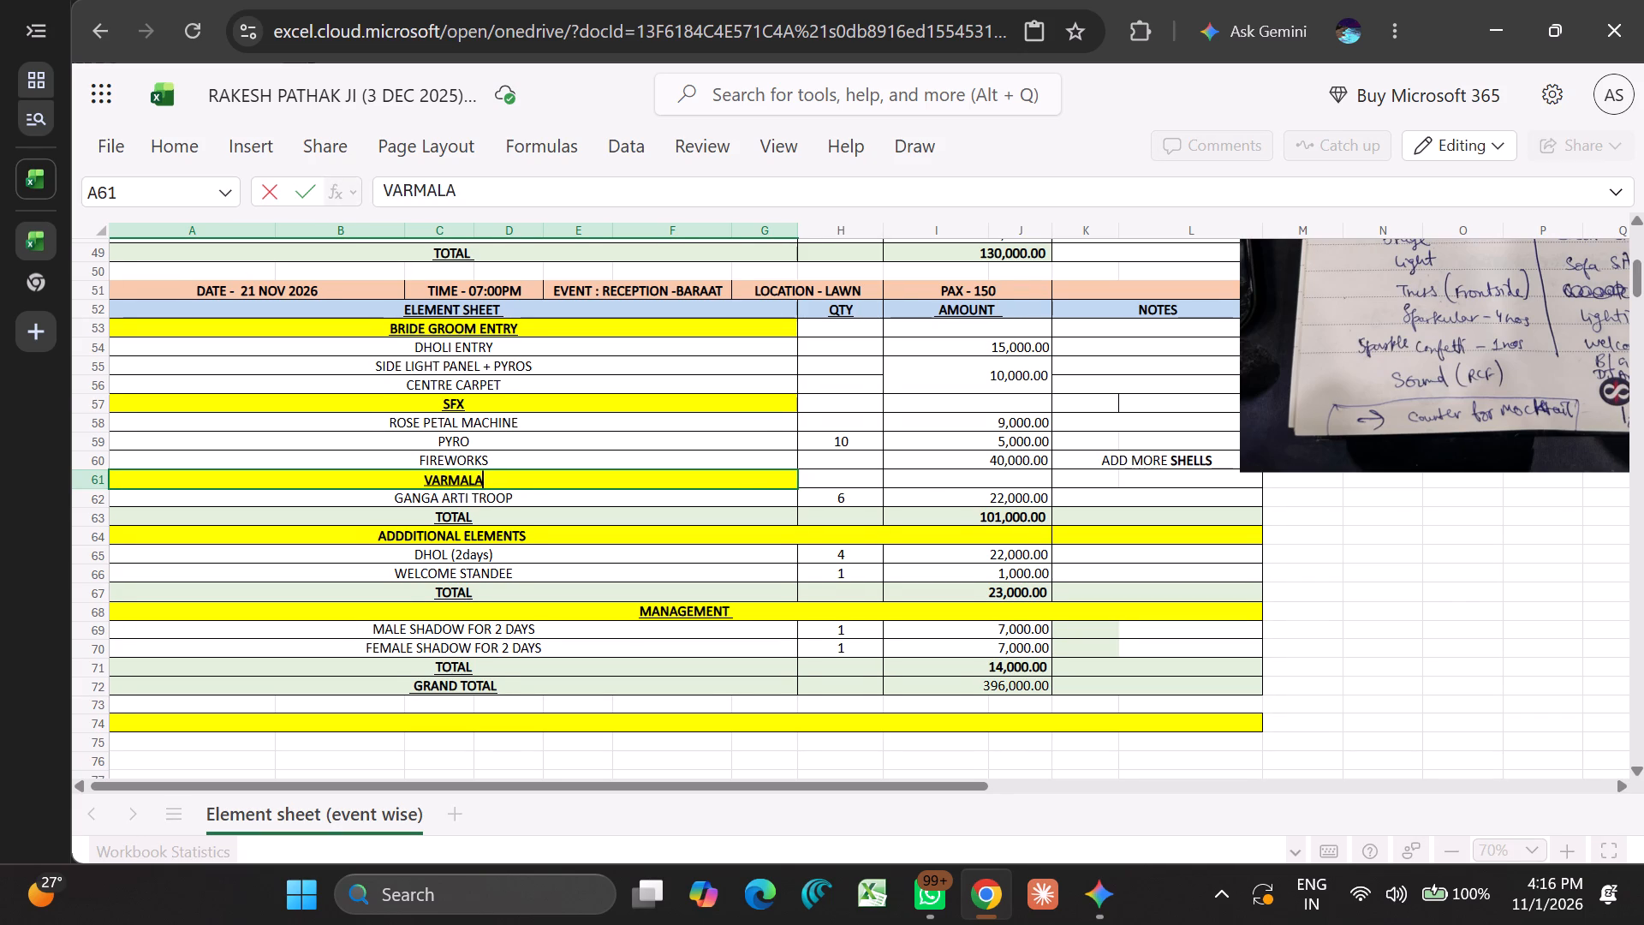
click(1090, 572)
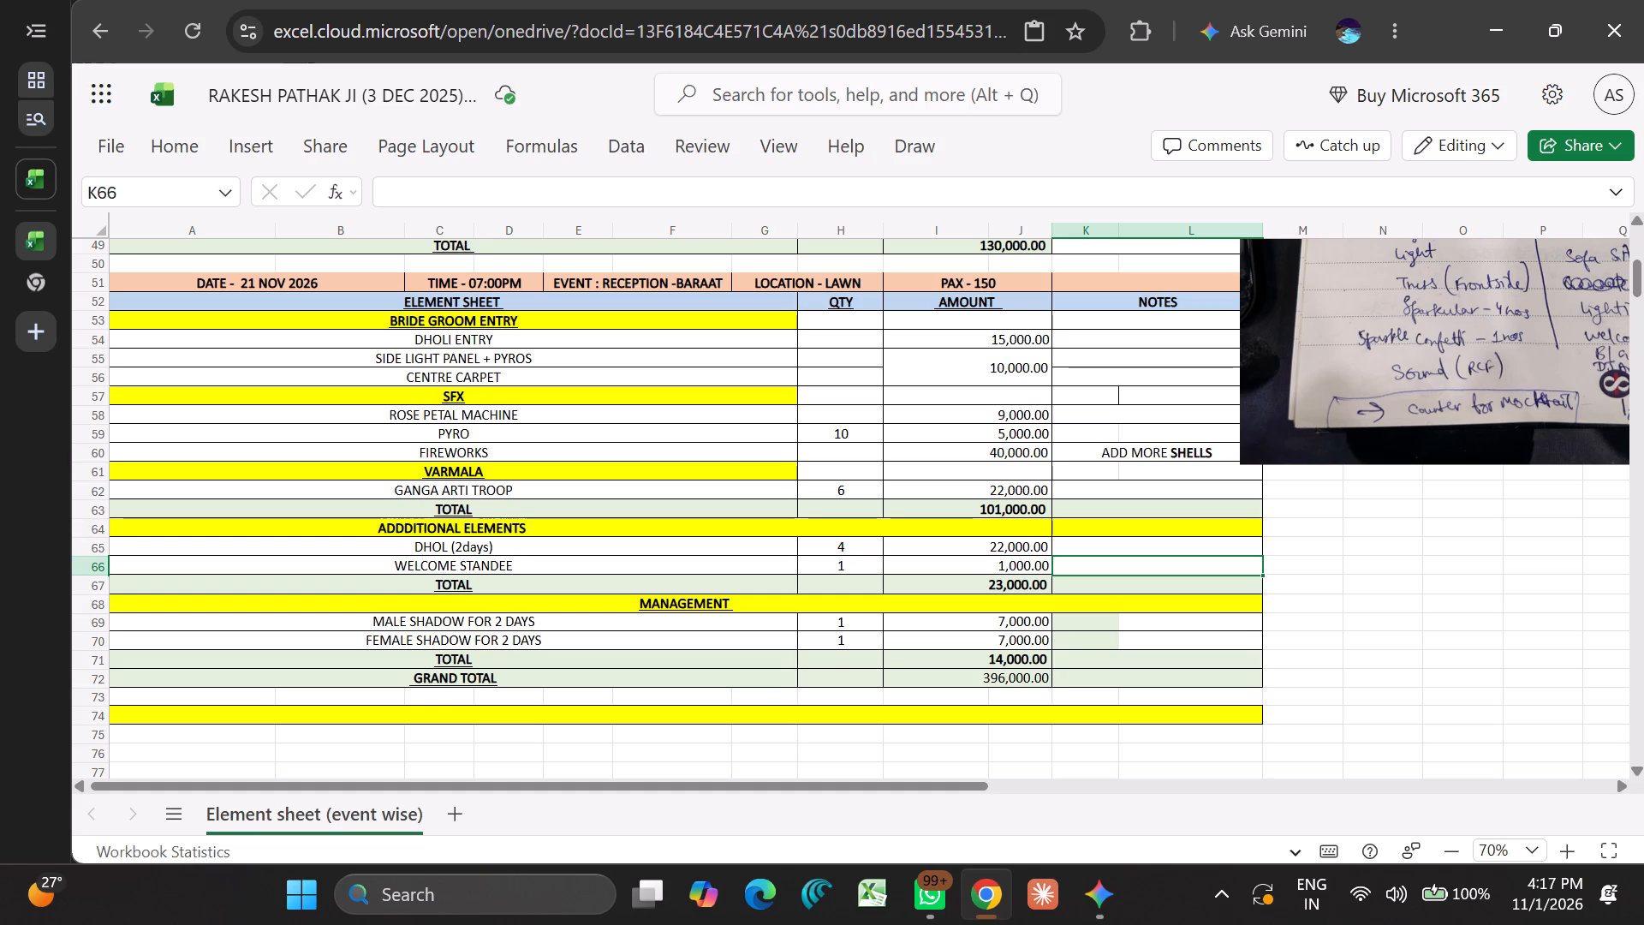
Delete the ADDDITIONAL ELEMENTS and two-day shadow MANAGEMENT blocks, including their TOTAL rows, from above the GRAND TOTAL row.
drag(98, 531, 106, 647)
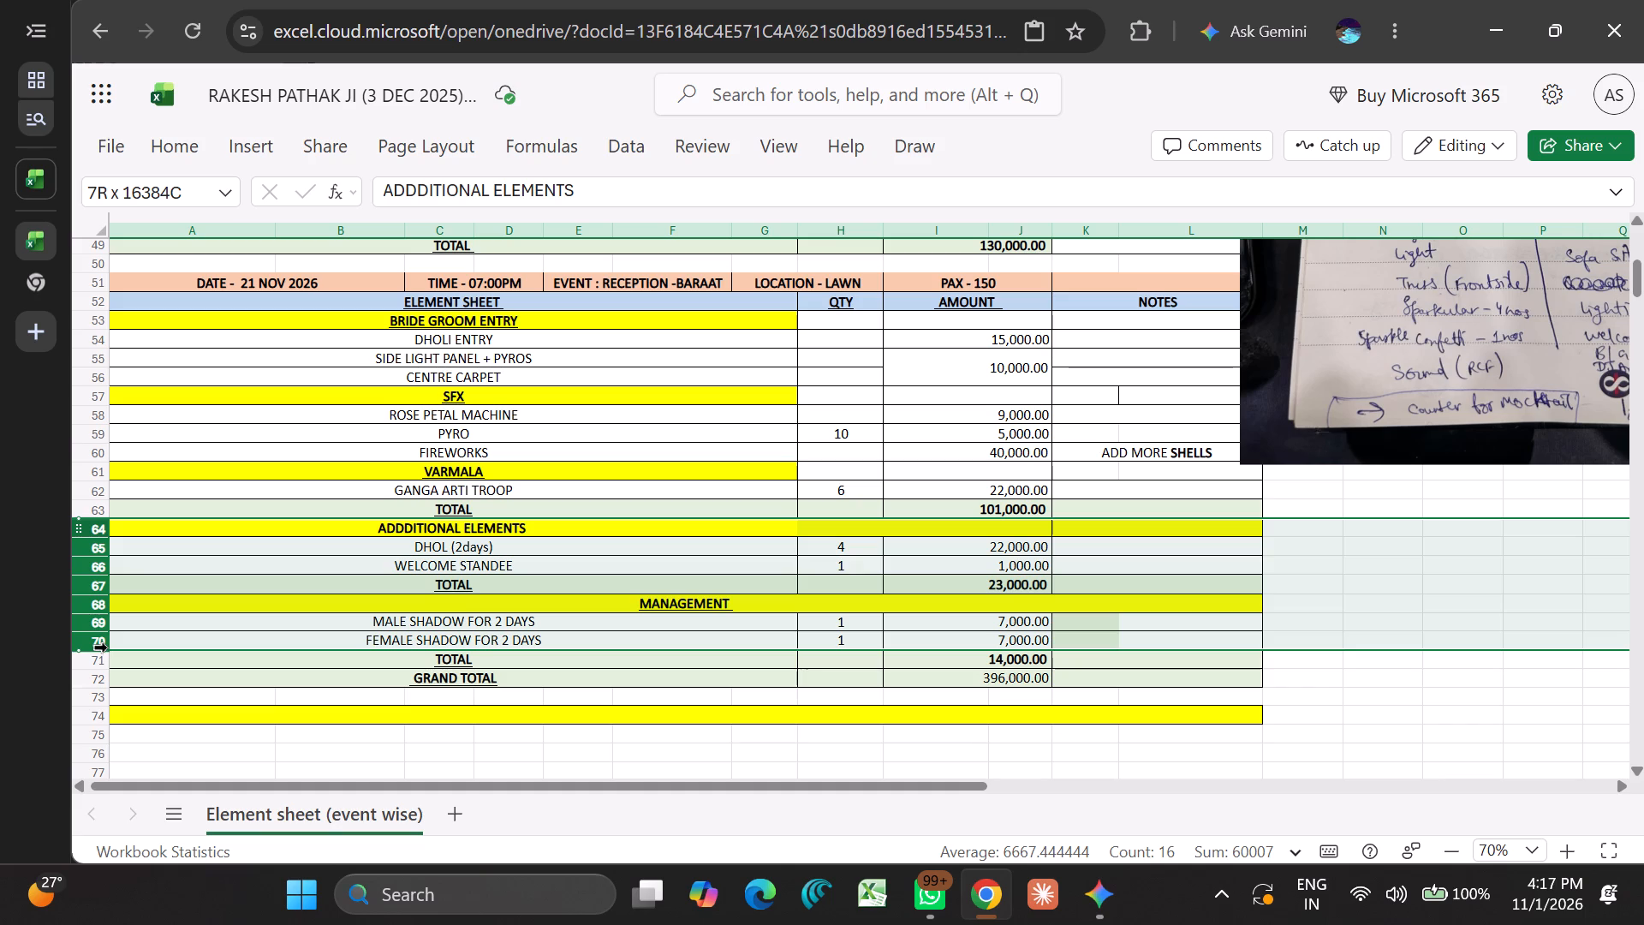
drag(106, 647, 116, 669)
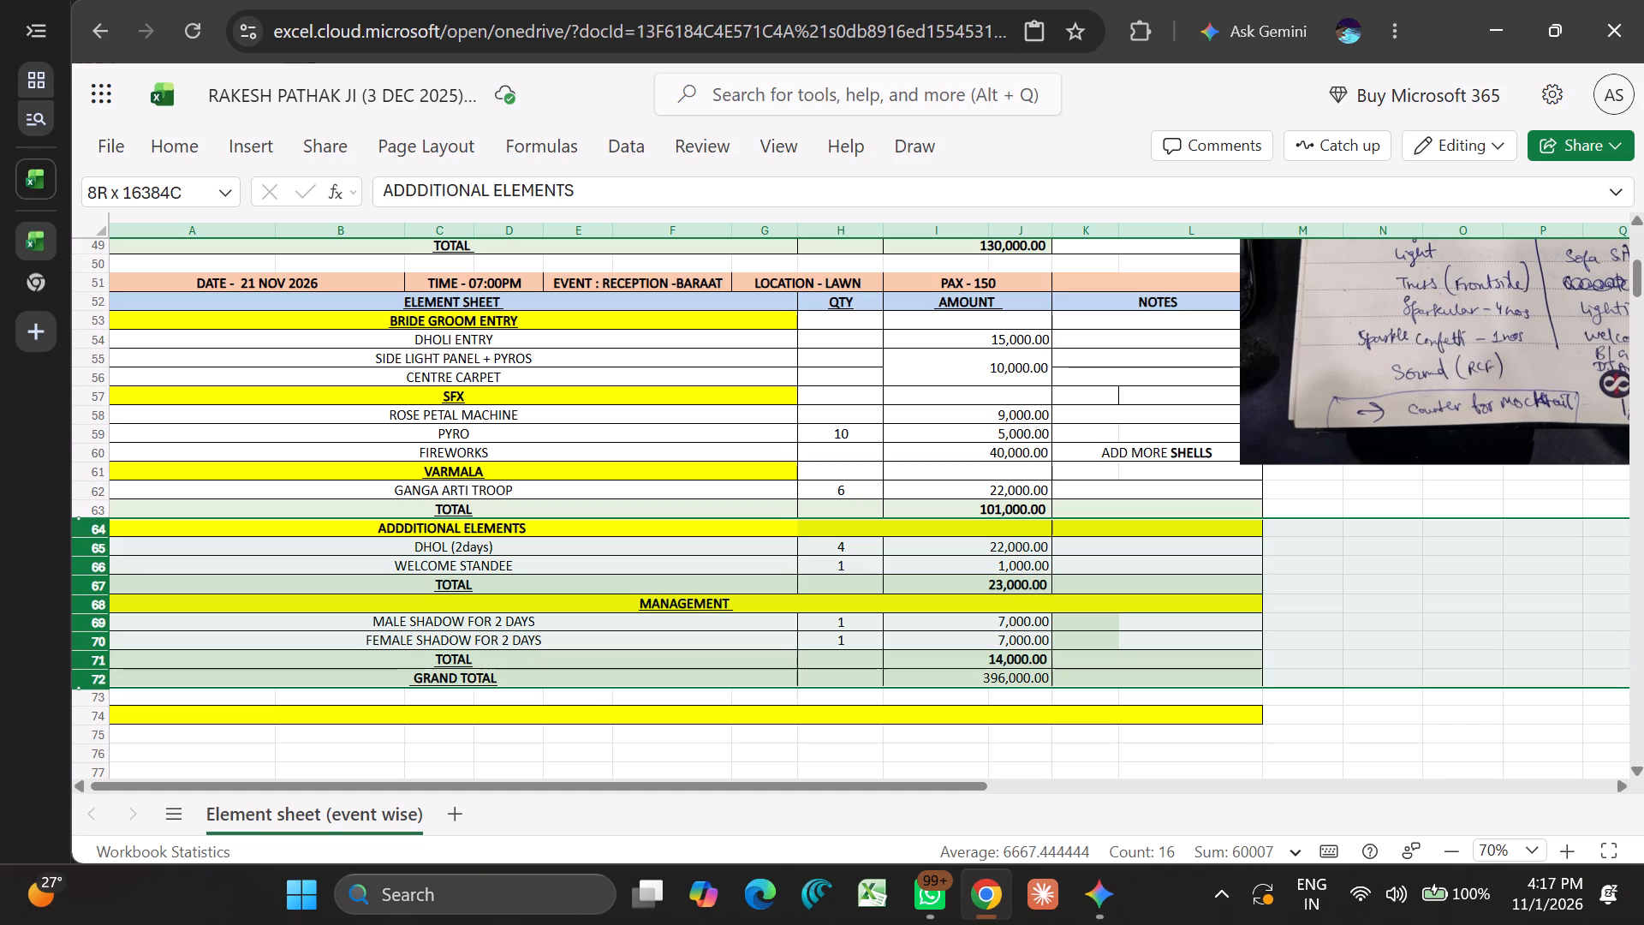
drag(116, 669, 116, 657)
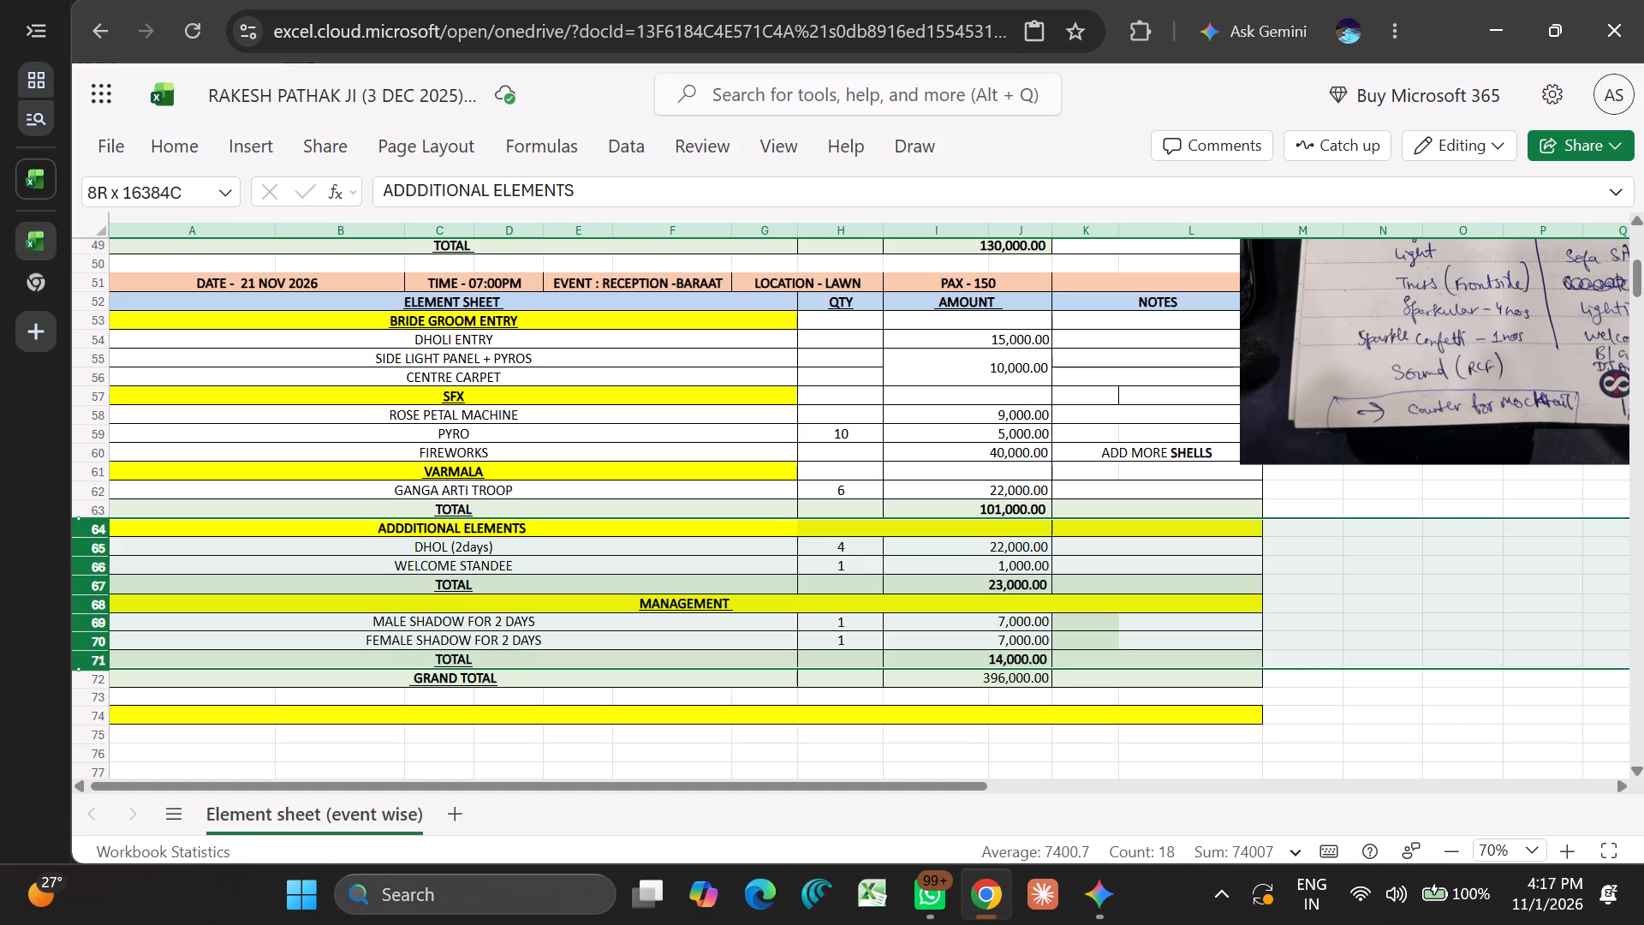
drag(116, 657, 116, 654)
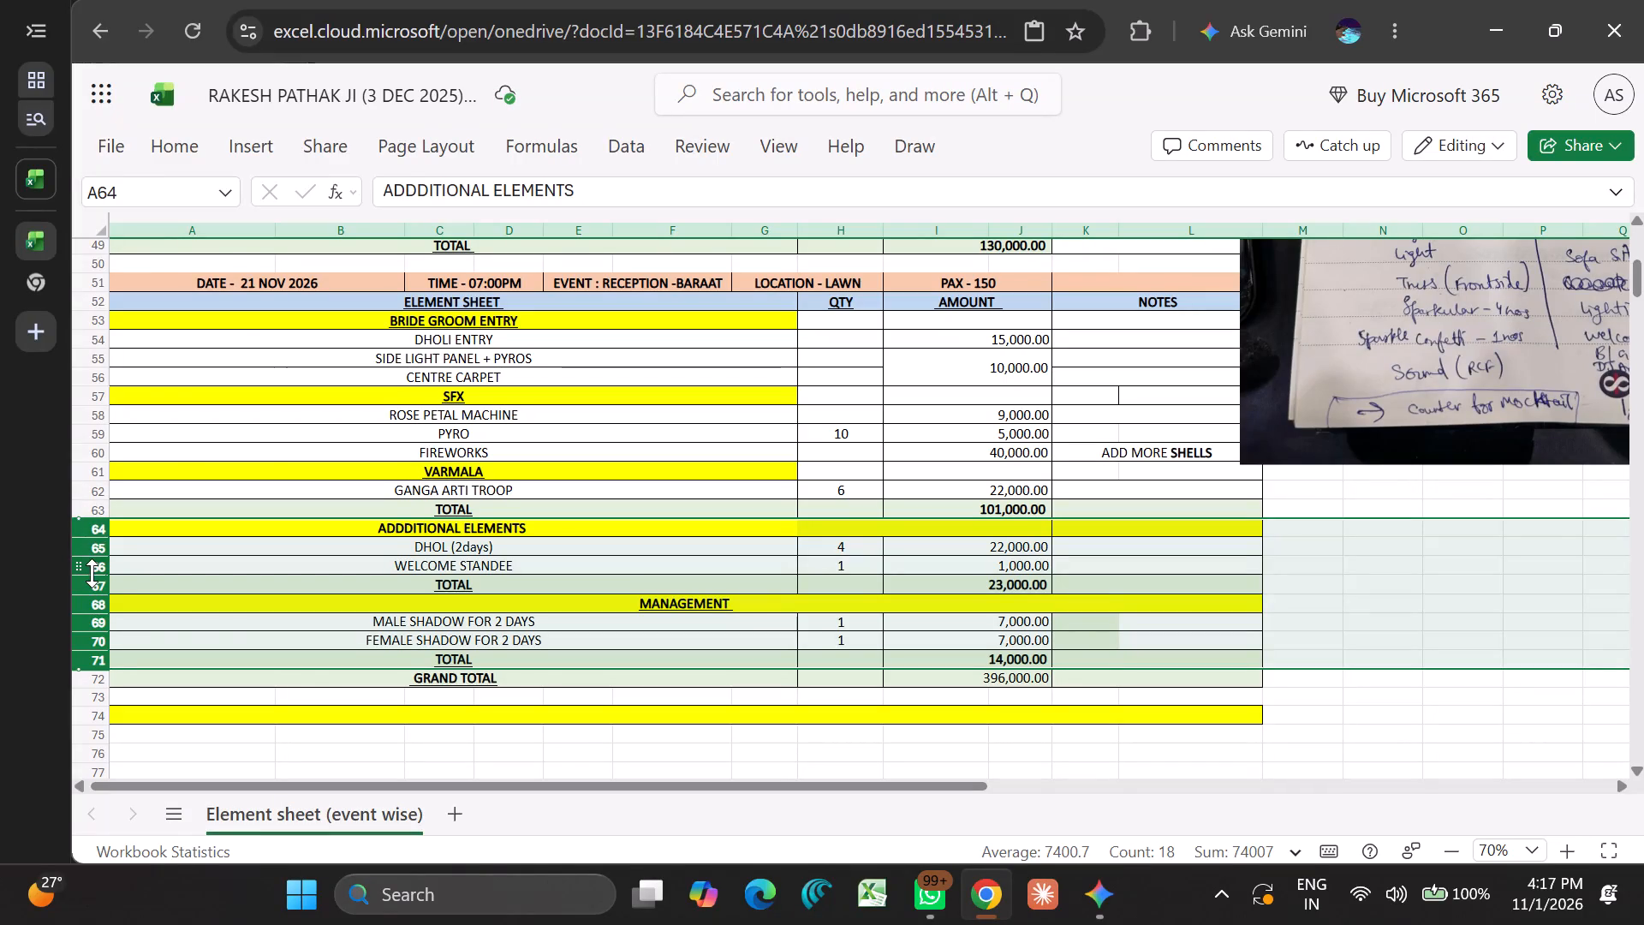
right_click(92, 573)
click(150, 339)
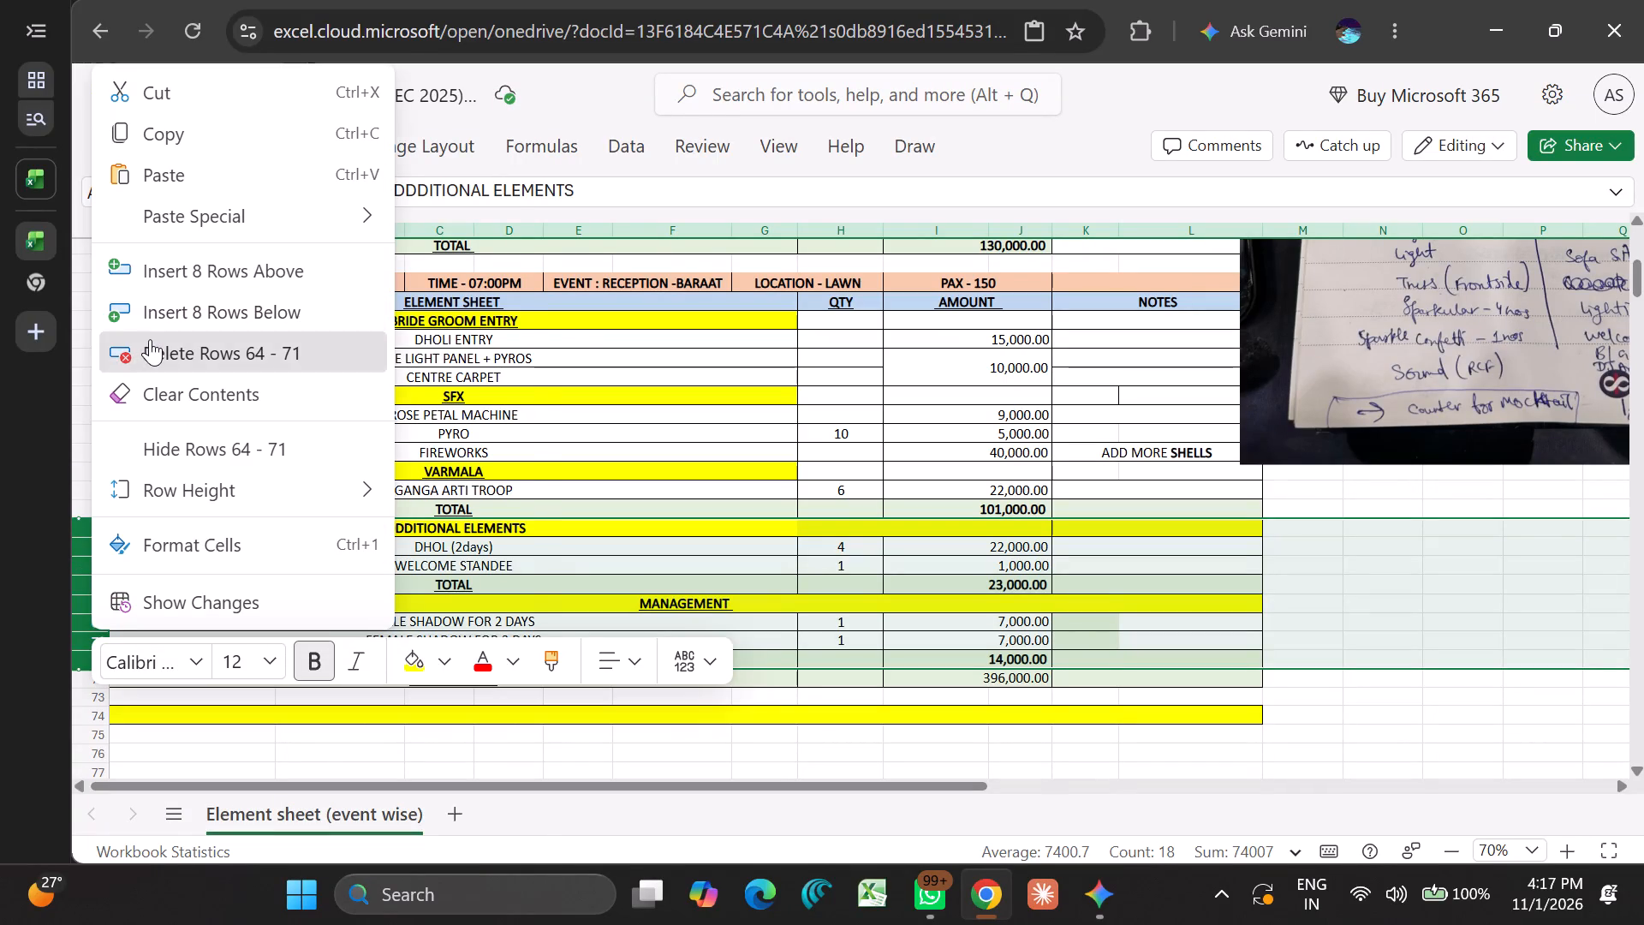
click(769, 756)
click(520, 684)
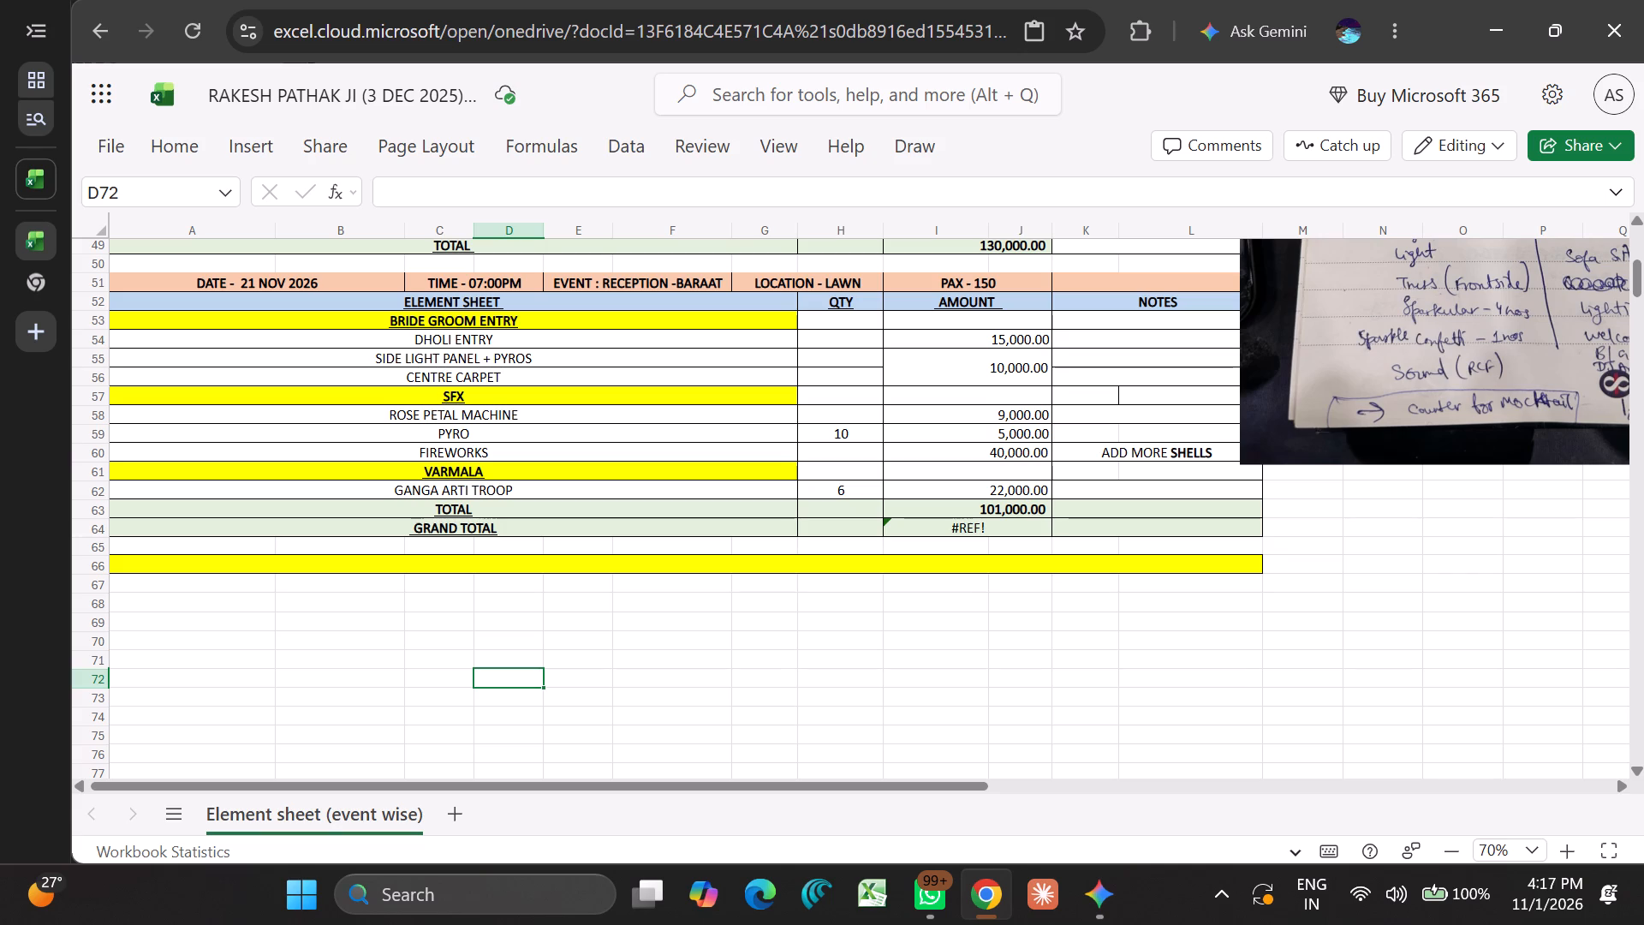
Review the Mehendi, Sangeet, Haldi and Reception-Baraat element sheets against the handwritten notes.
scroll(637, 477, up, 4)
scroll(637, 477, down, 2)
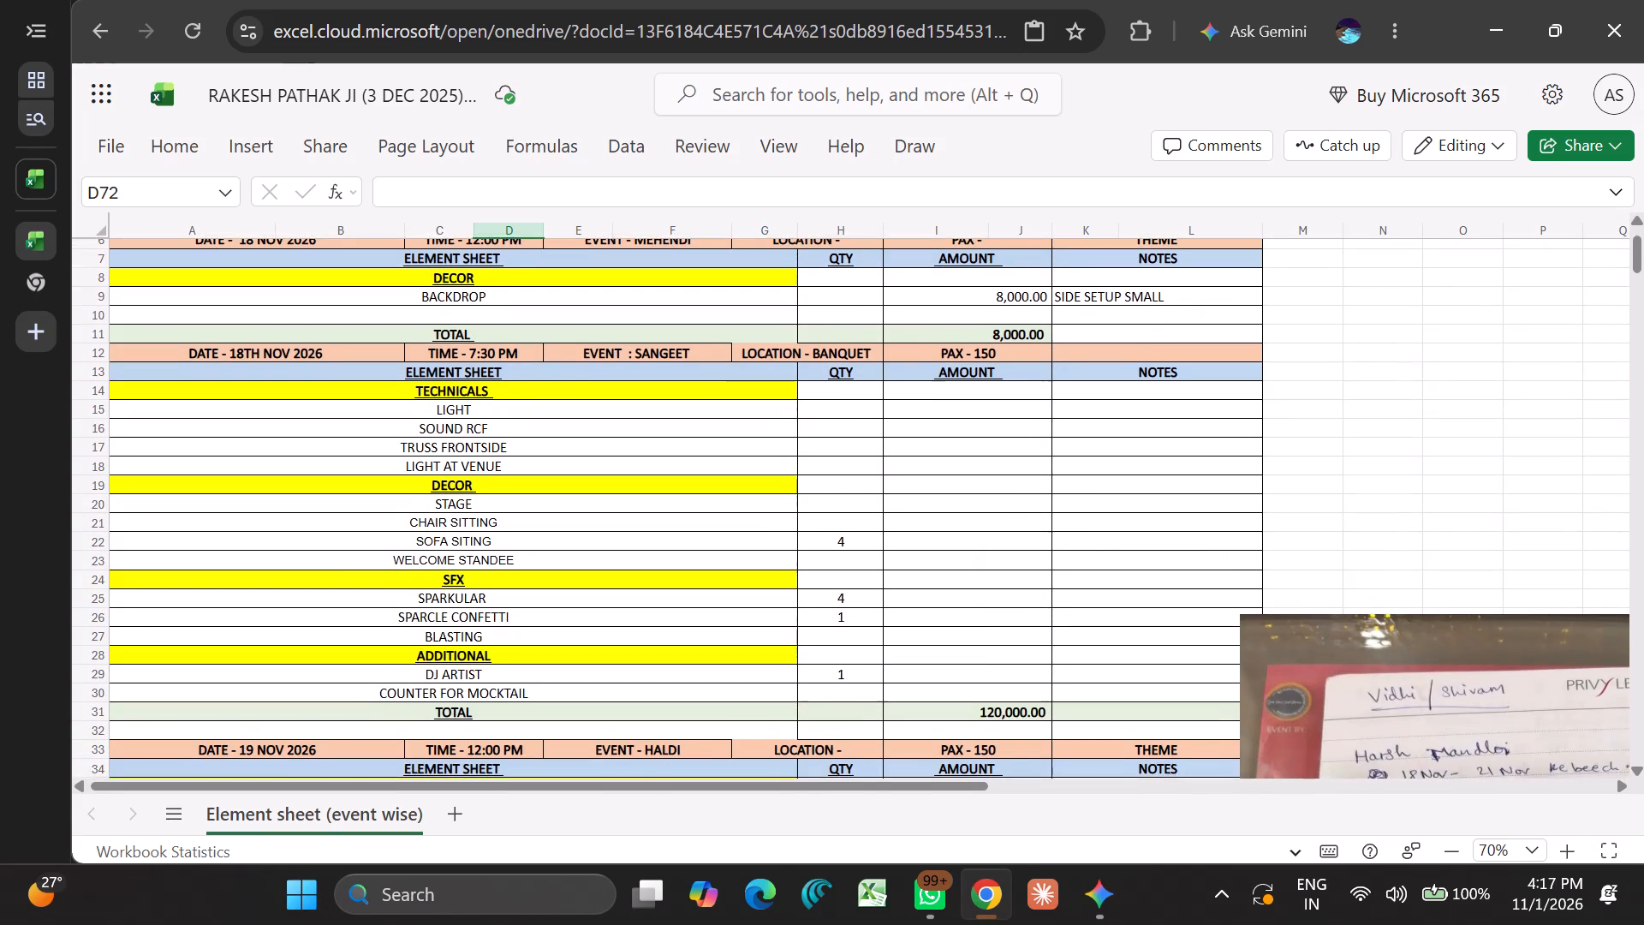
scroll(637, 477, down, 3)
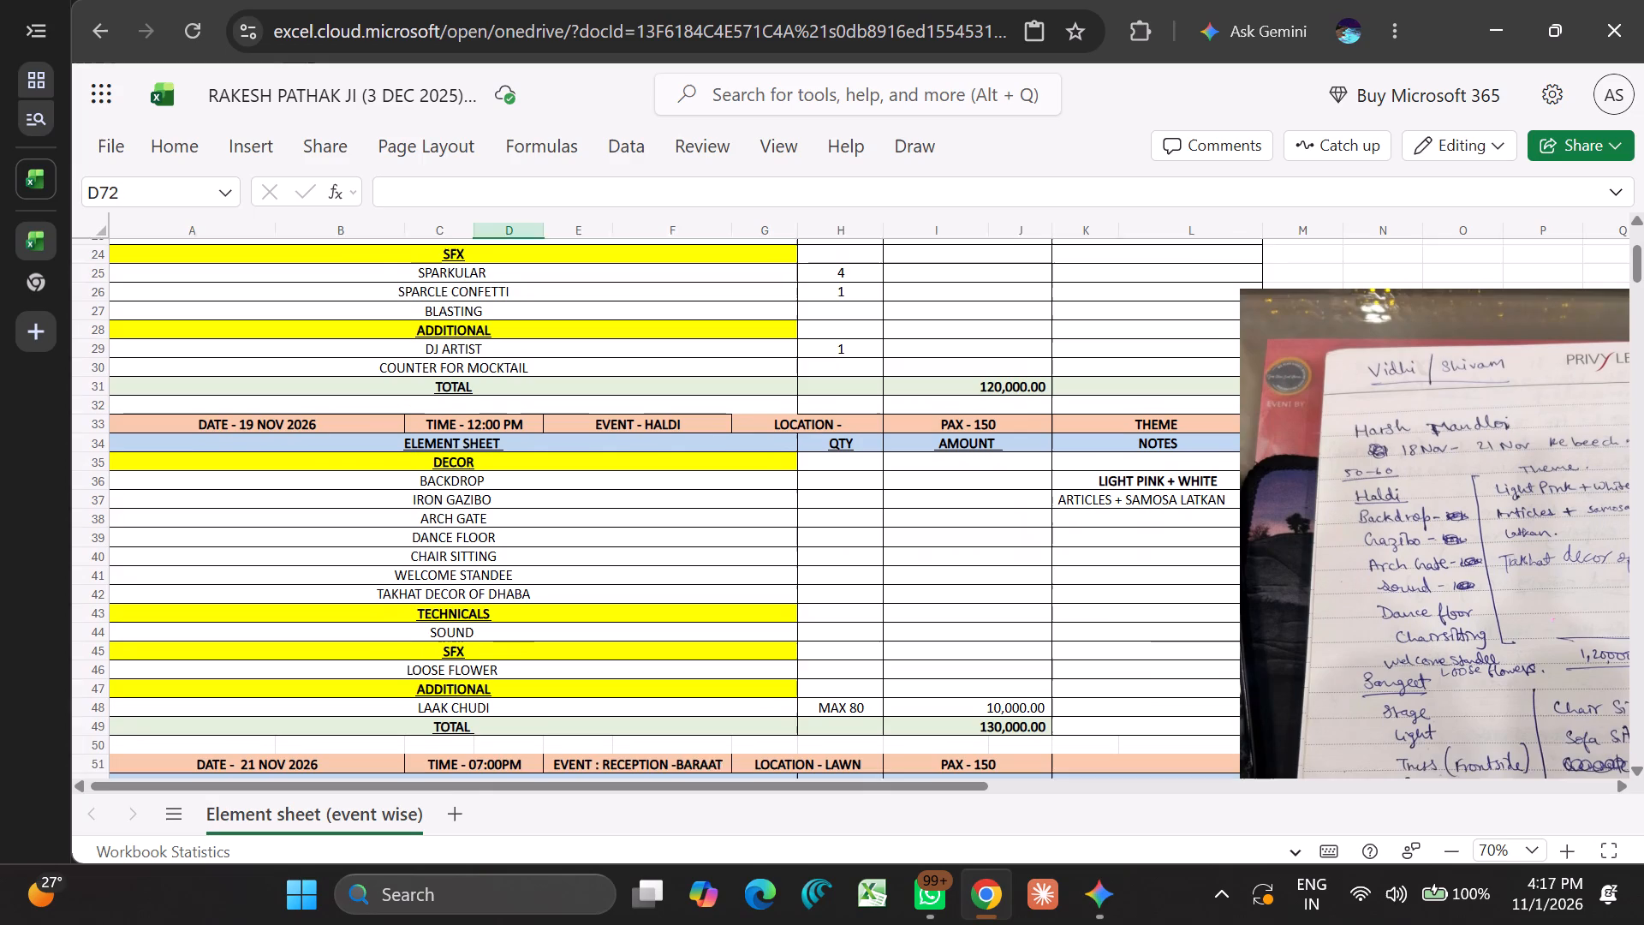
scroll(637, 477, down, 2)
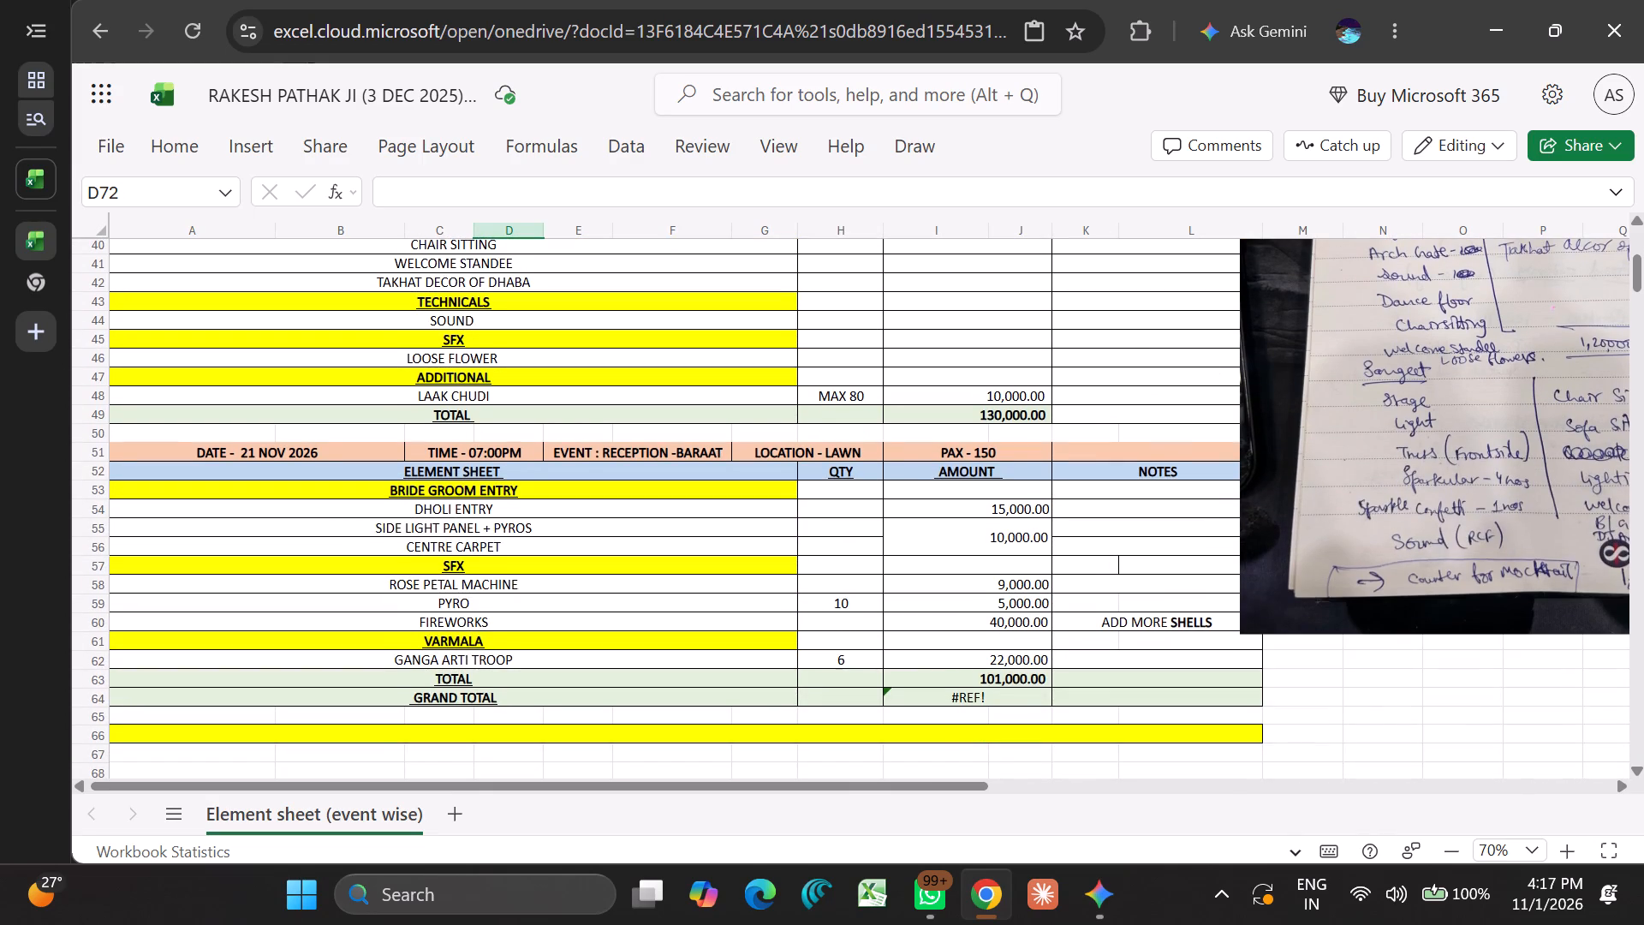
Insert a copy of the blank row above the Reception-Baraat header between its TOTAL row and the GRAND TOTAL row.
click(99, 430)
right_click(99, 430)
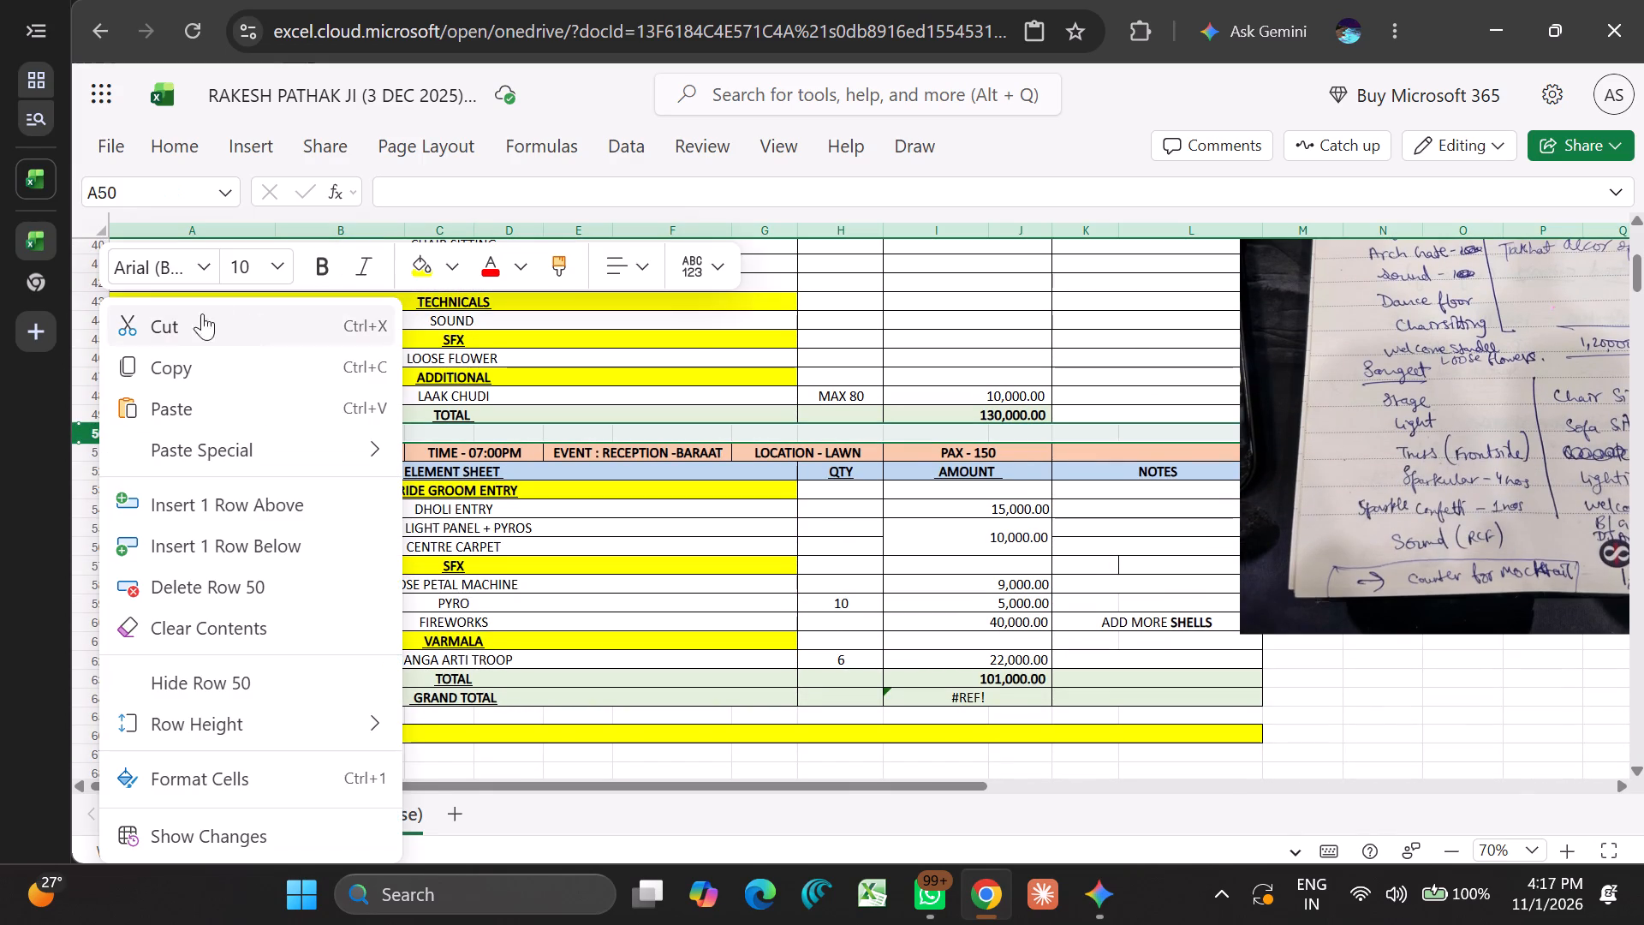
click(174, 358)
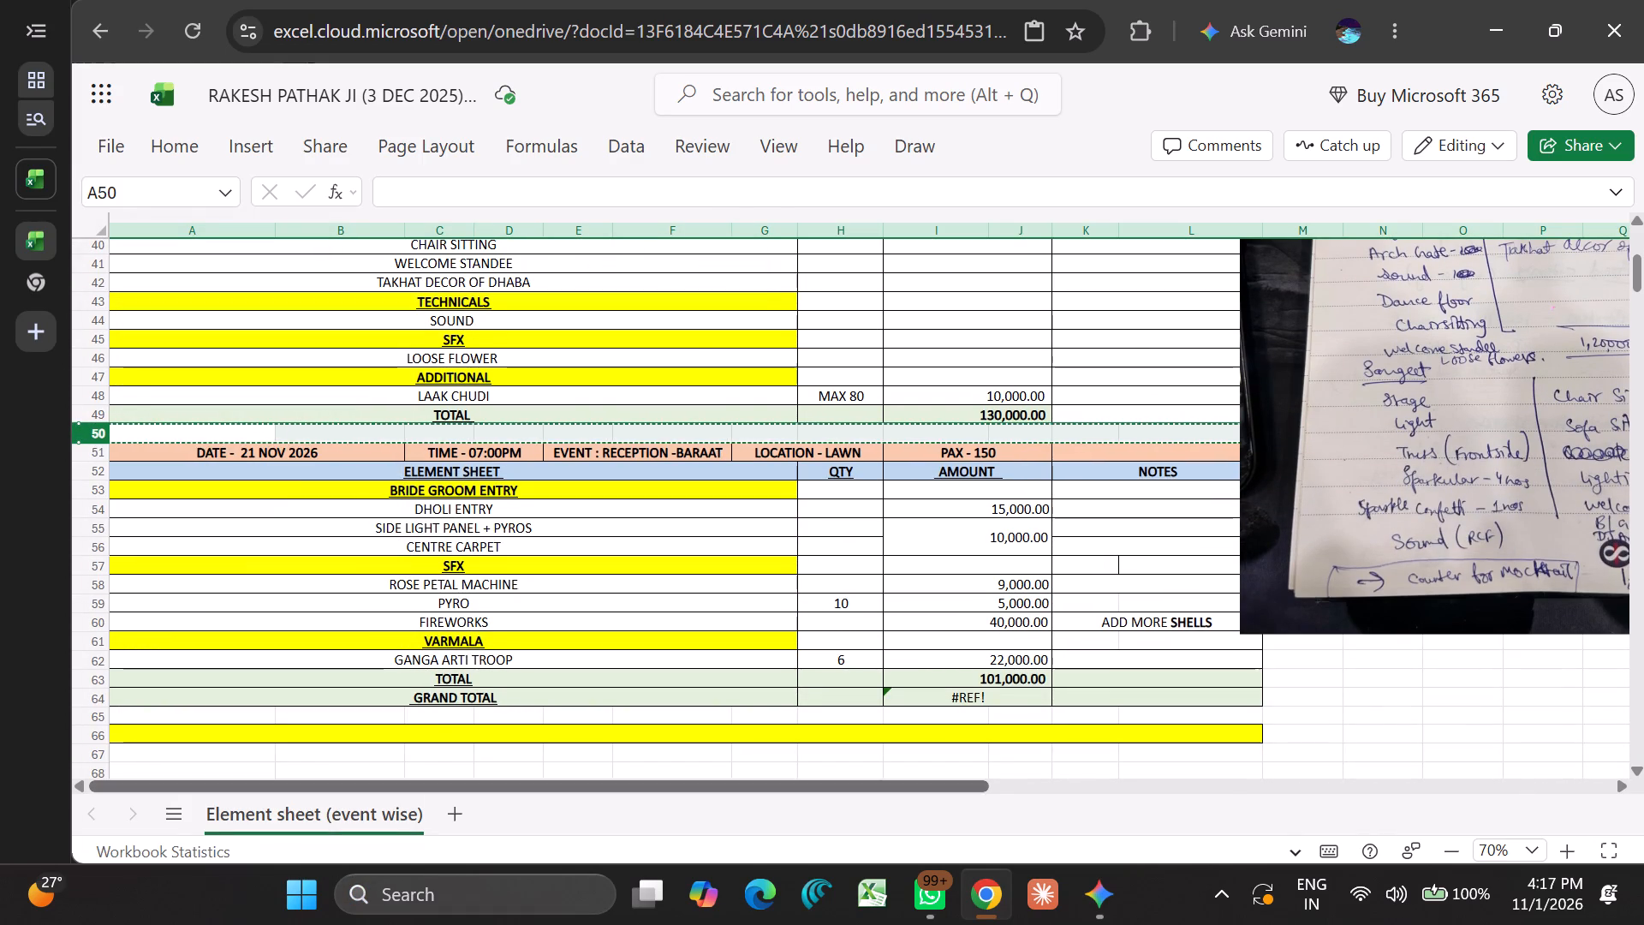
click(98, 697)
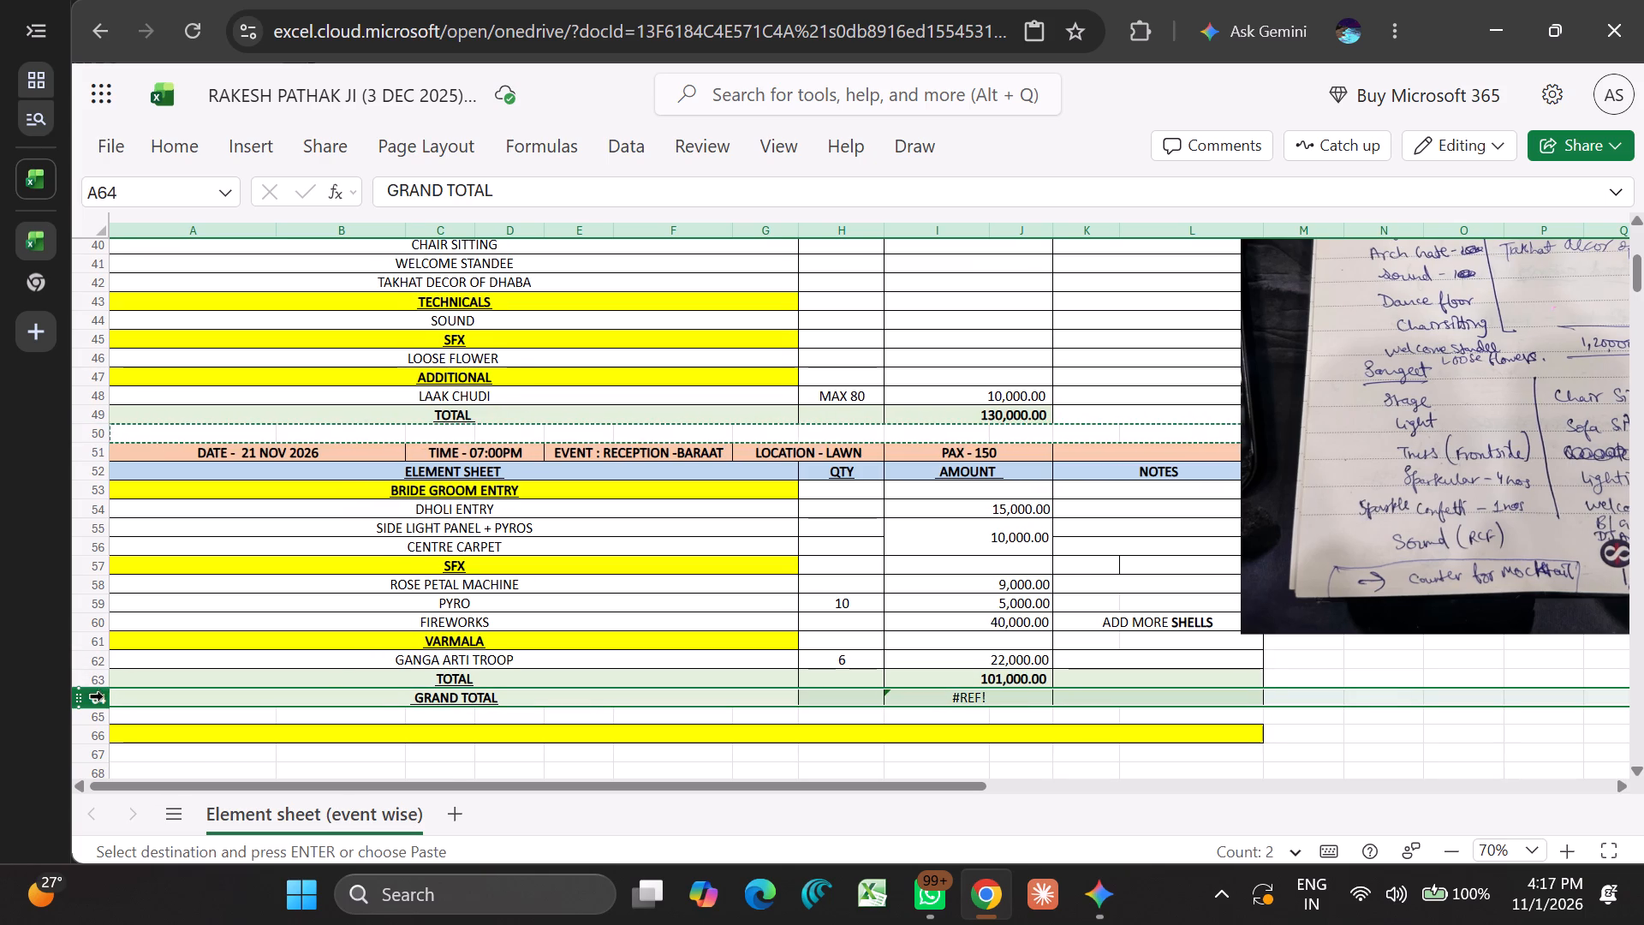
right_click(102, 699)
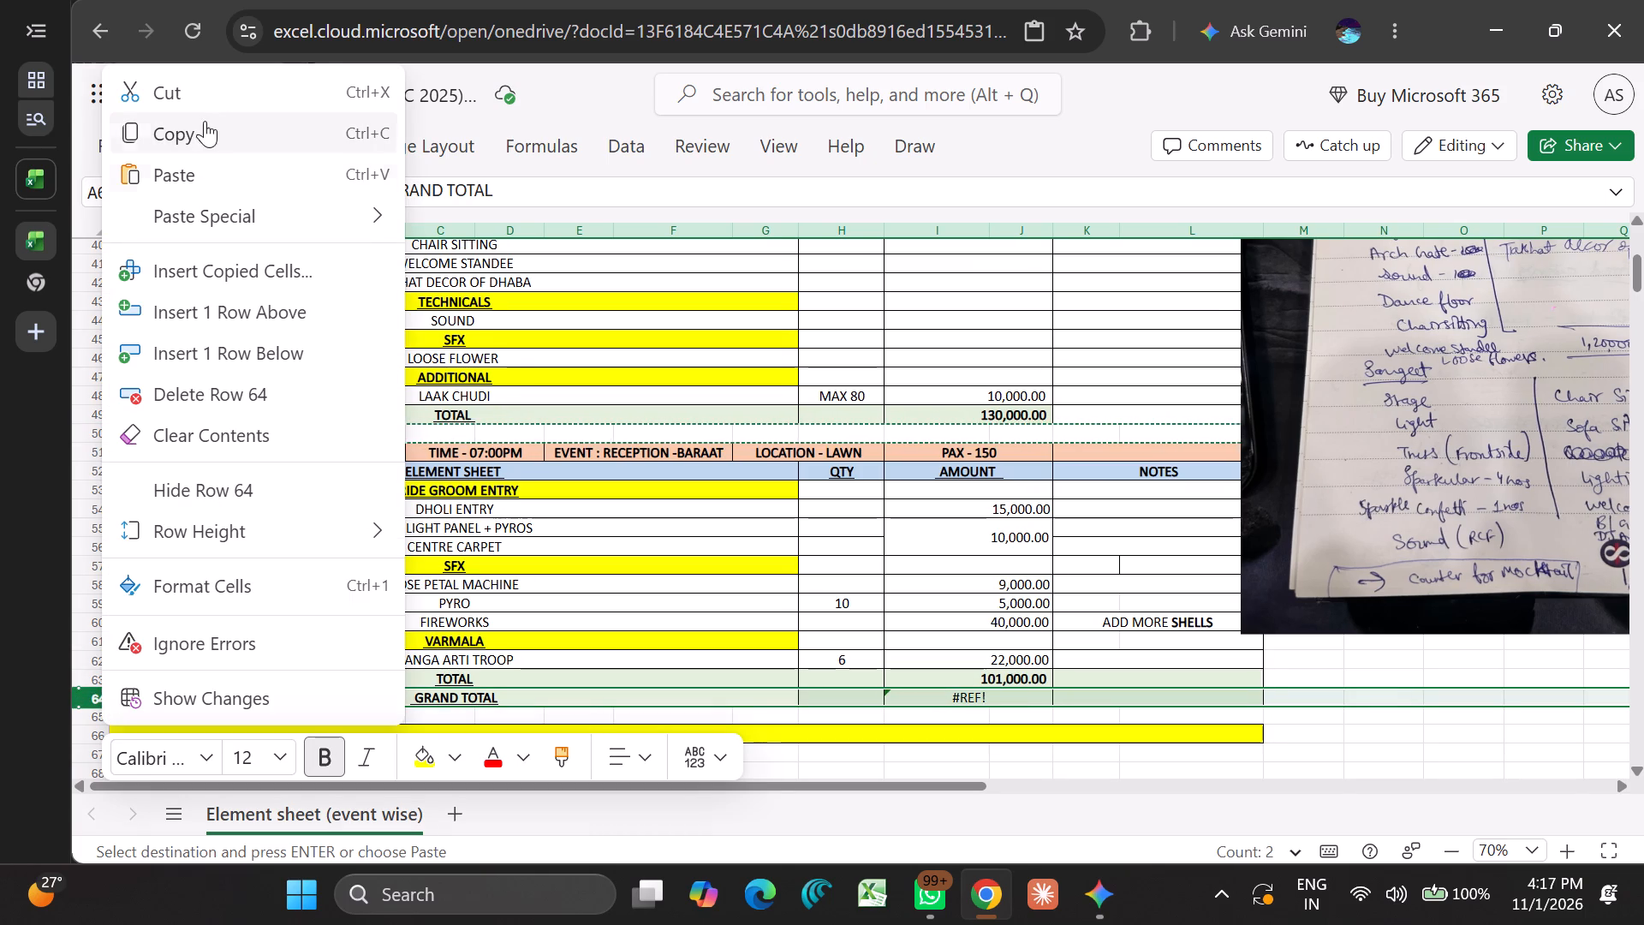
click(249, 281)
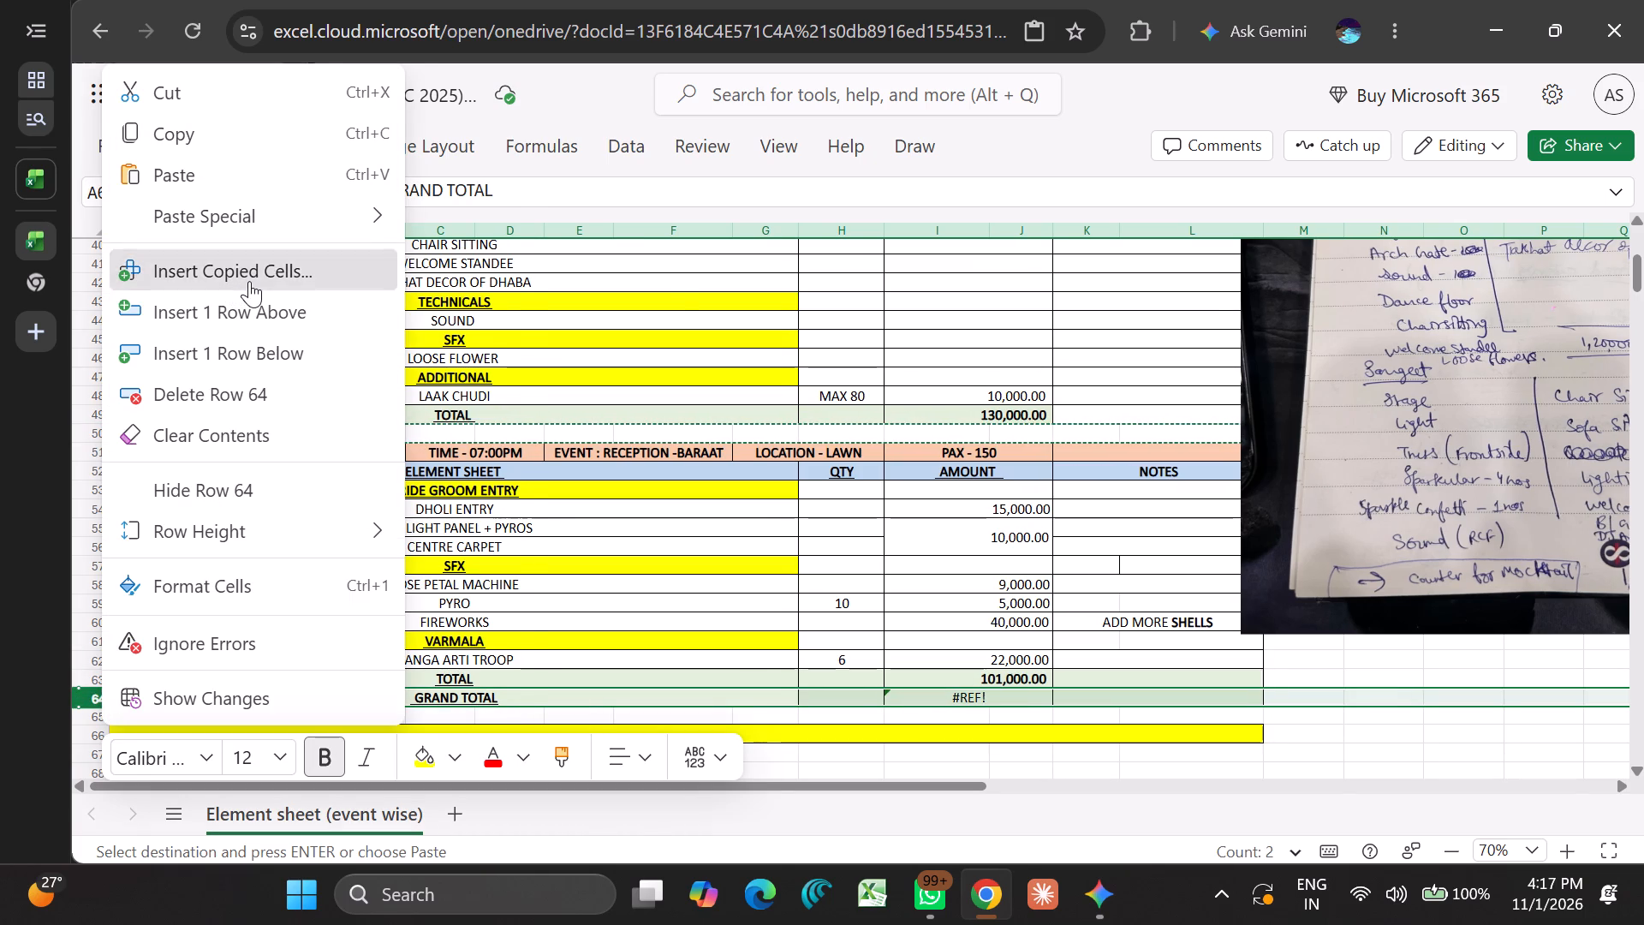
click(1304, 757)
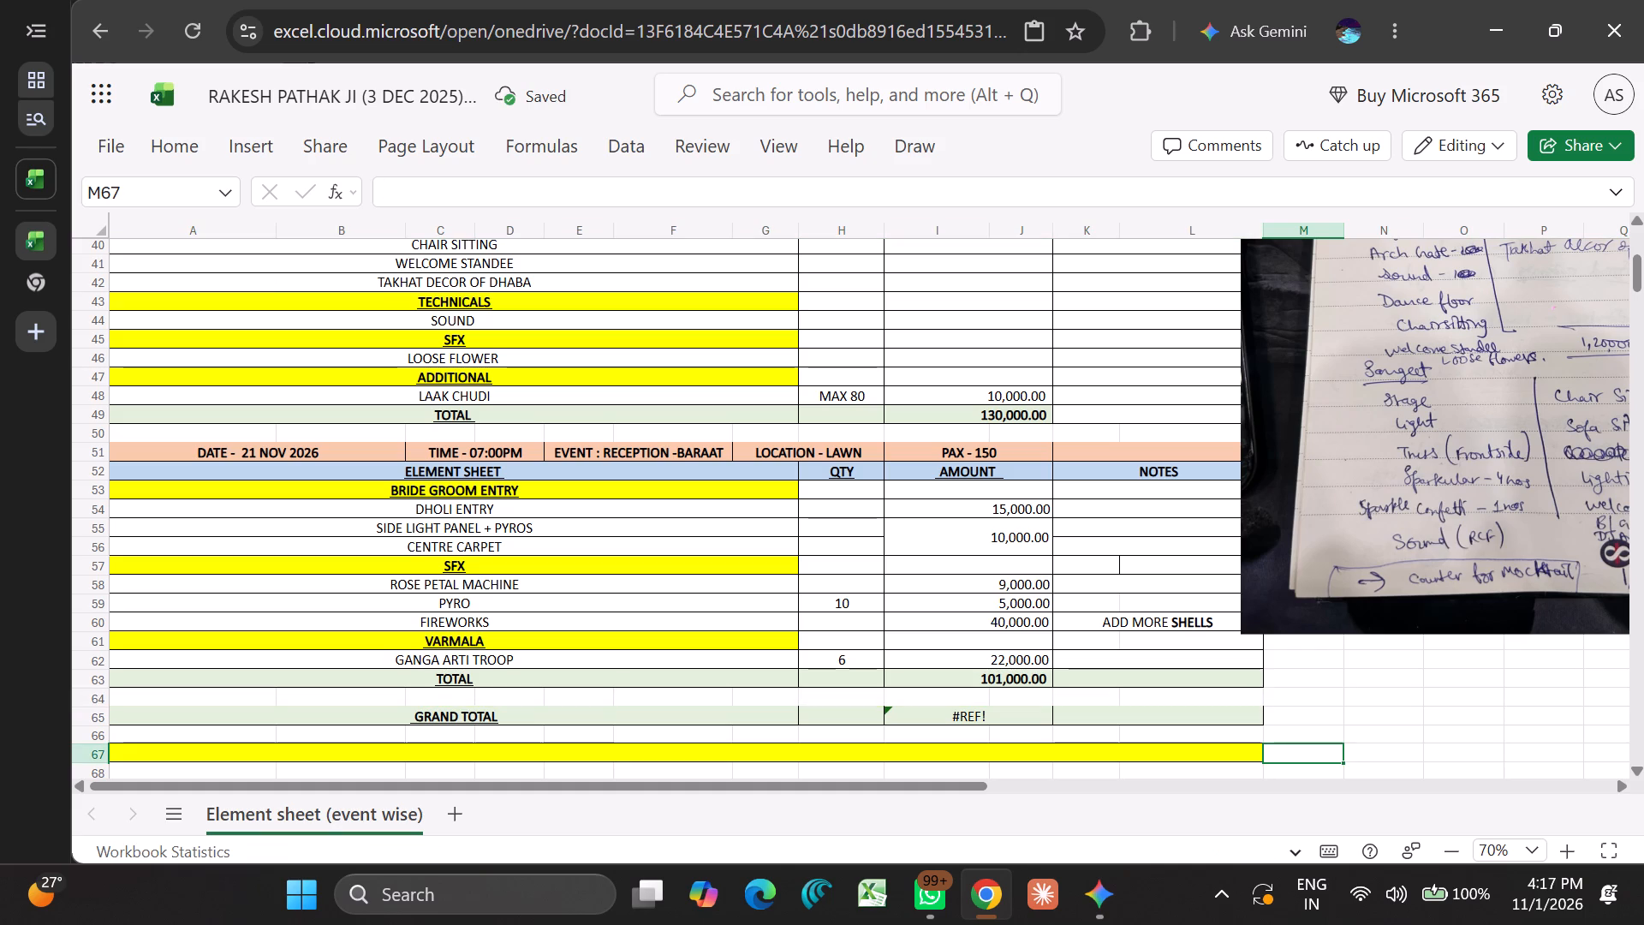
Add a right border to the NOTES-column cell of the blank spacer row above GRAND TOTAL.
scroll(1314, 719, up, 2)
scroll(1314, 719, down, 4)
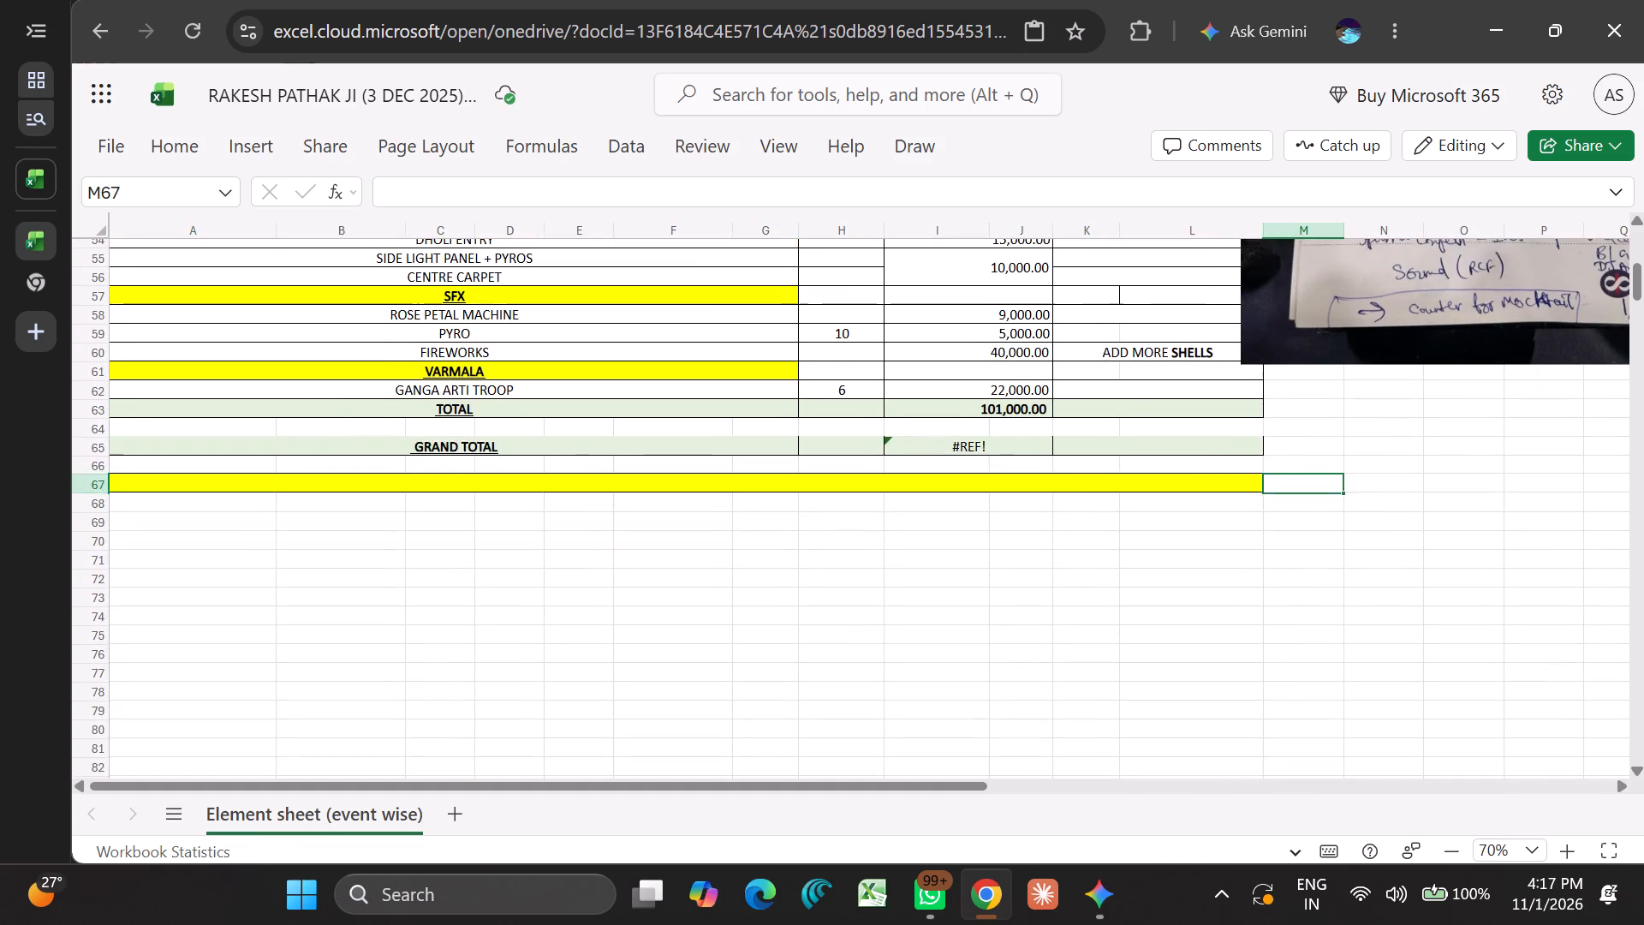
scroll(1314, 719, up, 1)
click(1219, 468)
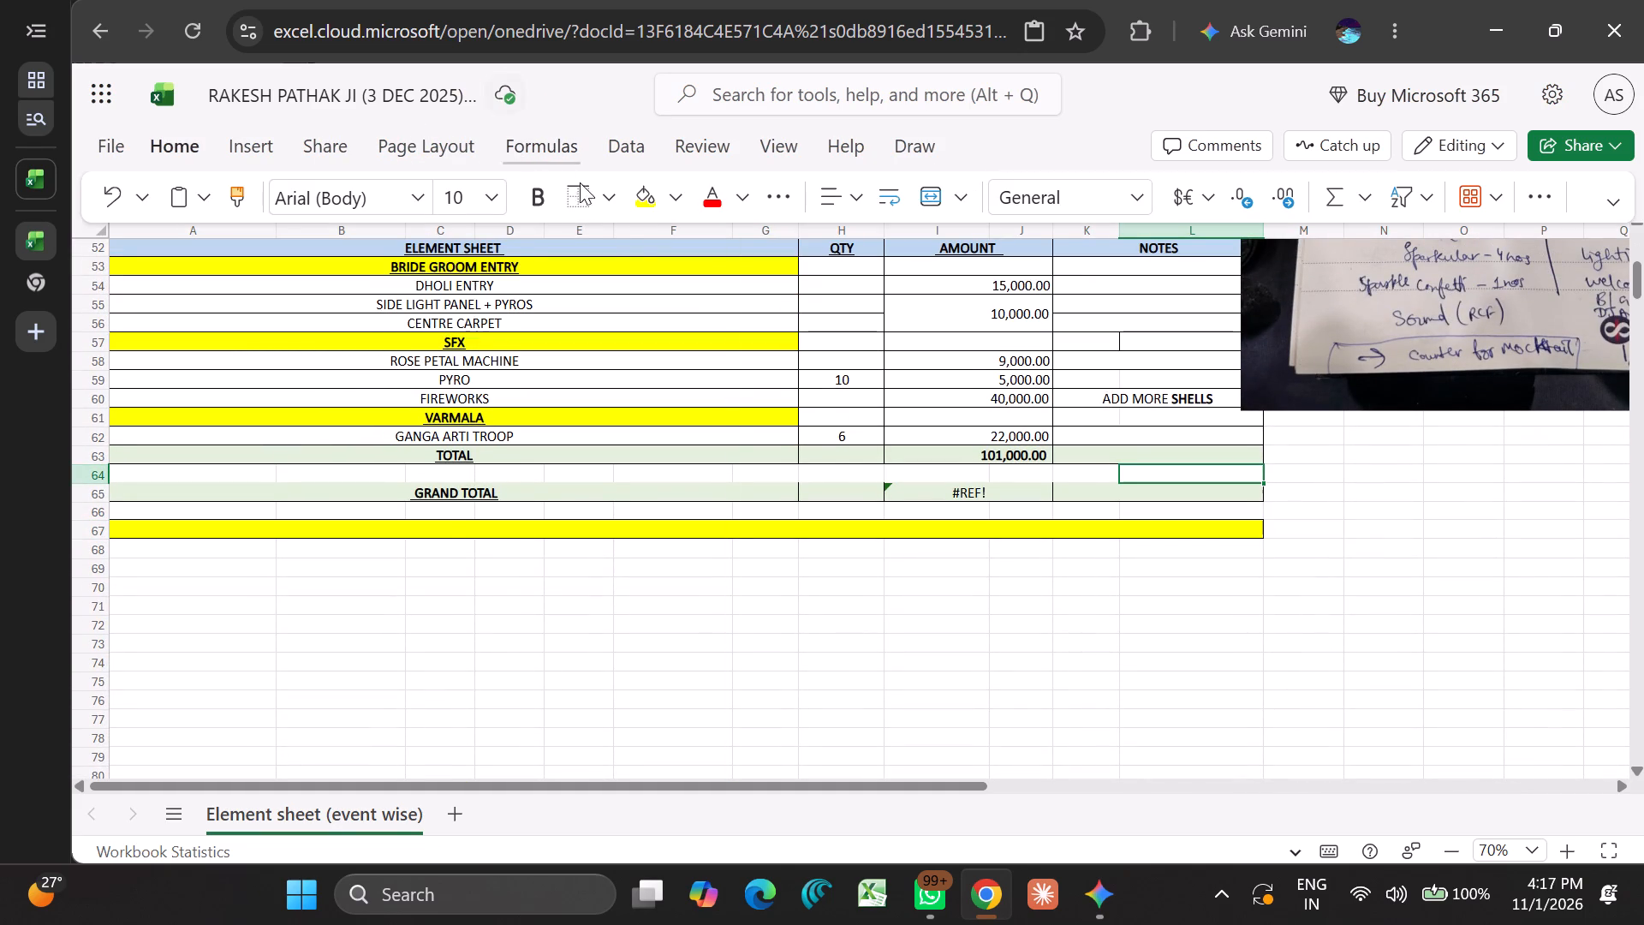
click(610, 200)
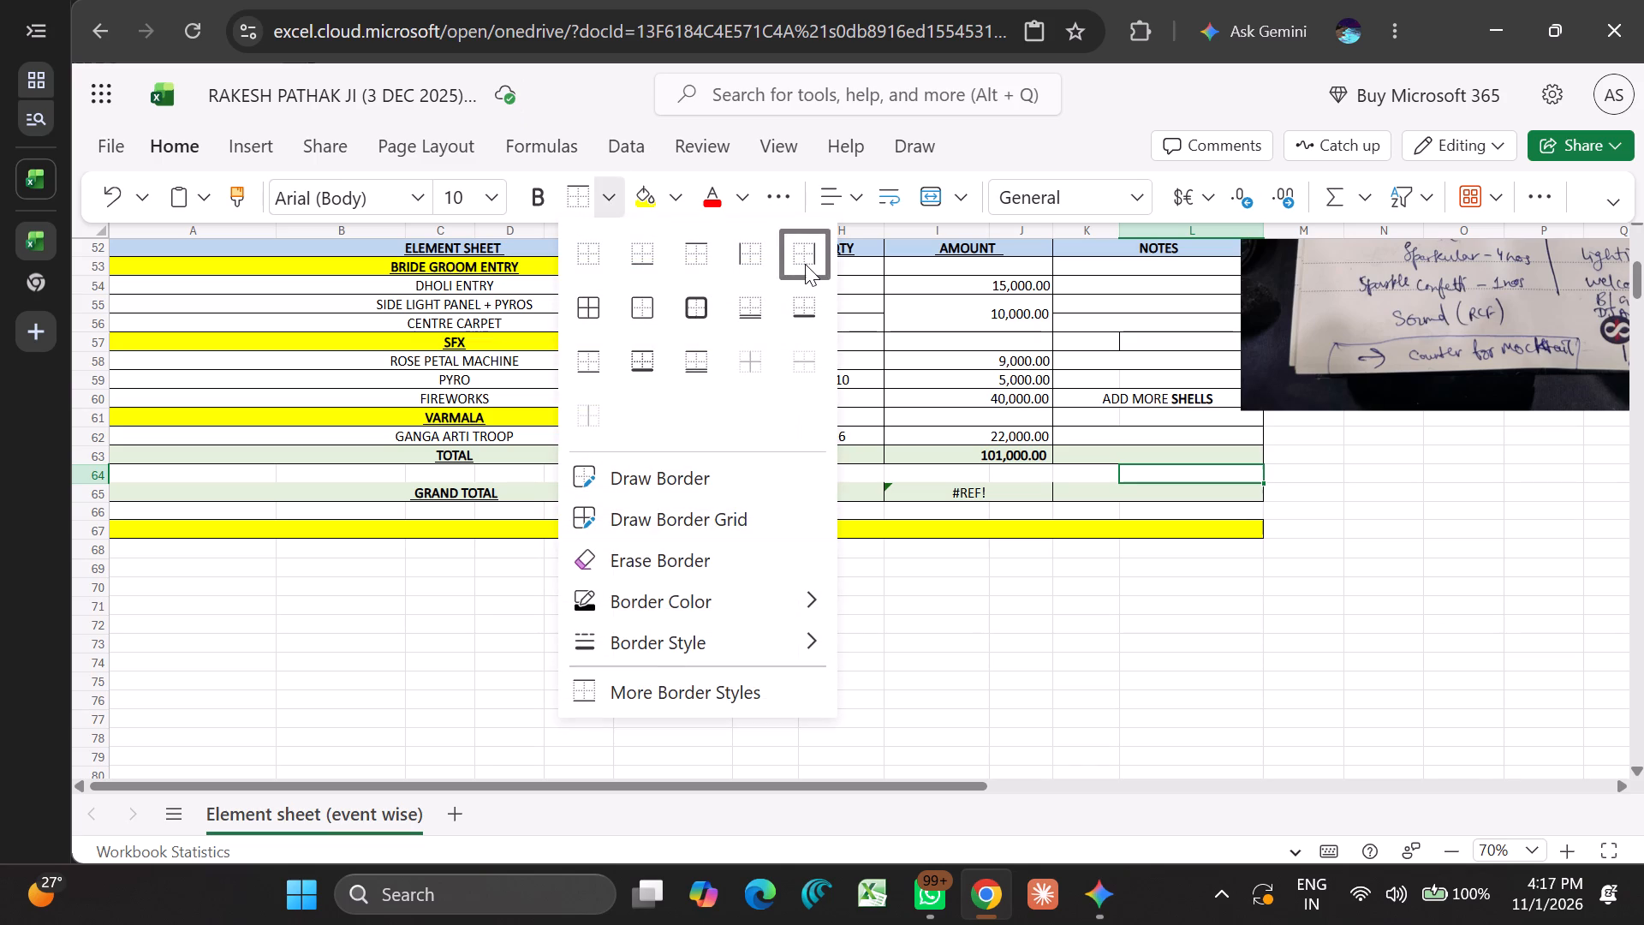
click(805, 264)
click(1278, 626)
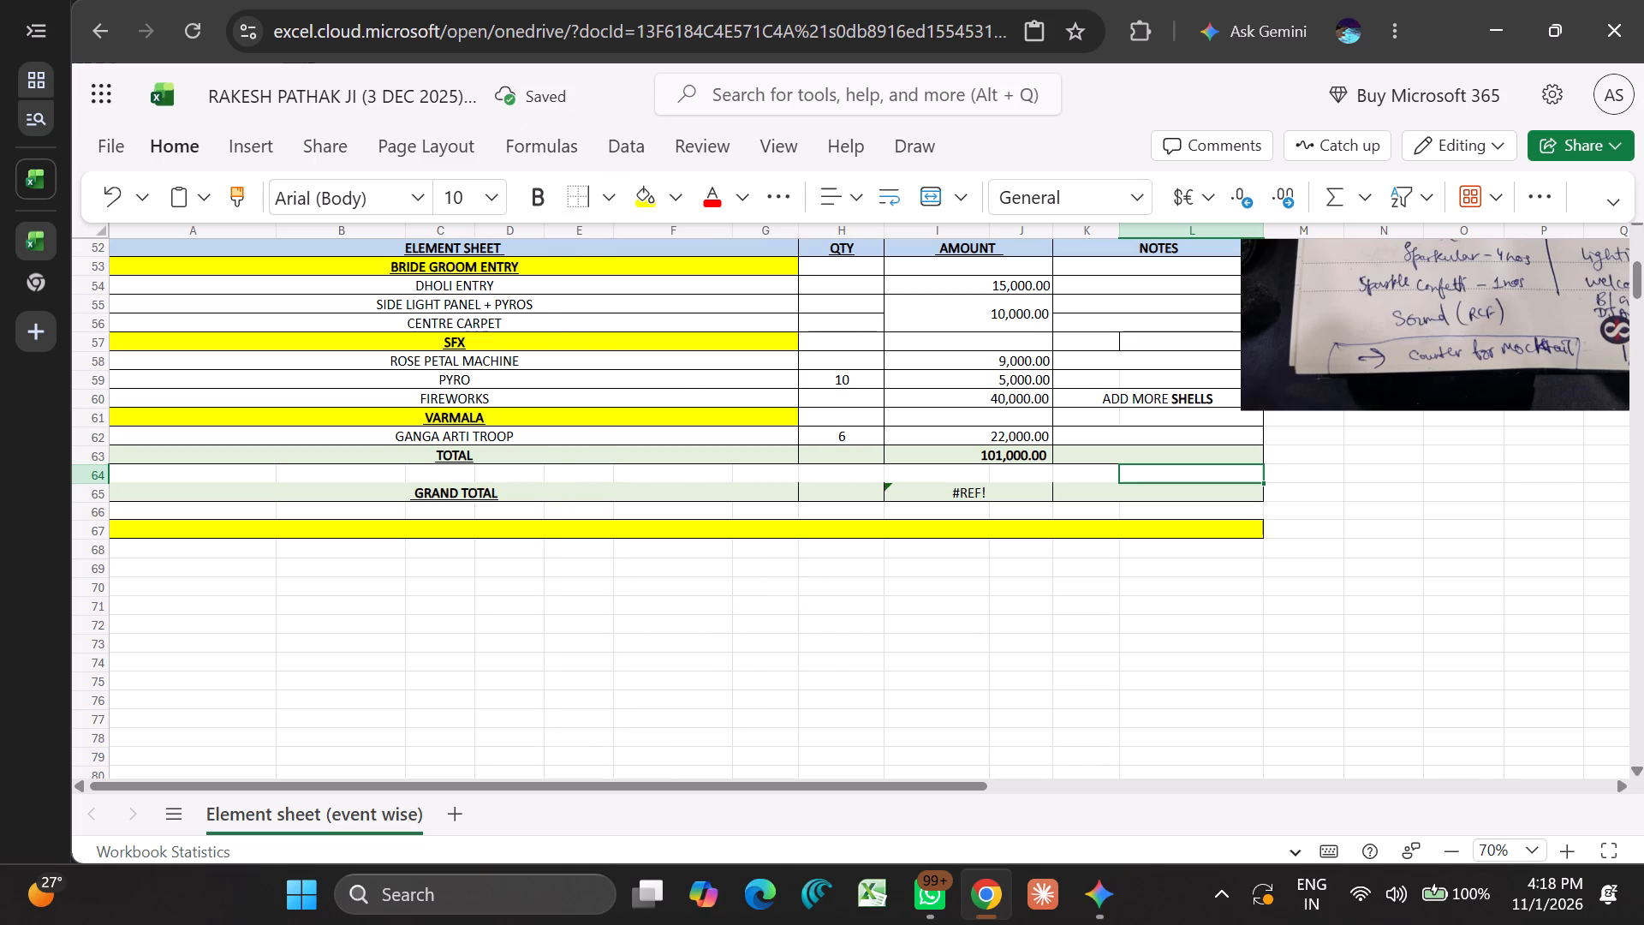
click(1278, 626)
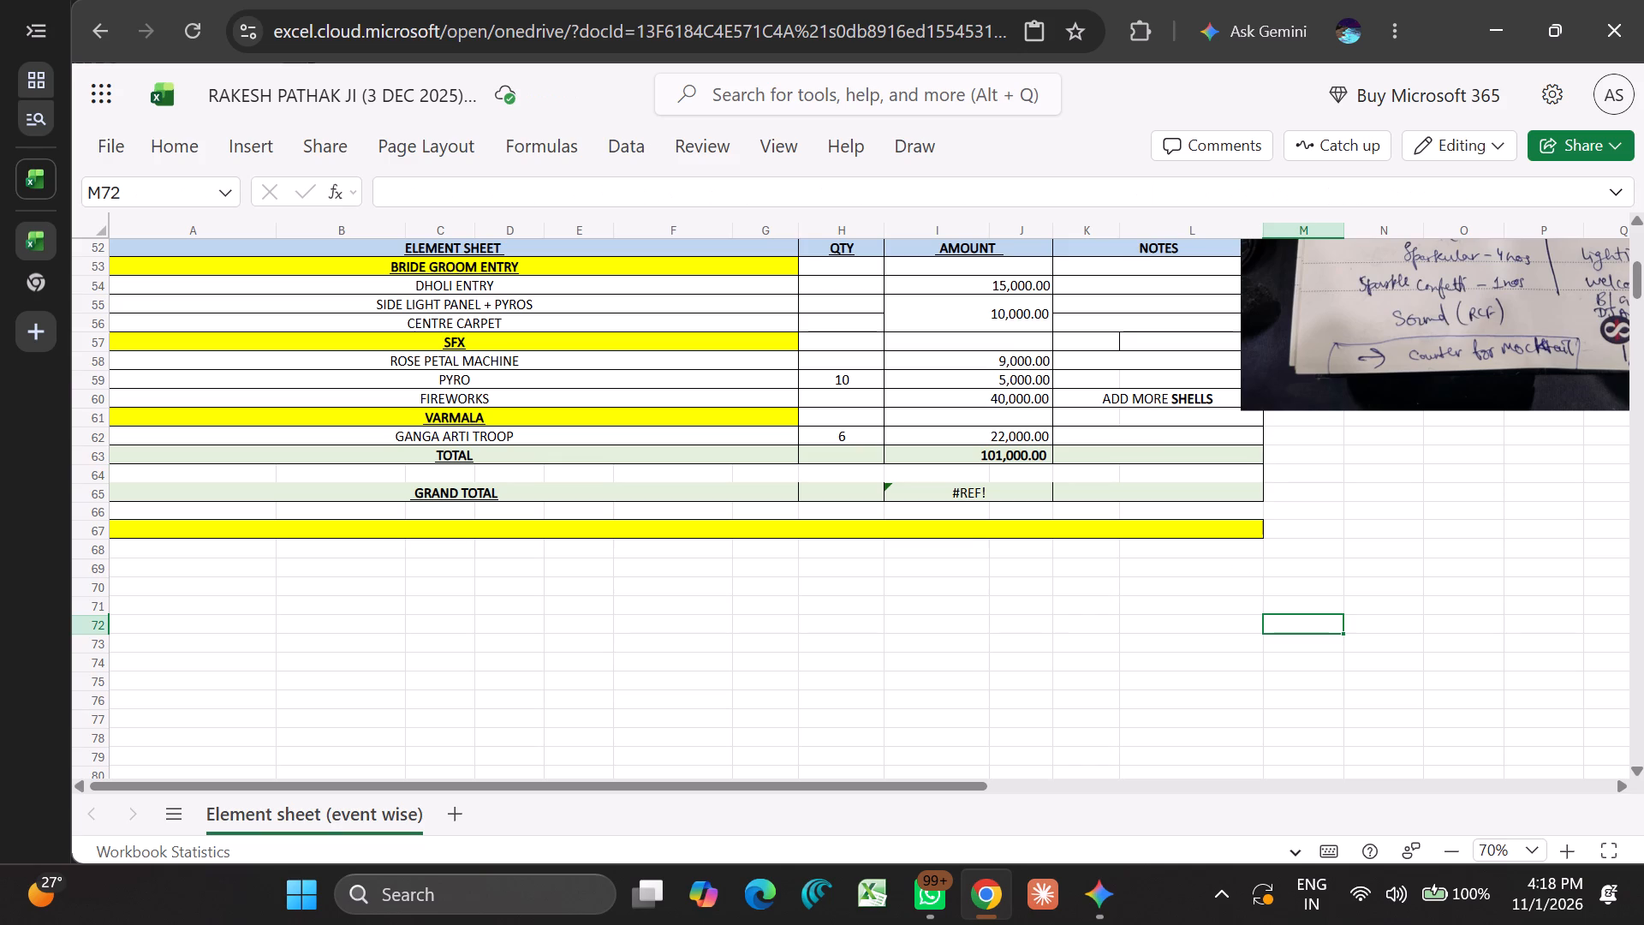
Clear the broken formula from the GRAND TOTAL amount cell.
scroll(1233, 594, up, 1)
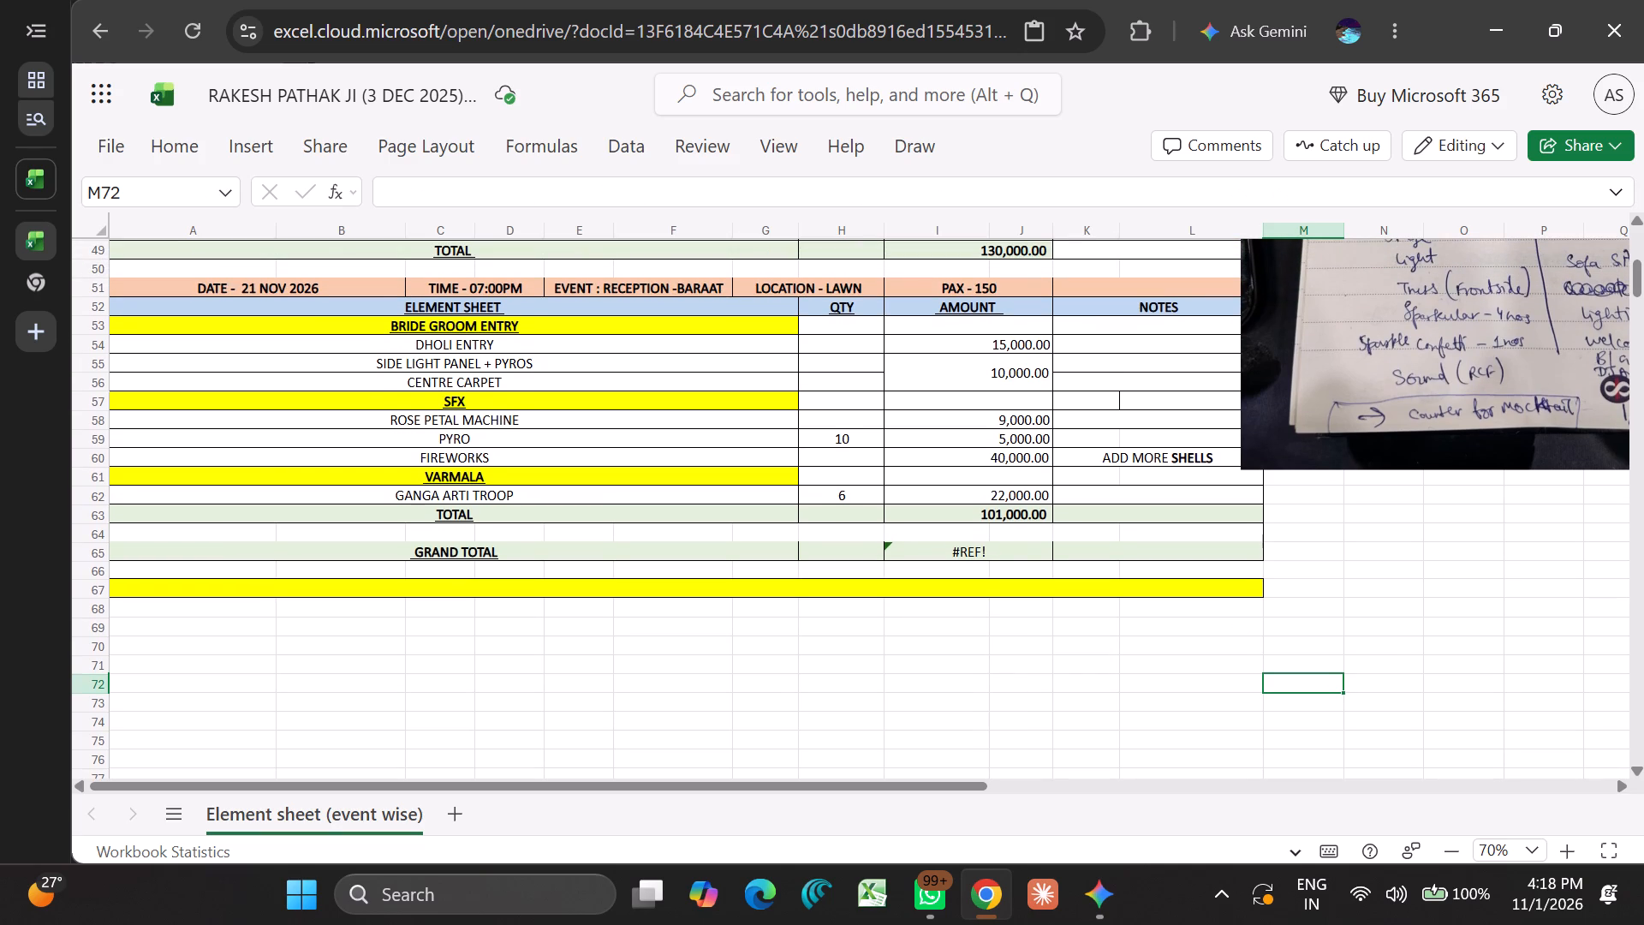
click(1010, 554)
key(Delete)
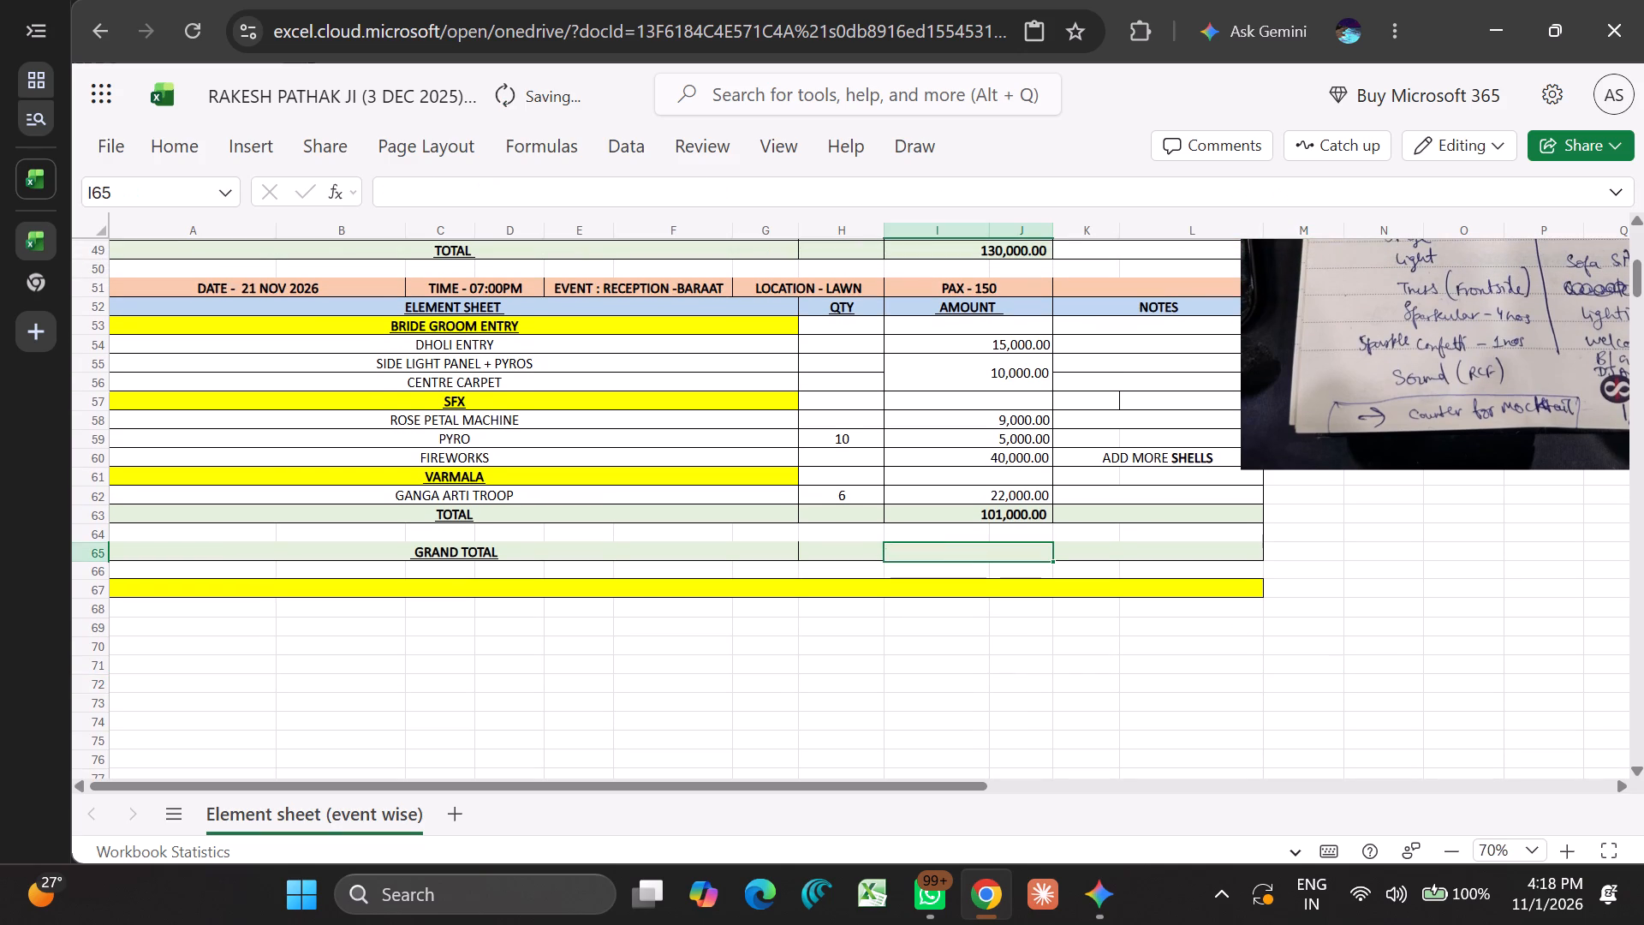
click(1259, 706)
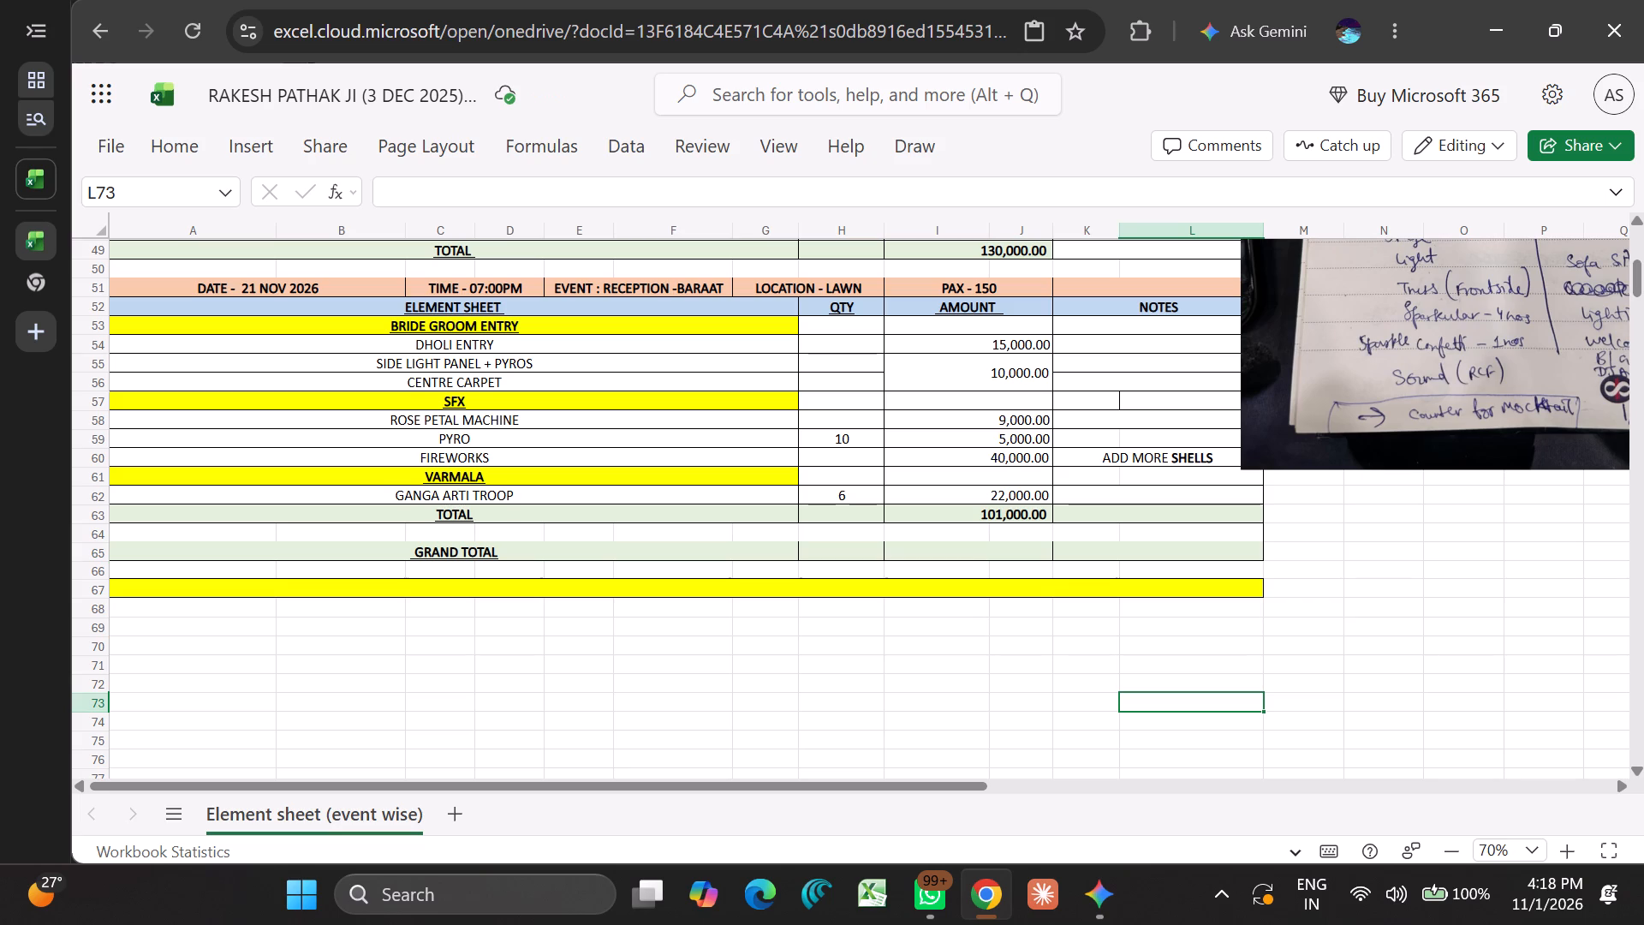
Delete the handwritten notes photo placed beside the element sheets.
scroll(1267, 531, up, 2)
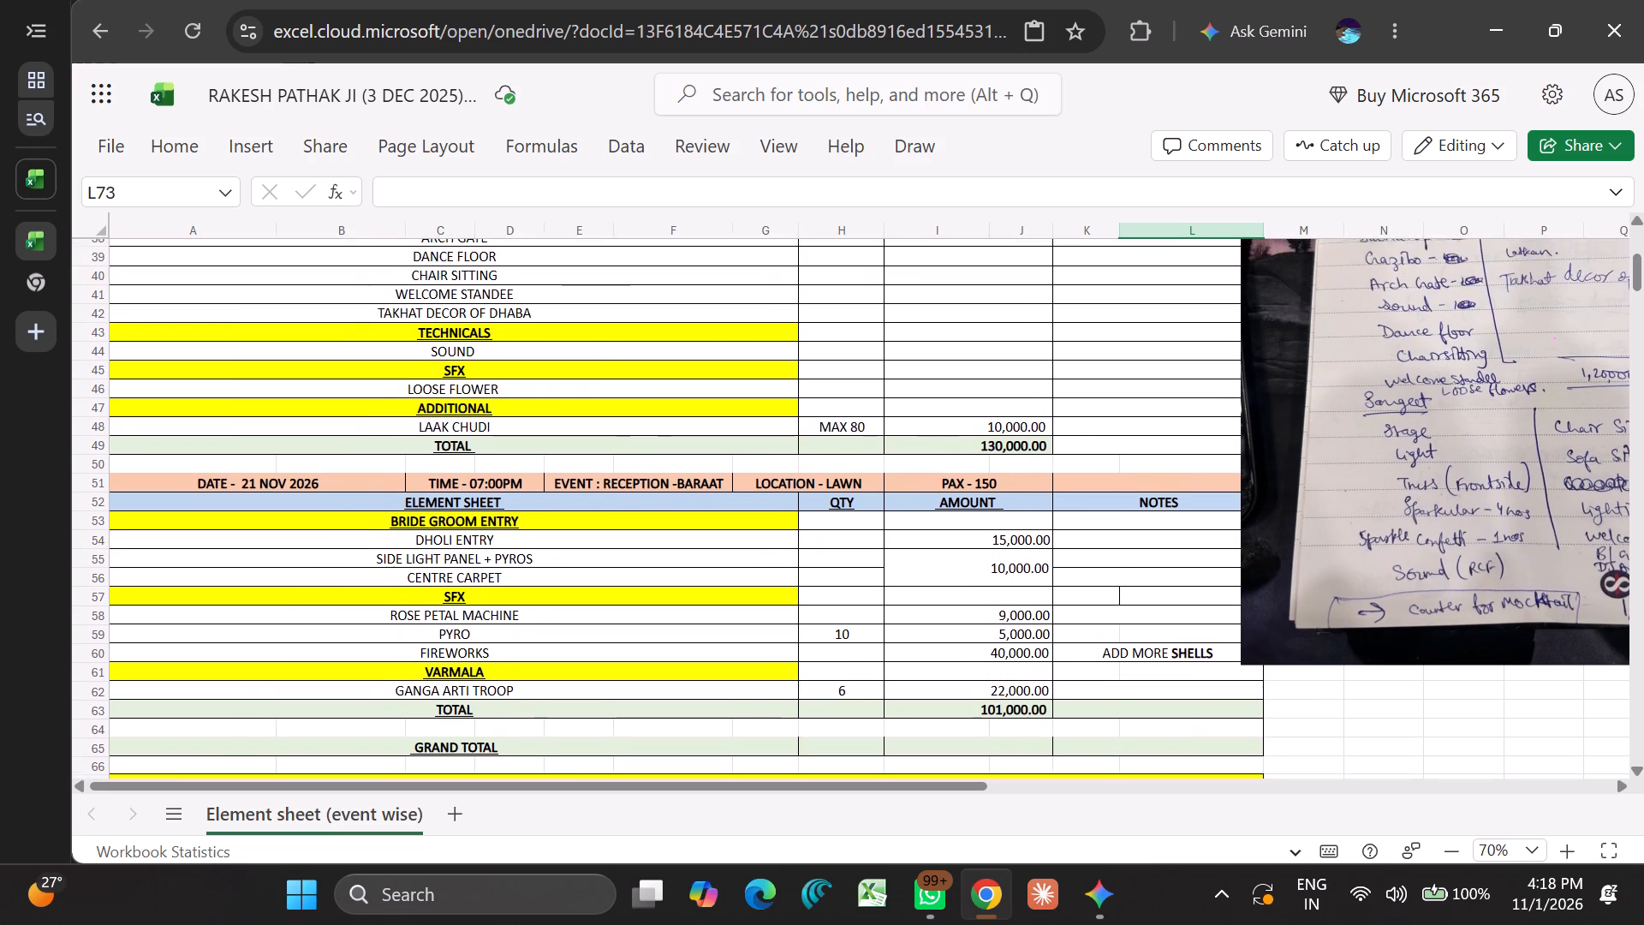
scroll(1267, 531, down, 1)
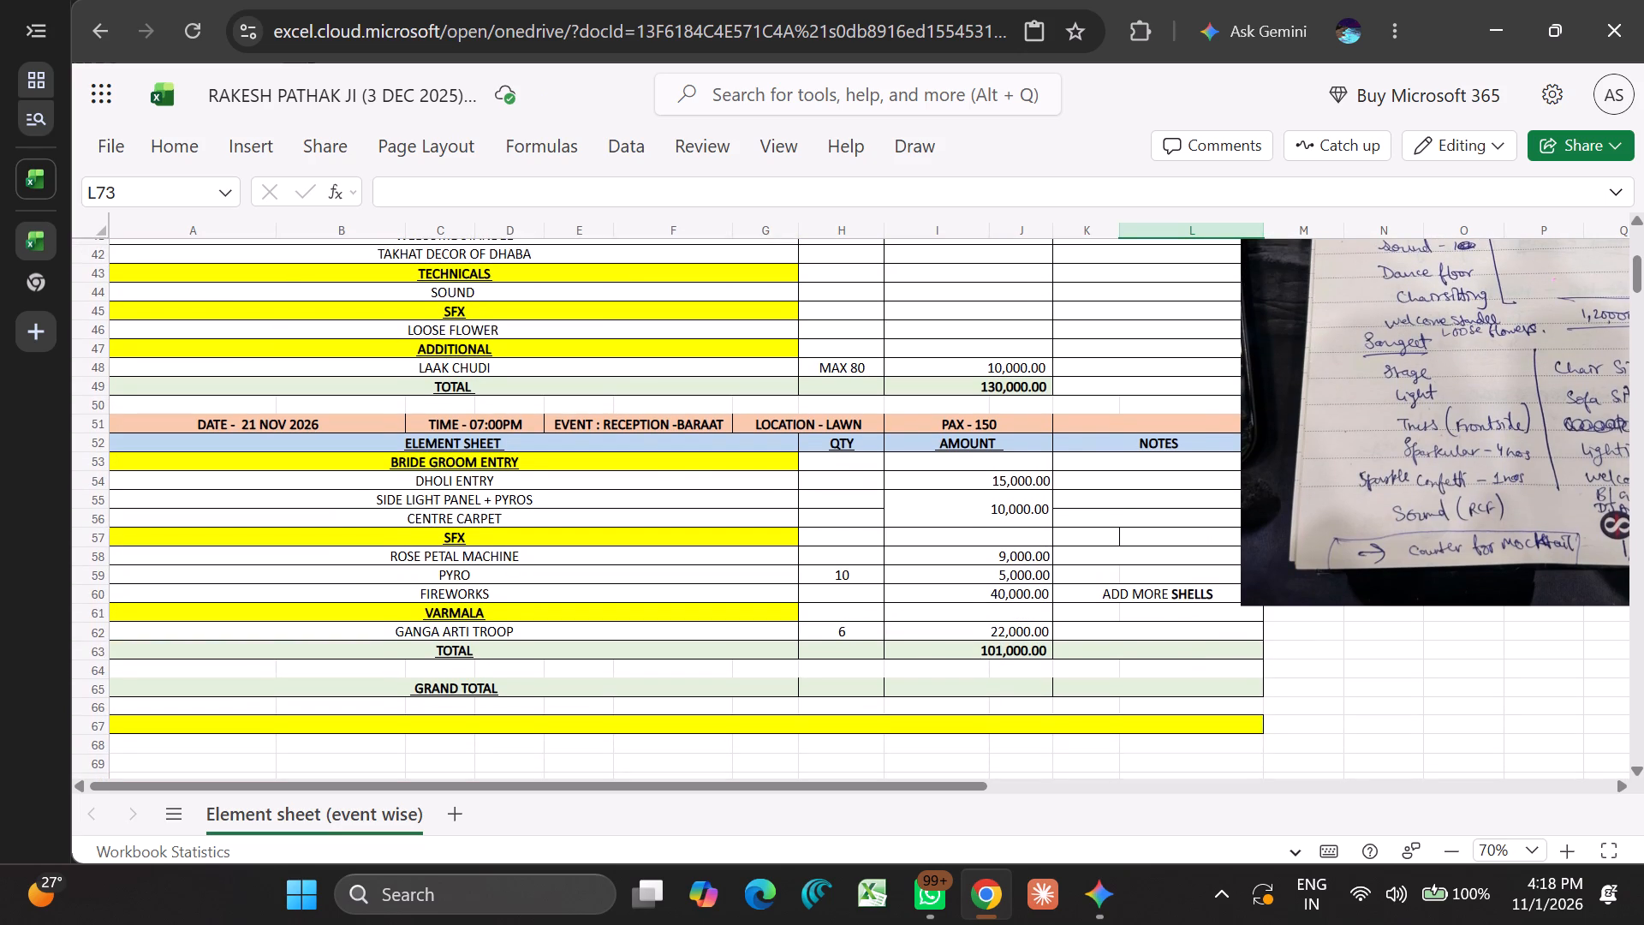
click(1016, 692)
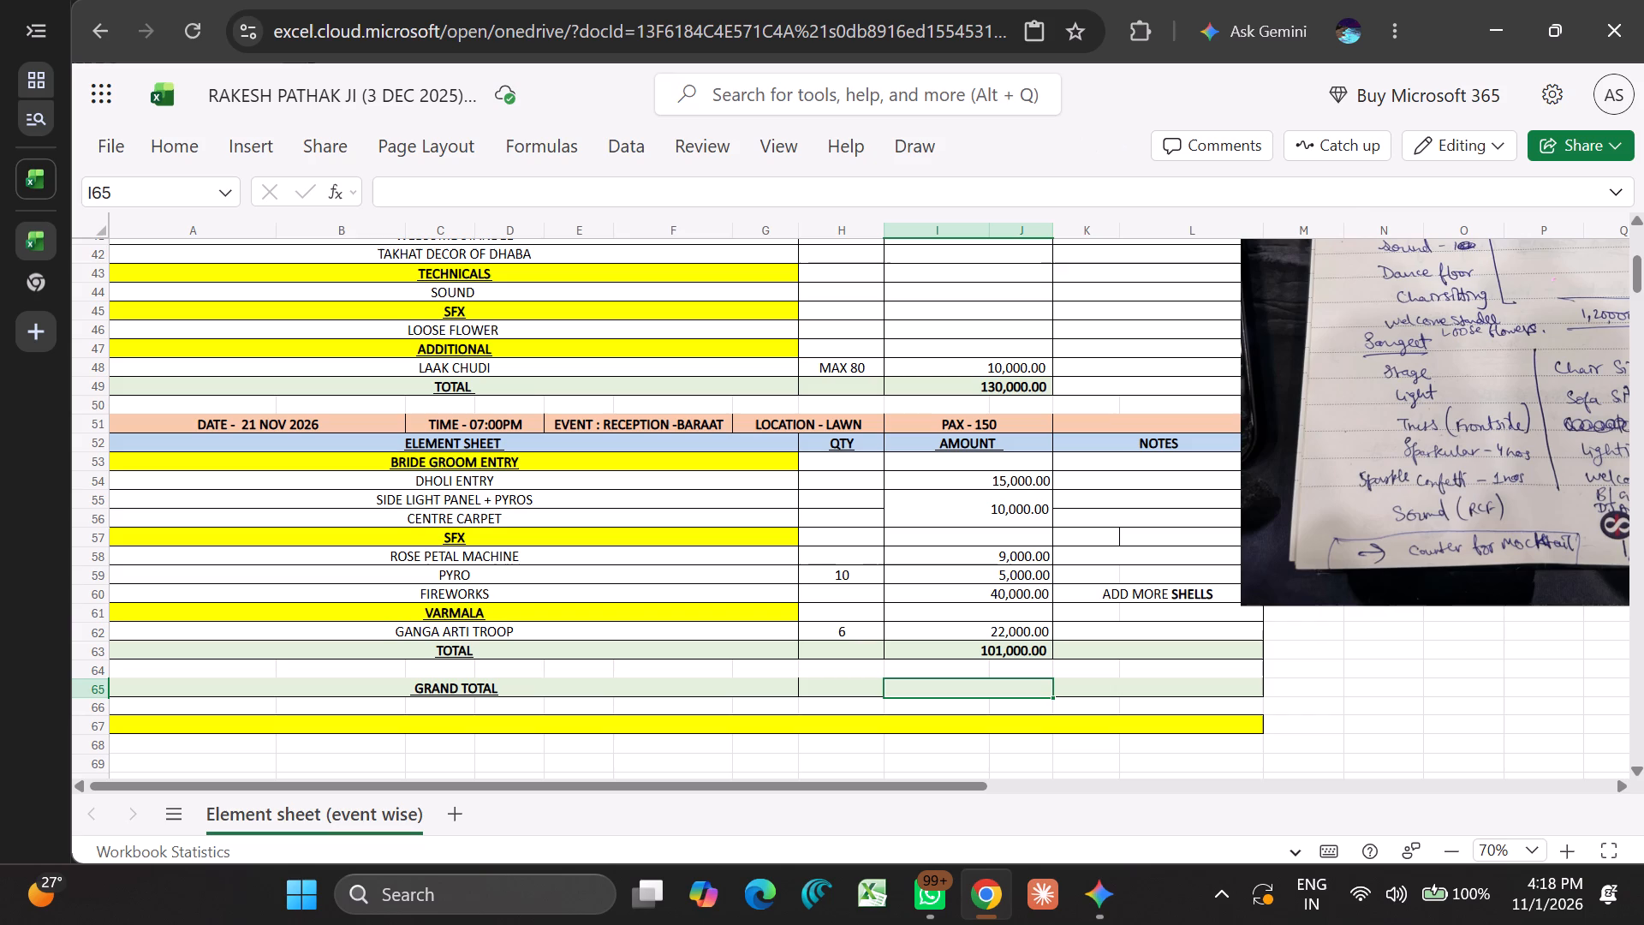
click(1292, 789)
scroll(658, 621, right, 4)
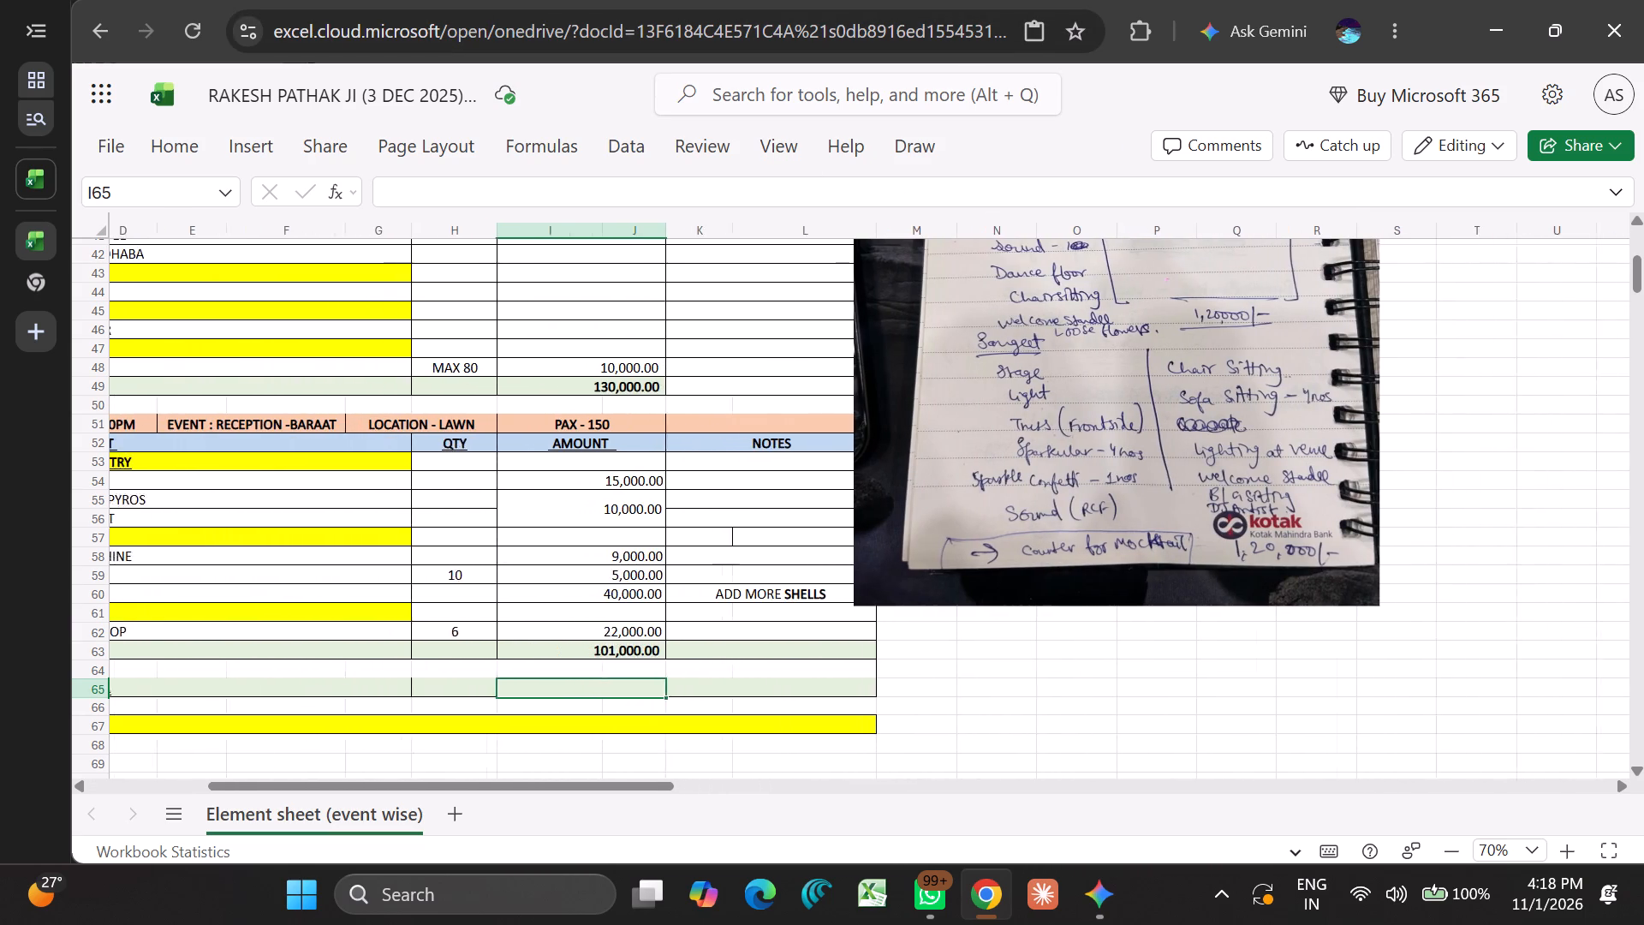
scroll(658, 621, right, 1)
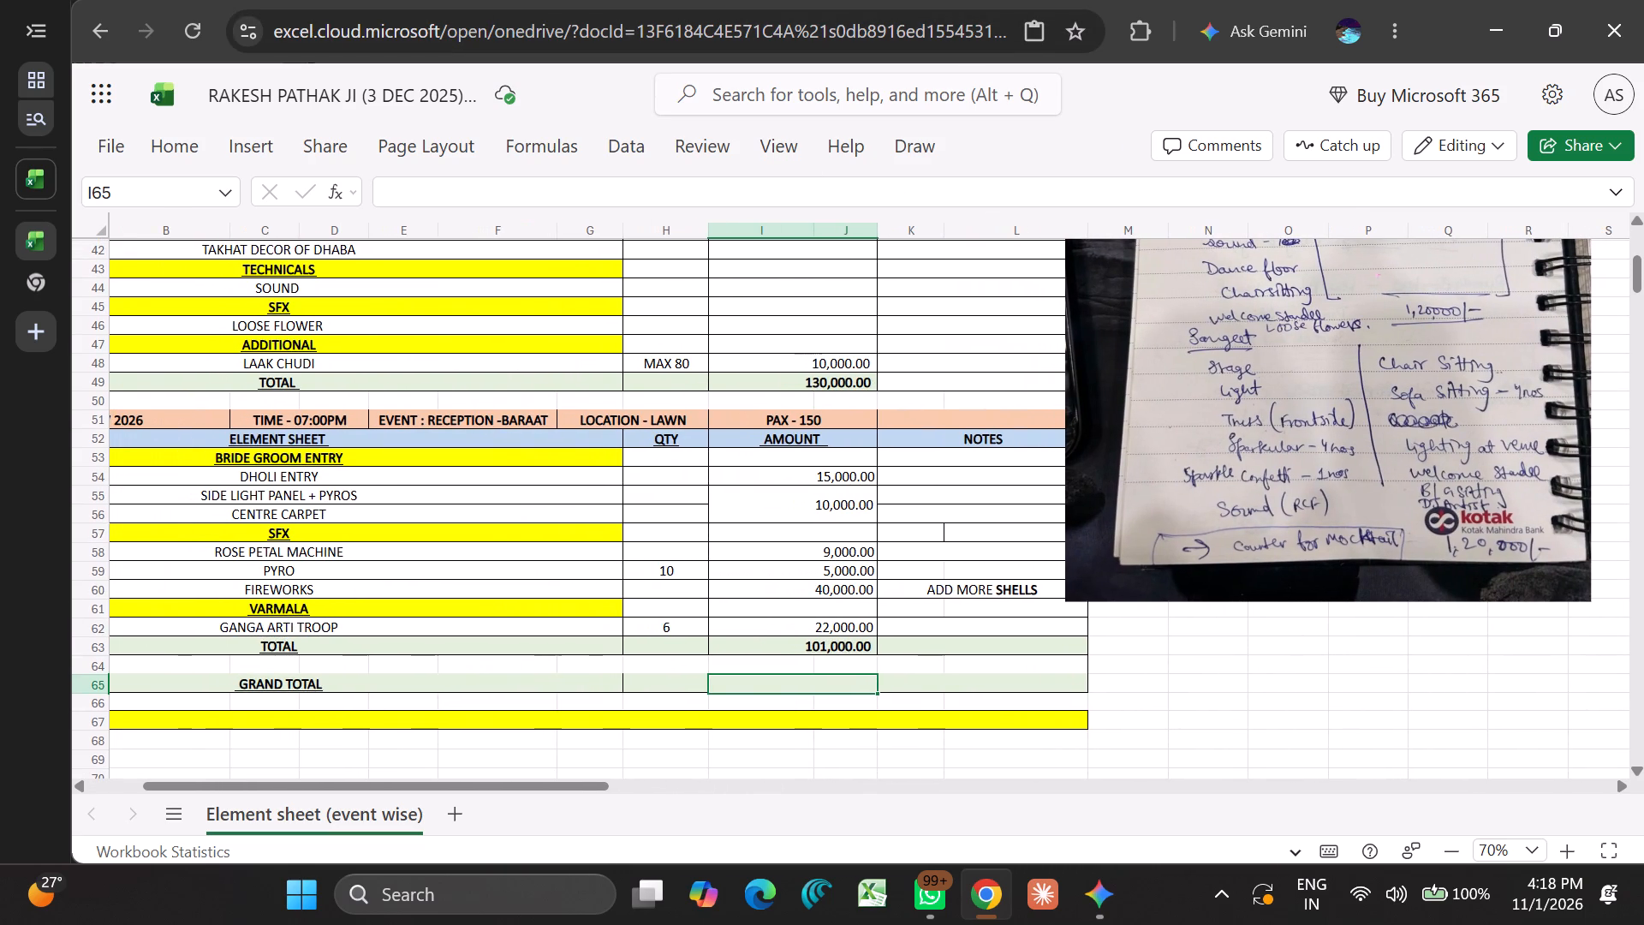
scroll(658, 621, right, 2)
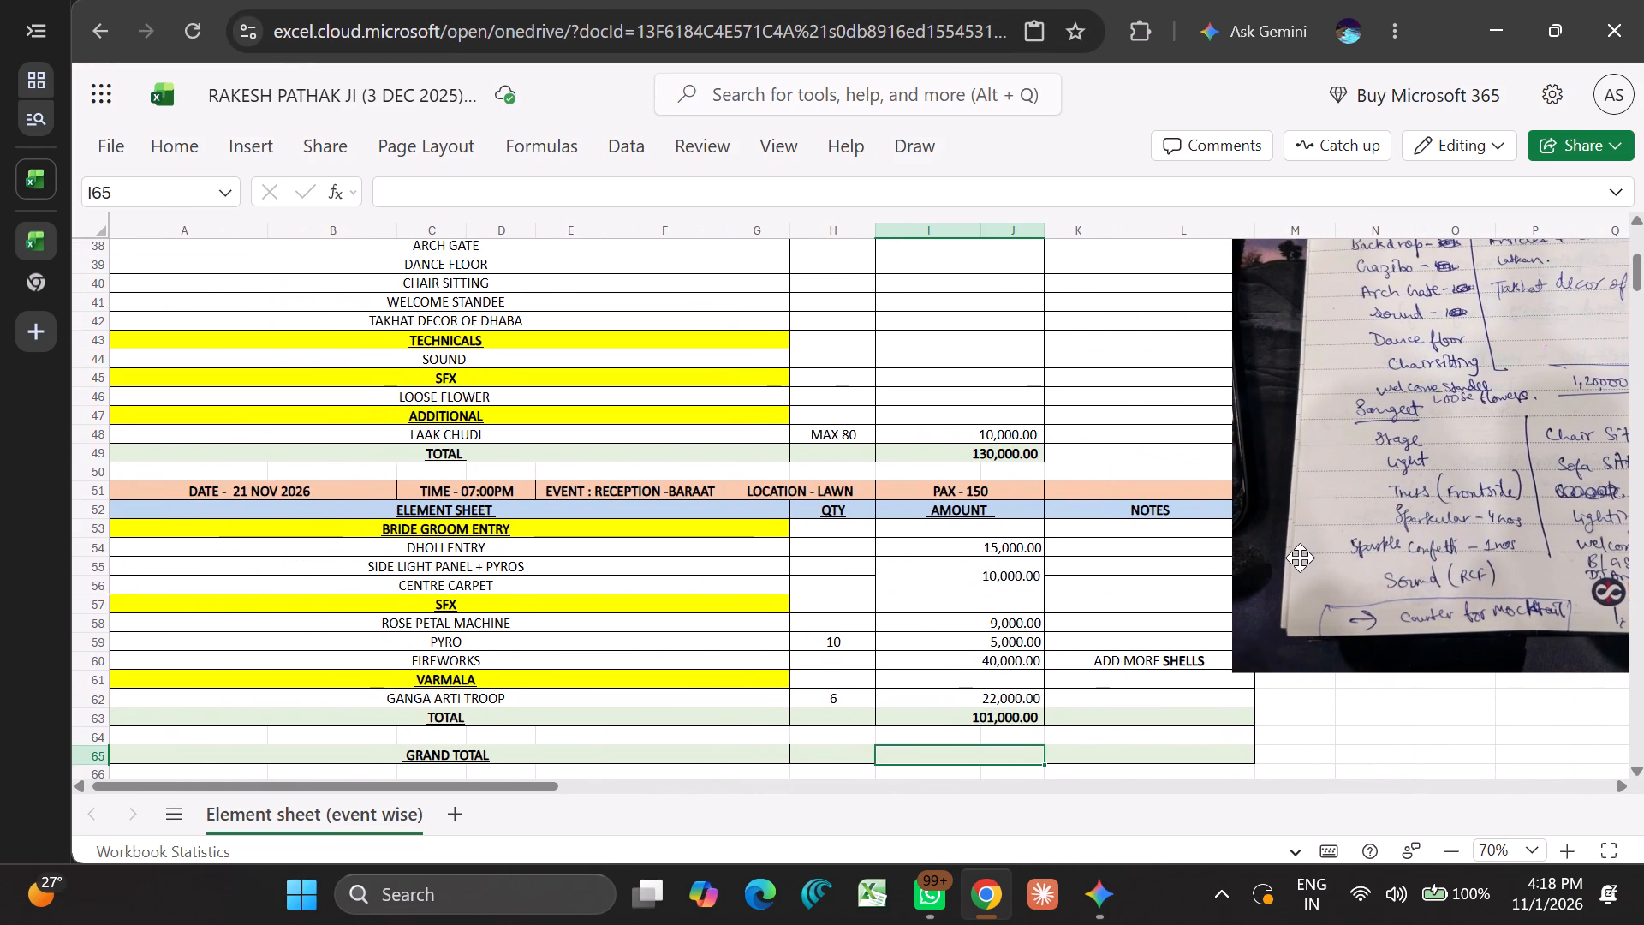
click(1300, 558)
right_click(1300, 558)
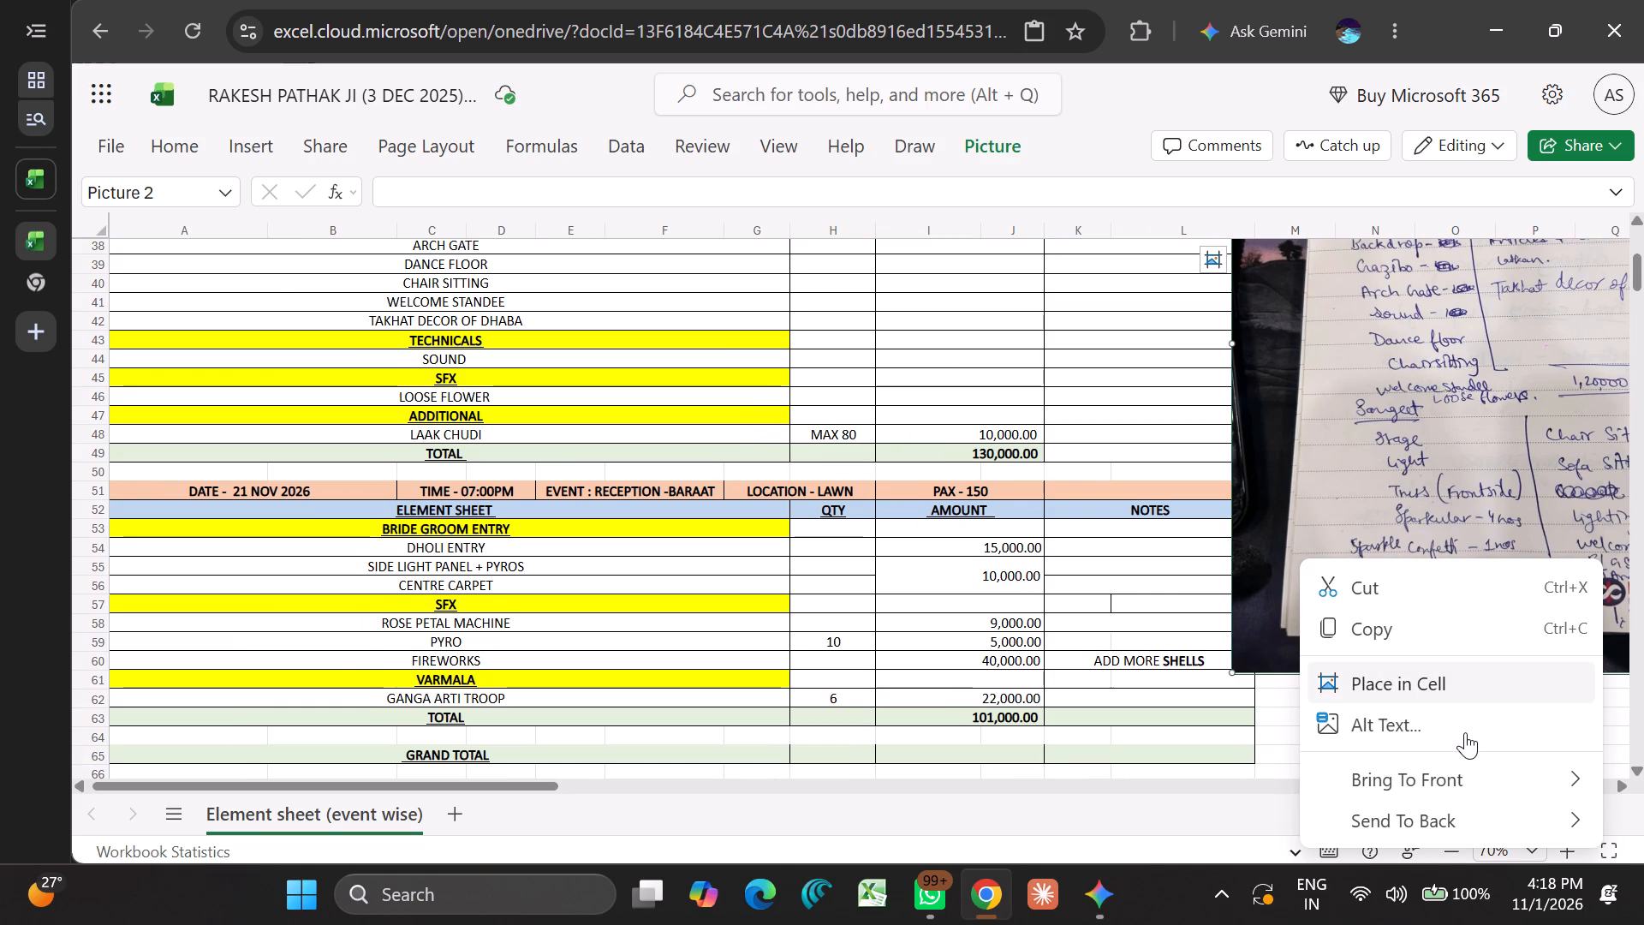
scroll(1386, 741, down, 1)
key(Delete)
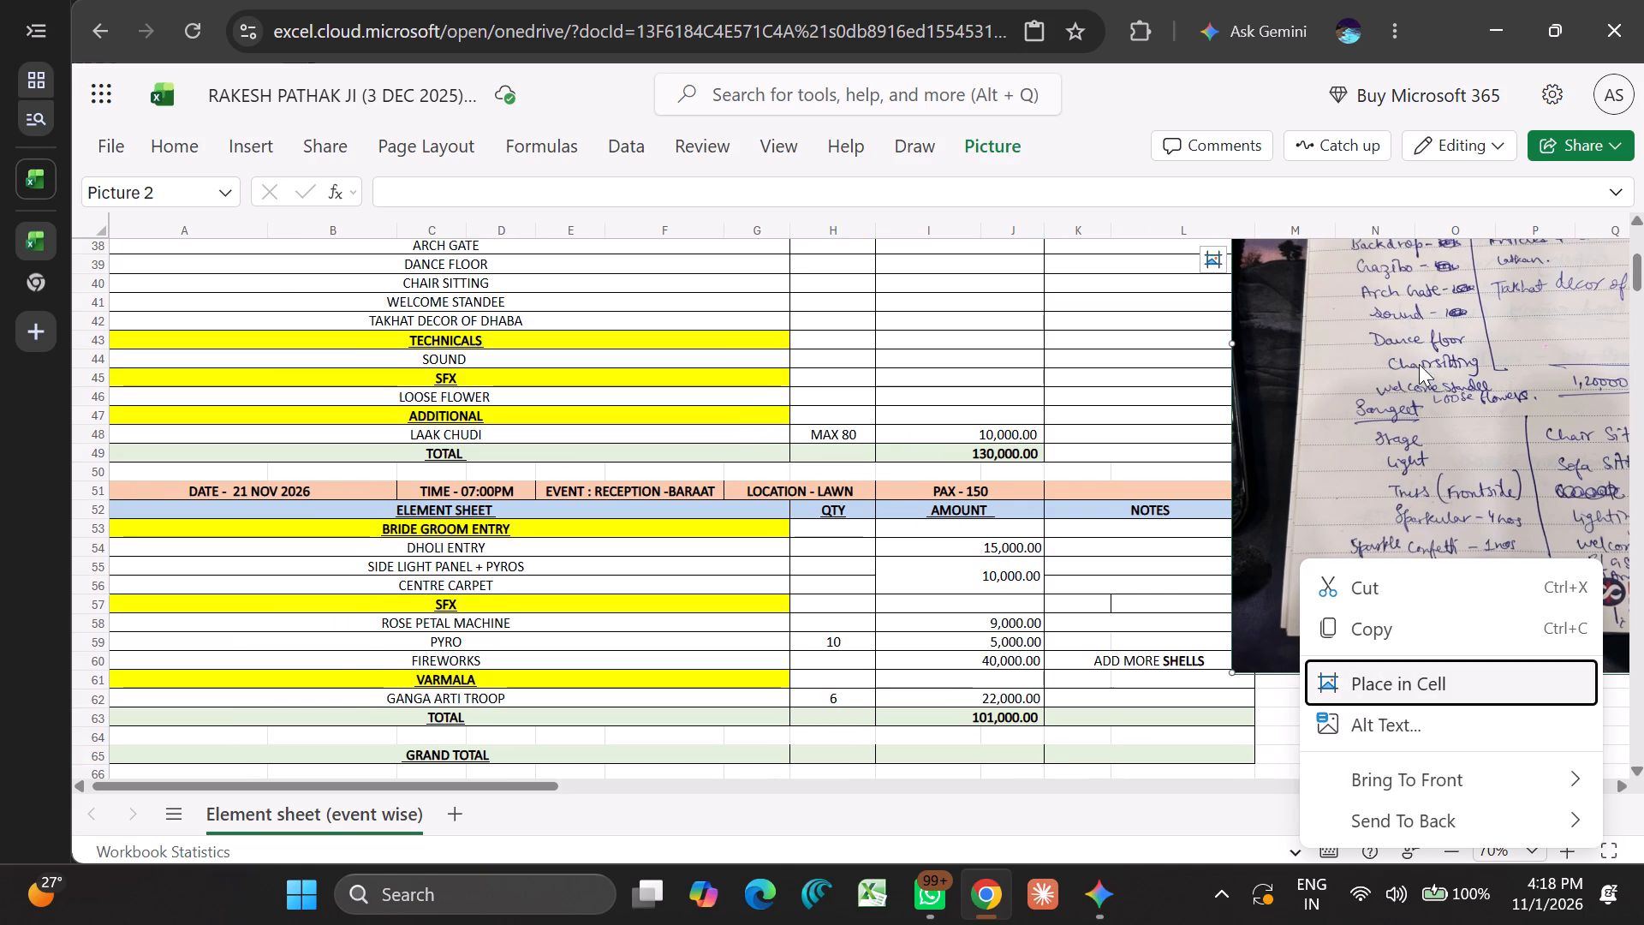
click(1418, 366)
key(Delete)
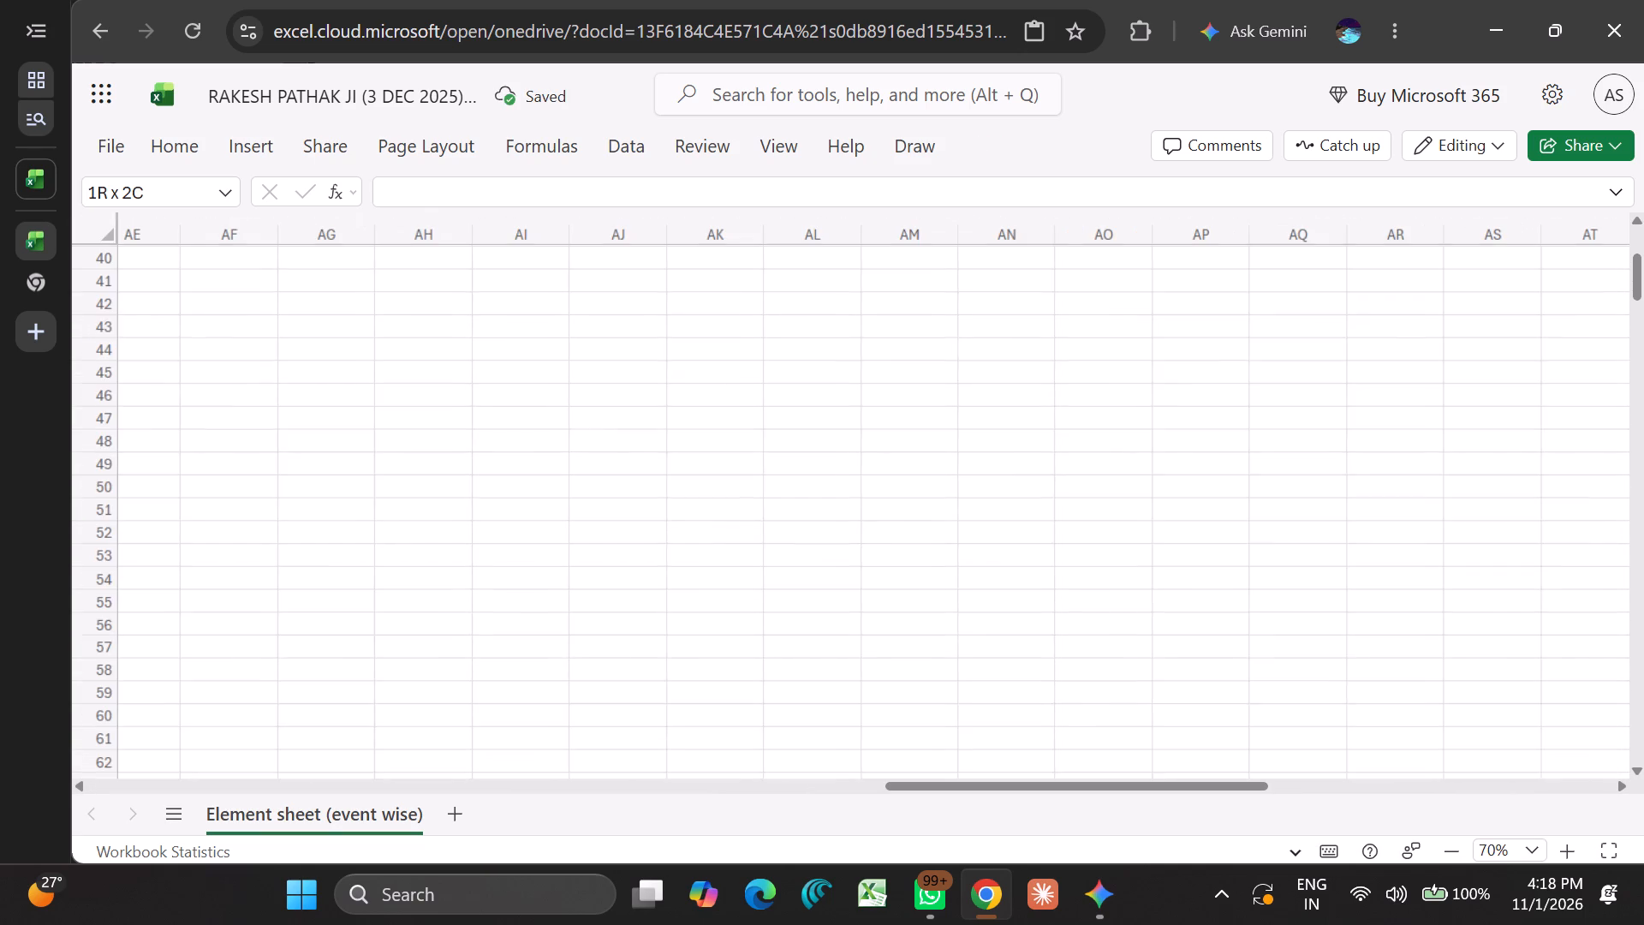
Apply outside borders to the whole GRAND TOTAL row, from its label through the NOTES column.
scroll(501, 480, right, 15)
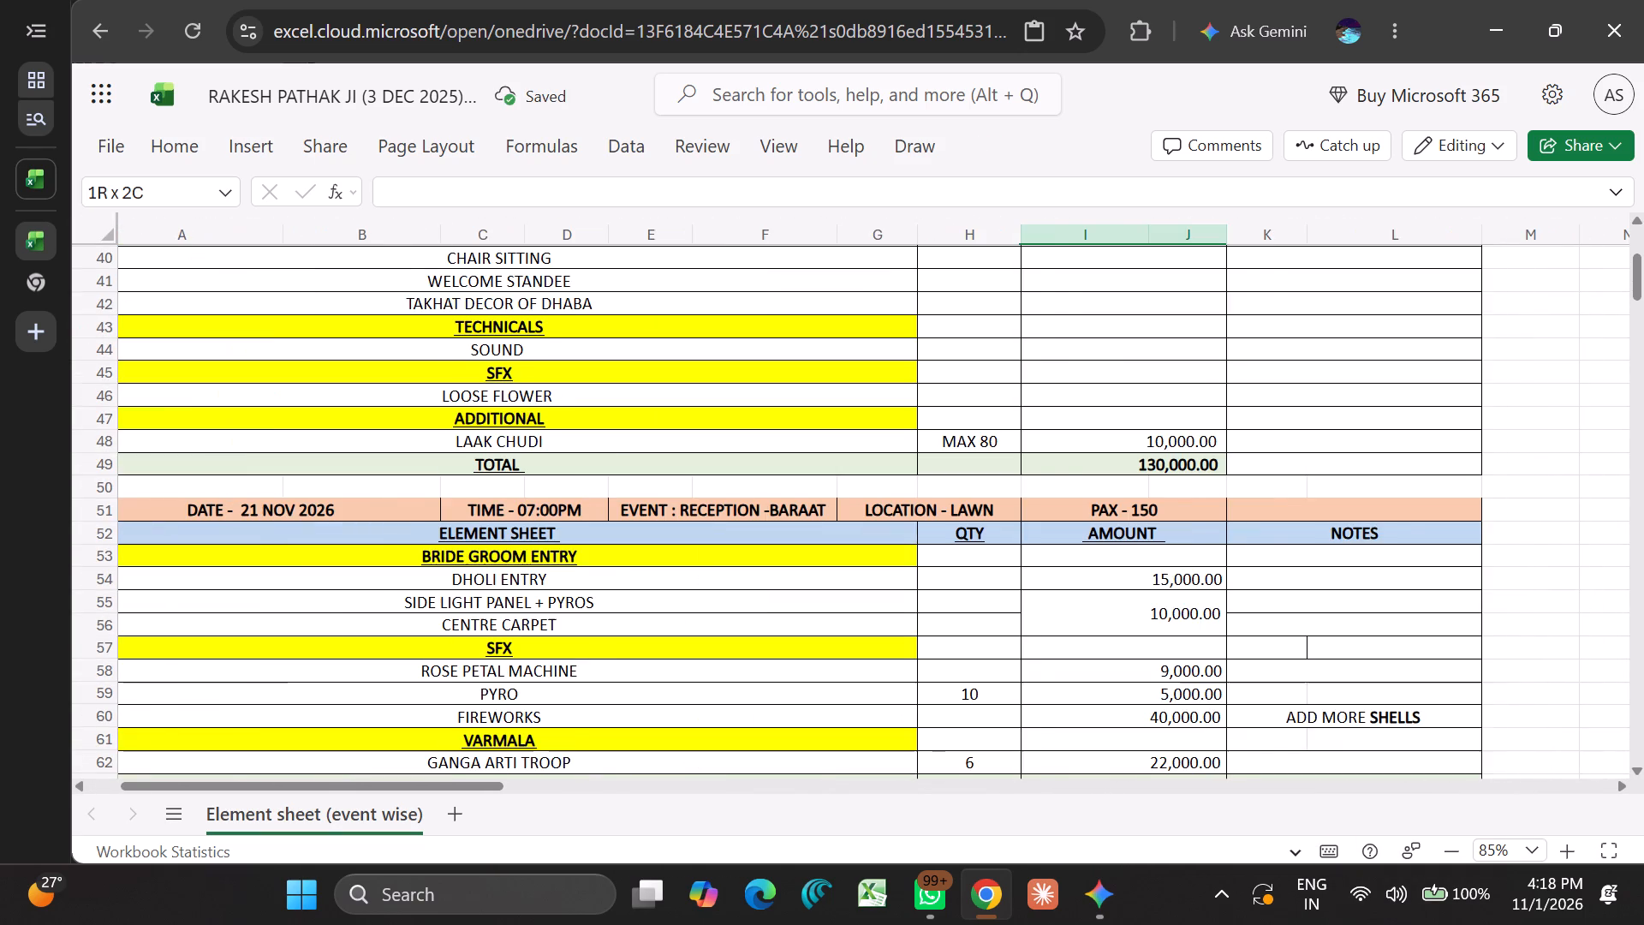
scroll(501, 480, left, 1)
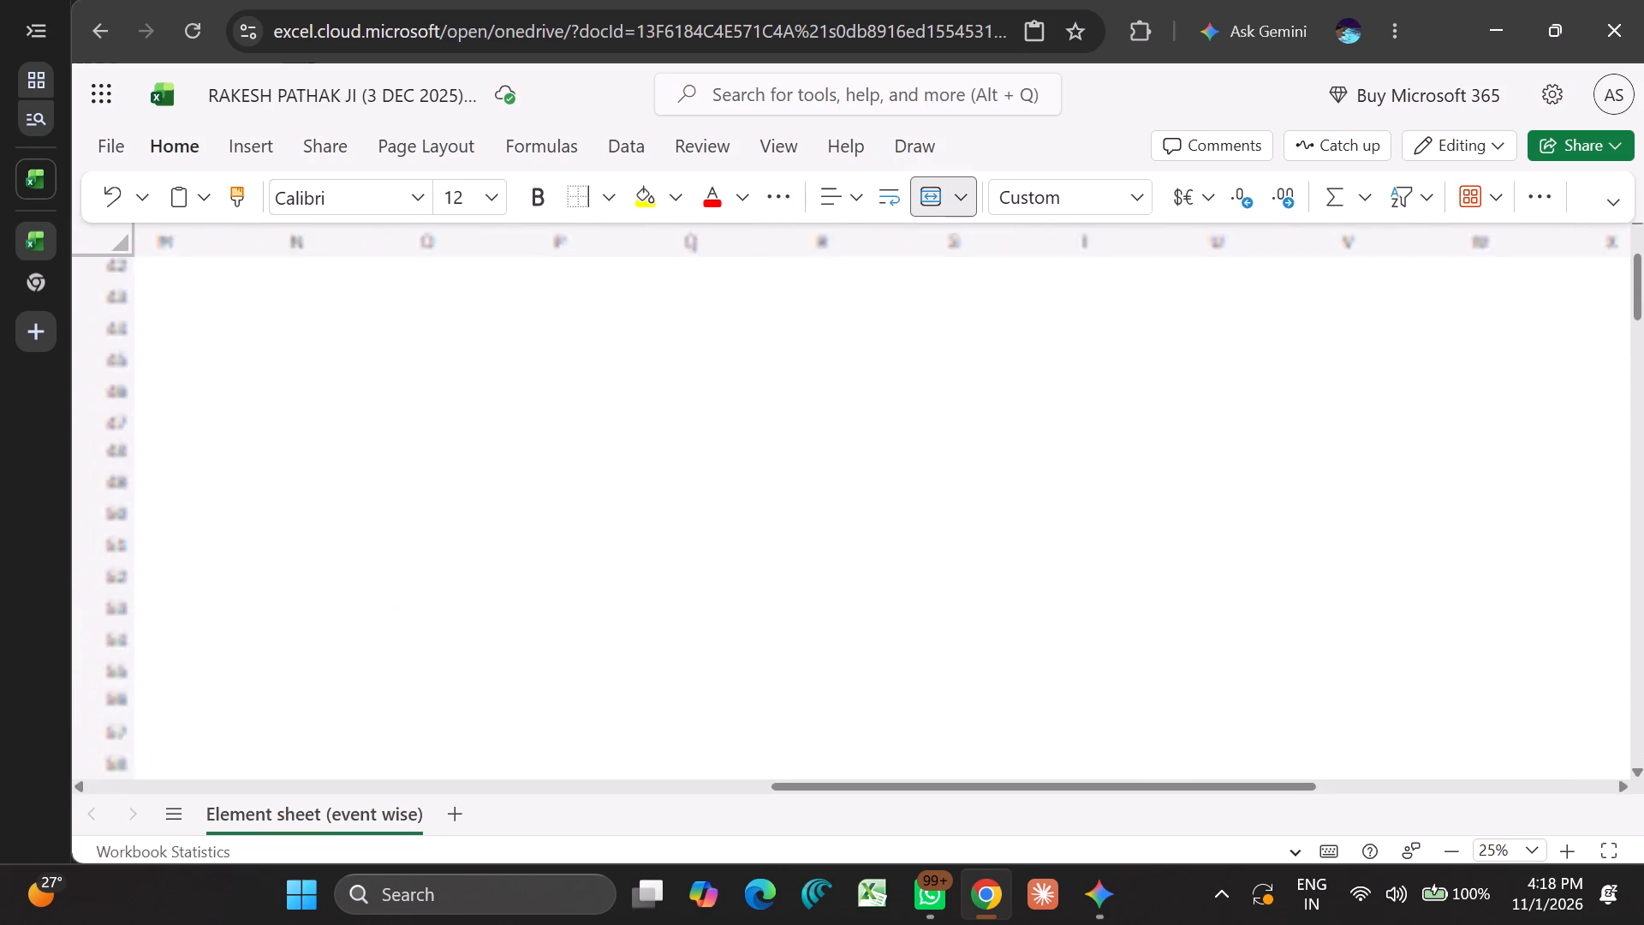
scroll(124, 460, right, 7)
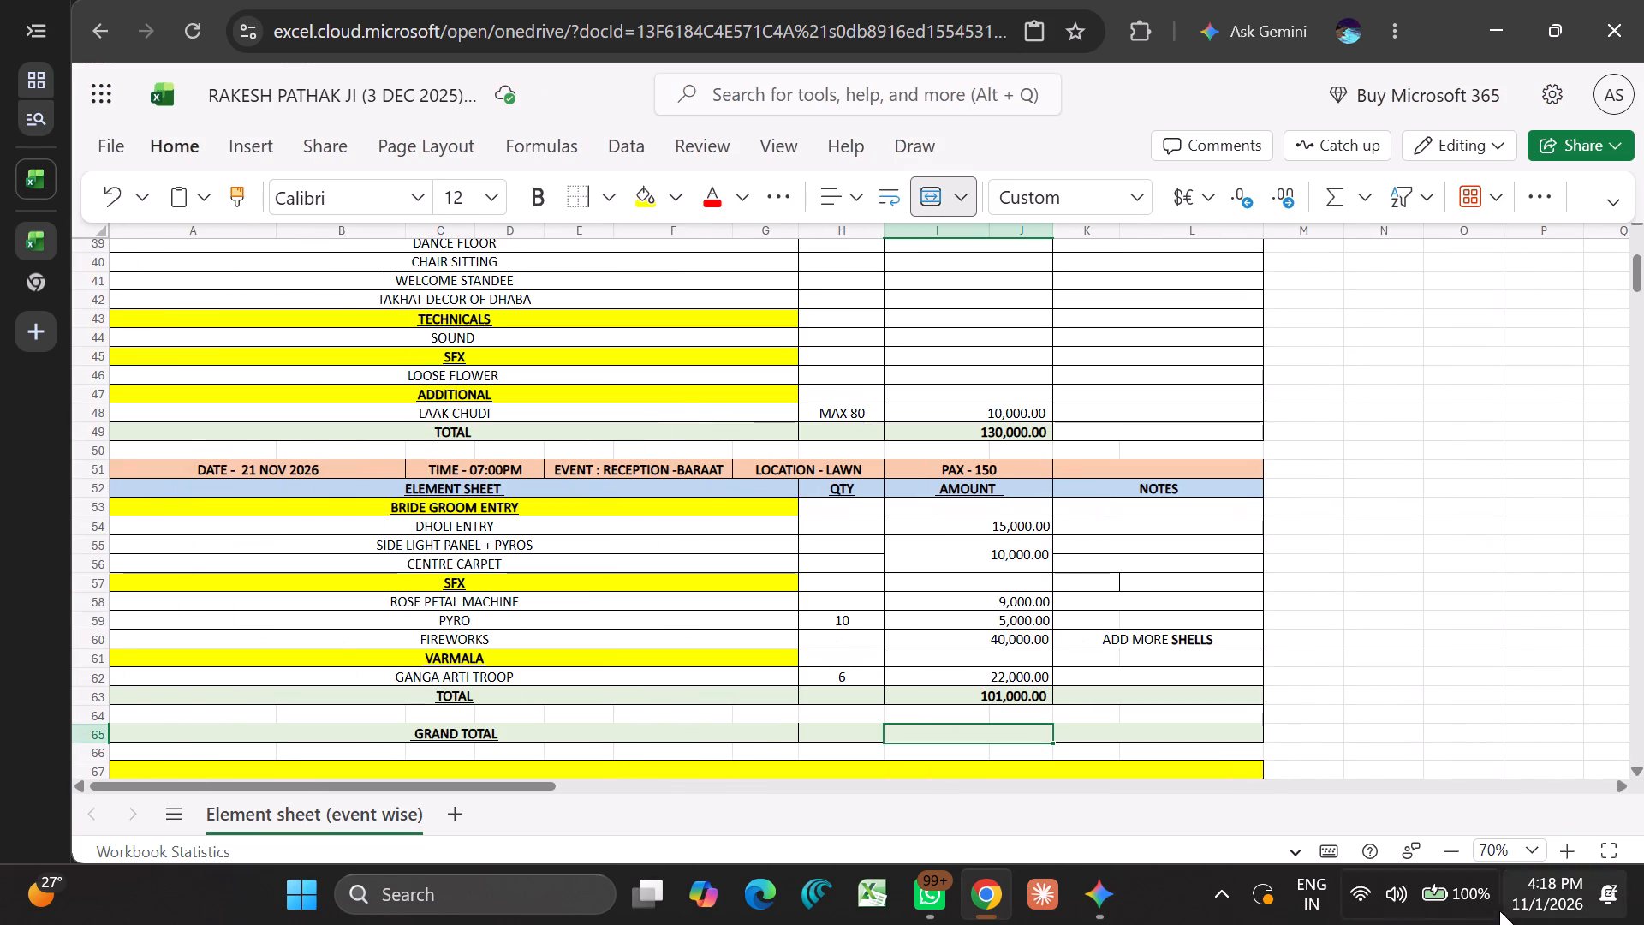
double_click(1460, 849)
click(1460, 849)
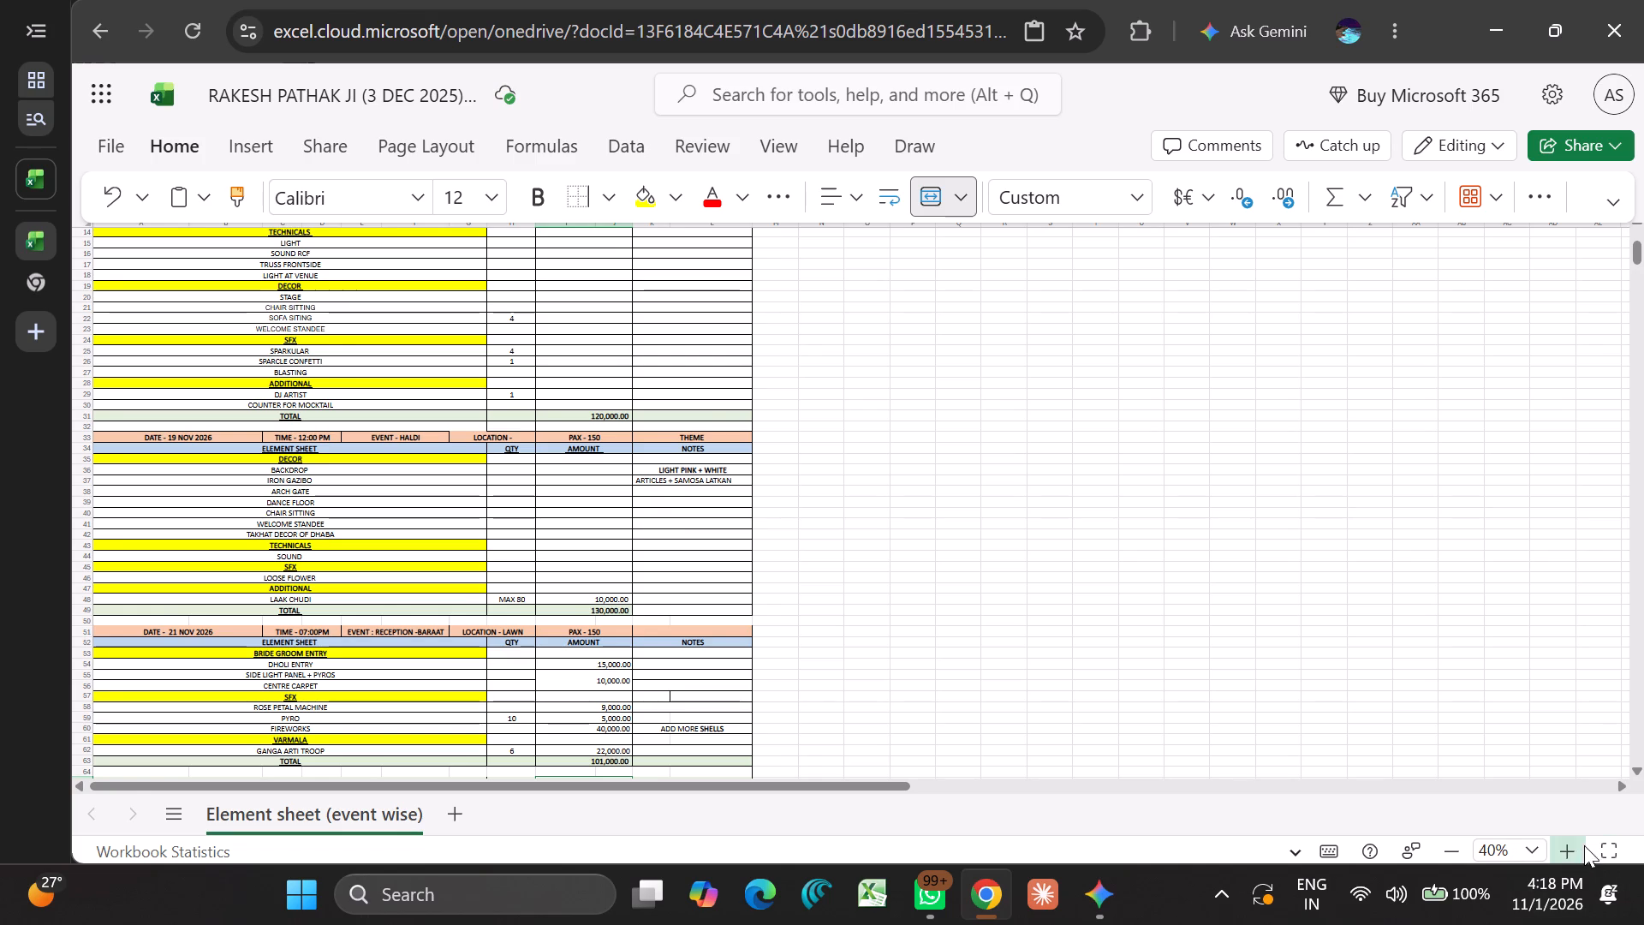
click(1580, 848)
scroll(766, 761, right, 5)
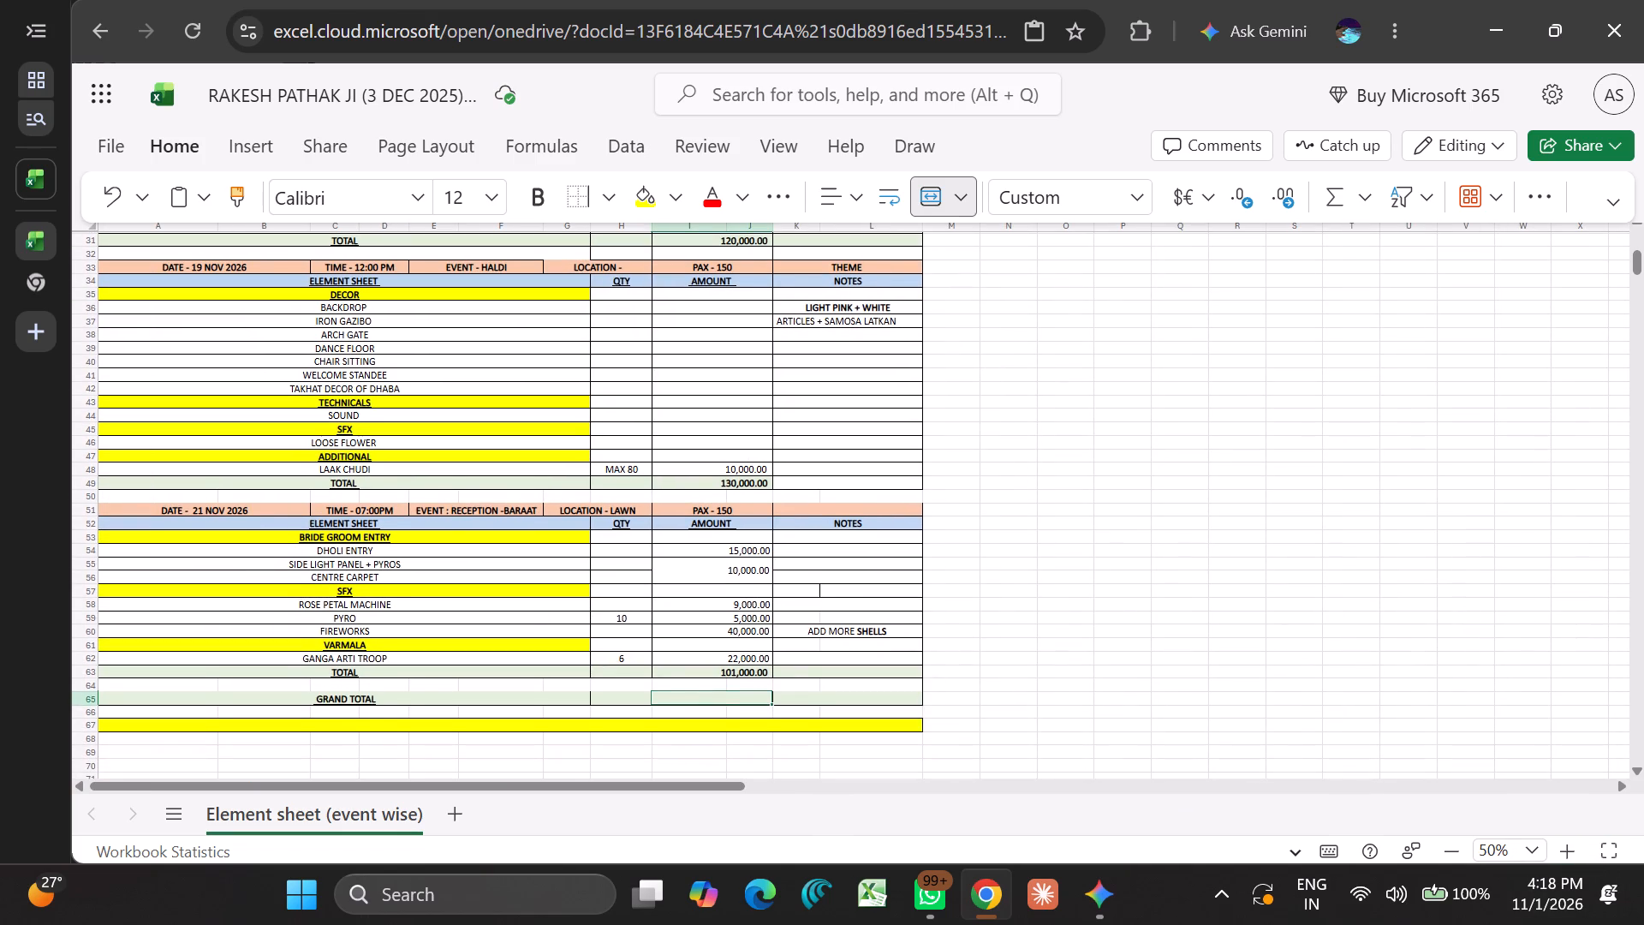
click(1203, 653)
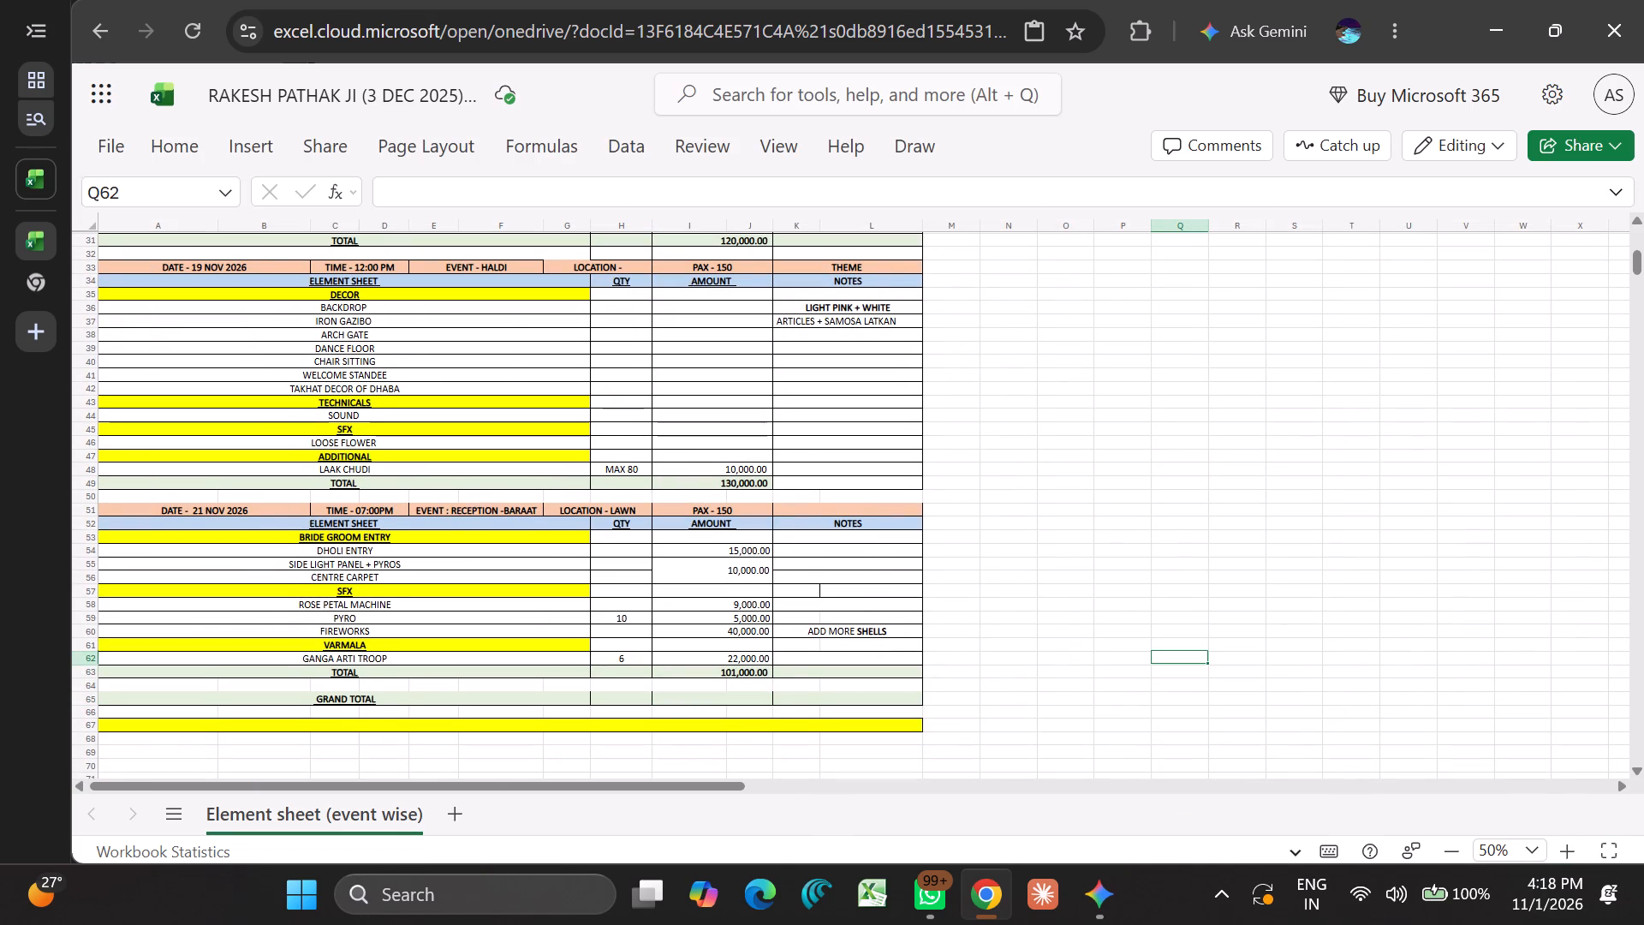
drag(534, 702, 821, 697)
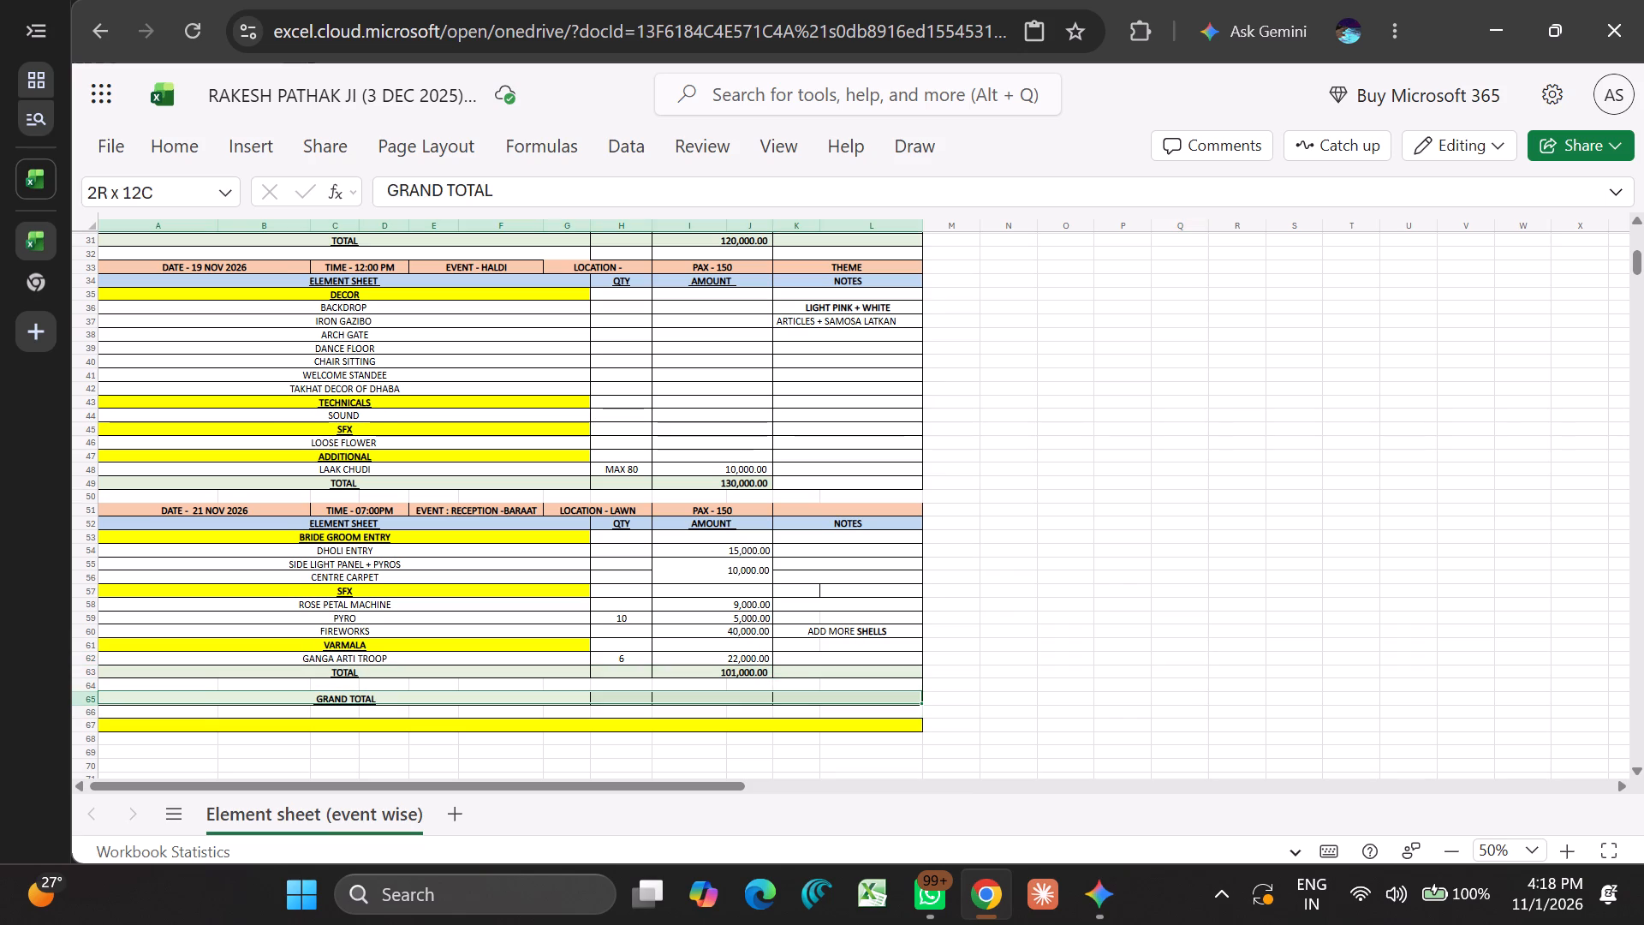
drag(821, 697, 820, 702)
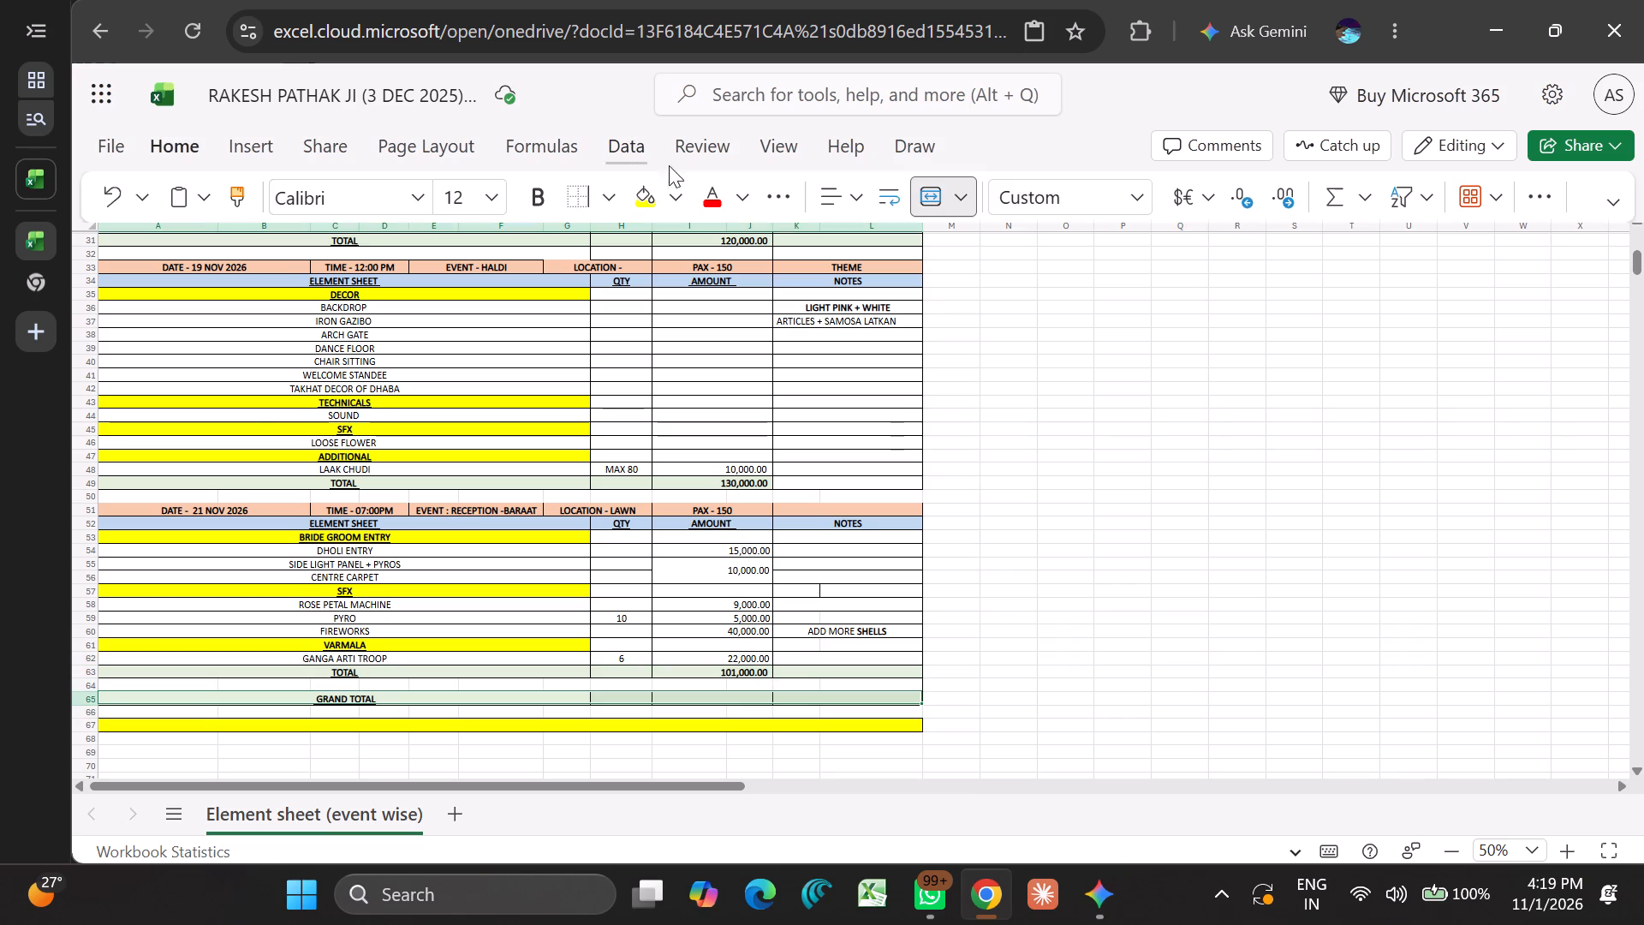
click(610, 198)
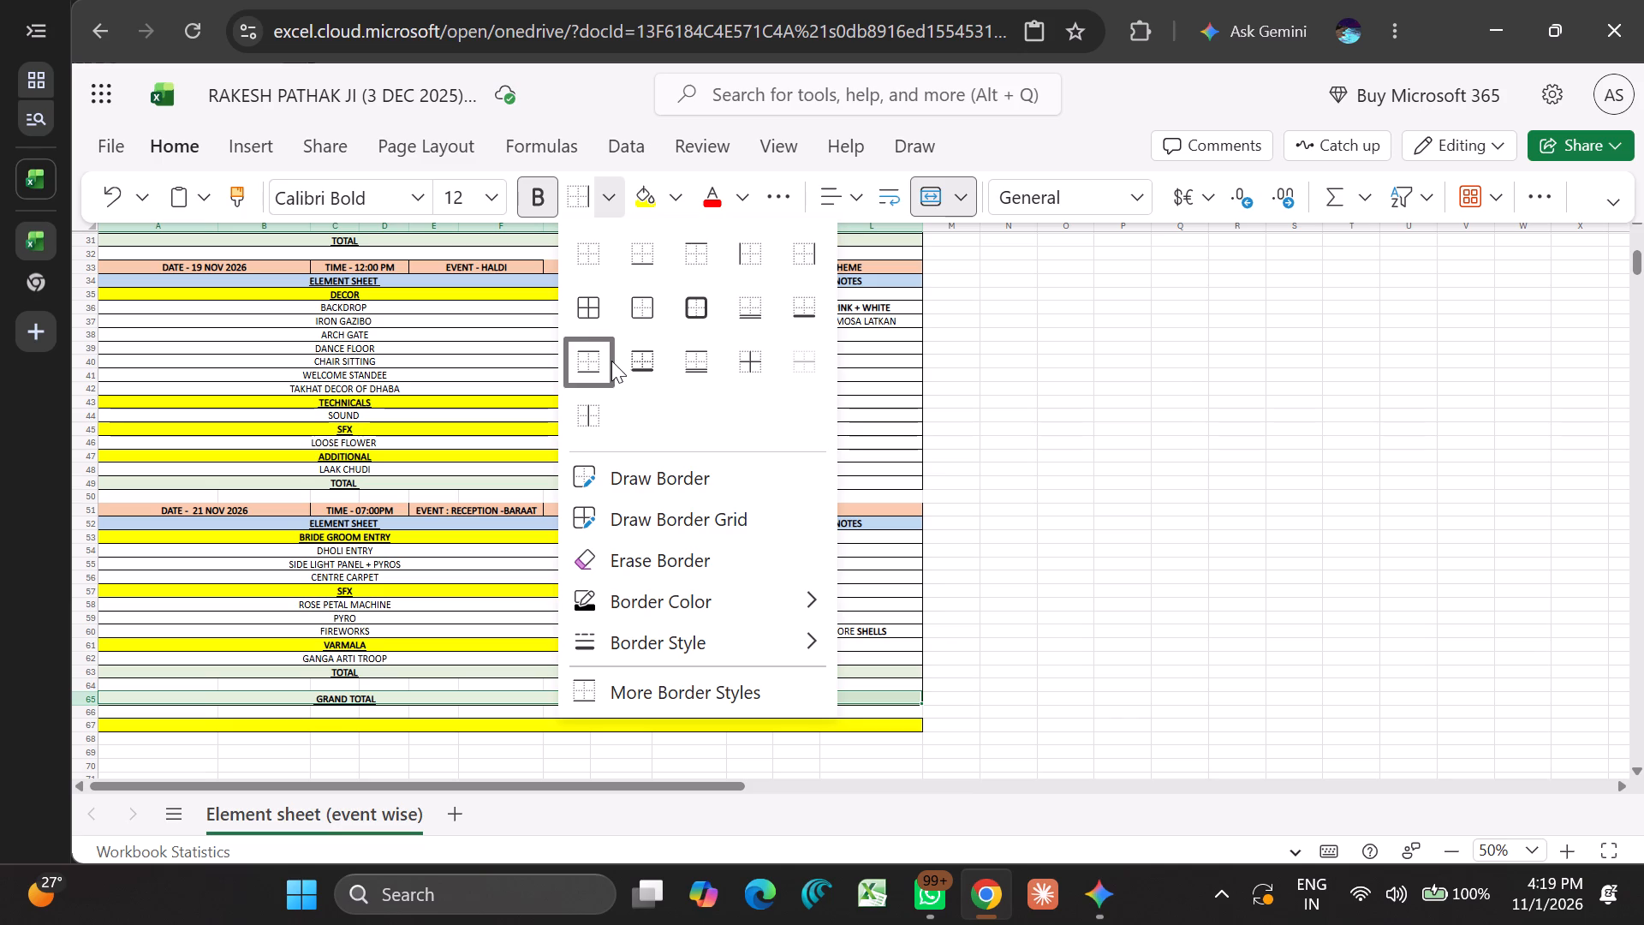
click(638, 319)
click(1099, 474)
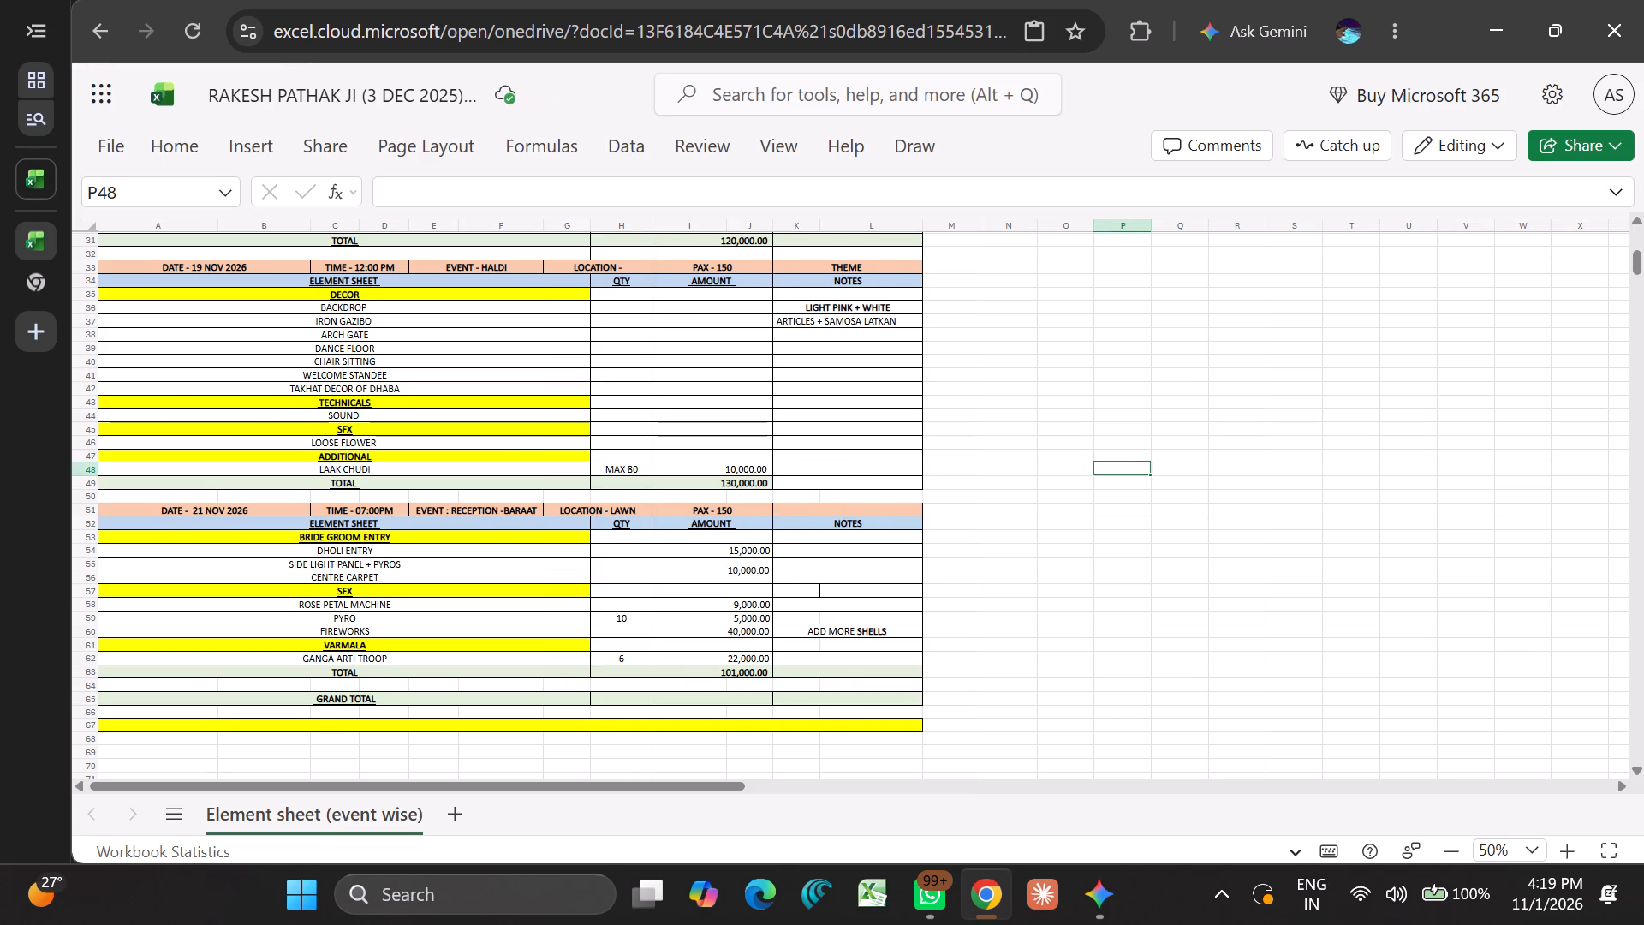
Examine the Mehendi sheet's TOTAL amount cell and its formula.
scroll(767, 619, up, 4)
scroll(767, 619, right, 1)
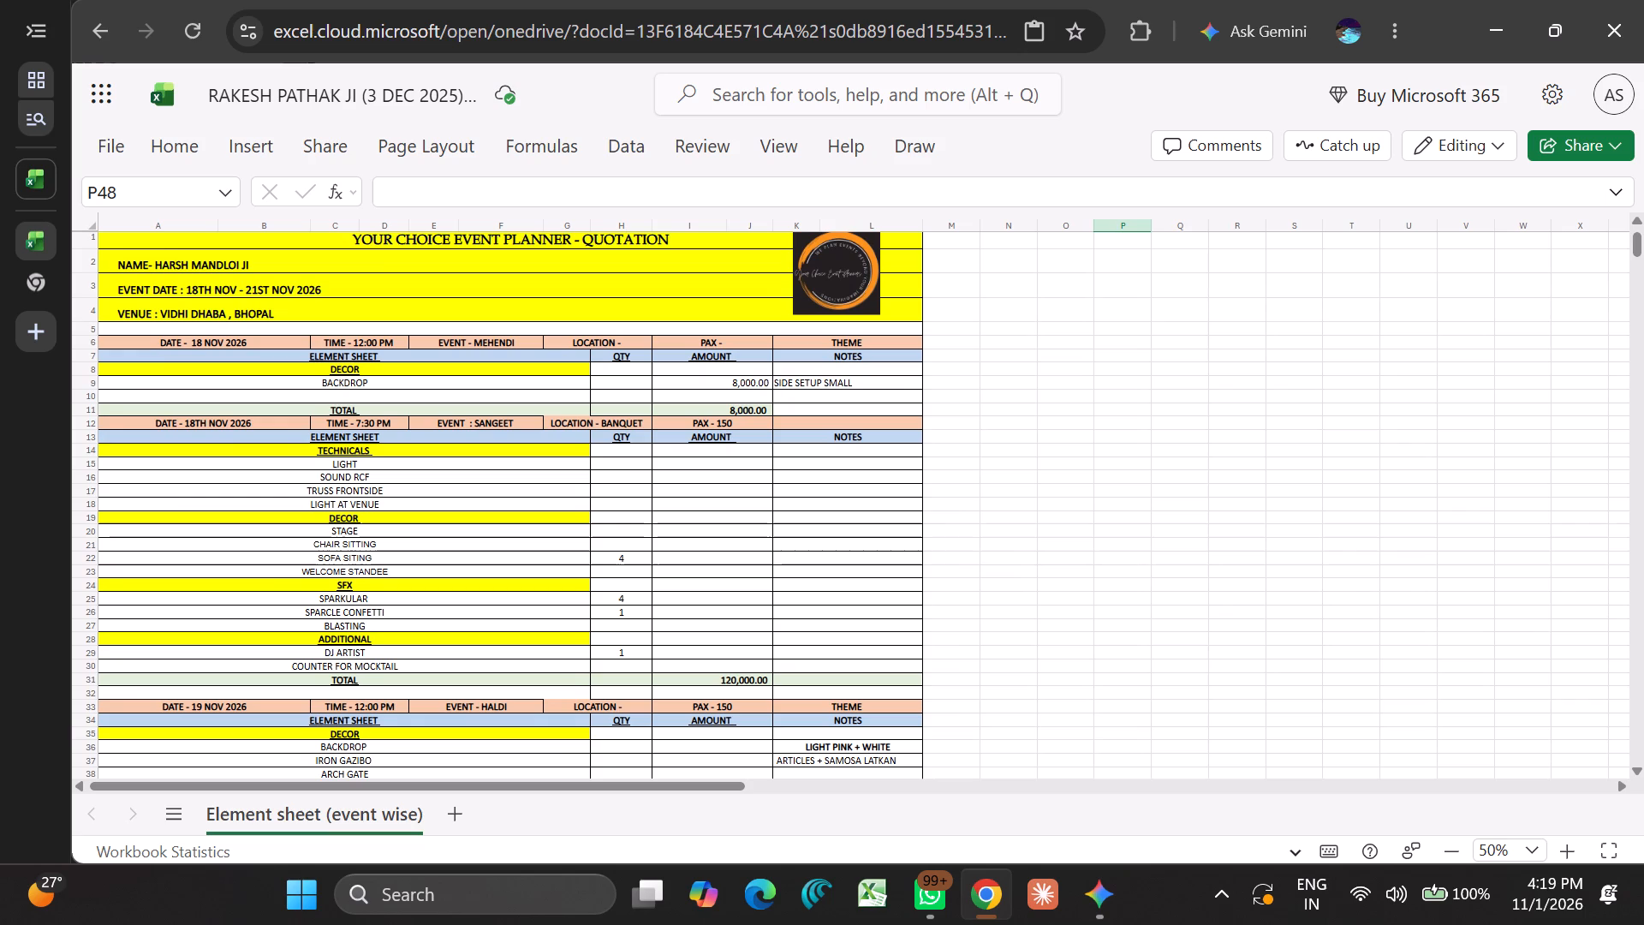
click(751, 413)
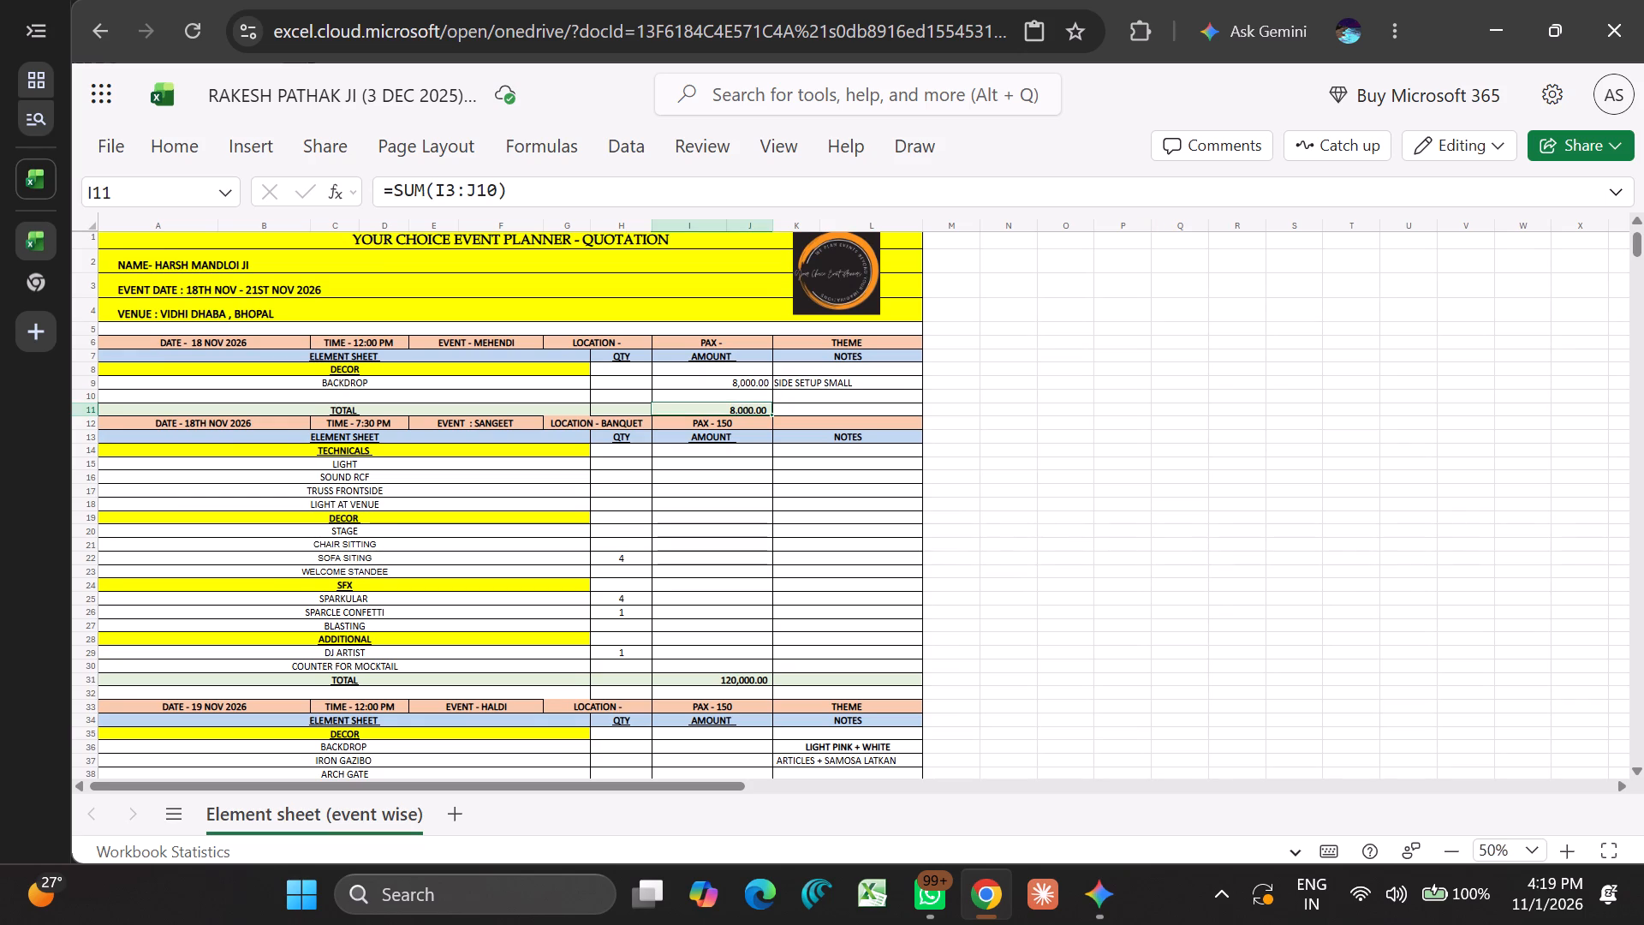
click(1098, 442)
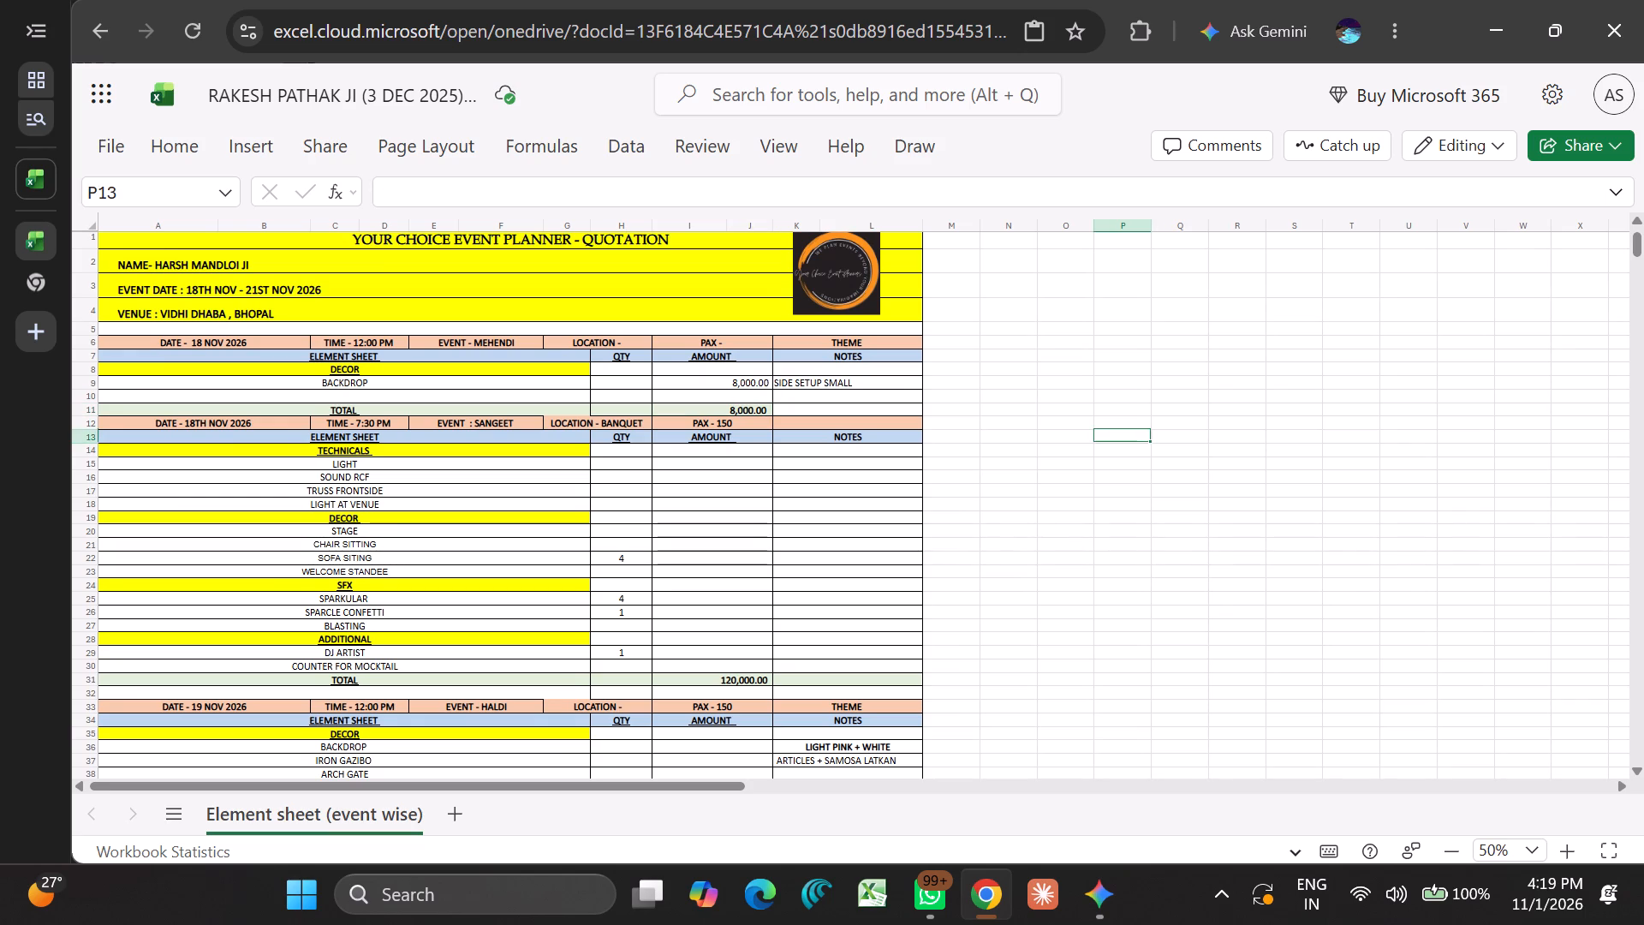
click(762, 415)
right_click(762, 415)
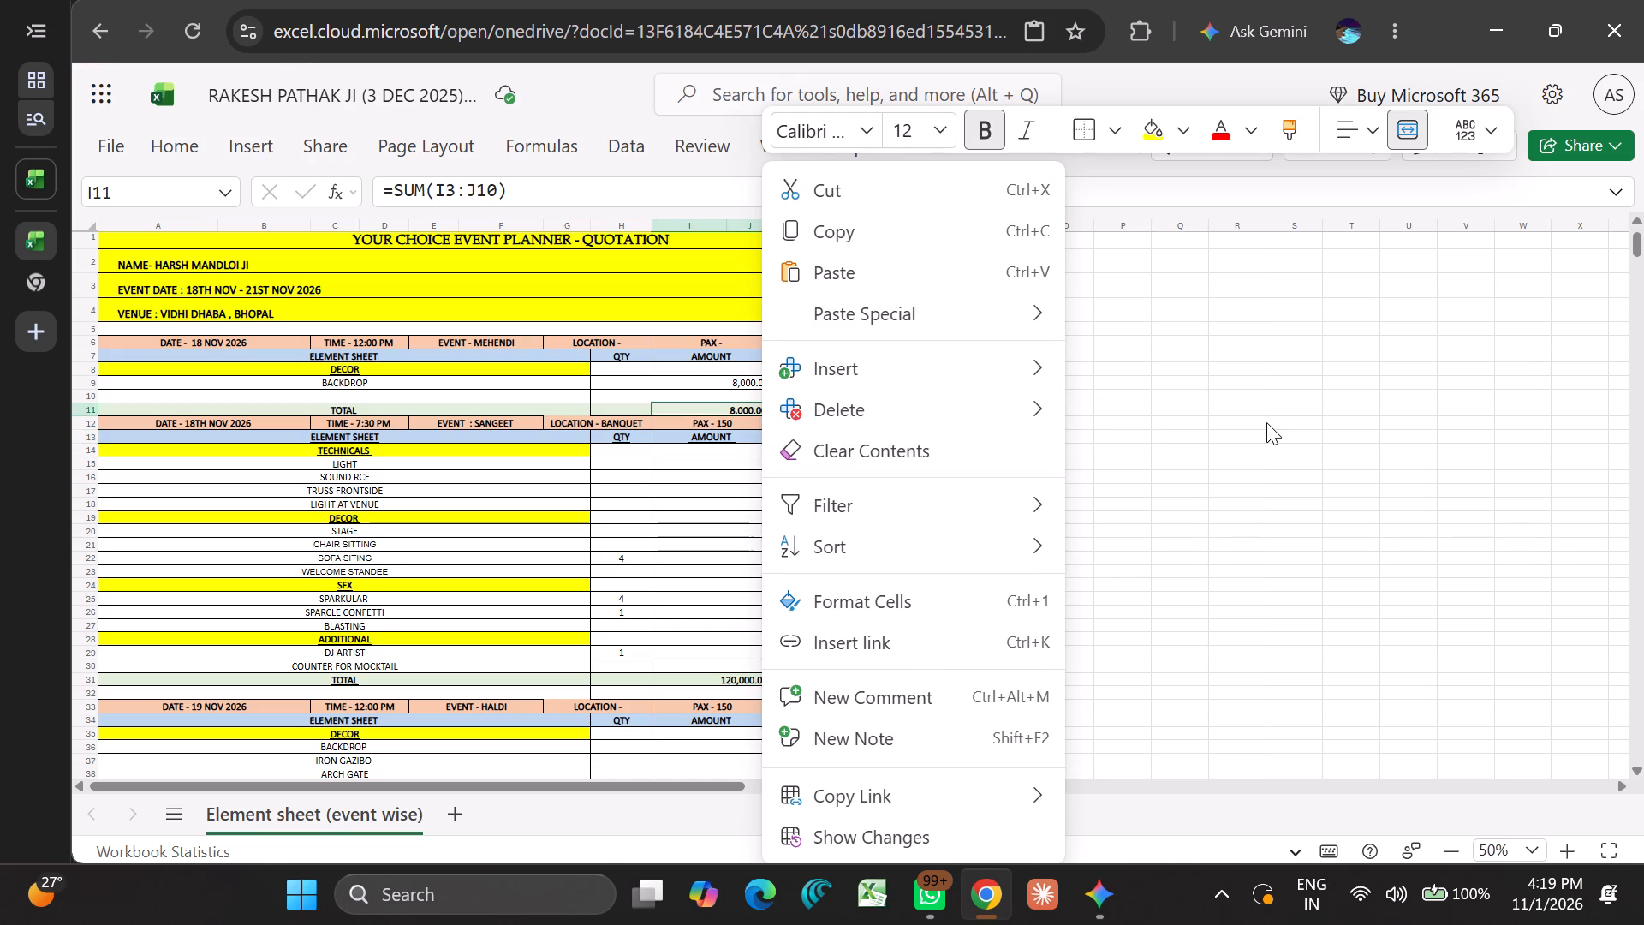
scroll(915, 844, down, 1)
scroll(865, 678, down, 2)
click(1223, 638)
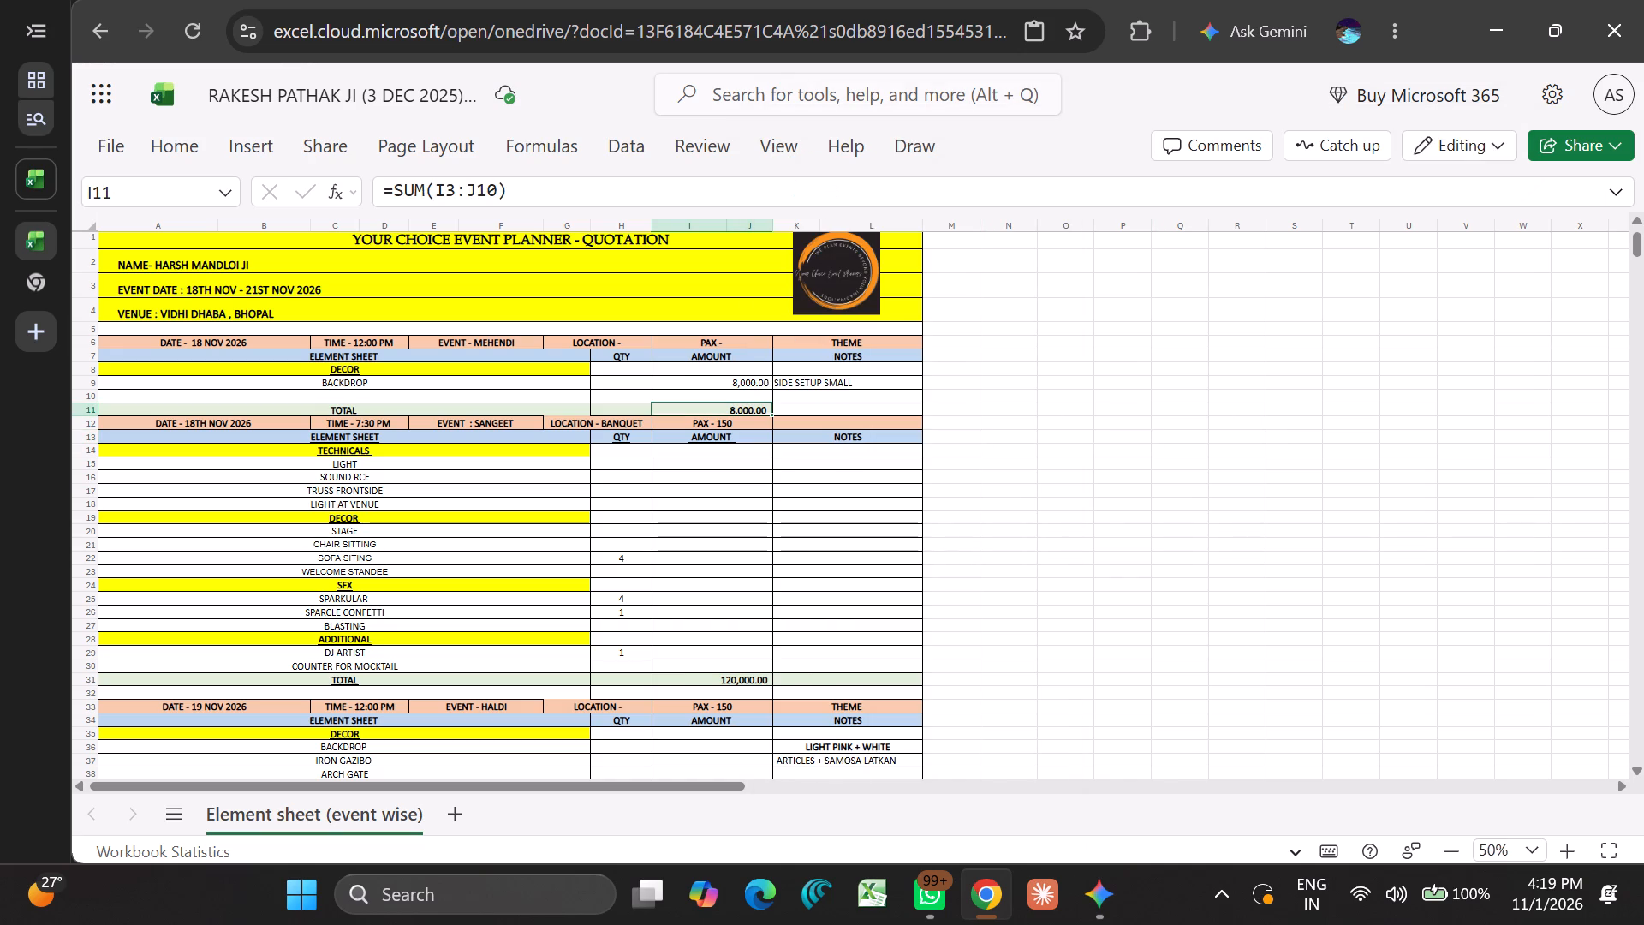
click(1149, 575)
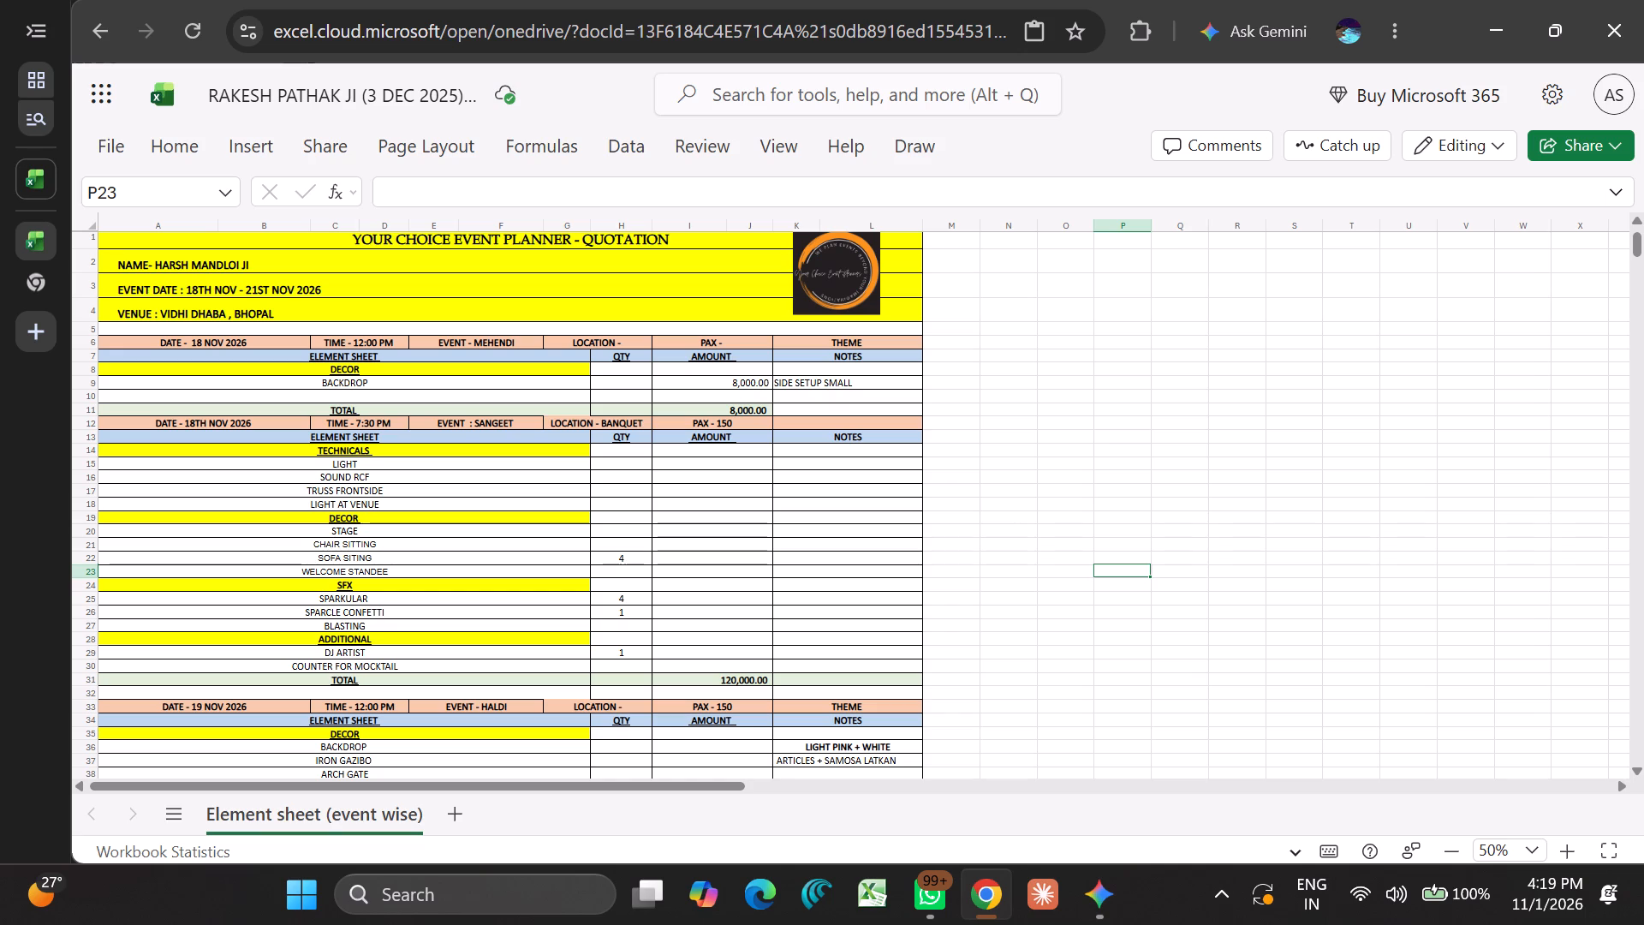
ctrl+click(756, 411)
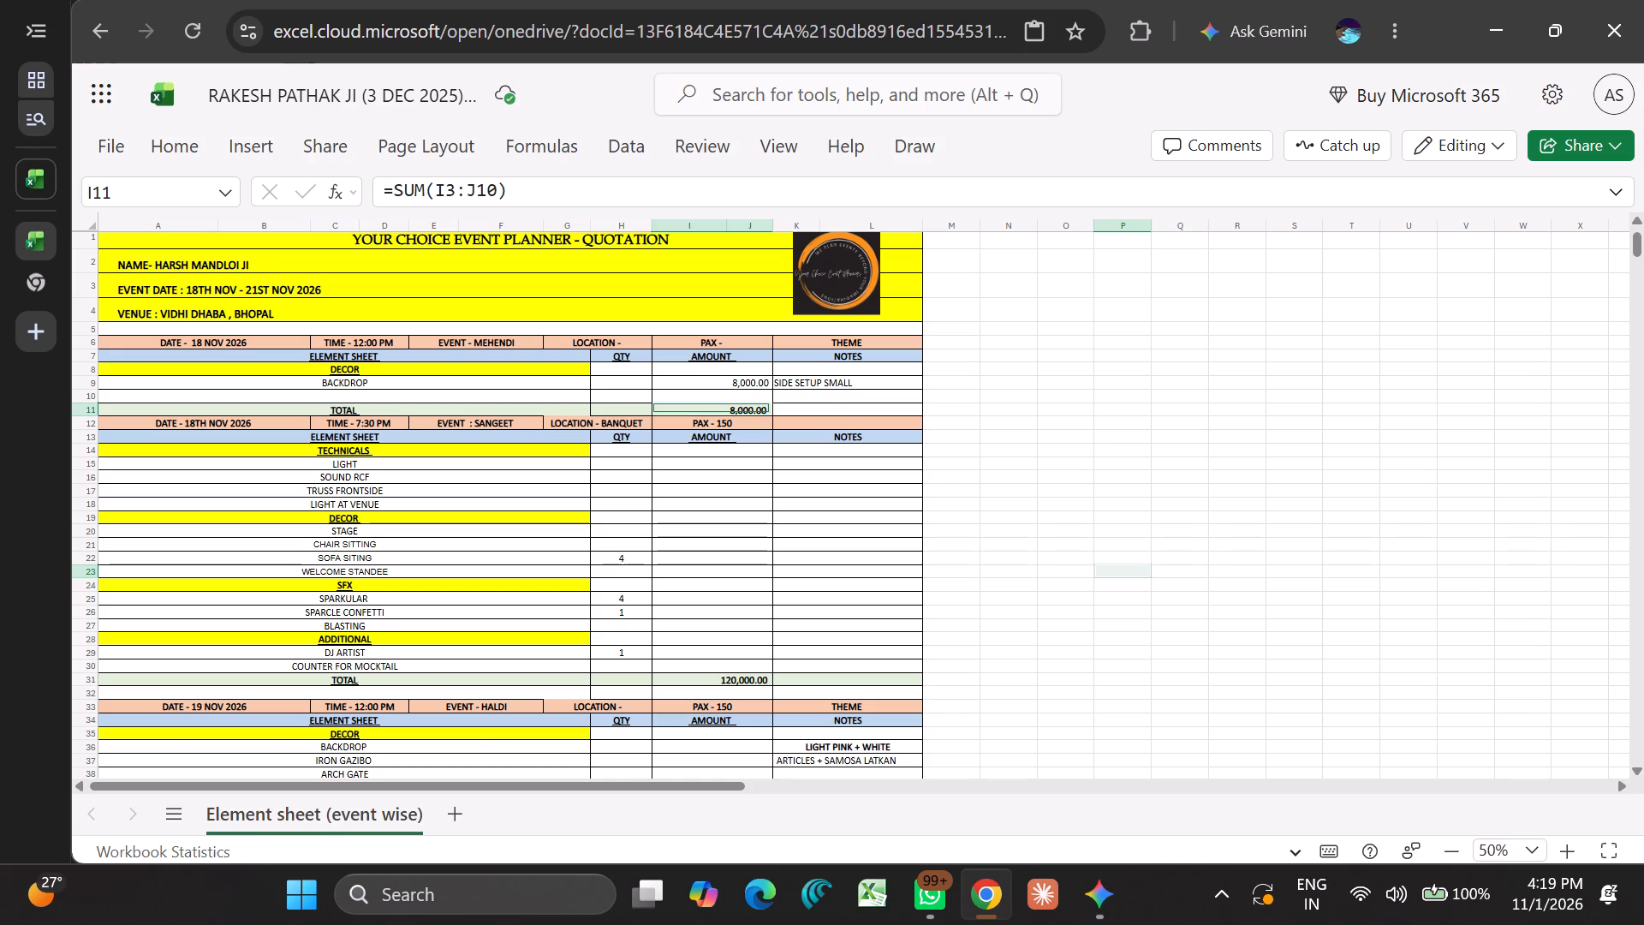
ctrl+shift+scroll(873, 537, down, 1)
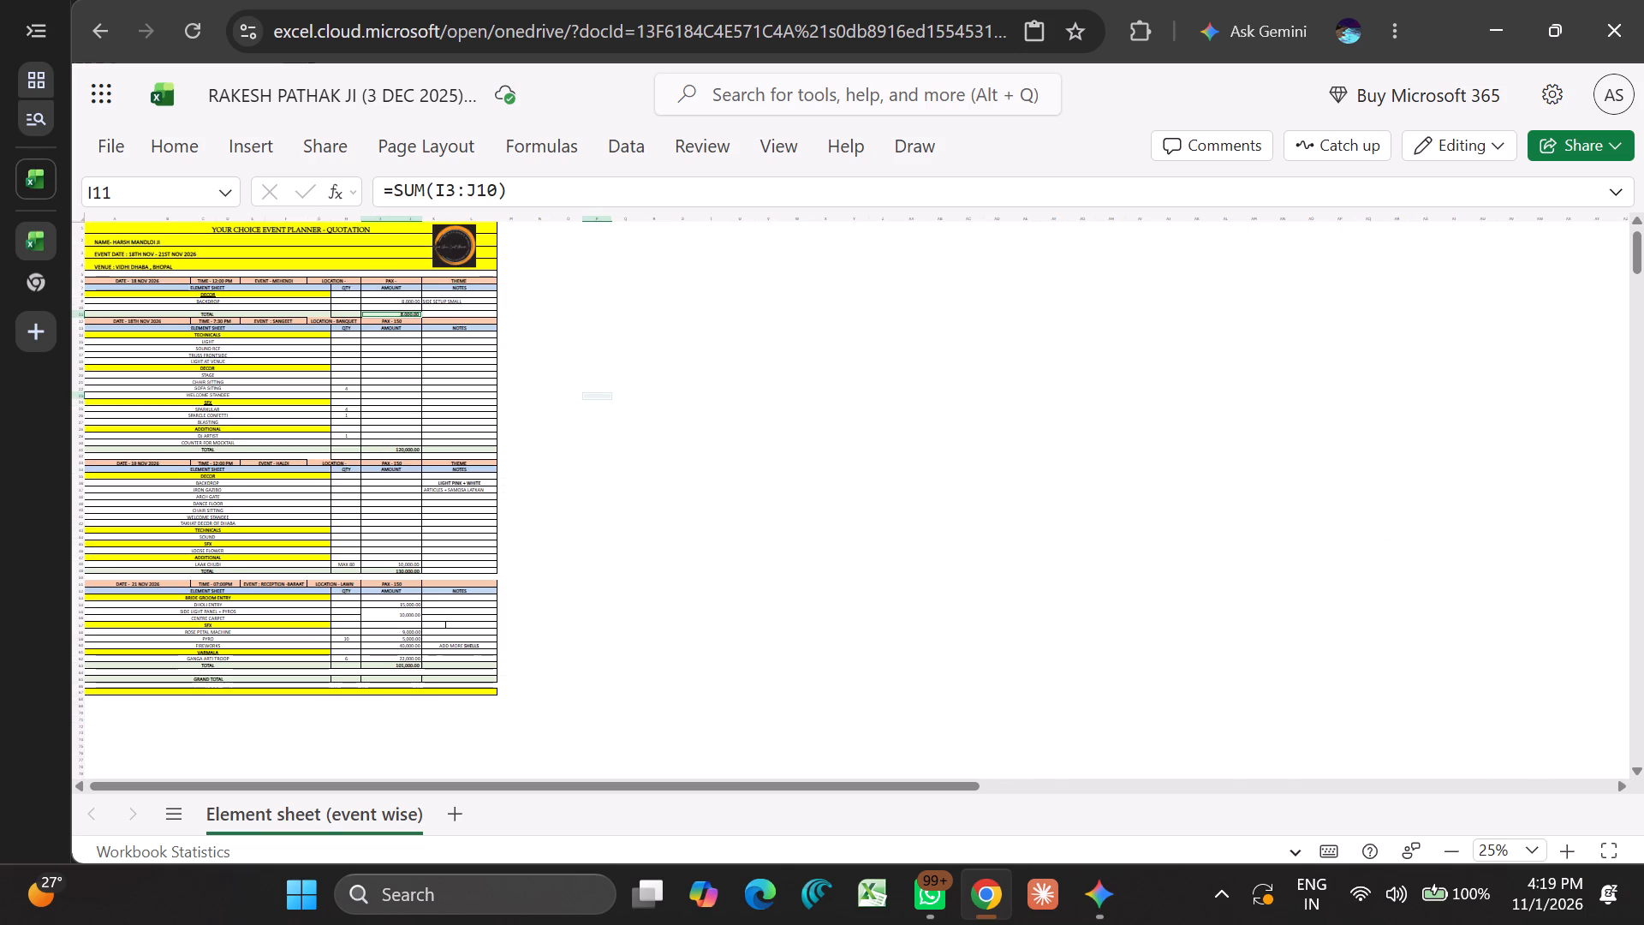
scroll(462, 418, right, 3)
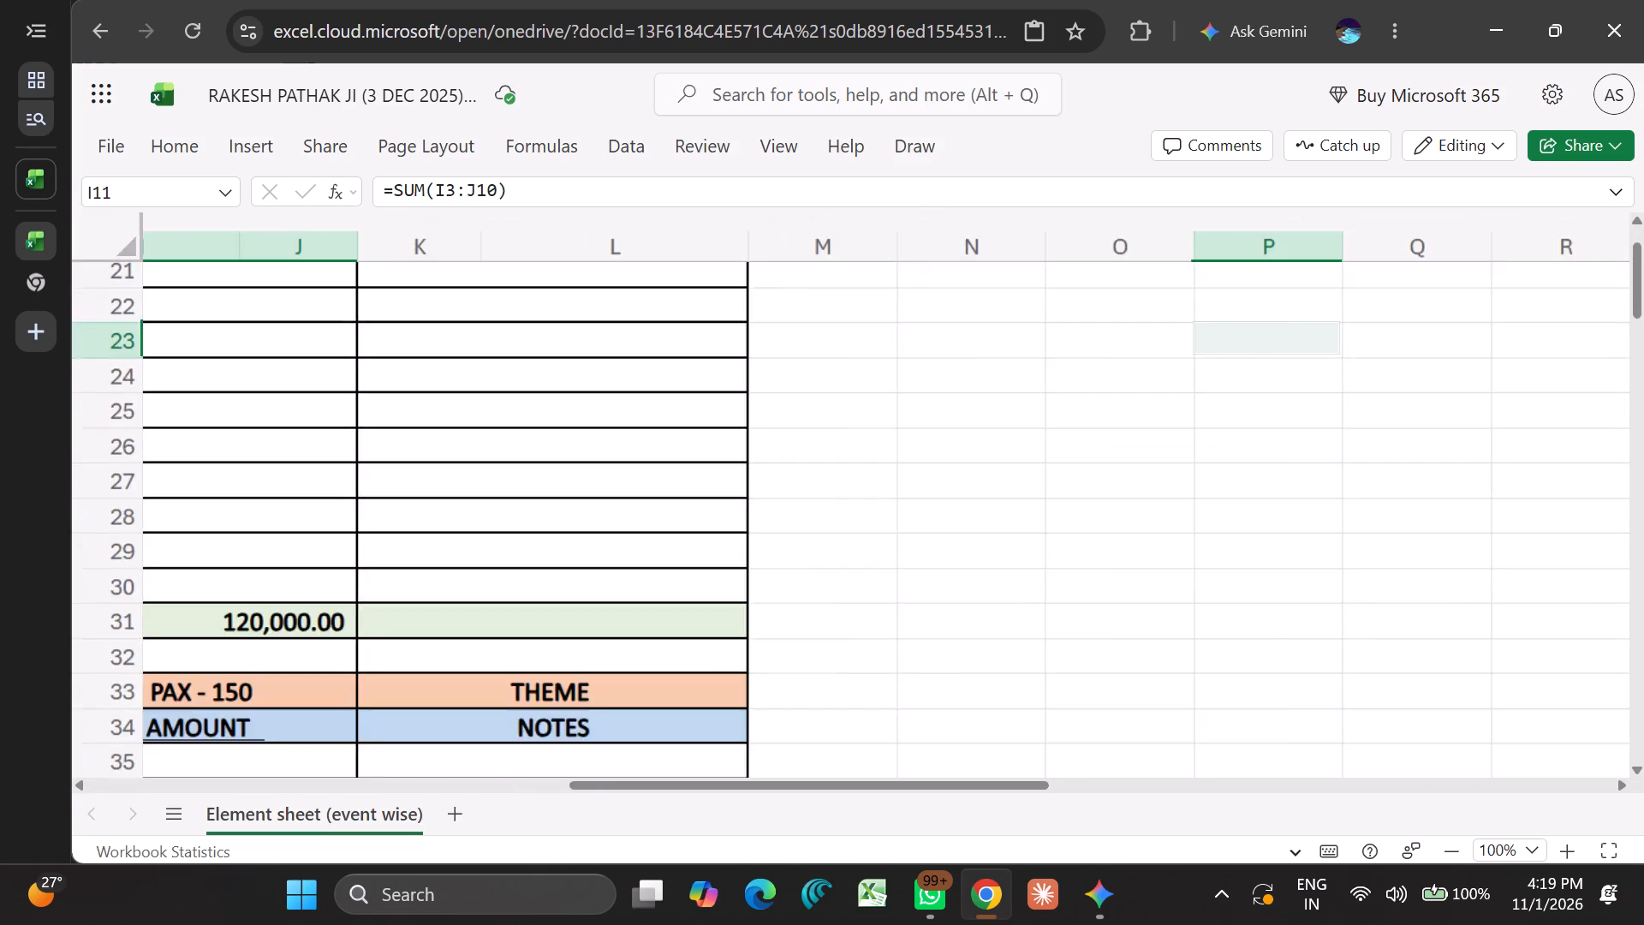
scroll(462, 418, right, 2)
scroll(462, 418, up, 1)
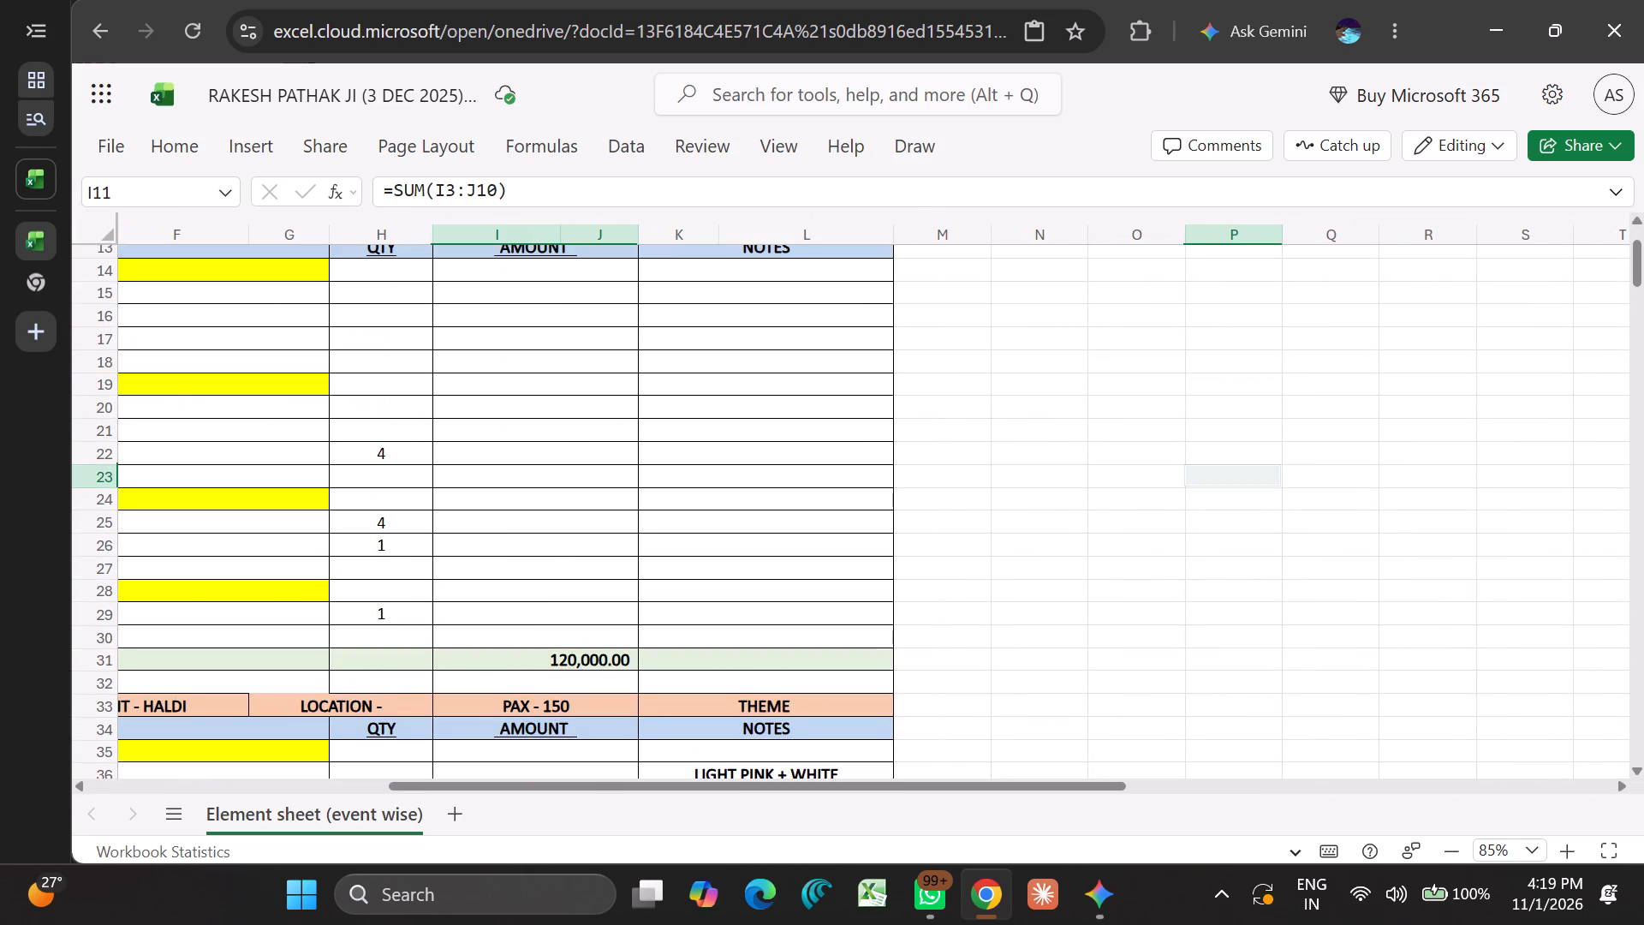
scroll(462, 418, right, 1)
scroll(462, 418, up, 2)
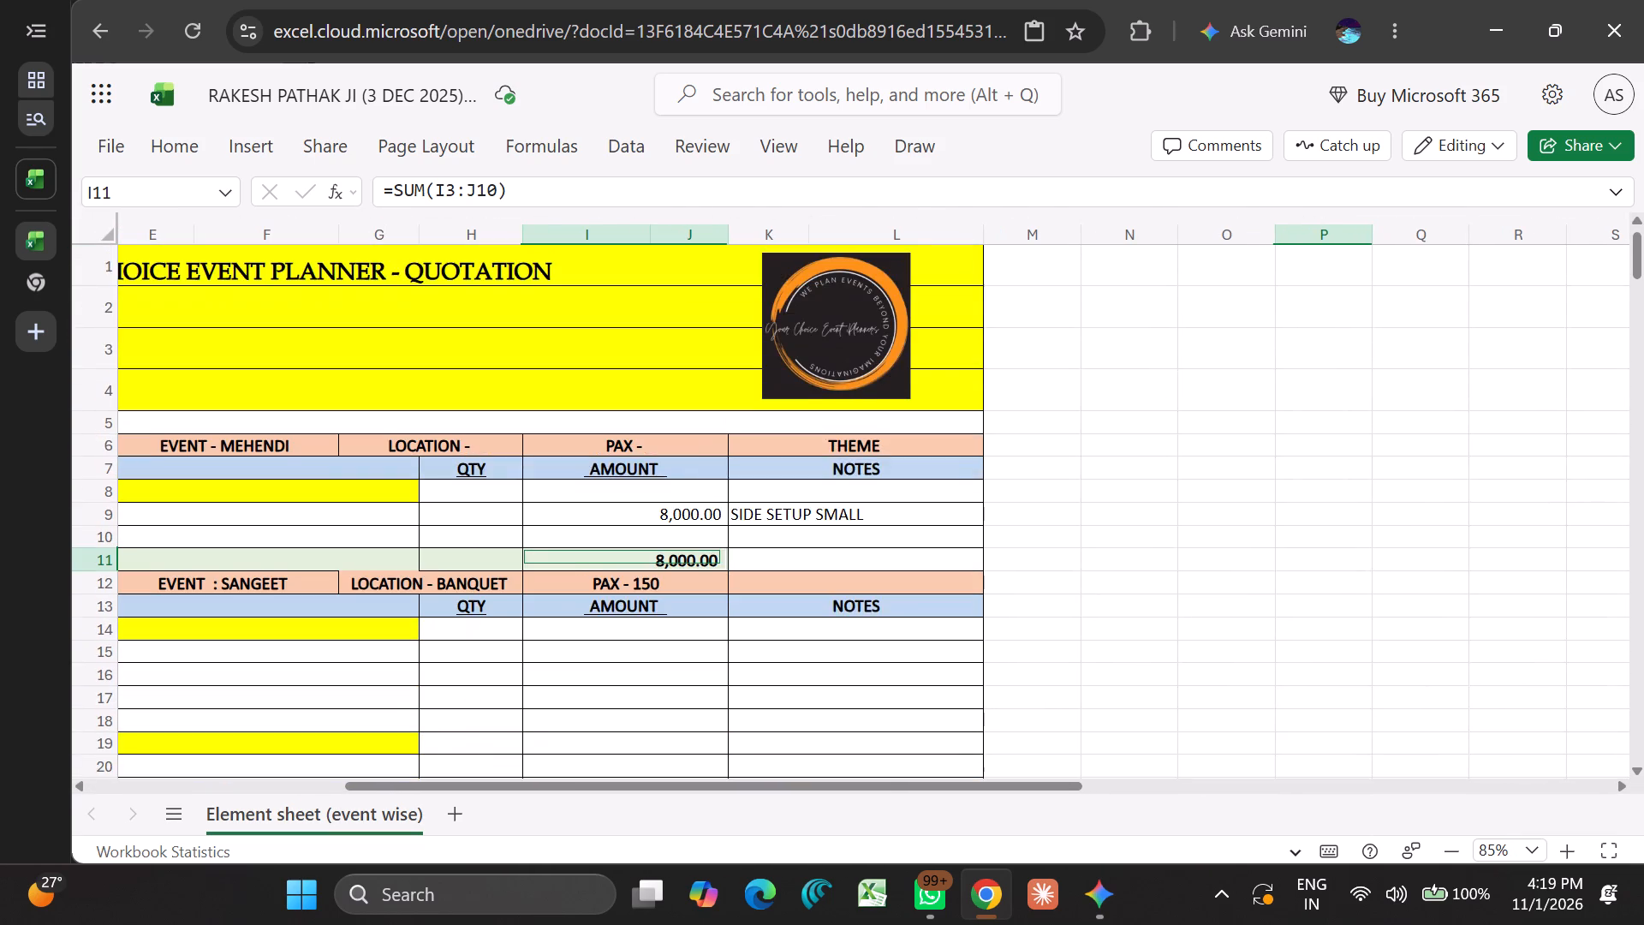
scroll(462, 418, down, 1)
click(1119, 476)
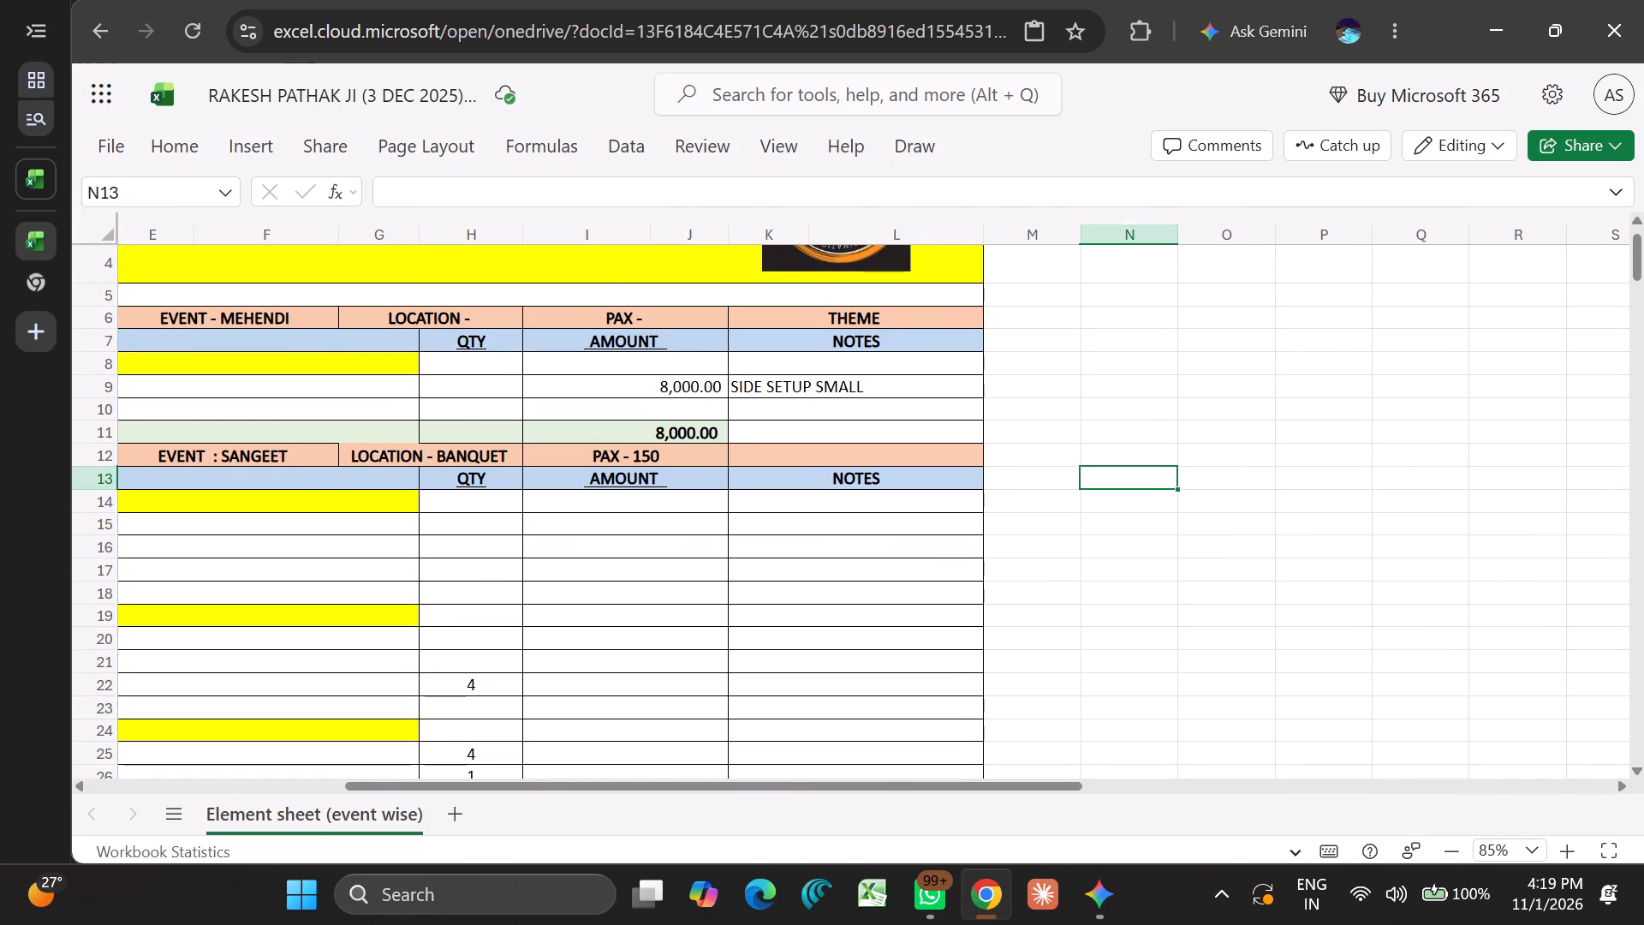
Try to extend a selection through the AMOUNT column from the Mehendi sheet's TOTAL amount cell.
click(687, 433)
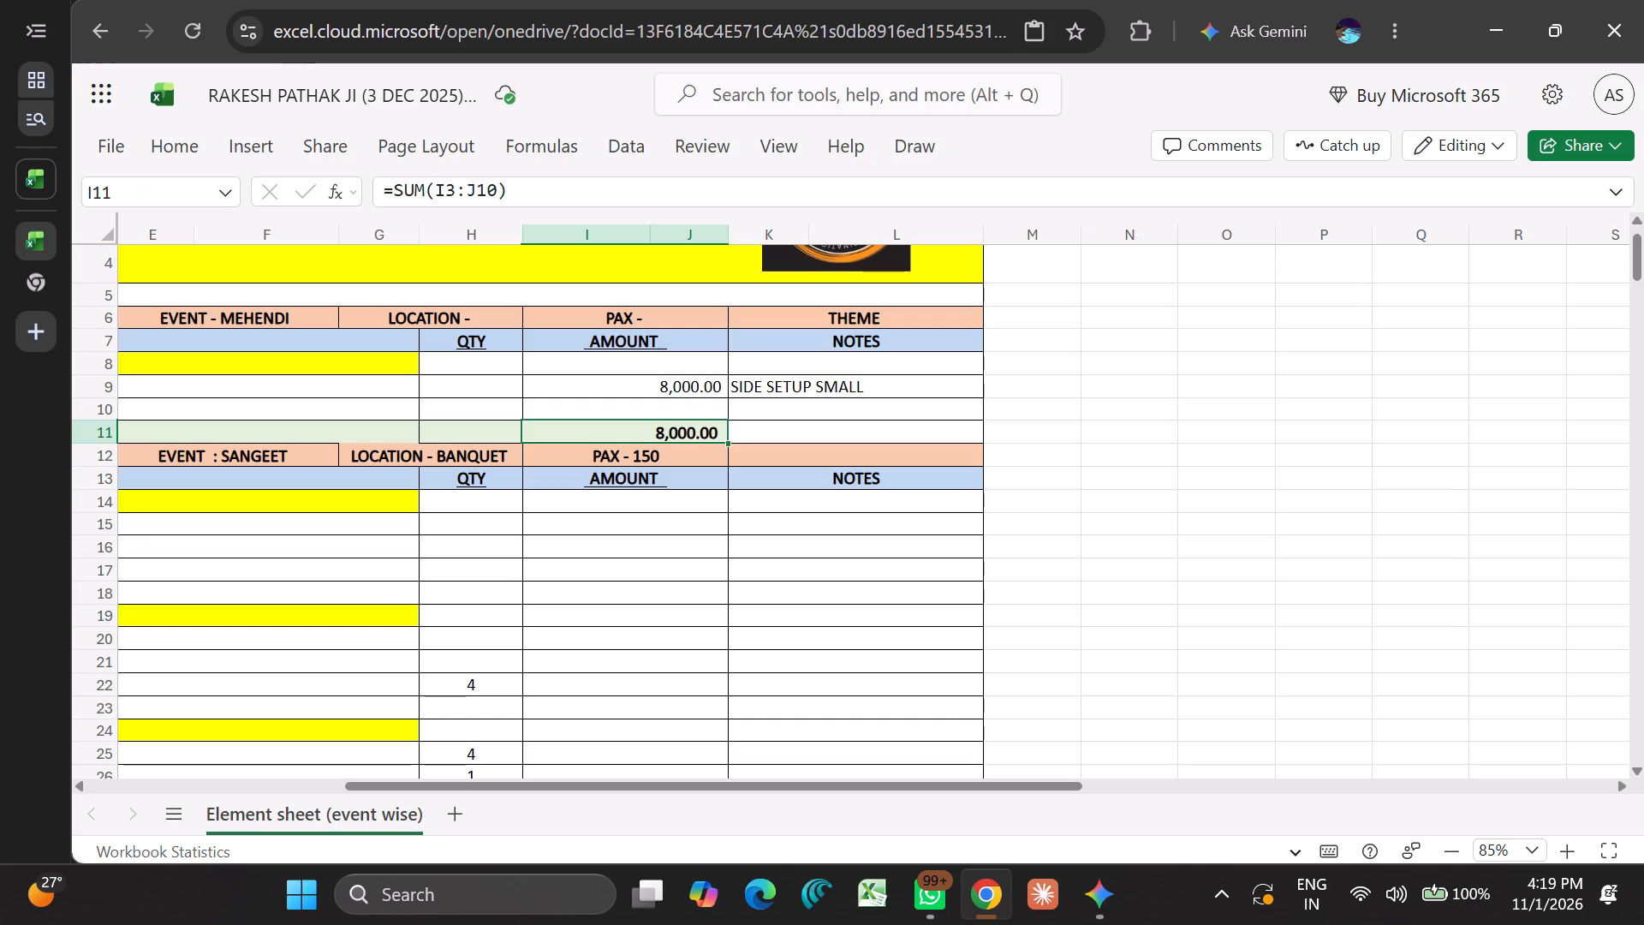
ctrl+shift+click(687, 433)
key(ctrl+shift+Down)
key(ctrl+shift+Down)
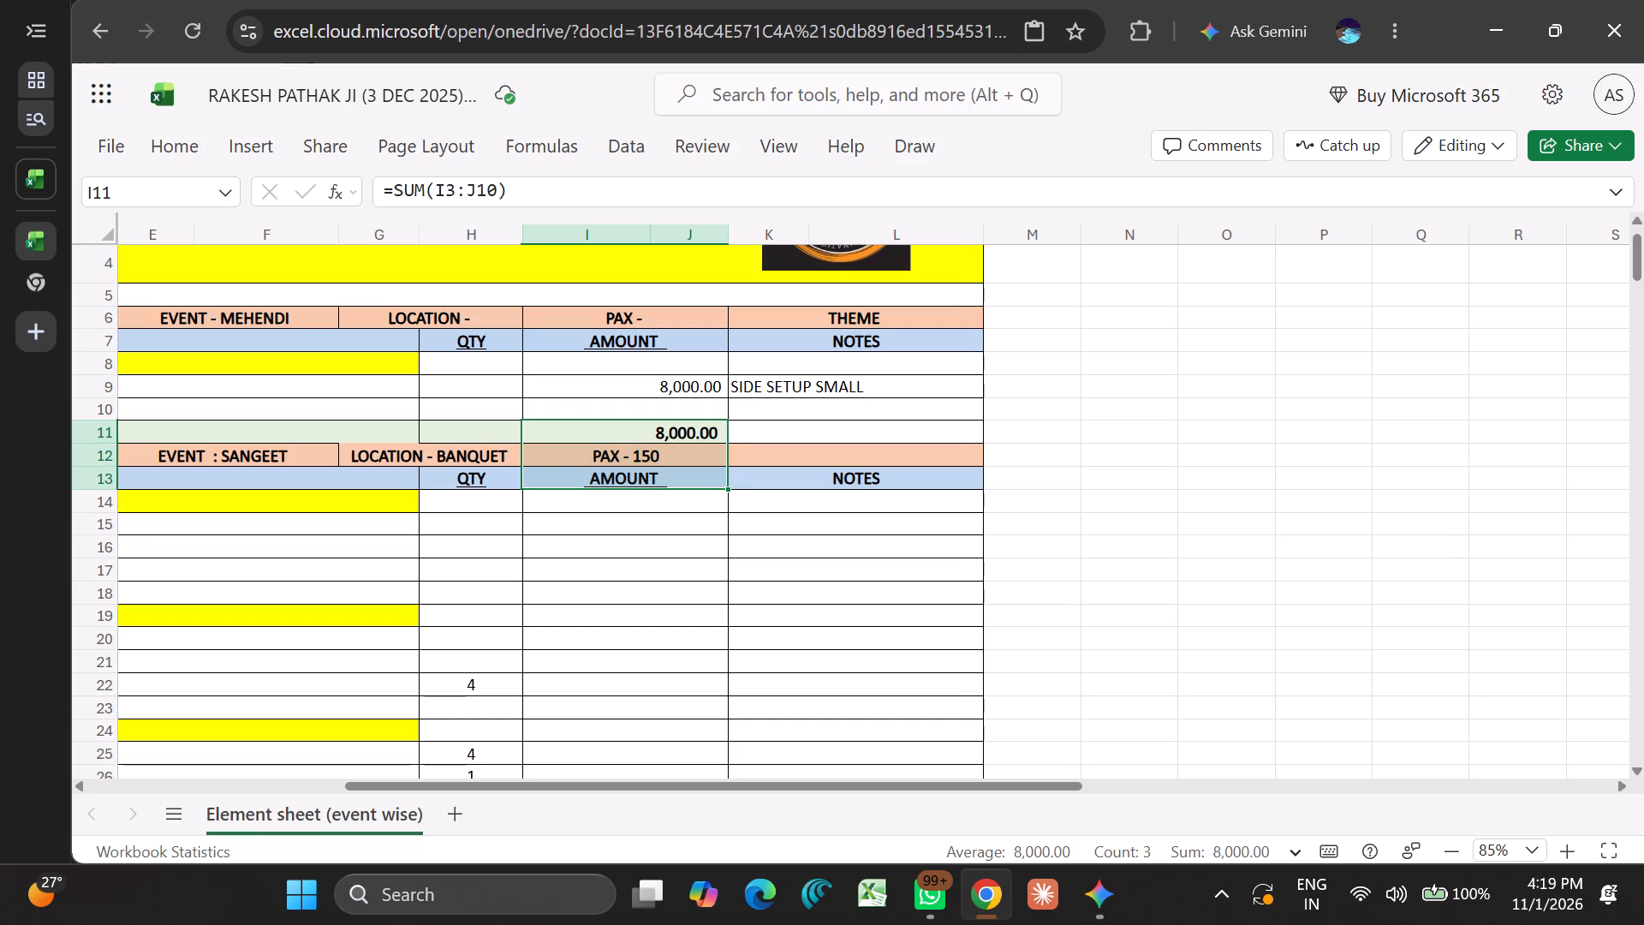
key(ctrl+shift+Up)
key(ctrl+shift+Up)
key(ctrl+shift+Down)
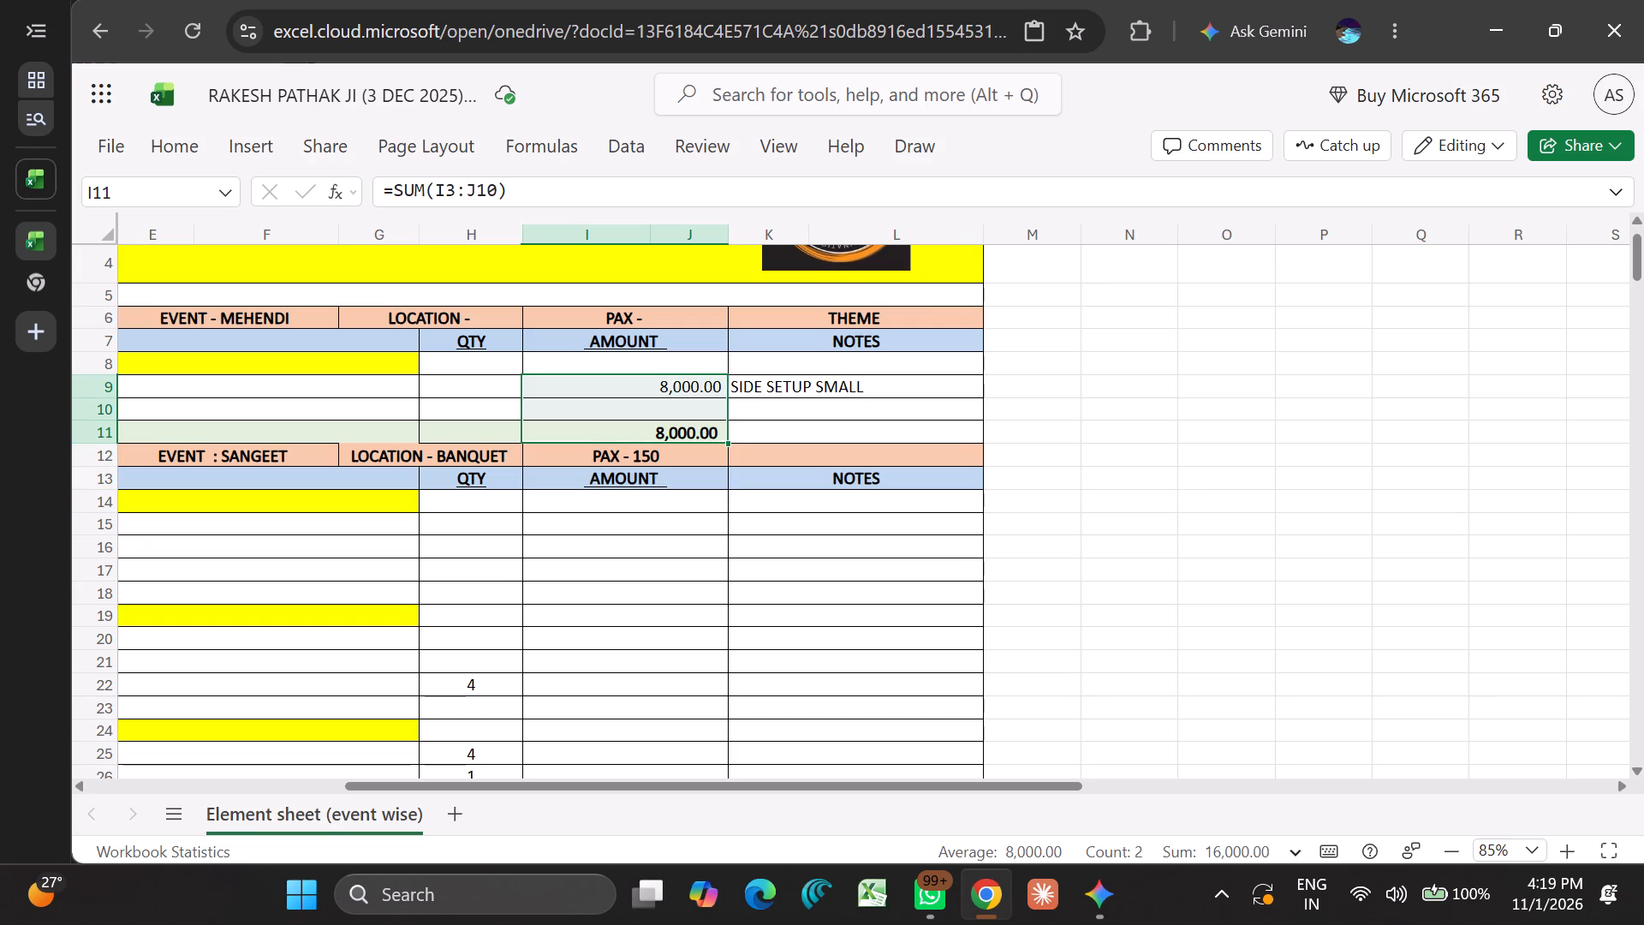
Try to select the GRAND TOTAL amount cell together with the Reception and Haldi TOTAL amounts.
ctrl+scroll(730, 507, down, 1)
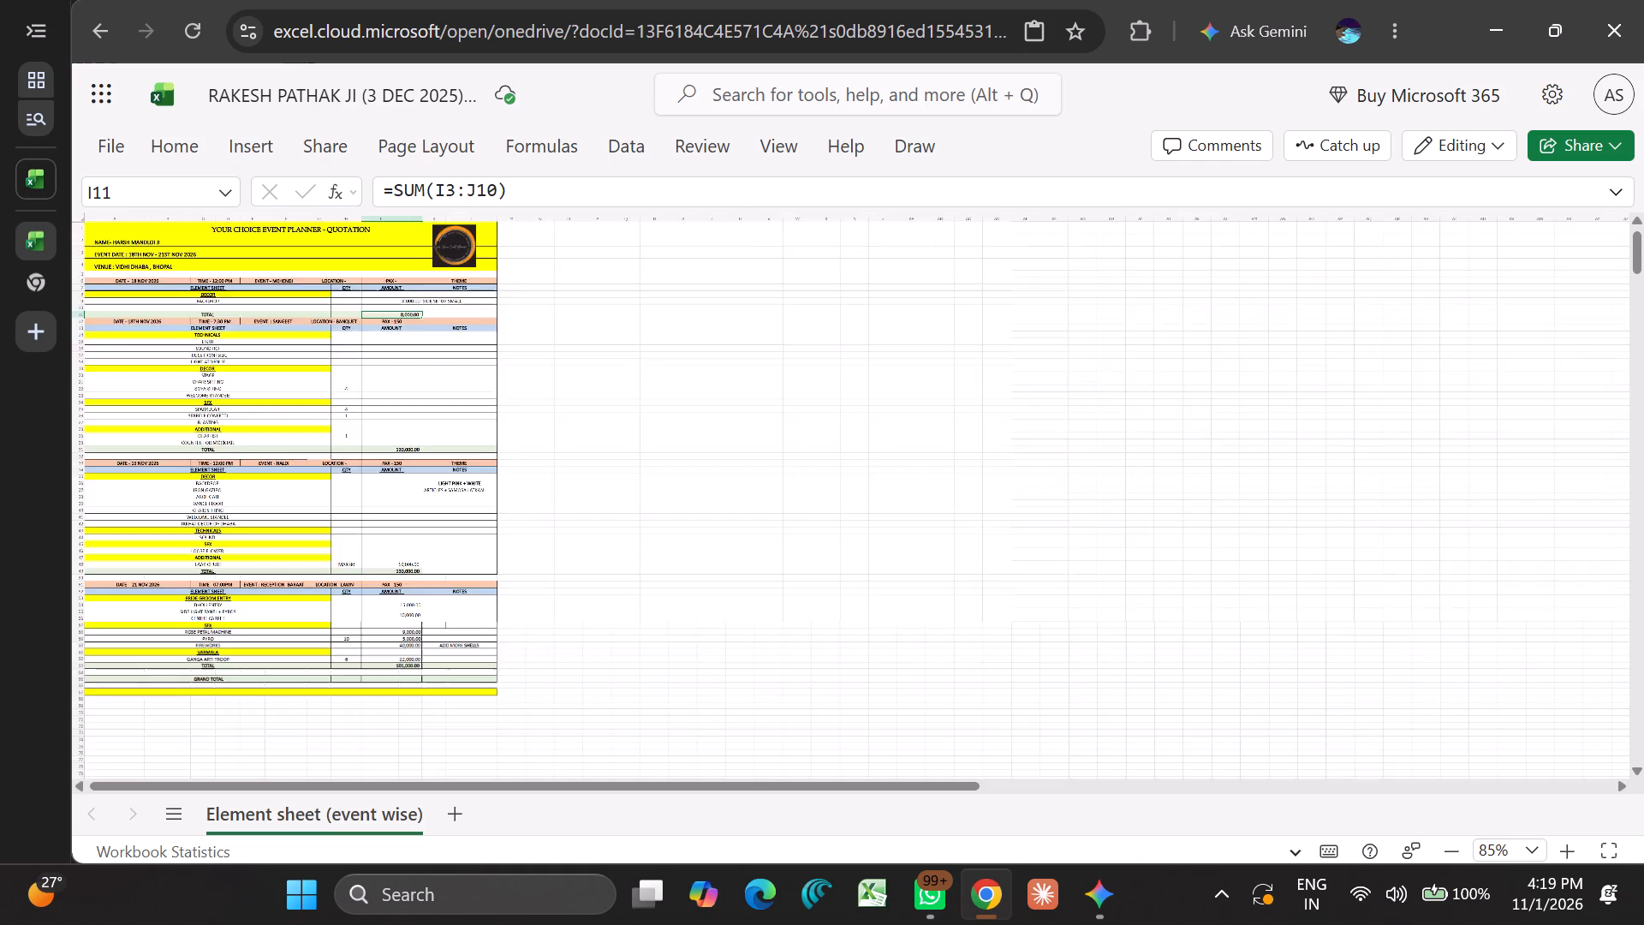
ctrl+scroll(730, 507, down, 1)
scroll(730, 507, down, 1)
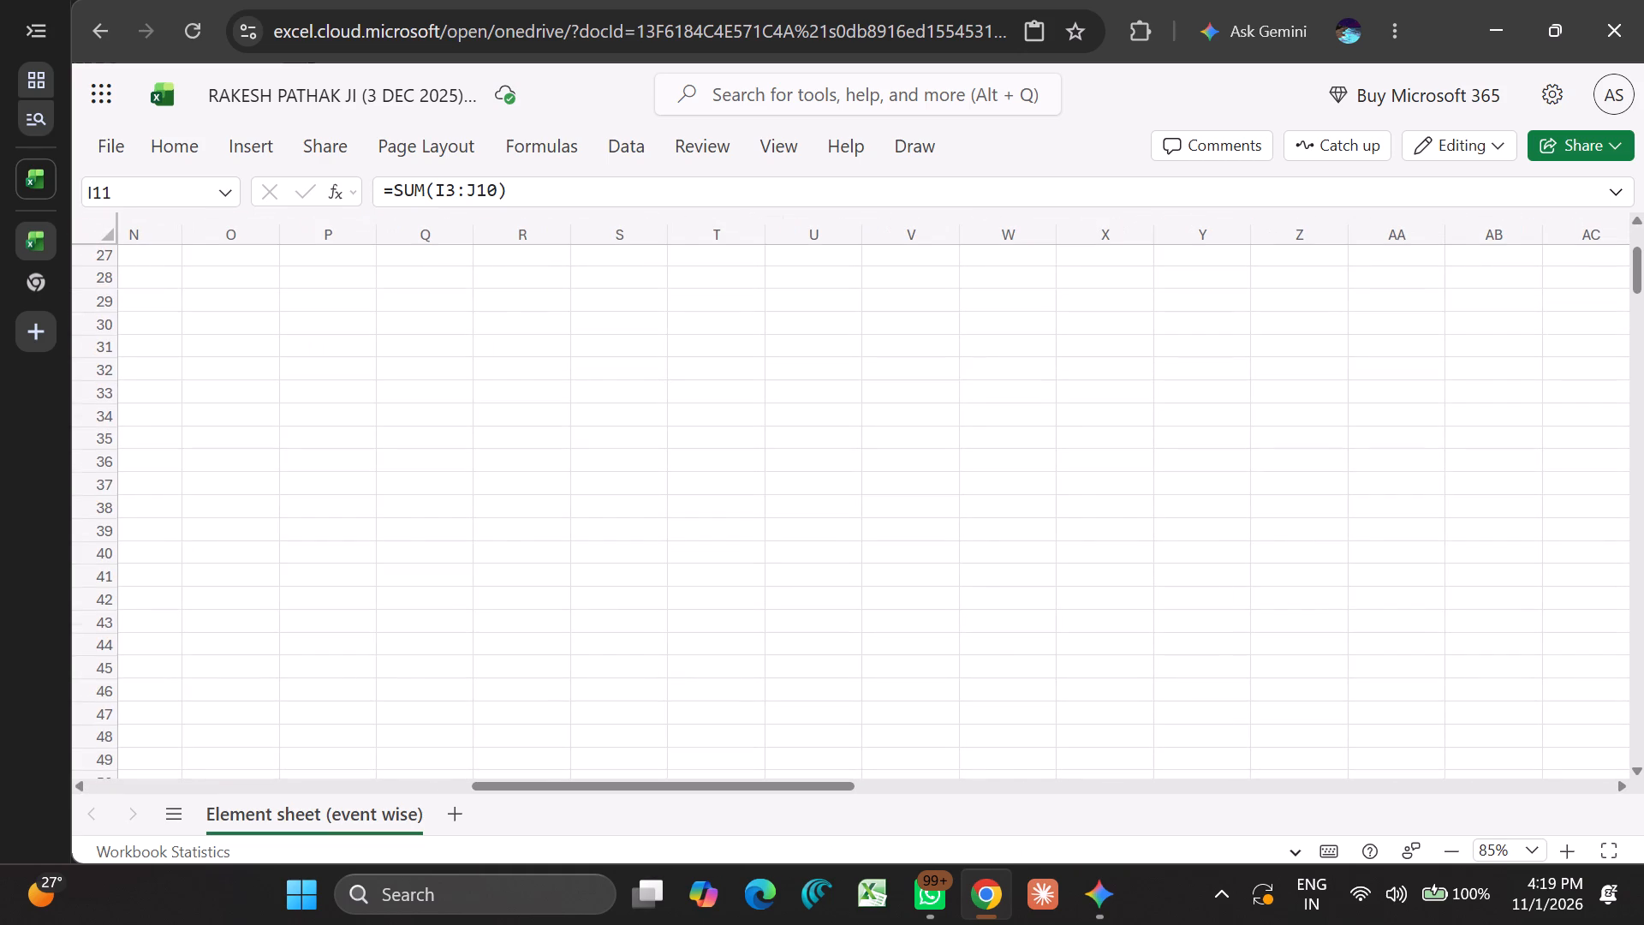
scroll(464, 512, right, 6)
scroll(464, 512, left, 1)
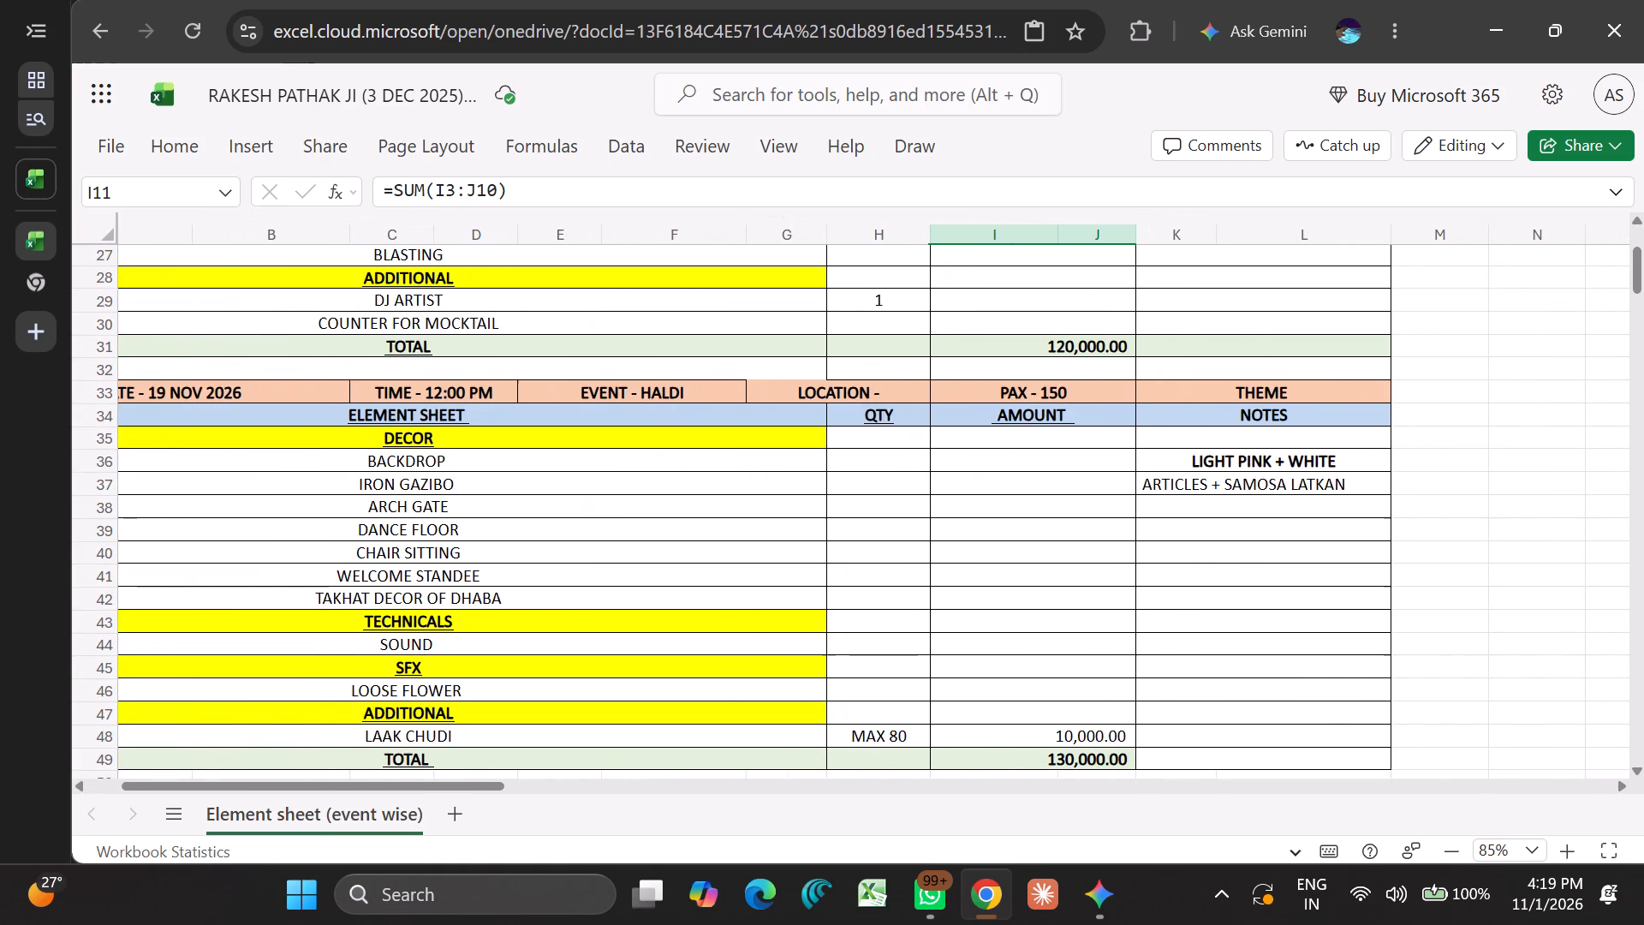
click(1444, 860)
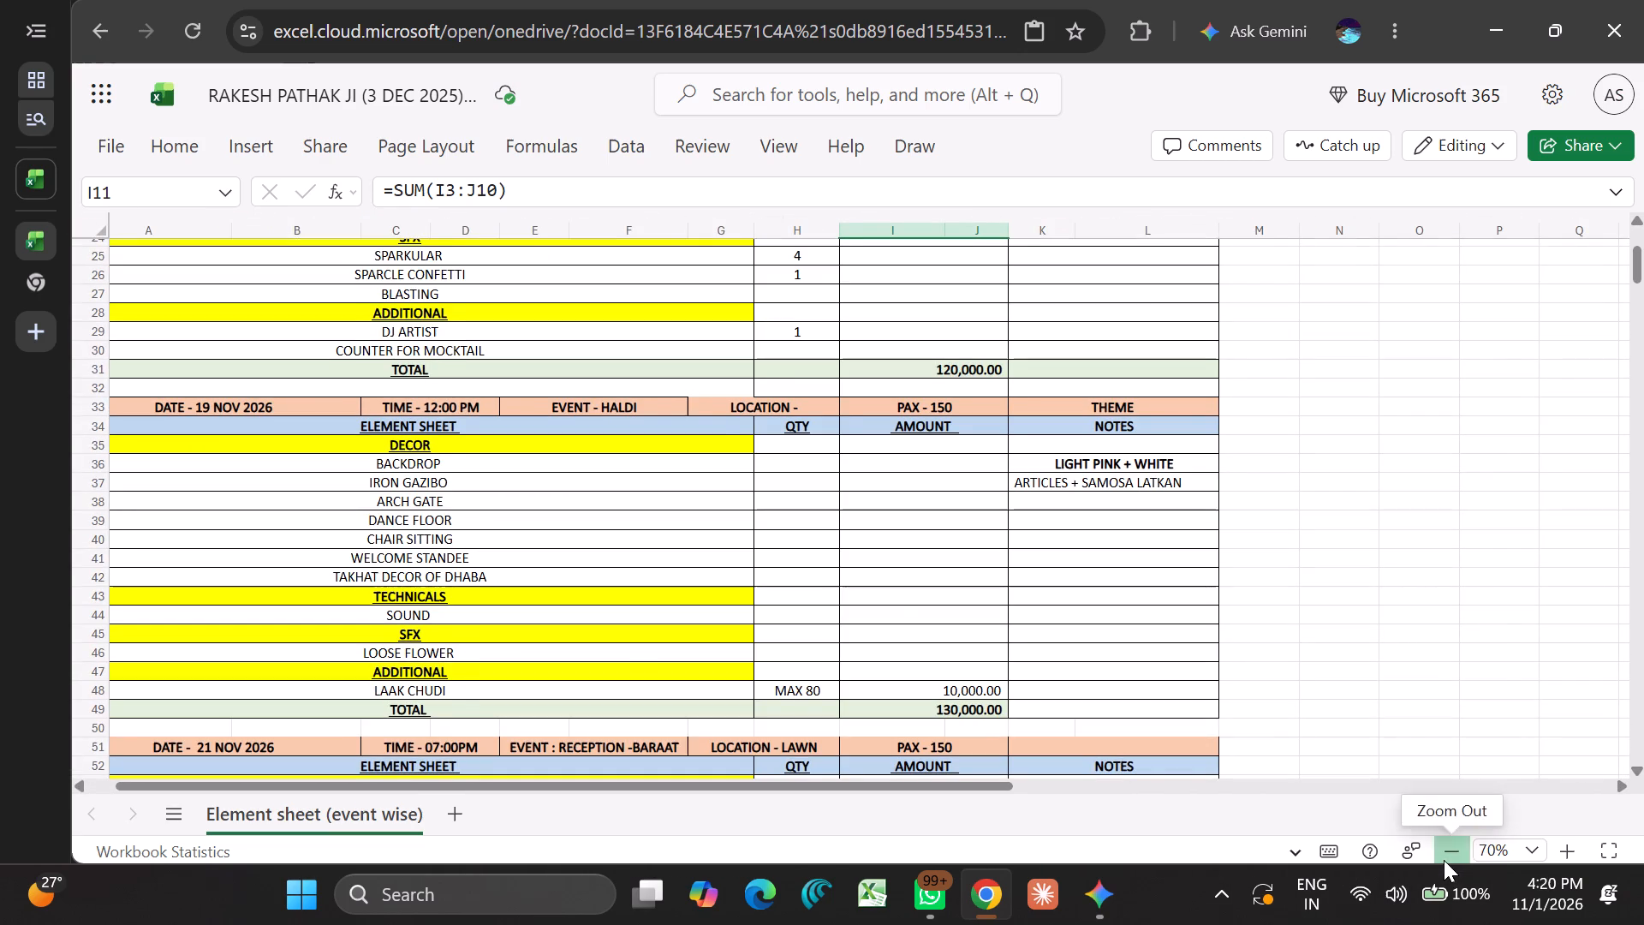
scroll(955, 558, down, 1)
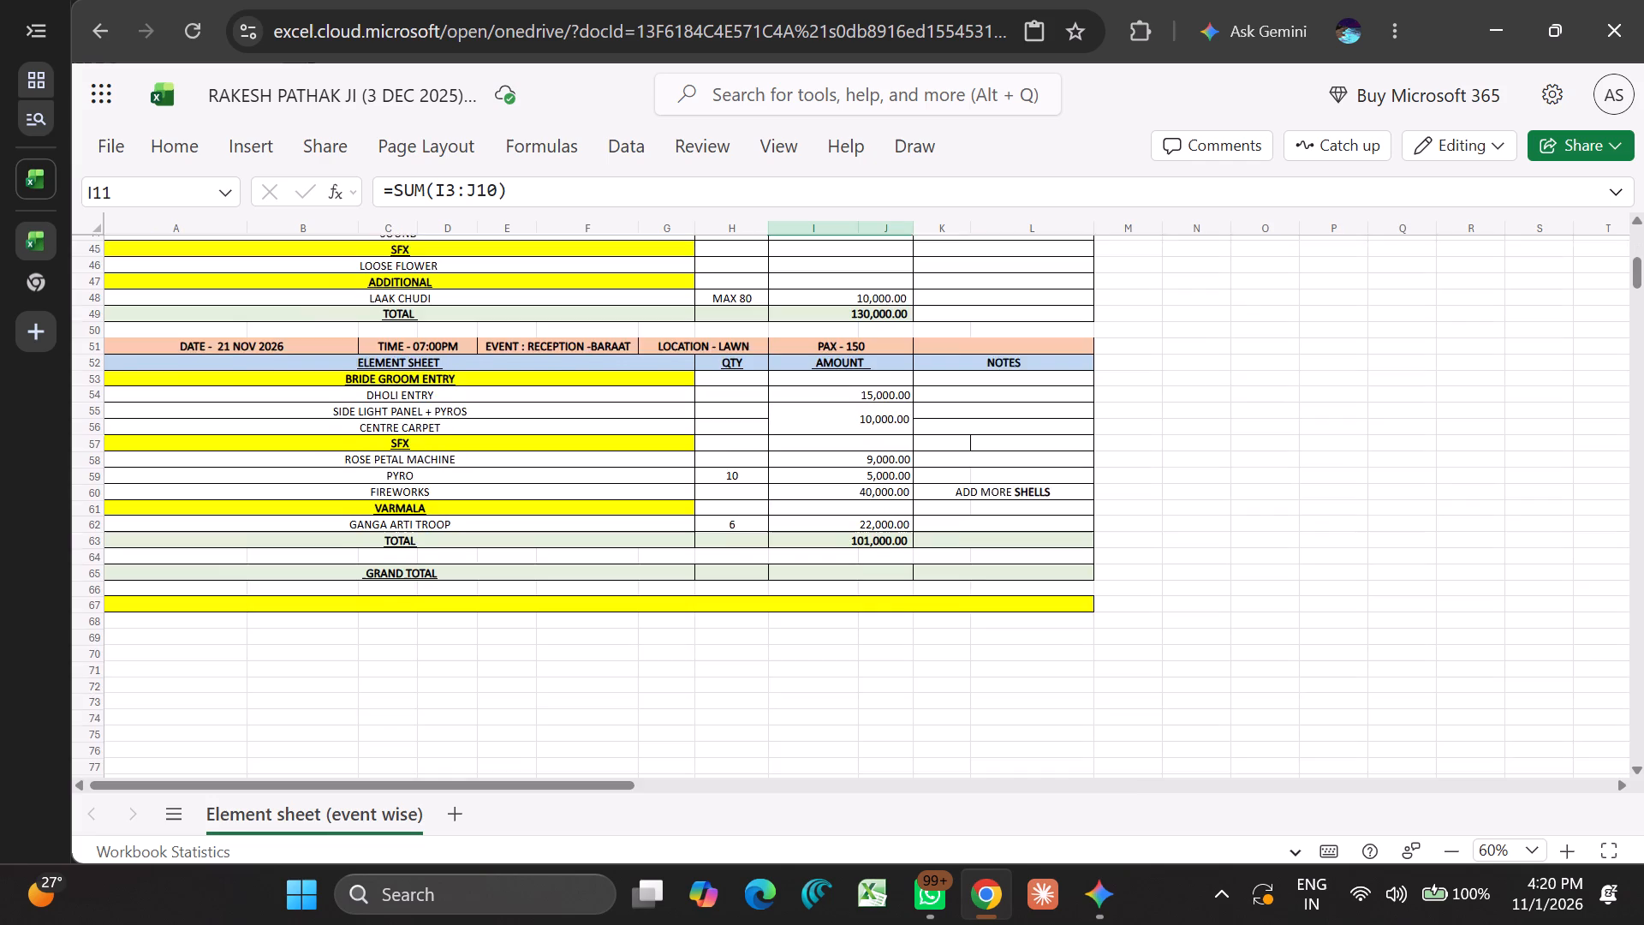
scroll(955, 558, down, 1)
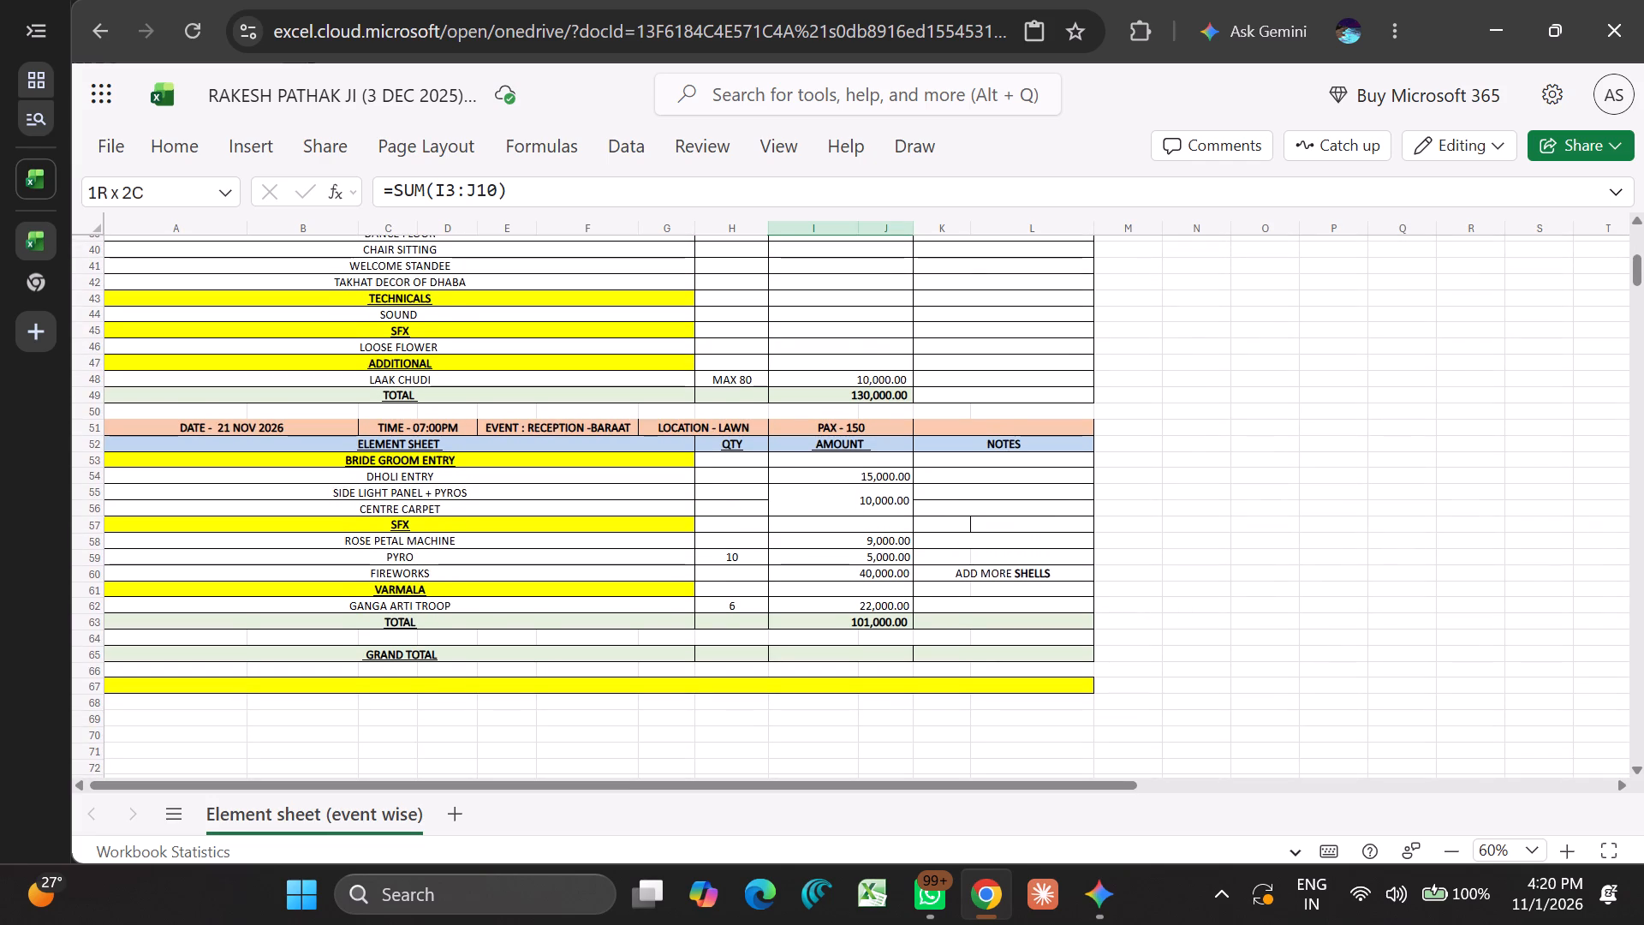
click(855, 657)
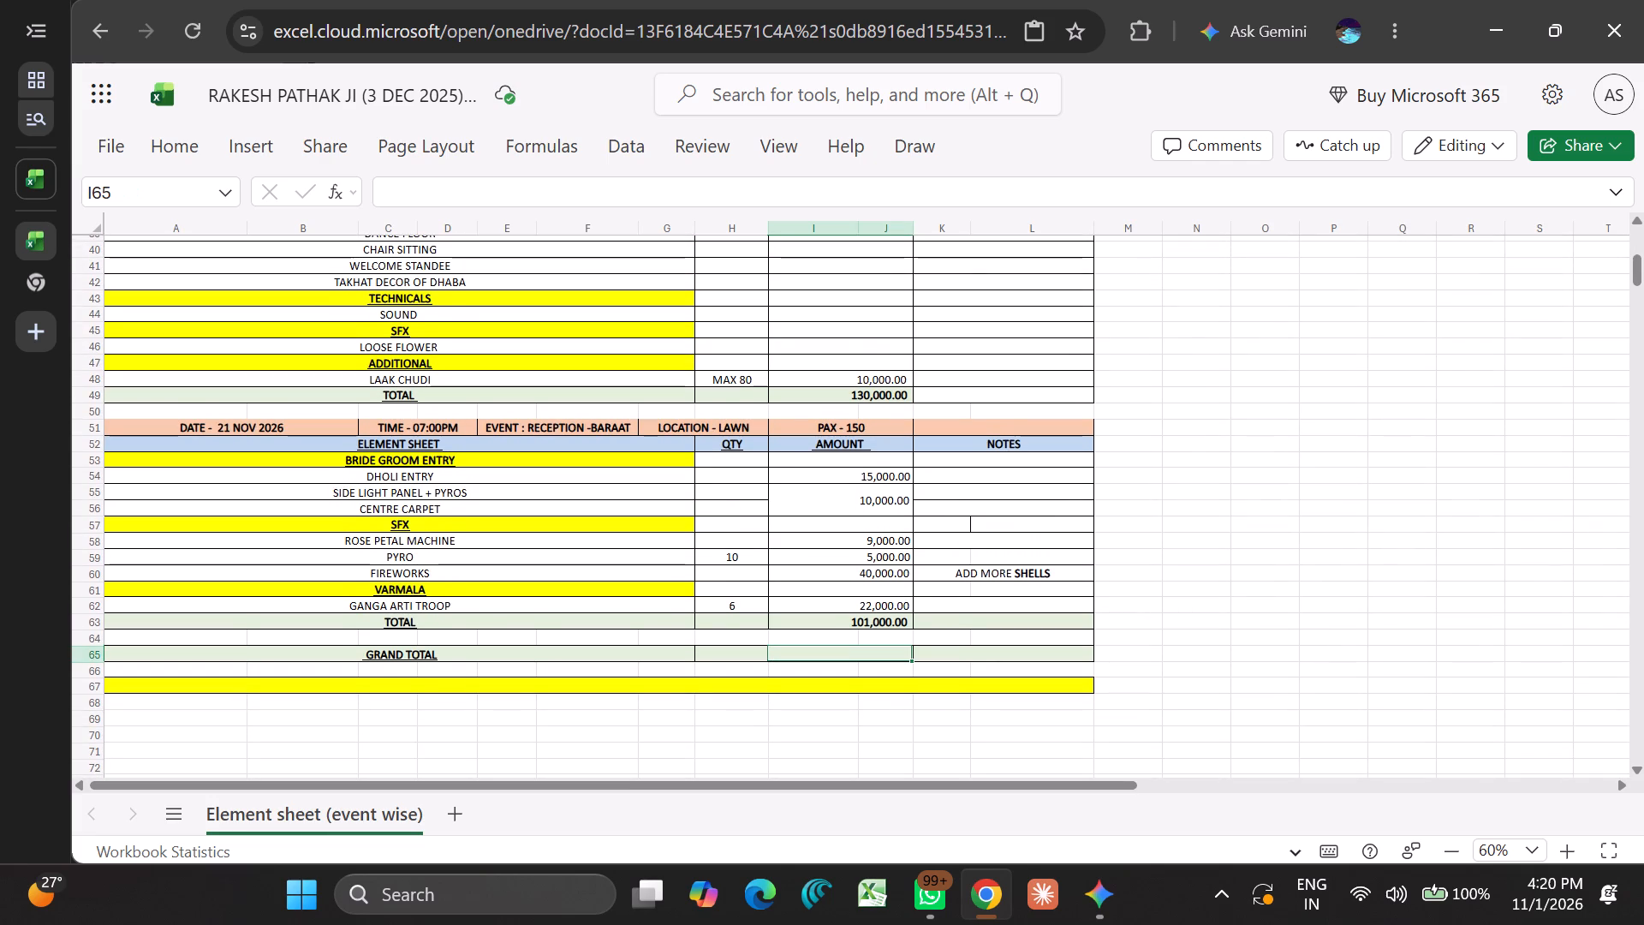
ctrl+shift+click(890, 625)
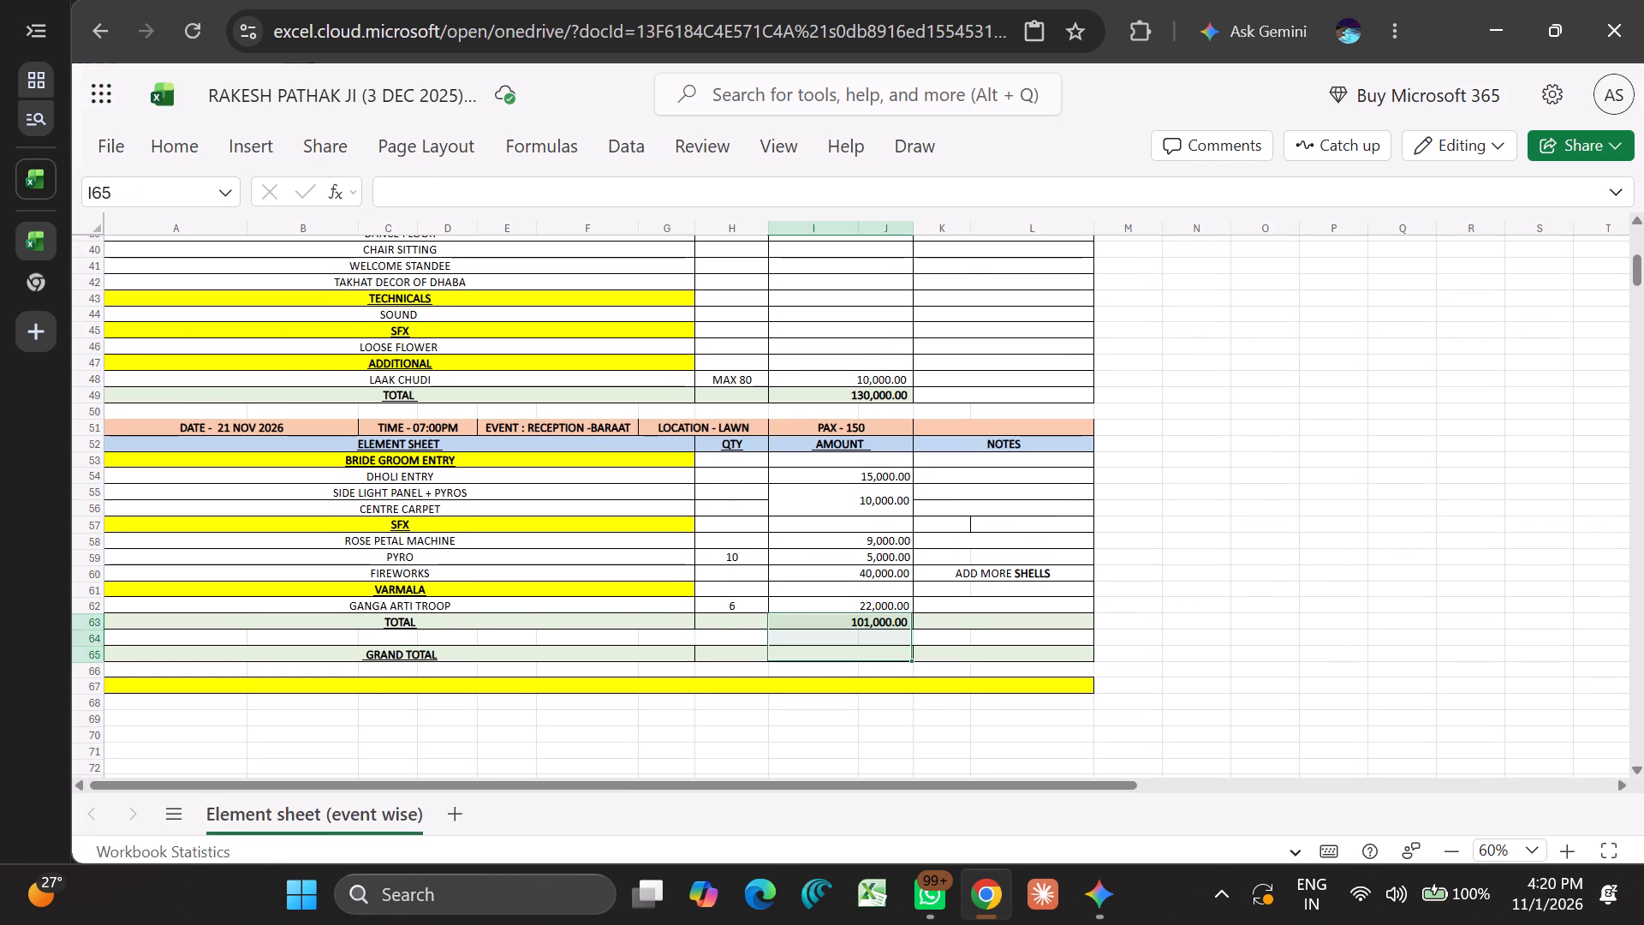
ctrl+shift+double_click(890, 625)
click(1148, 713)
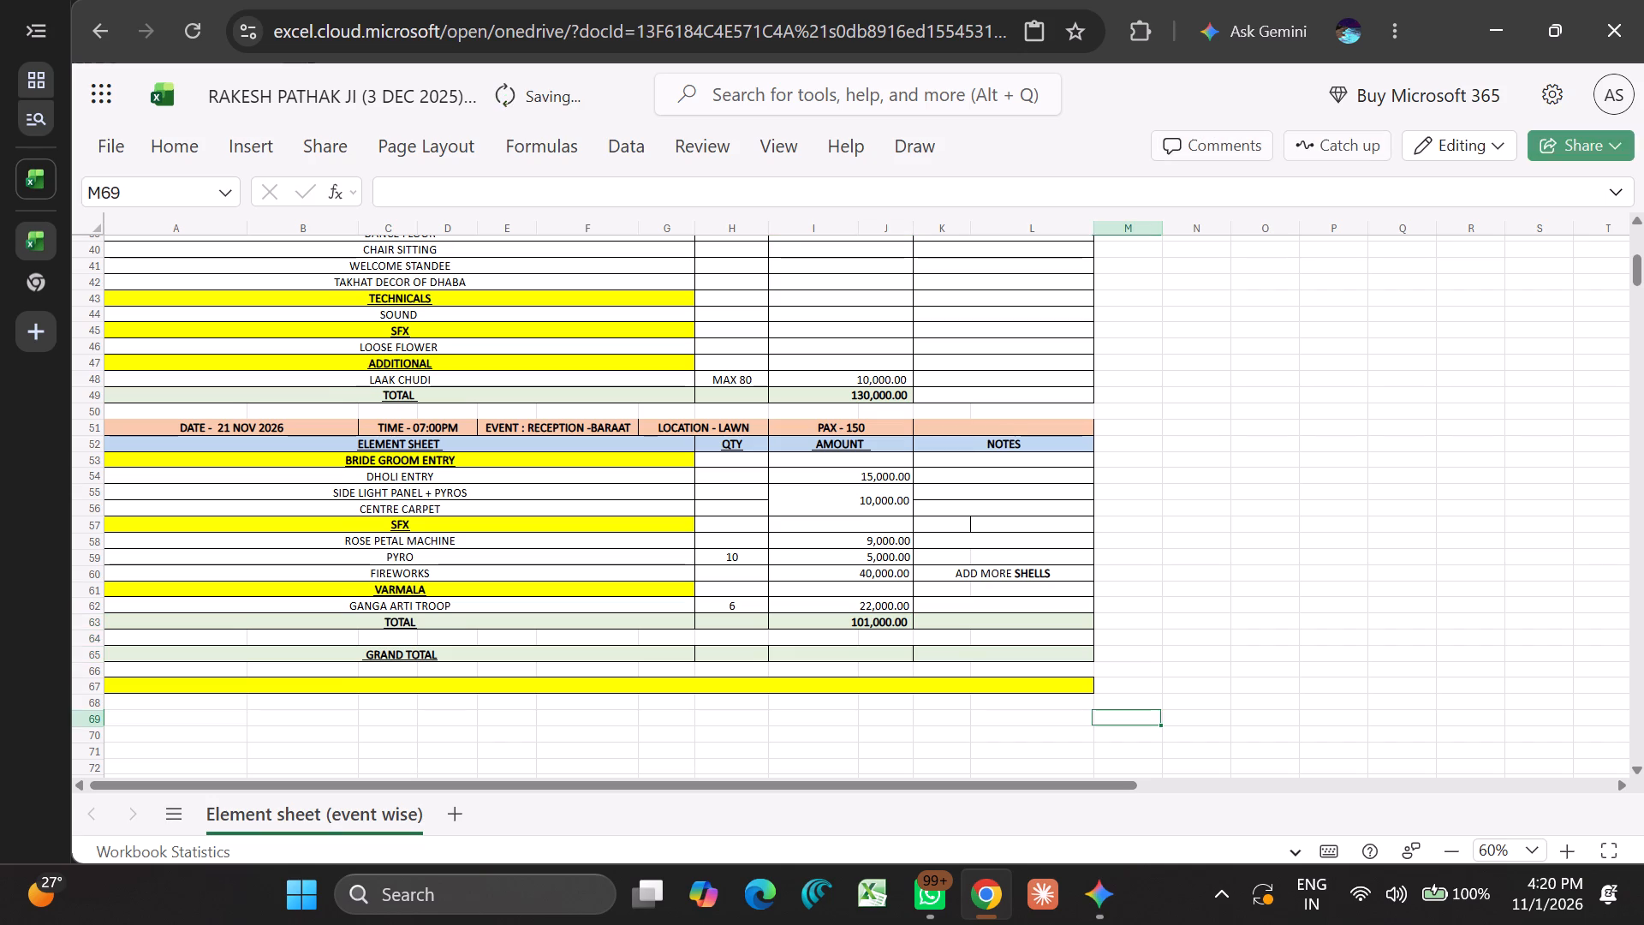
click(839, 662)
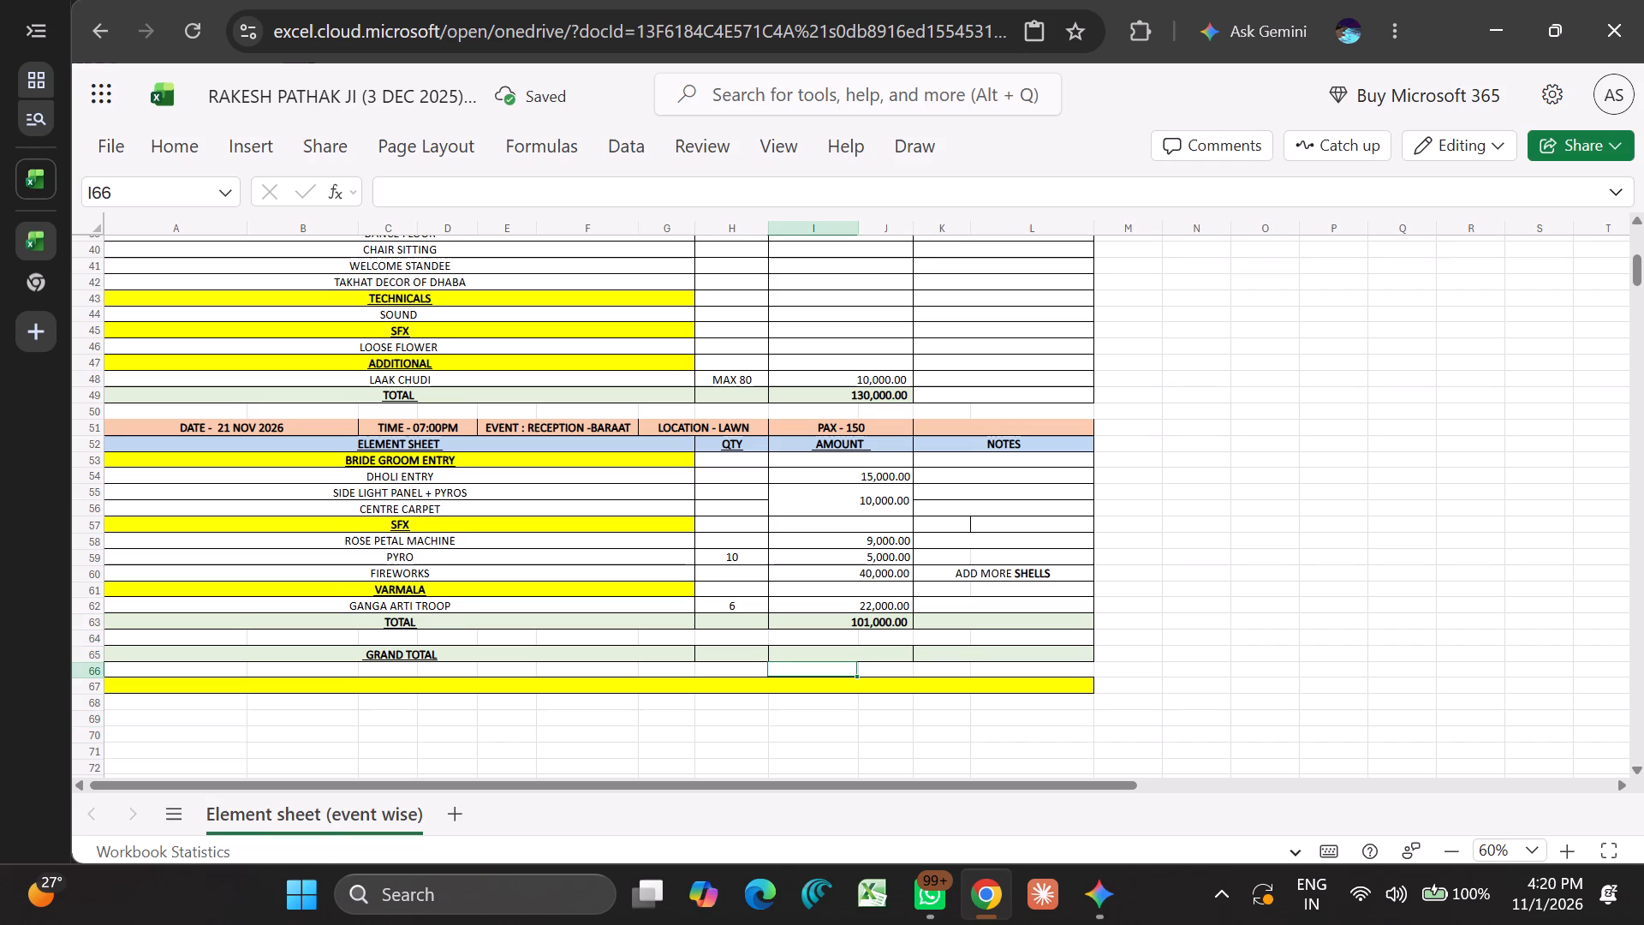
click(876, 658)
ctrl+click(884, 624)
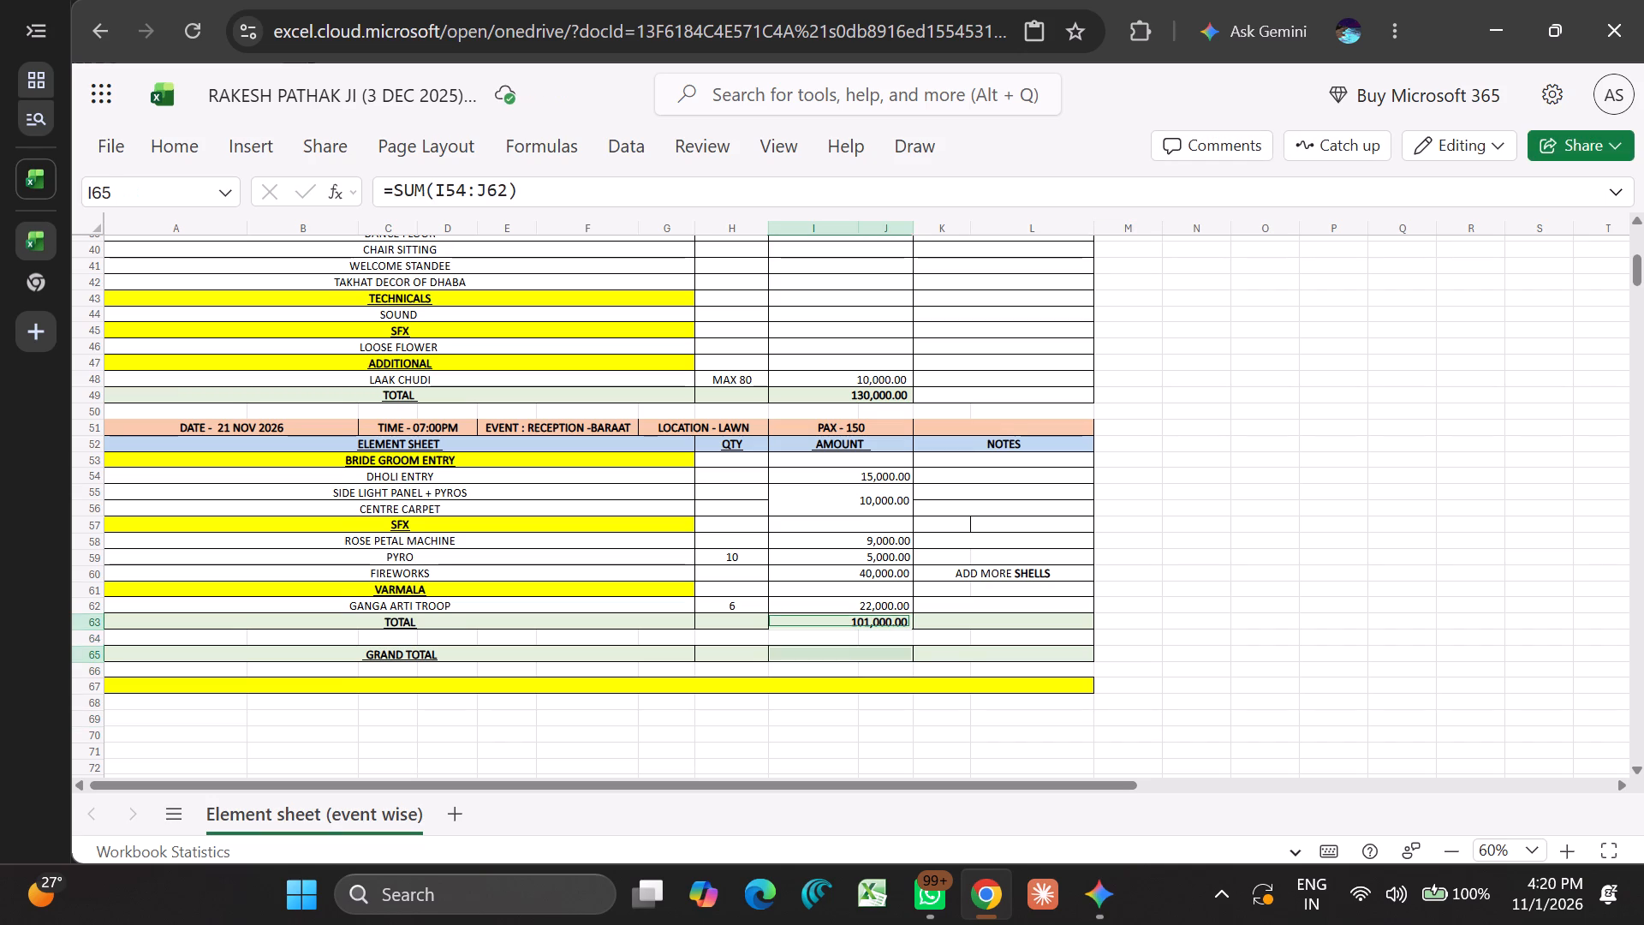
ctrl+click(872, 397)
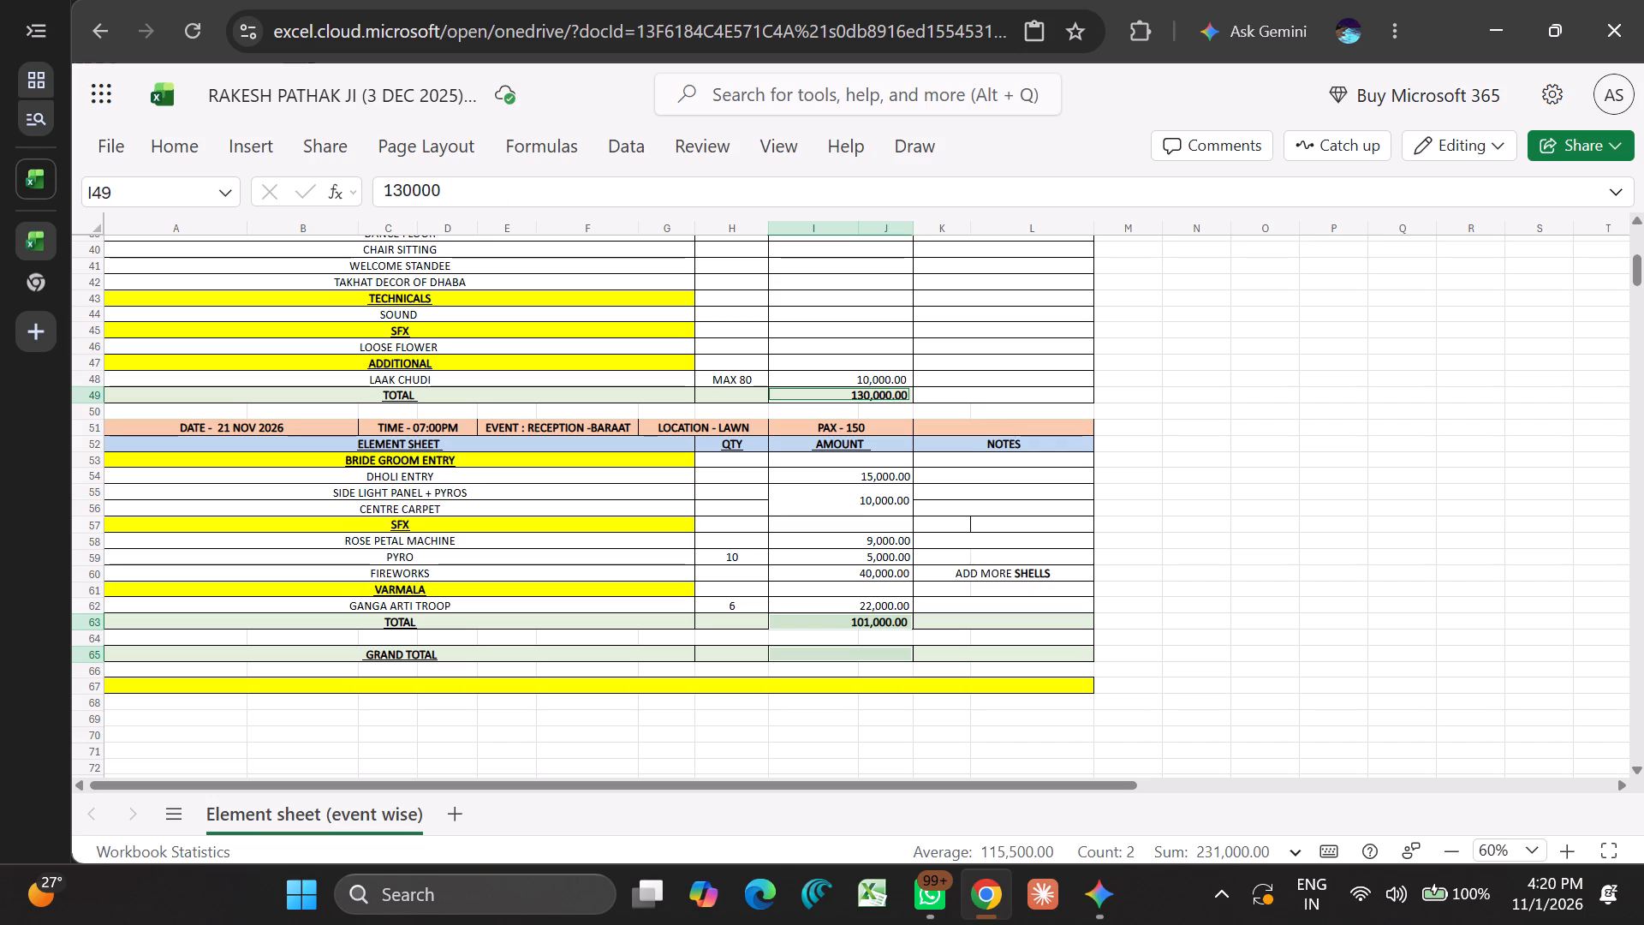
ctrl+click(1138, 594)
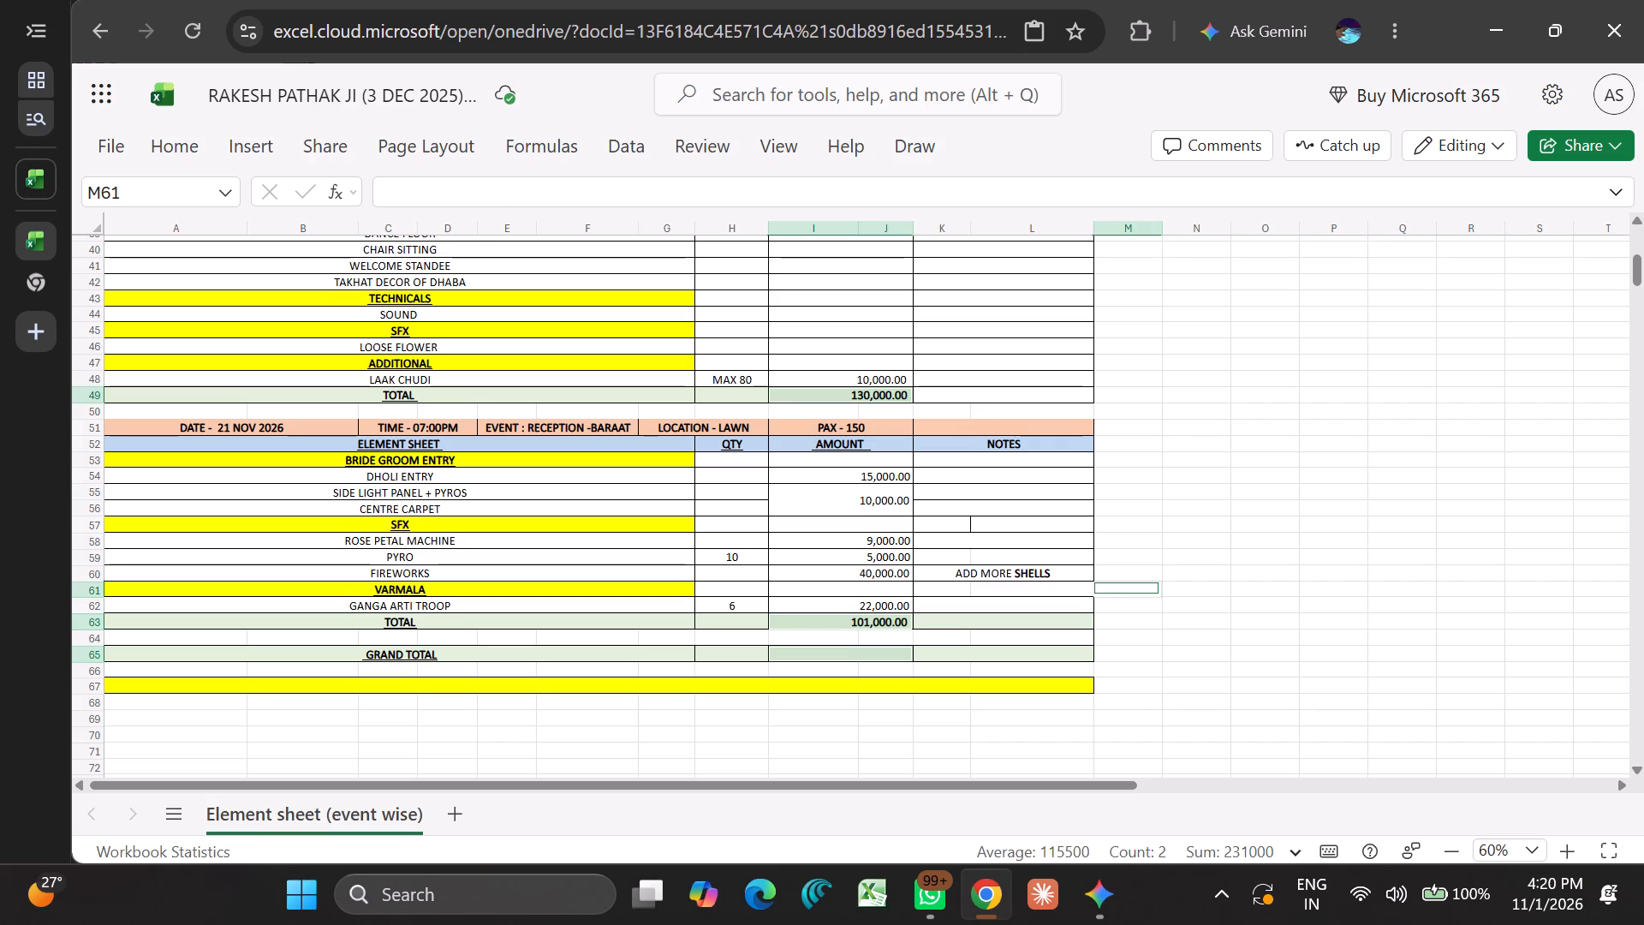
Insert an AutoSum formula in the GRAND TOTAL amount cell.
click(884, 652)
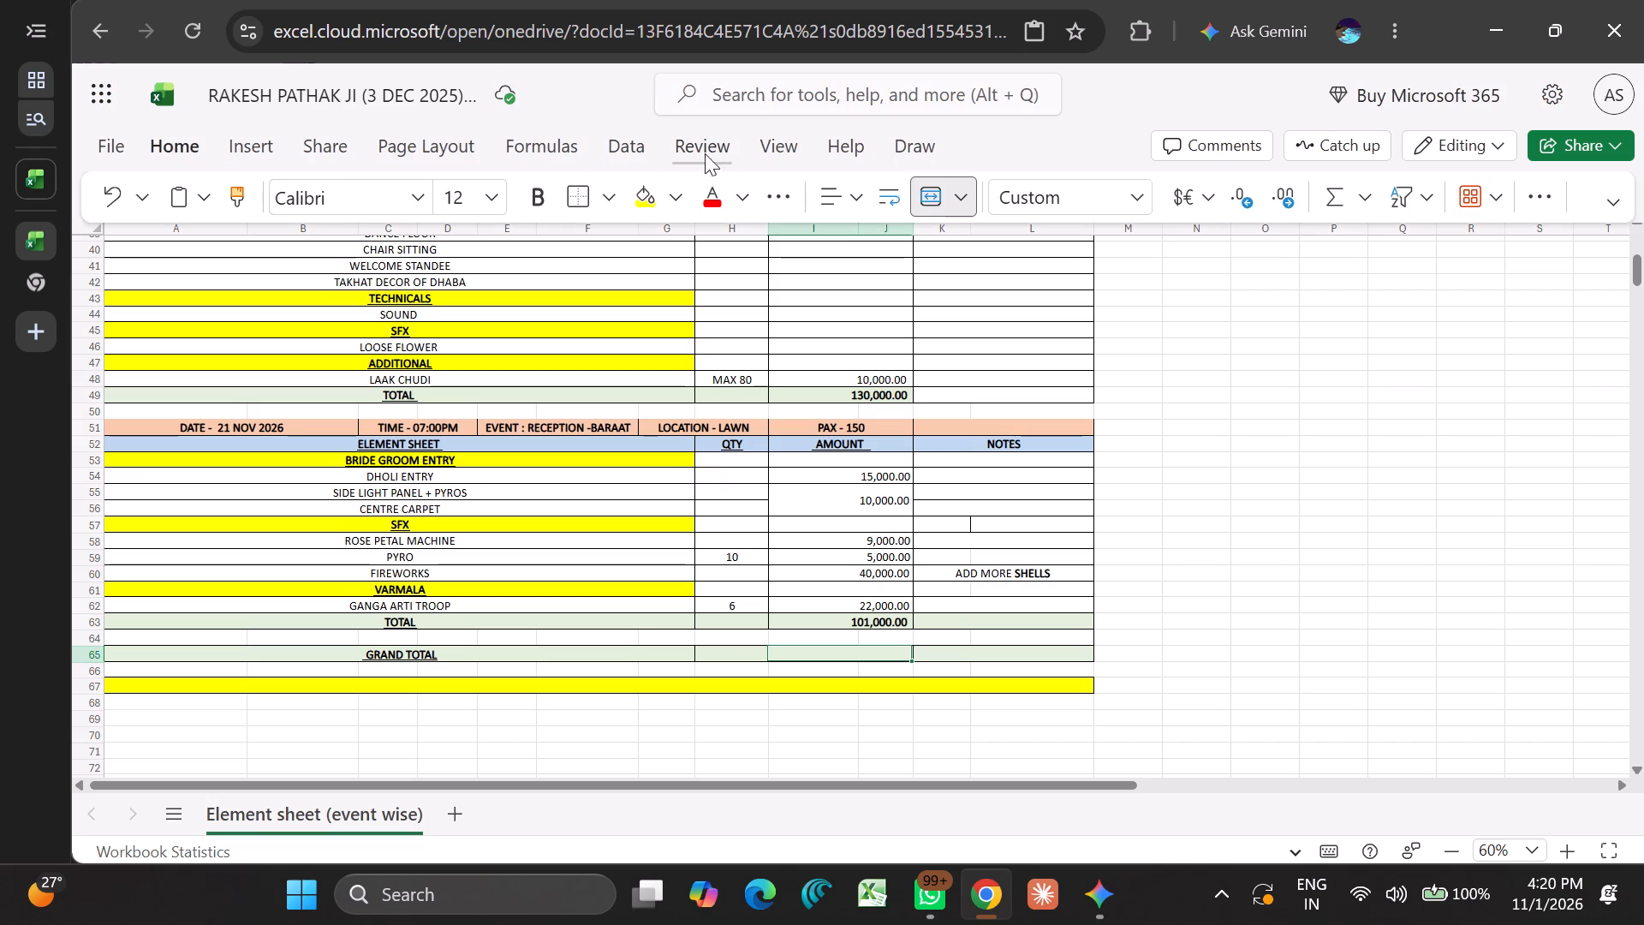
click(1334, 199)
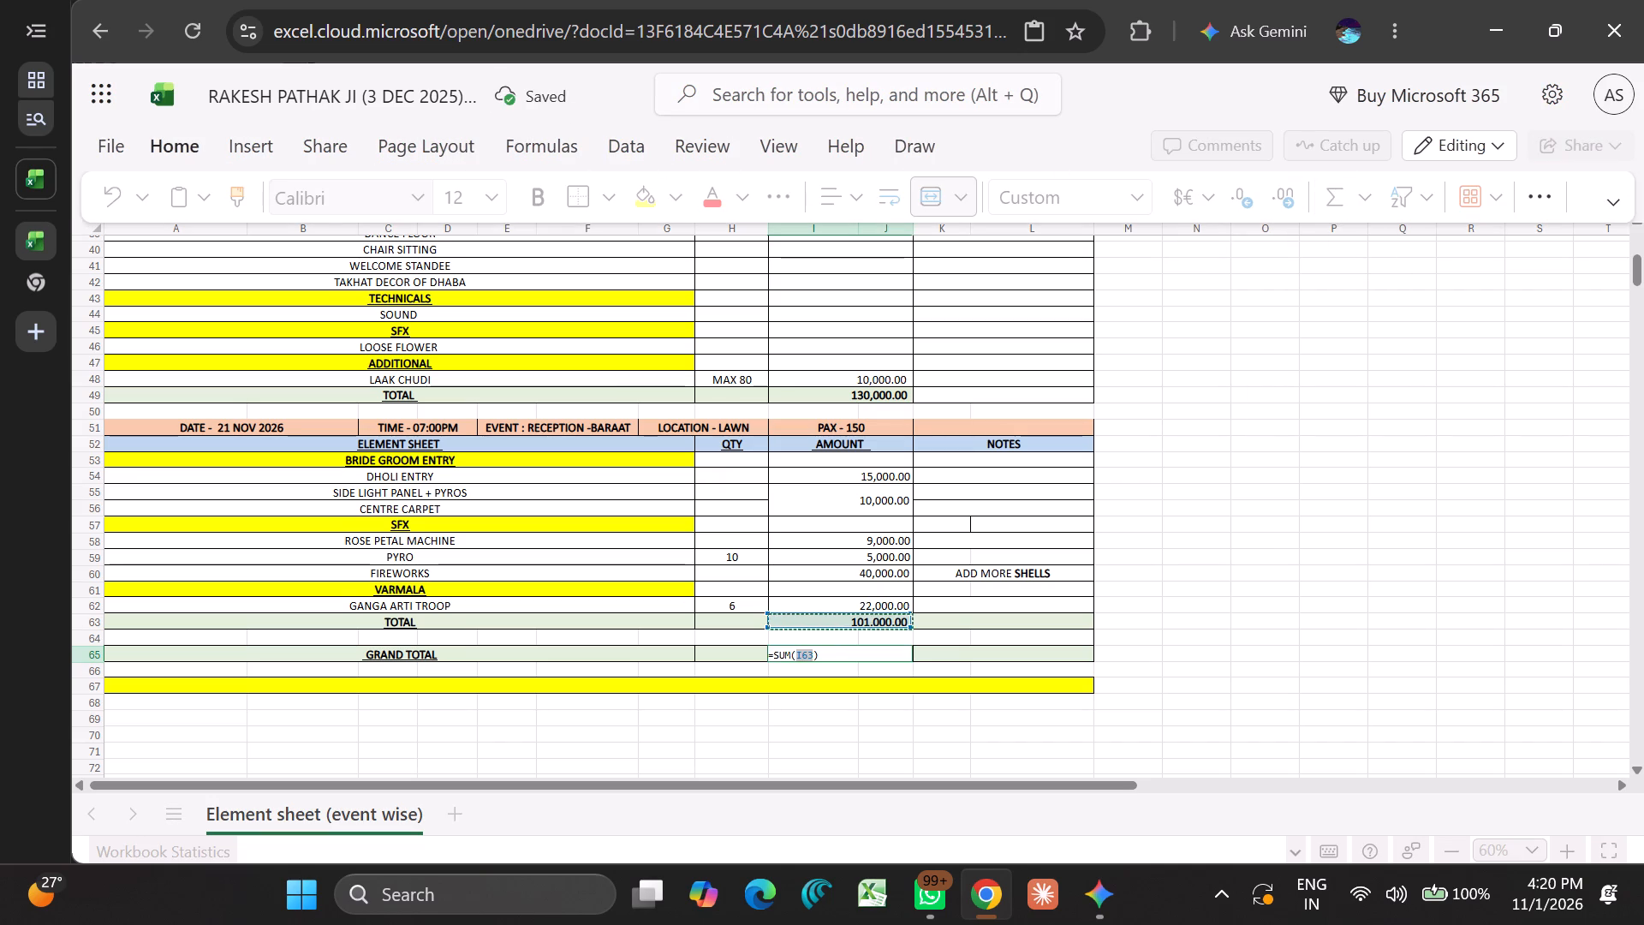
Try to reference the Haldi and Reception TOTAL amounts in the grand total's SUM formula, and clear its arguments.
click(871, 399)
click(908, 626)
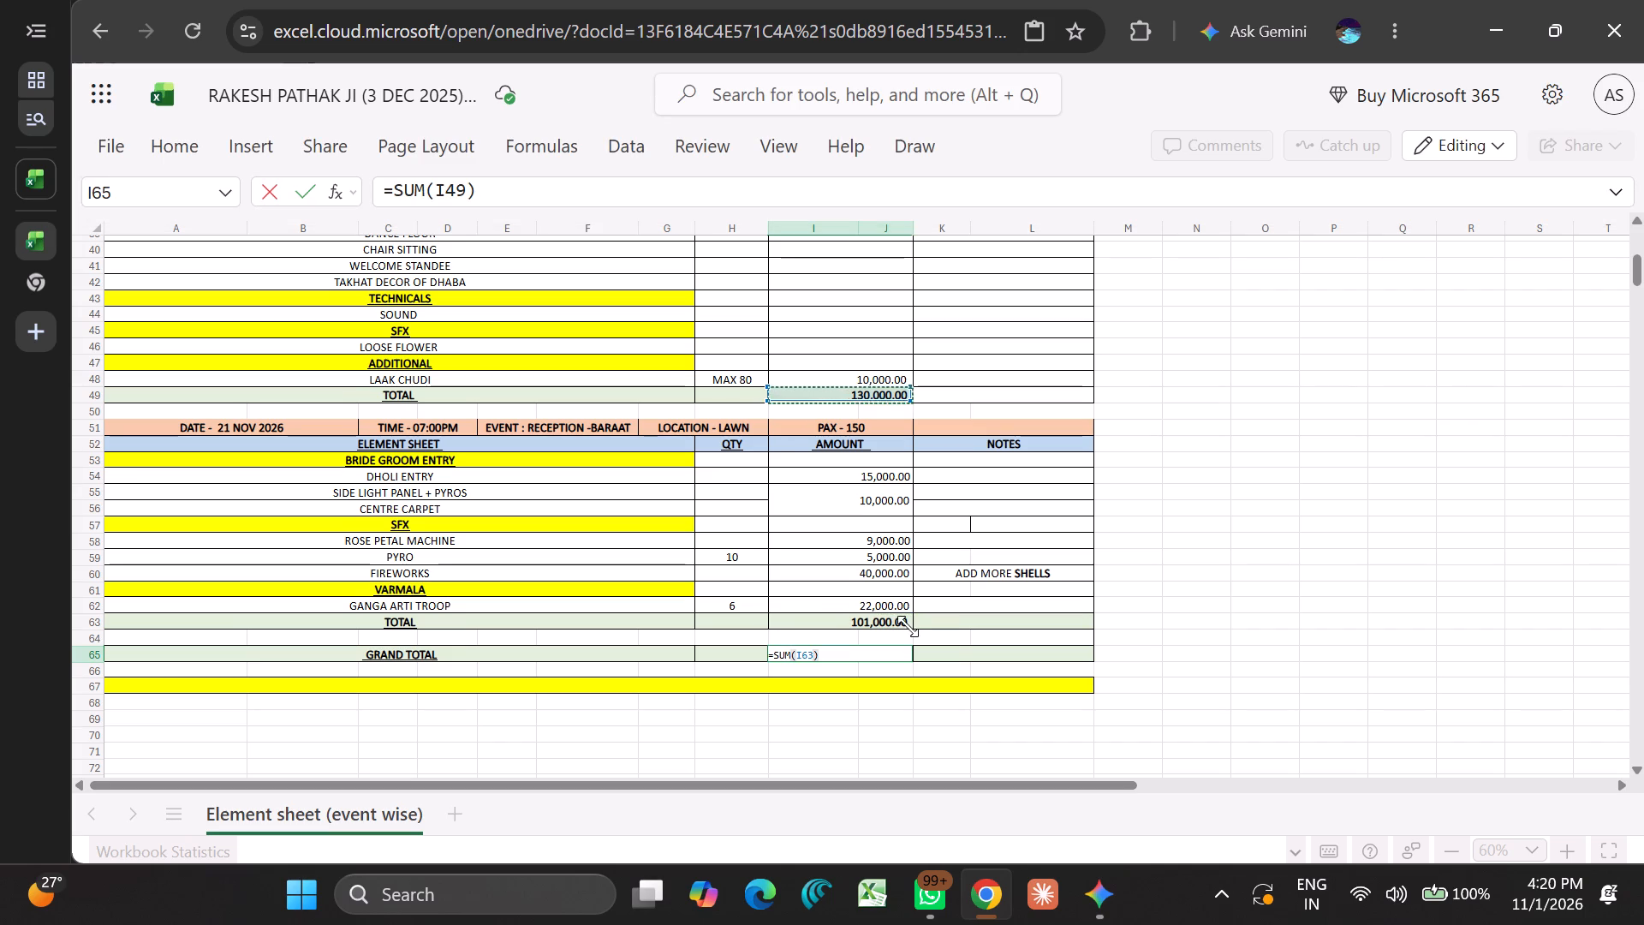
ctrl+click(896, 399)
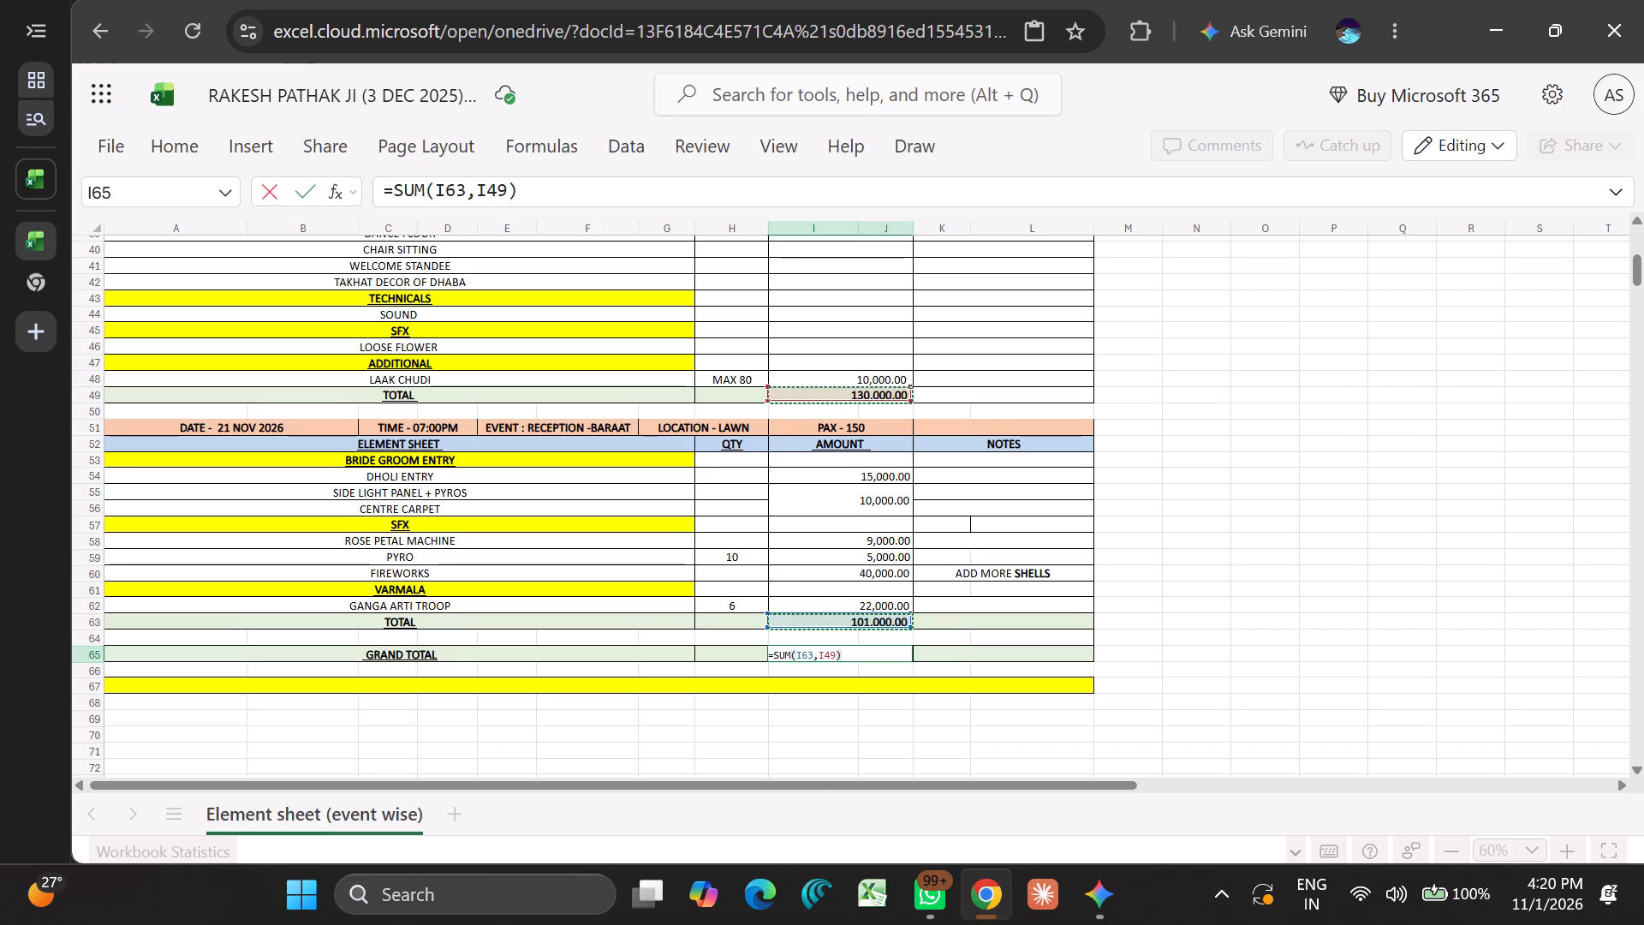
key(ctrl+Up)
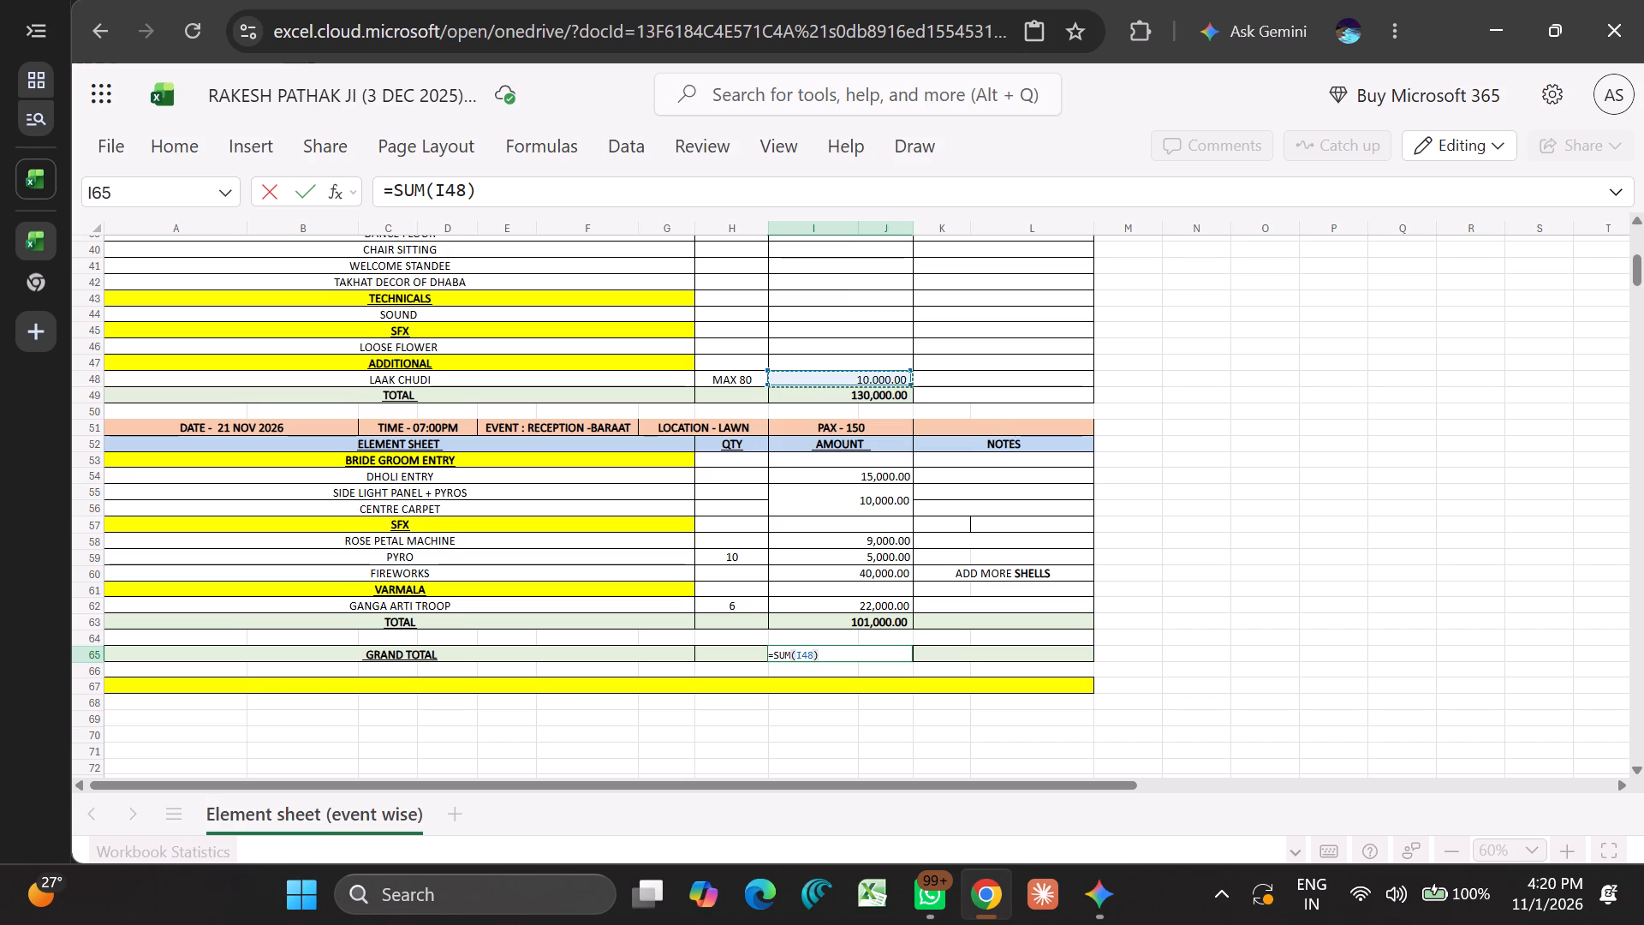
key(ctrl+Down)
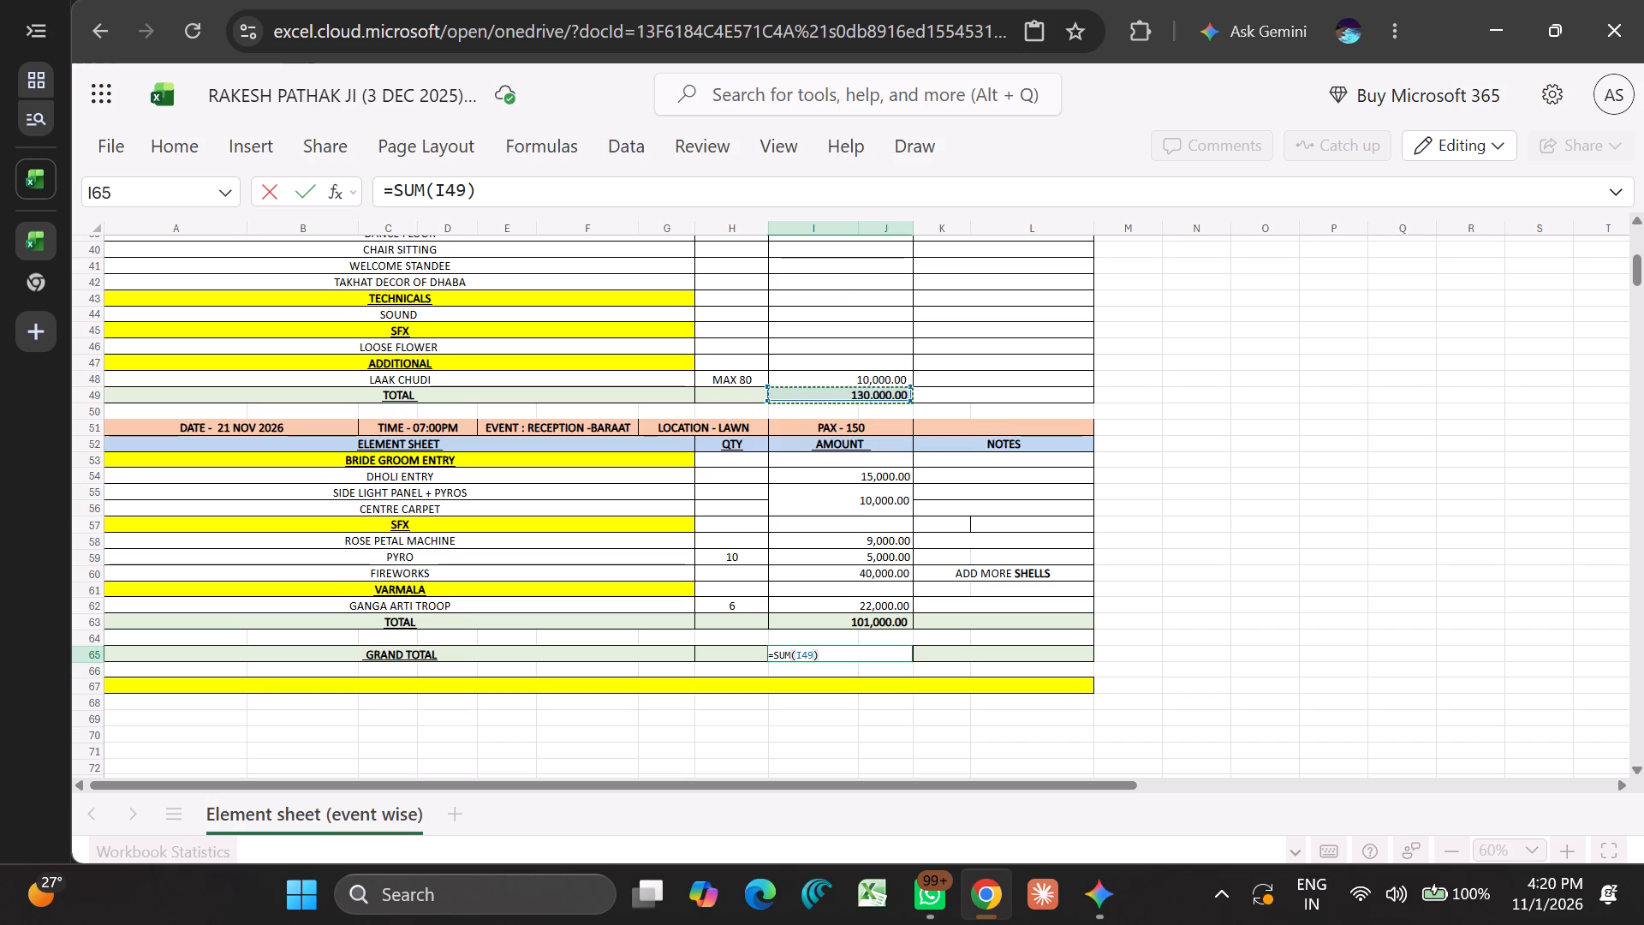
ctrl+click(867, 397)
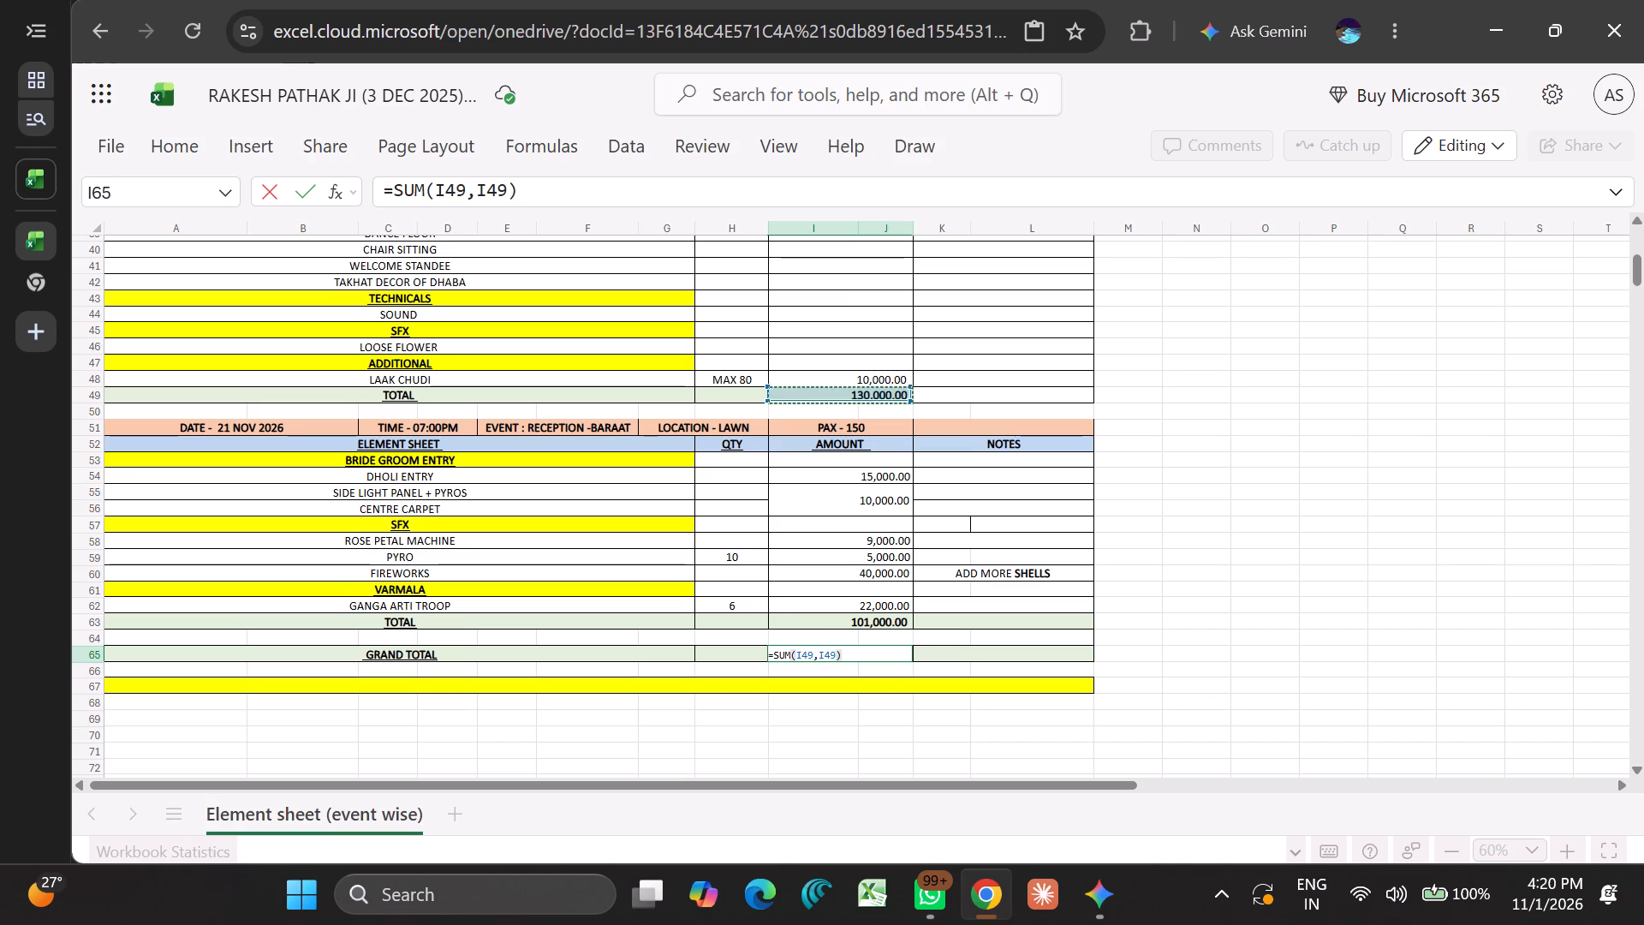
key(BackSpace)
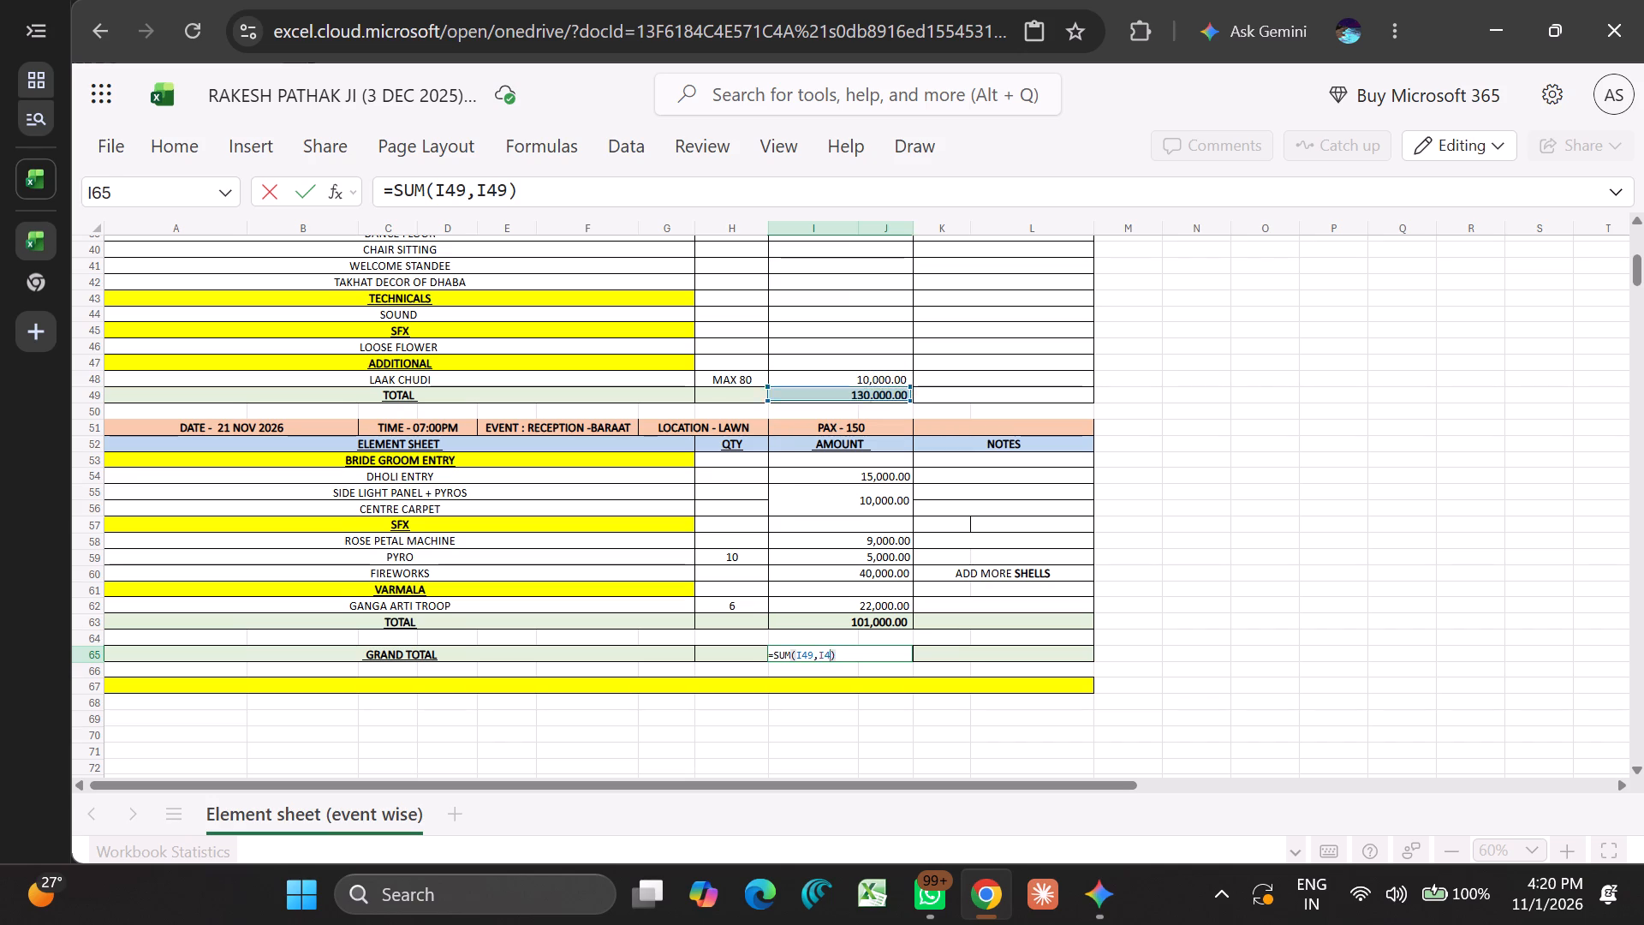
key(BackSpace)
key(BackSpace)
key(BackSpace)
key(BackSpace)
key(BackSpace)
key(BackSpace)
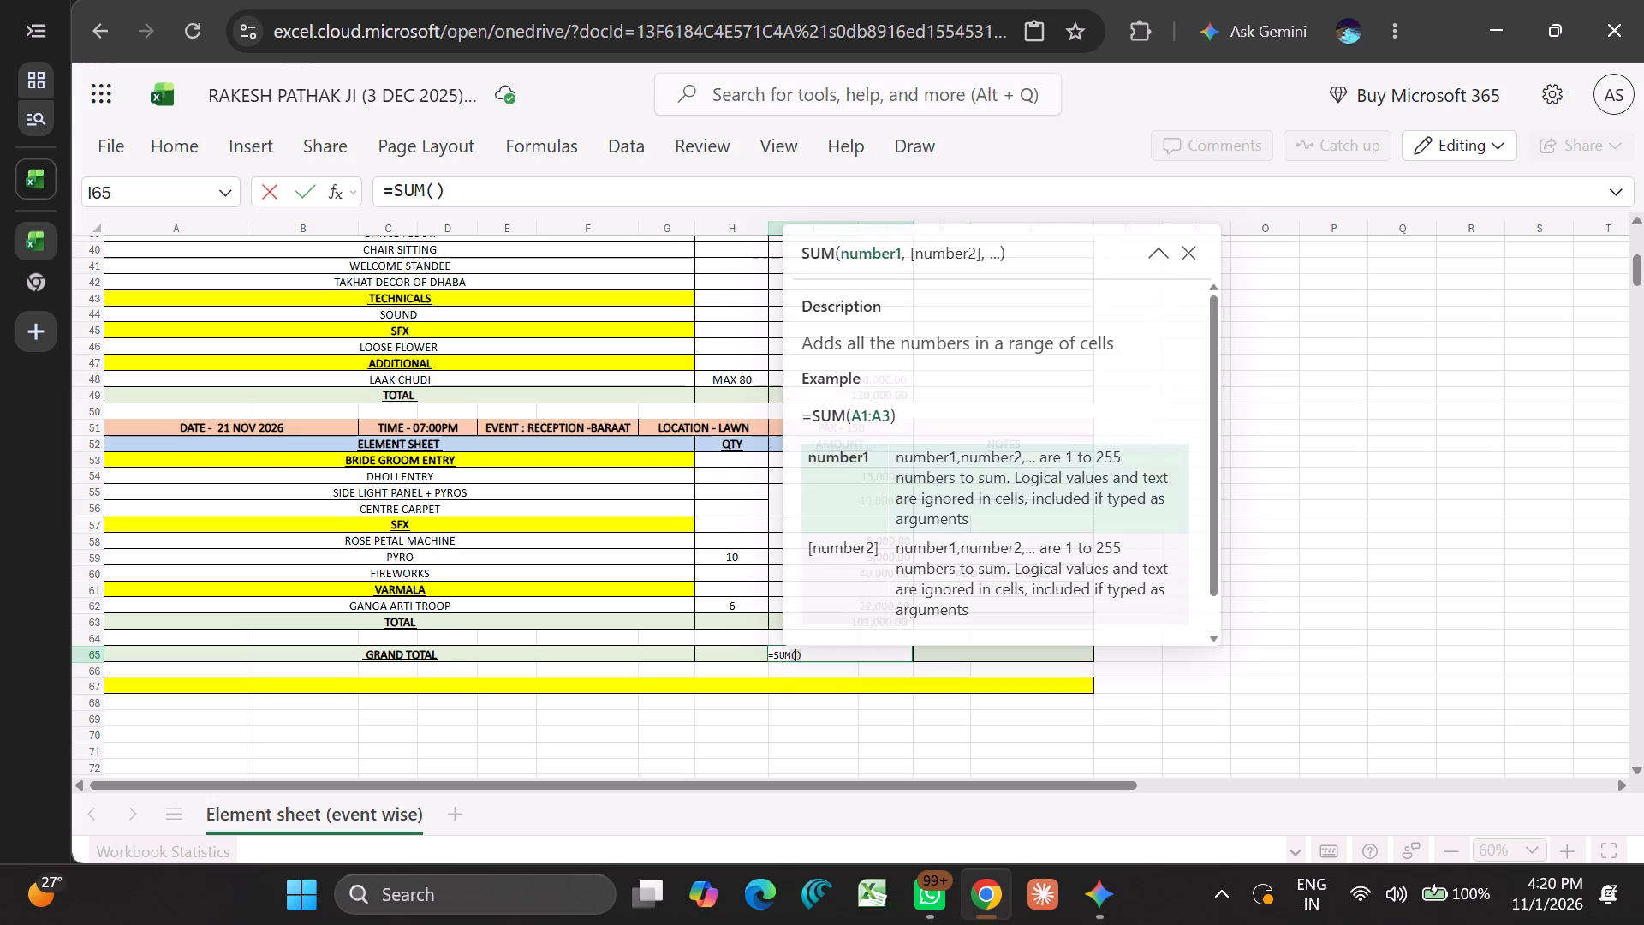
Dismiss the SUM function help and reference the Reception TOTAL amount (I63) in the grand total formula.
click(1189, 249)
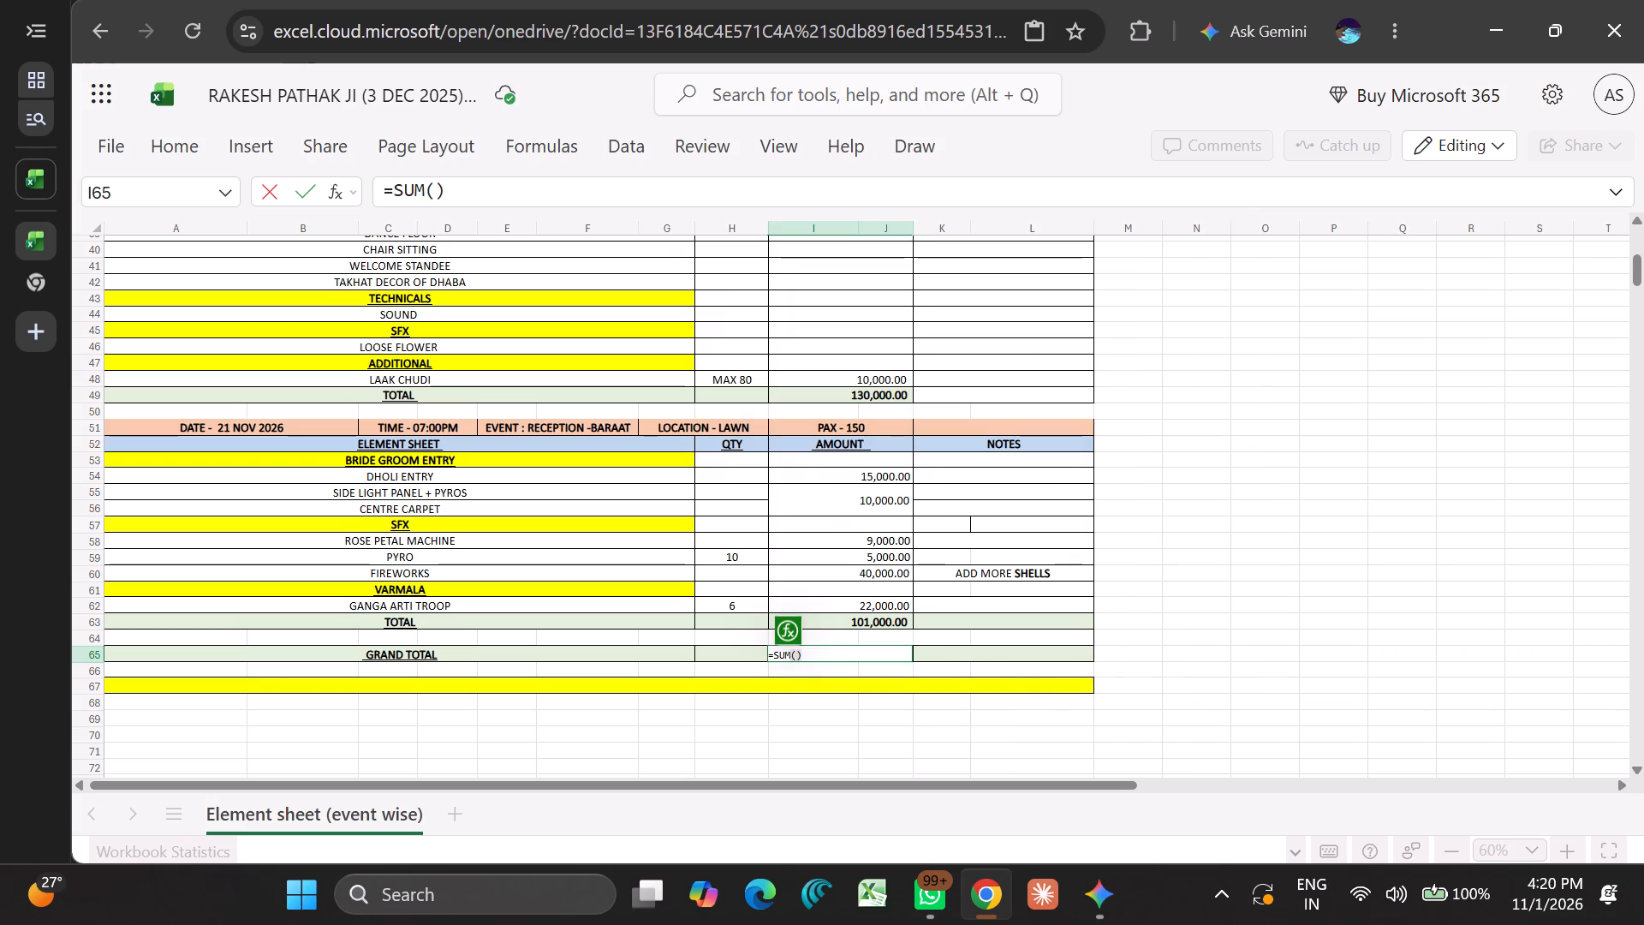
ctrl+click(887, 618)
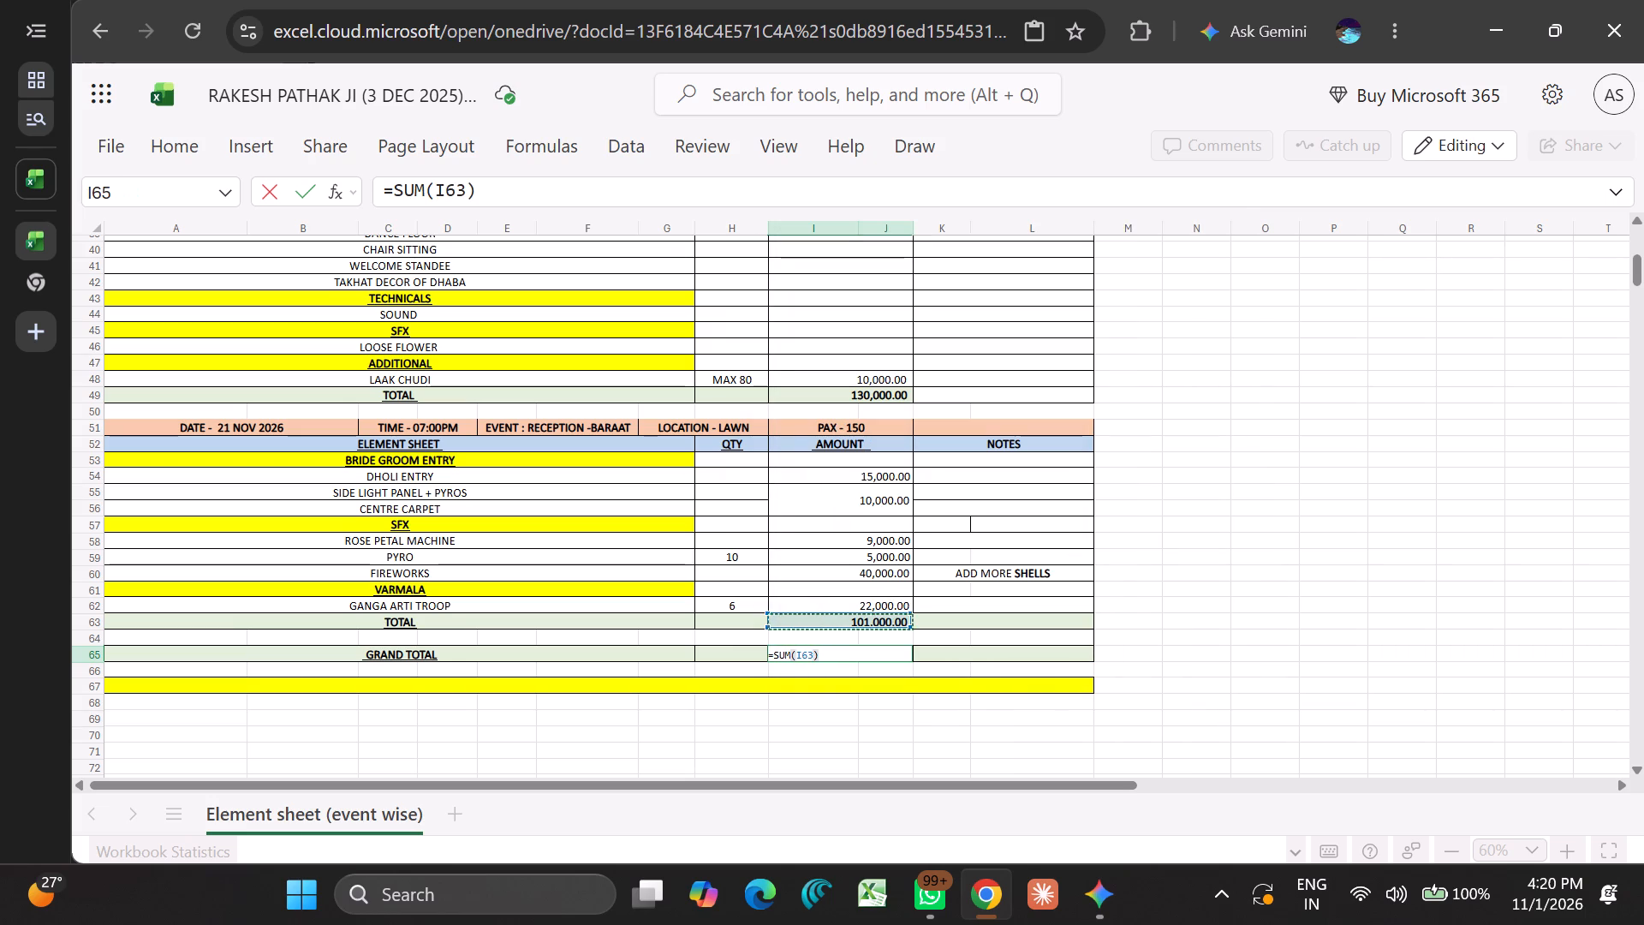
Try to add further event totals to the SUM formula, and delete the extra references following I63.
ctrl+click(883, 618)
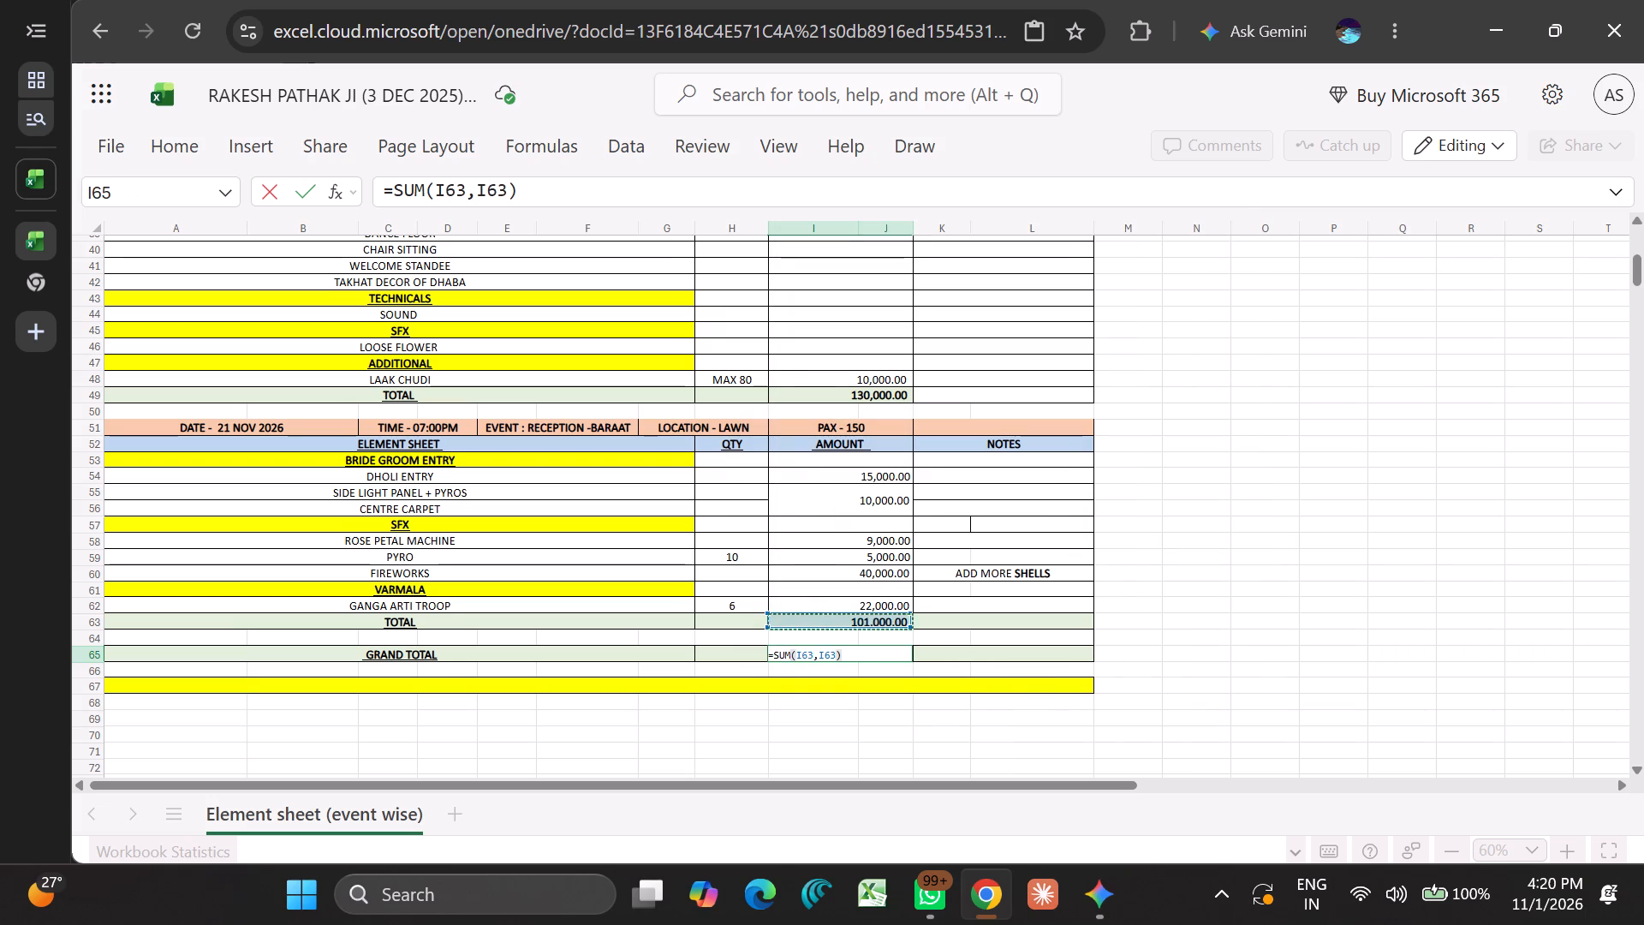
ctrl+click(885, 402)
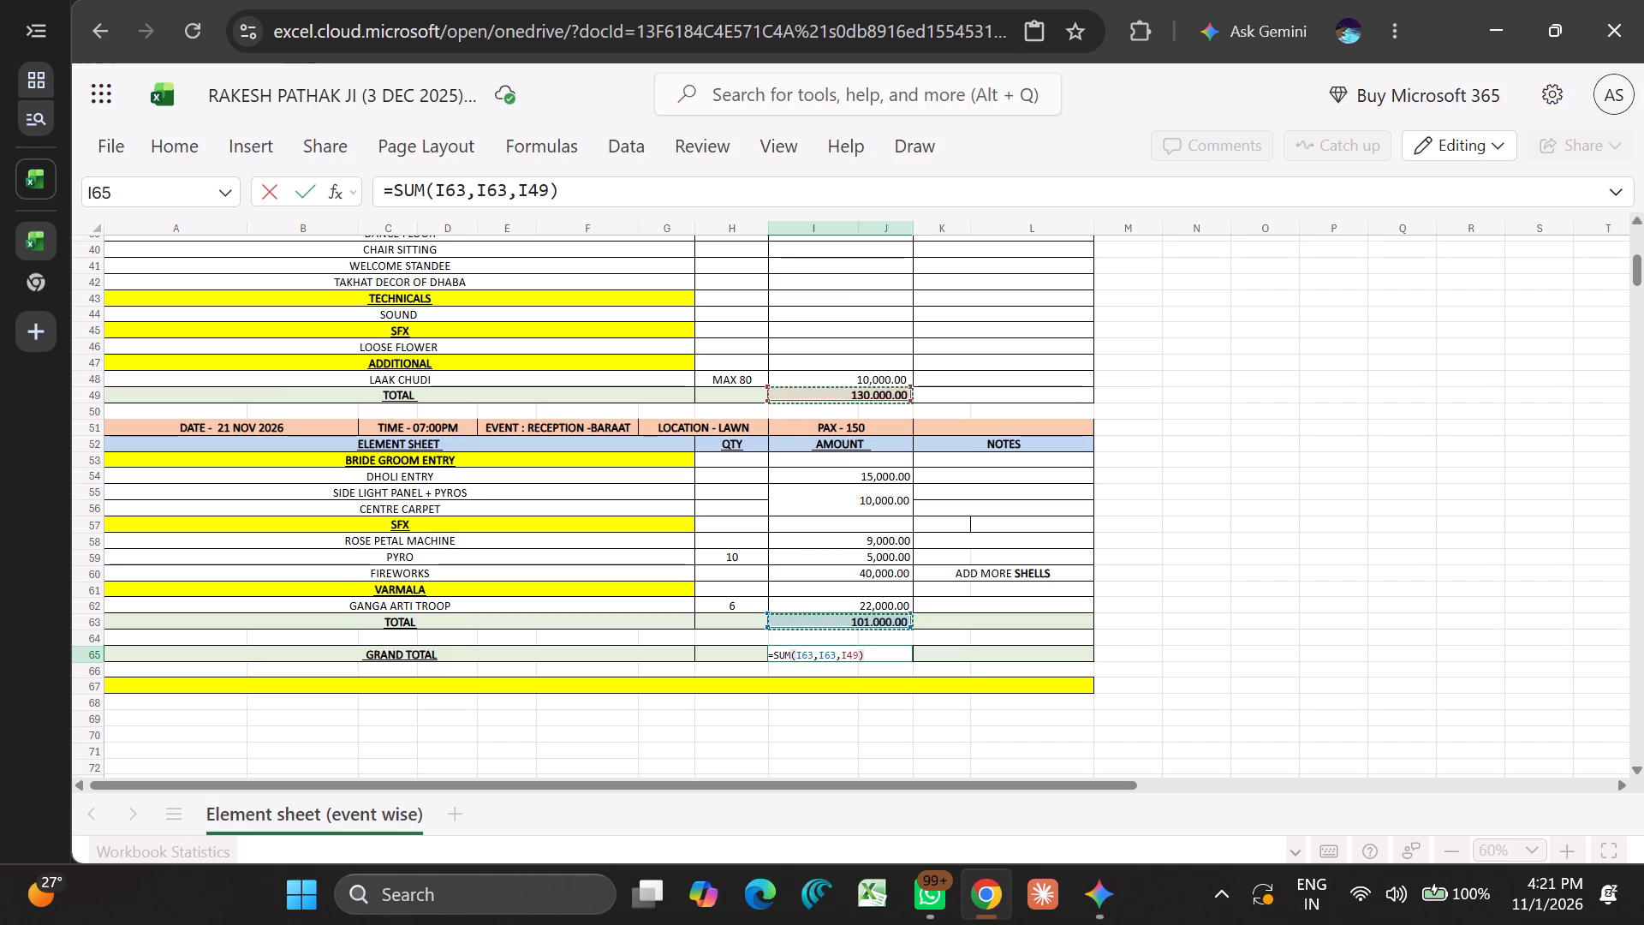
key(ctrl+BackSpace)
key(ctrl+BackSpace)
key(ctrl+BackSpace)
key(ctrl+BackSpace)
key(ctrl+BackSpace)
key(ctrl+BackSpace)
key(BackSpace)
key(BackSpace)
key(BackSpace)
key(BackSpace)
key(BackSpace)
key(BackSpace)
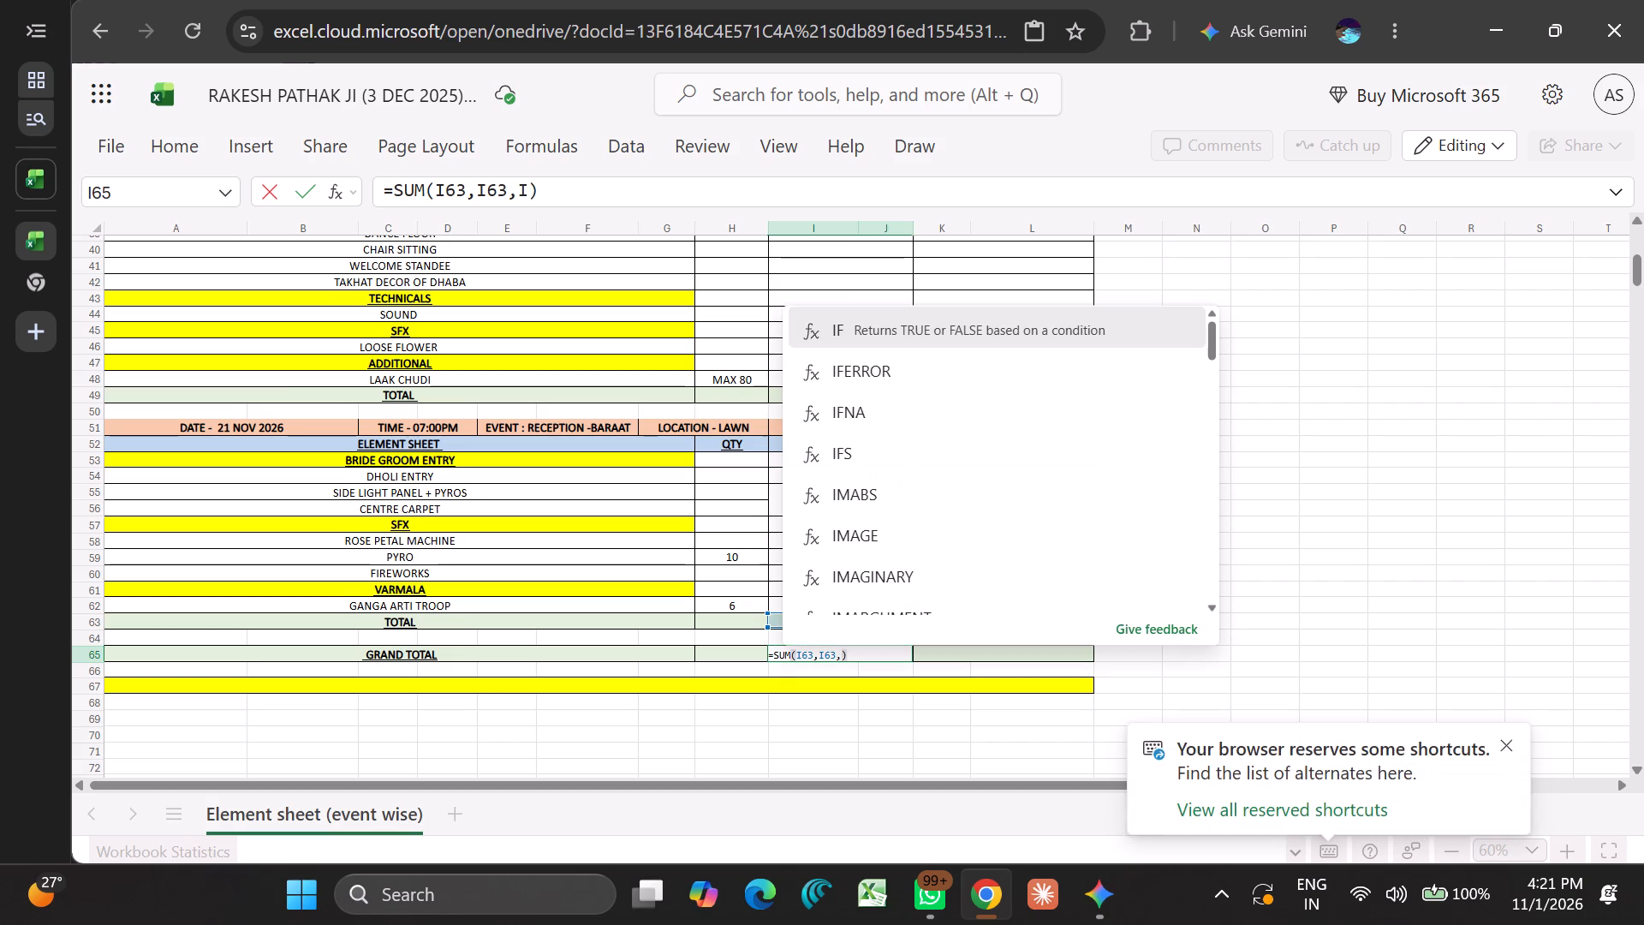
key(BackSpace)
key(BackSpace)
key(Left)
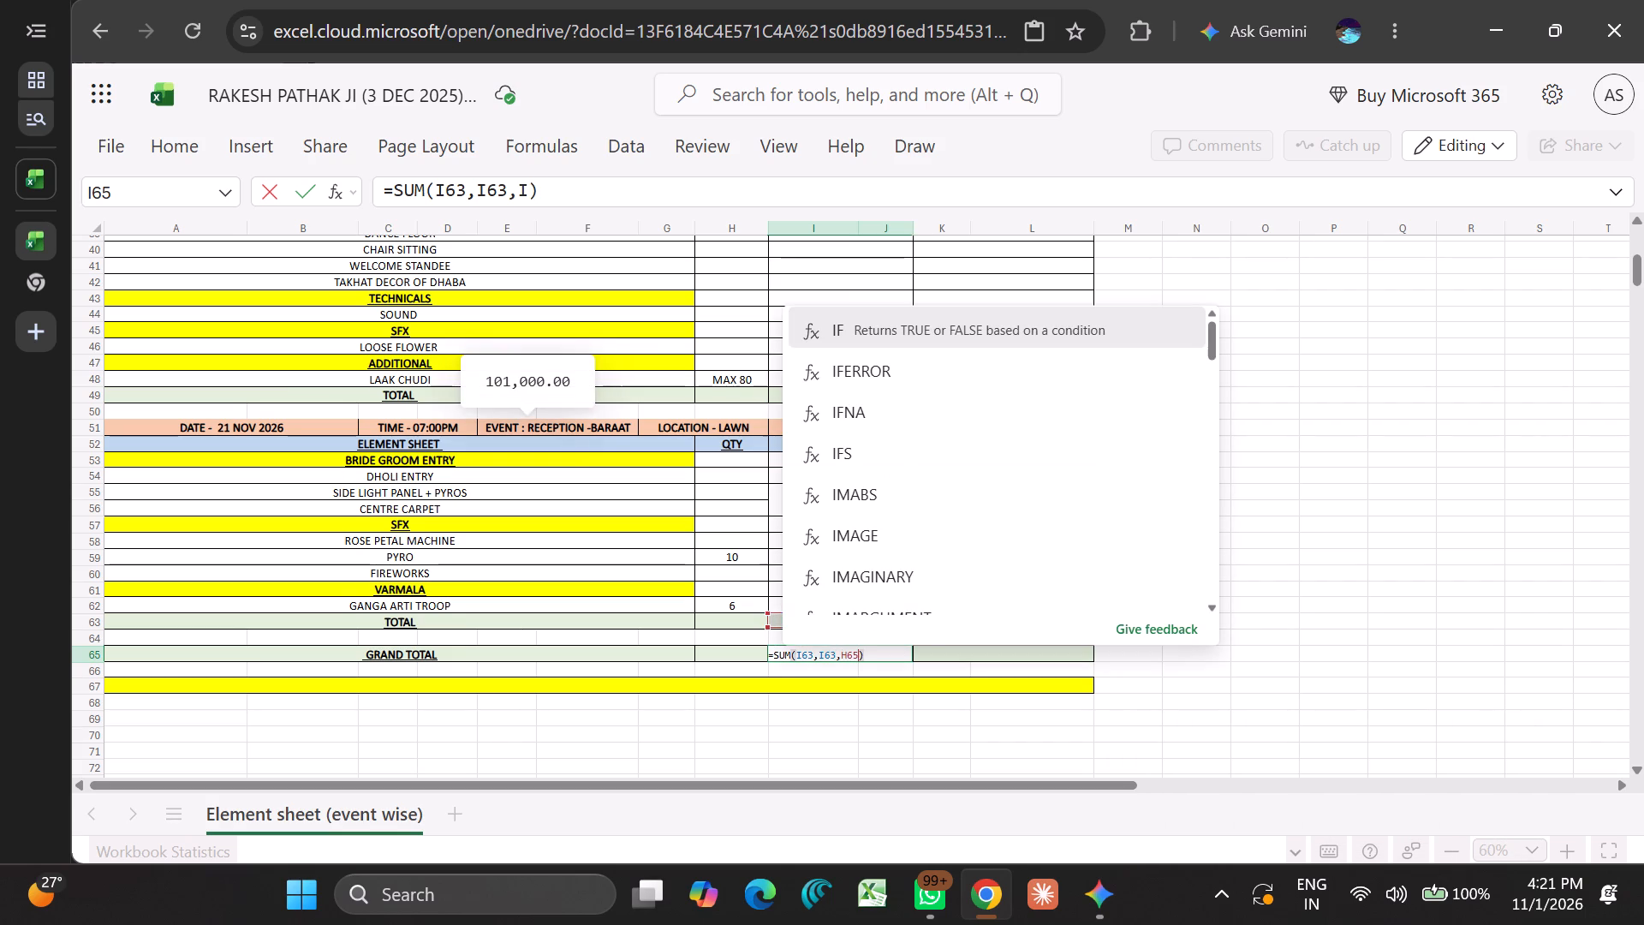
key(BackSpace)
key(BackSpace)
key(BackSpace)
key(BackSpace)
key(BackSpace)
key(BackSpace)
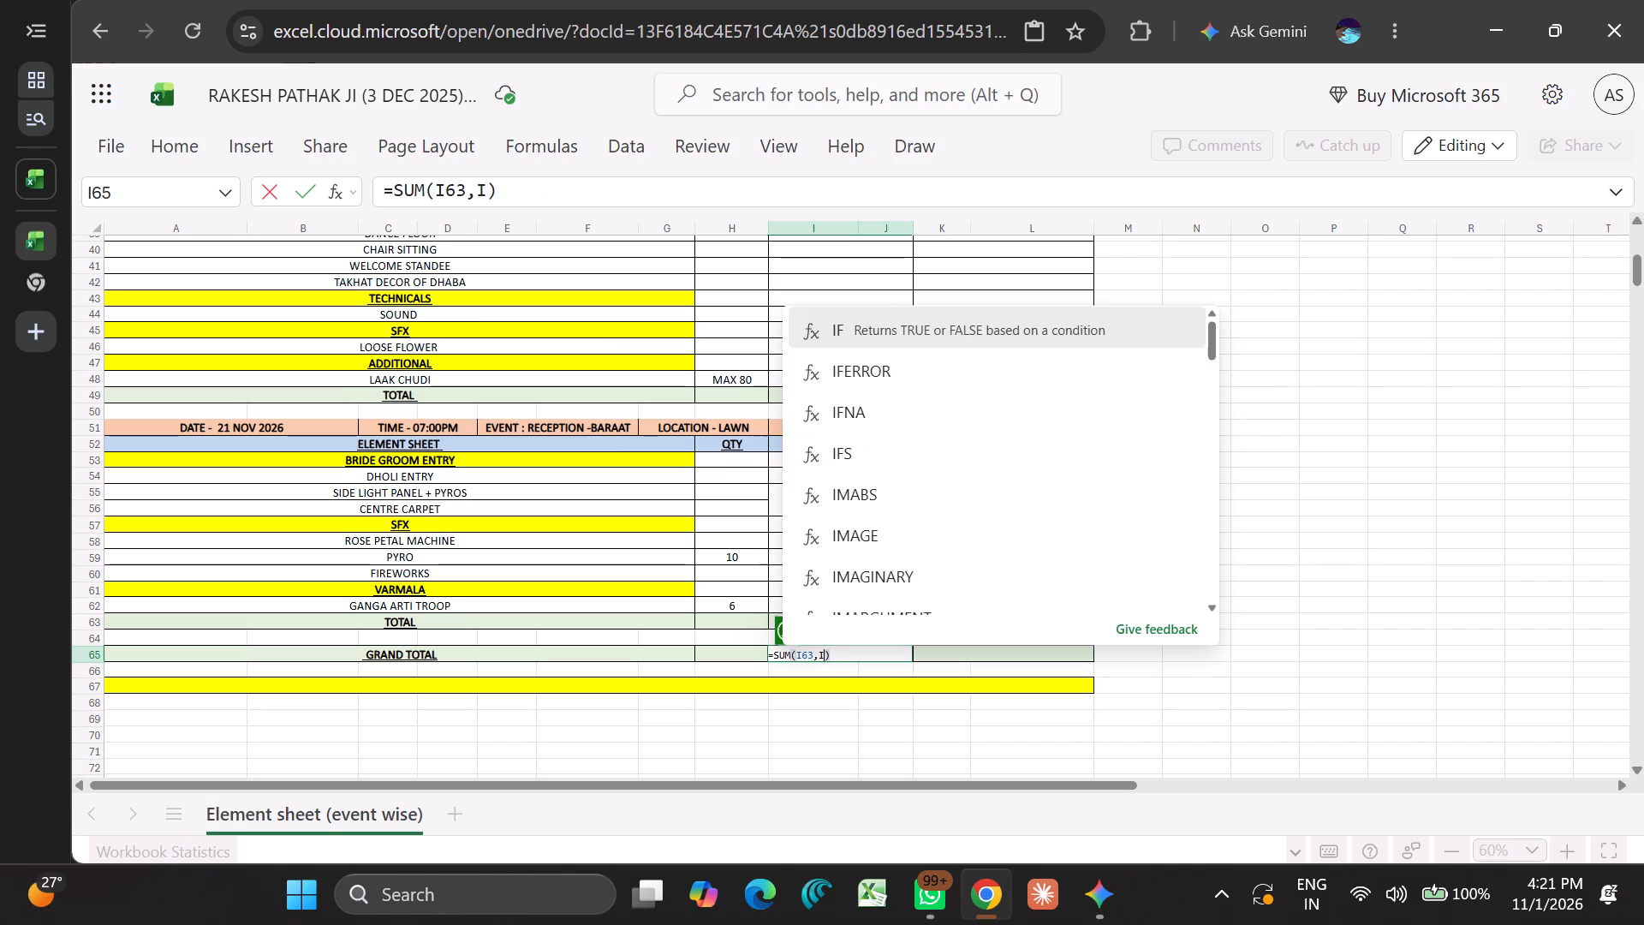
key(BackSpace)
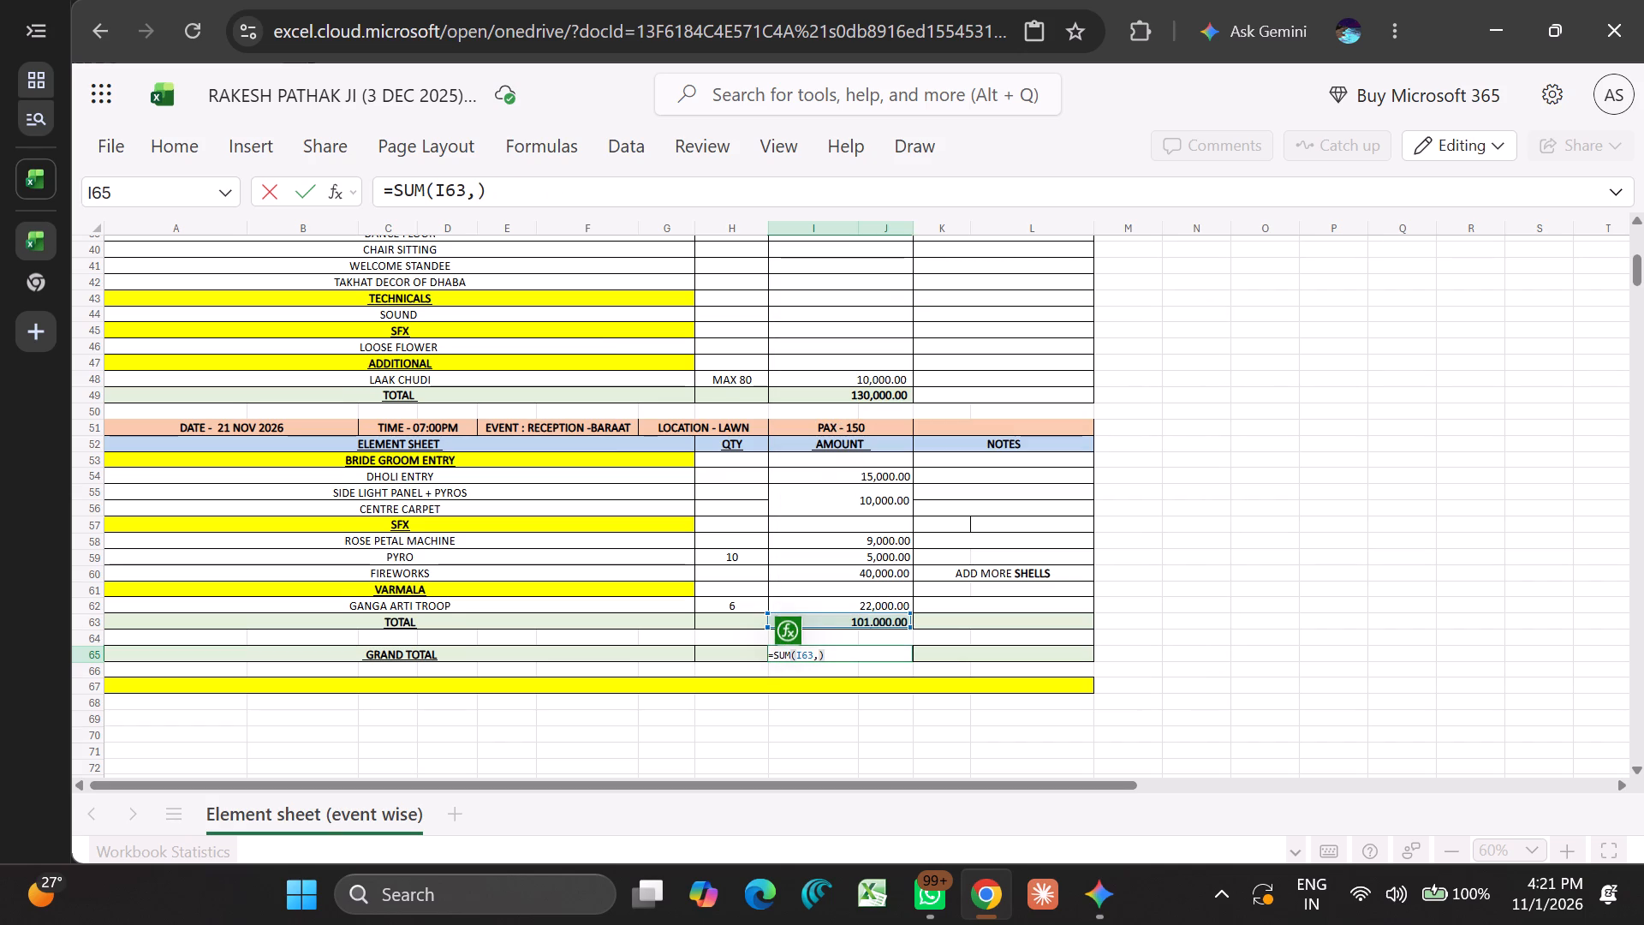
Complete the grand total formula with the Haldi, Sangeet and Mehendi TOTAL amounts as =SUM(I63,I49,I31,I11).
ctrl+click(894, 399)
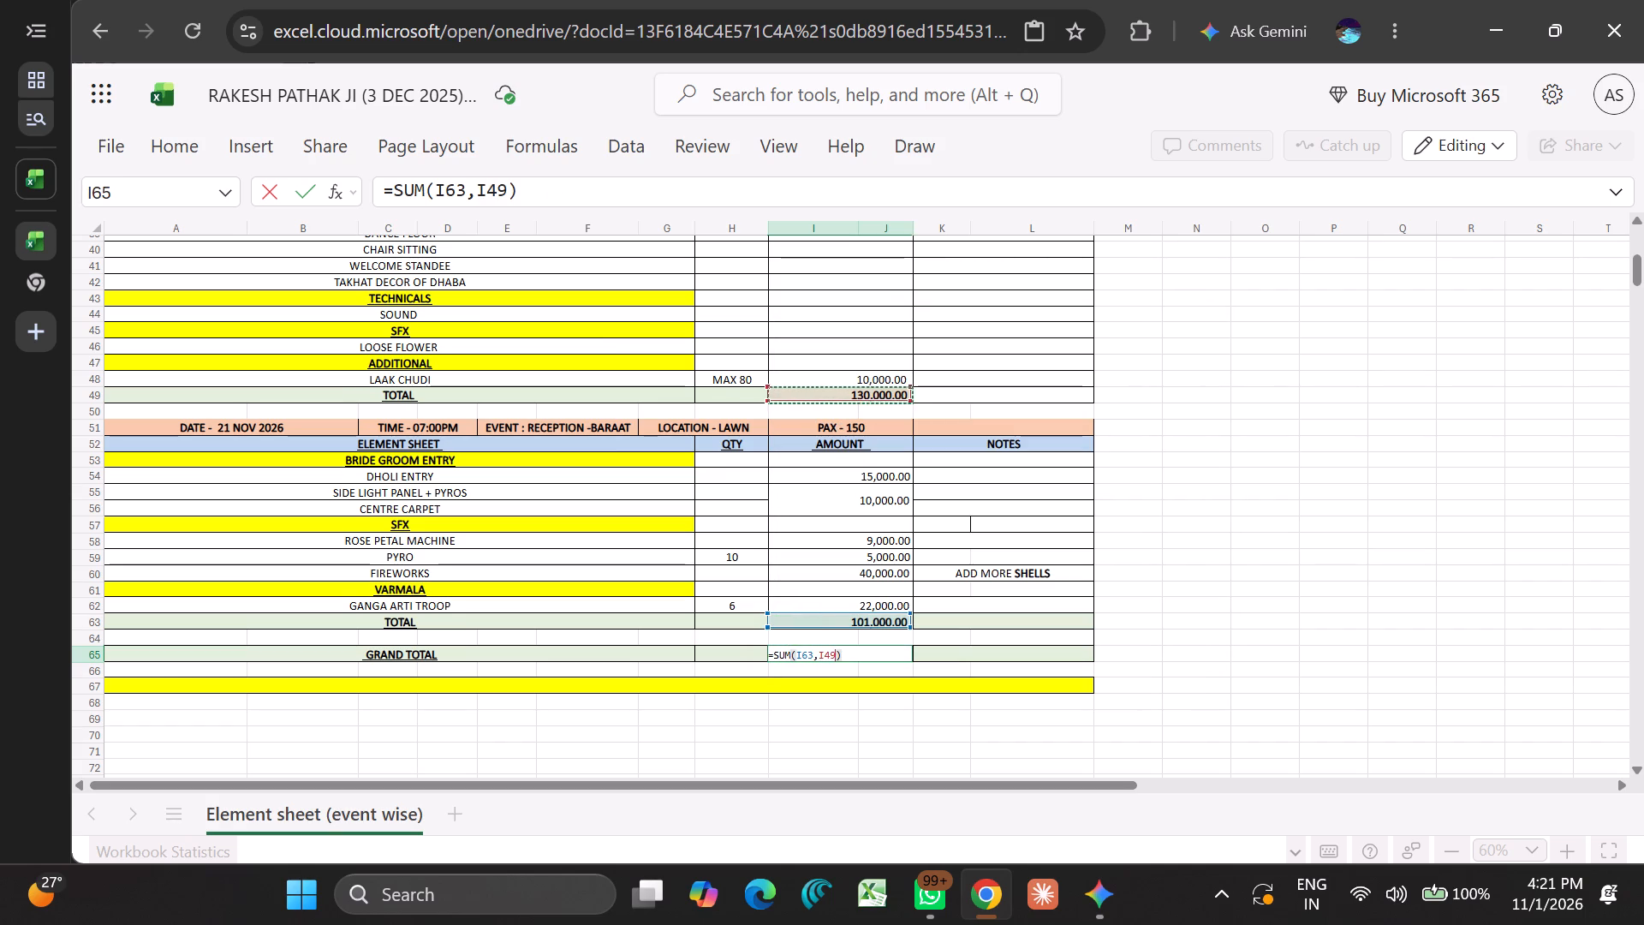
ctrl+scroll(983, 486, up, 1)
ctrl+drag(1635, 270, 1635, 262)
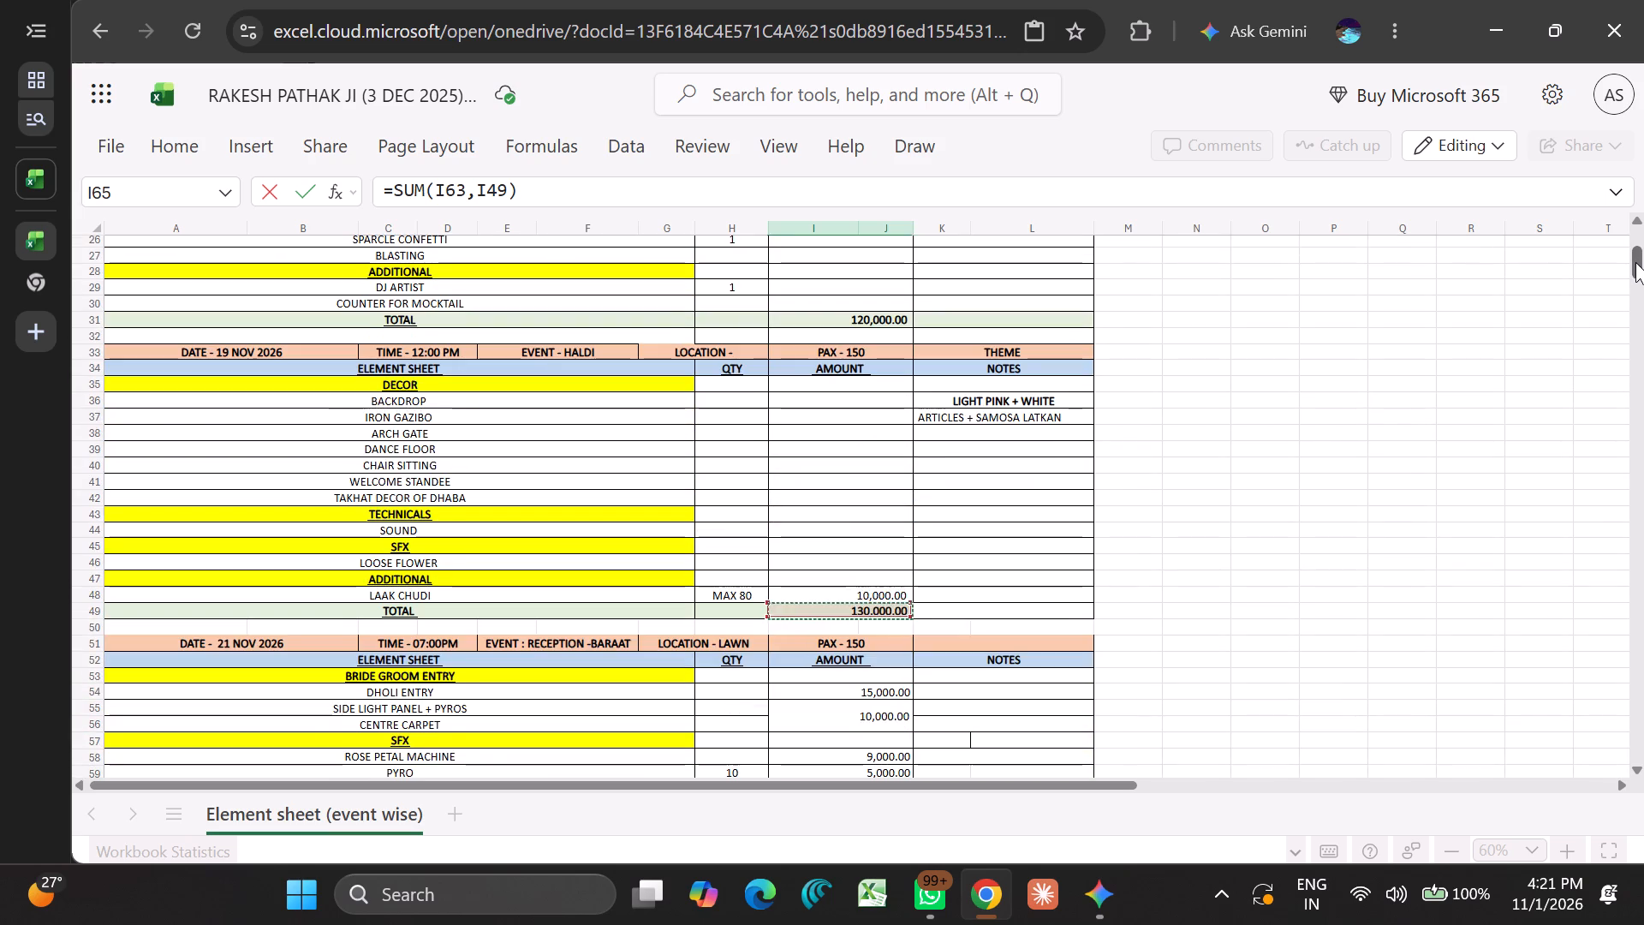
ctrl+drag(1635, 262, 1643, 249)
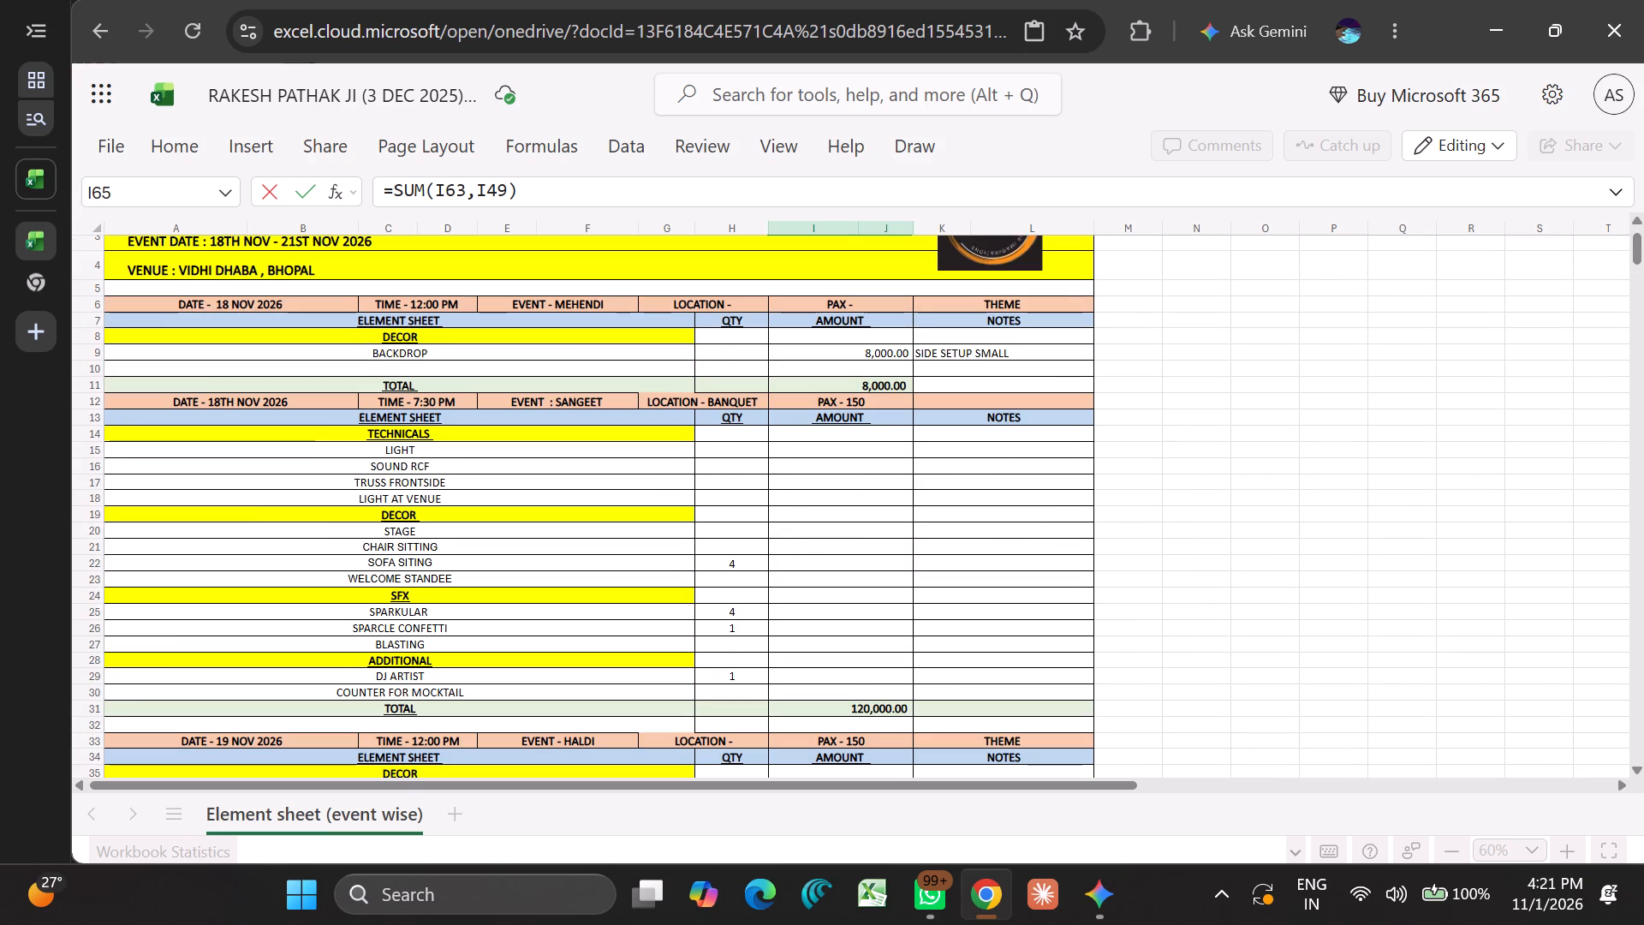
ctrl+click(897, 711)
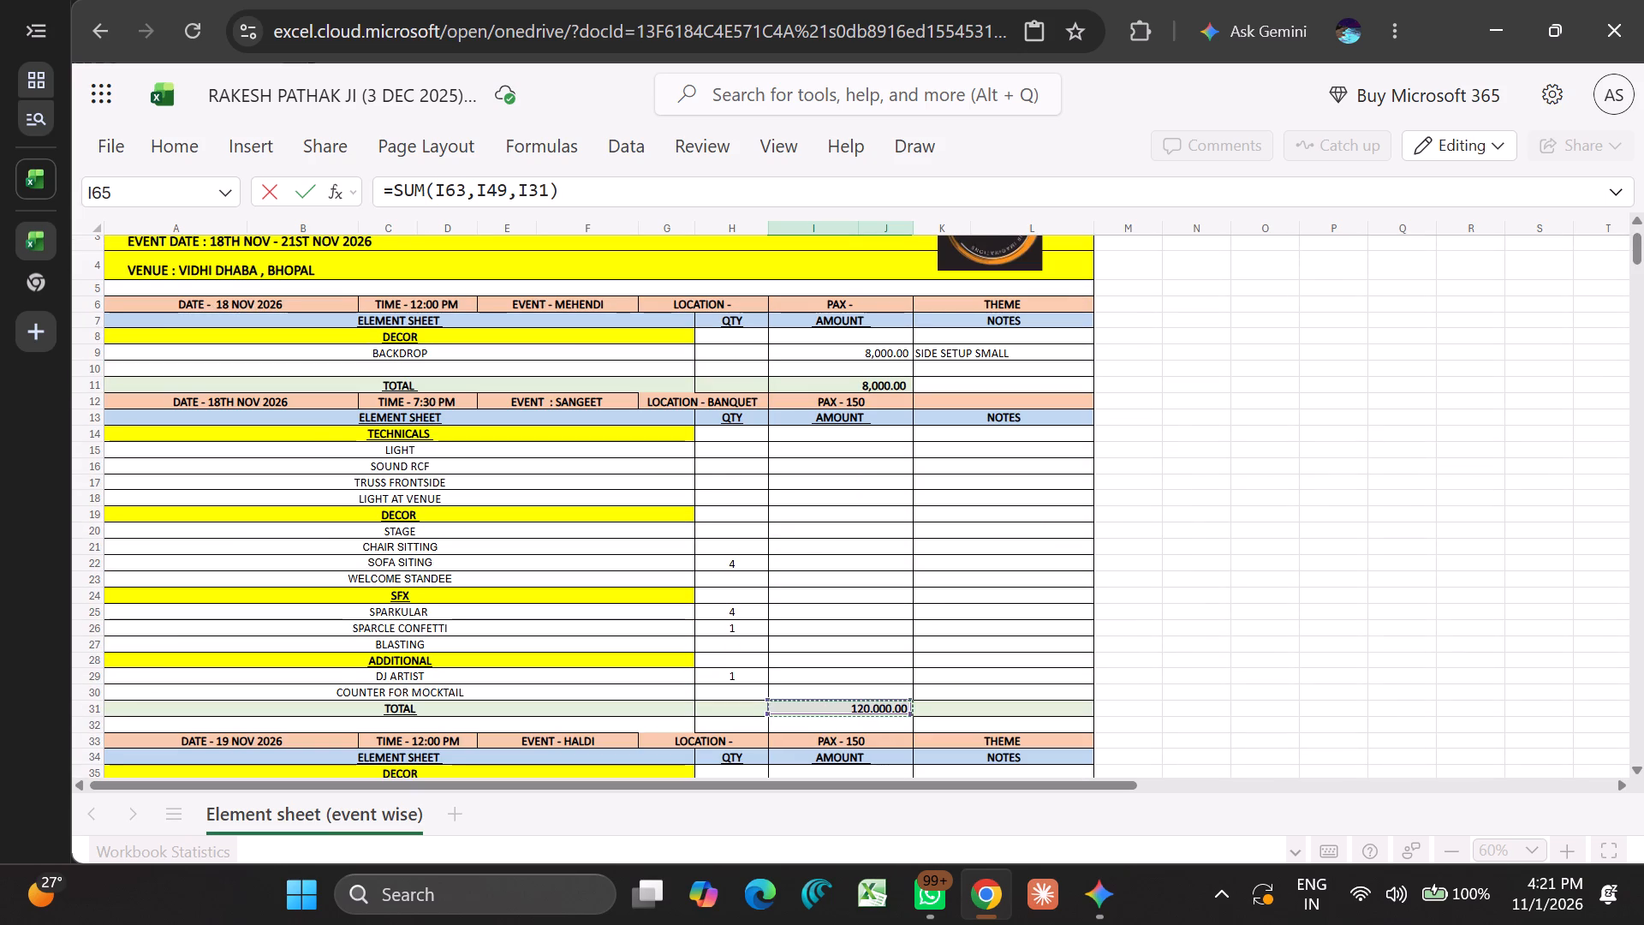
ctrl+click(898, 387)
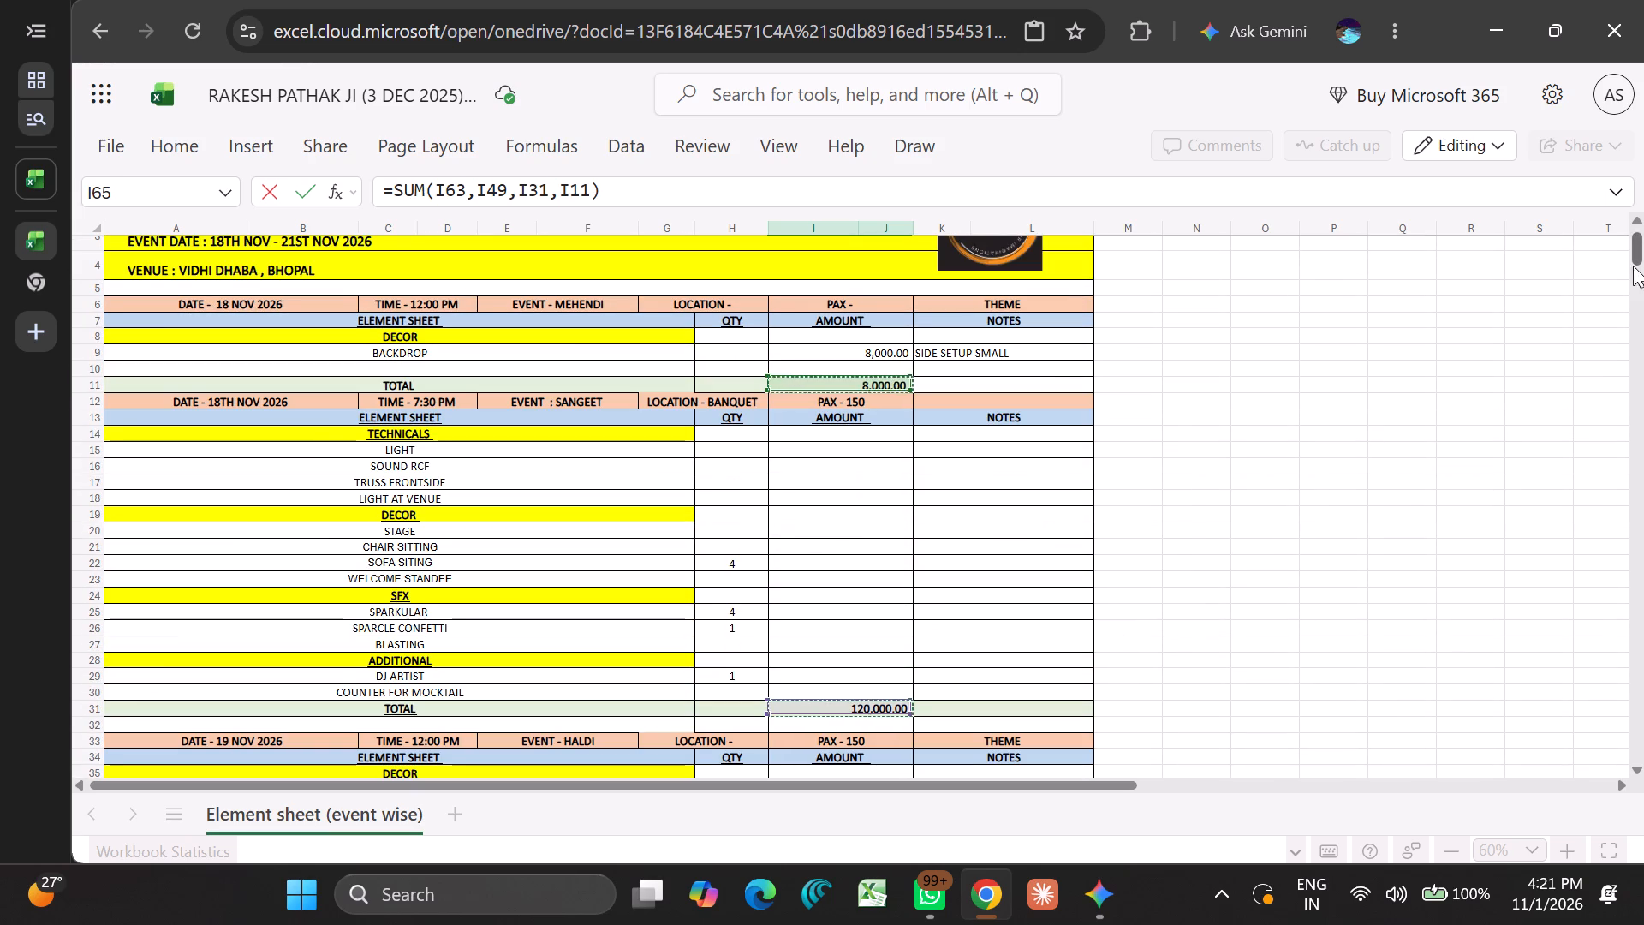
drag(1641, 252, 1643, 280)
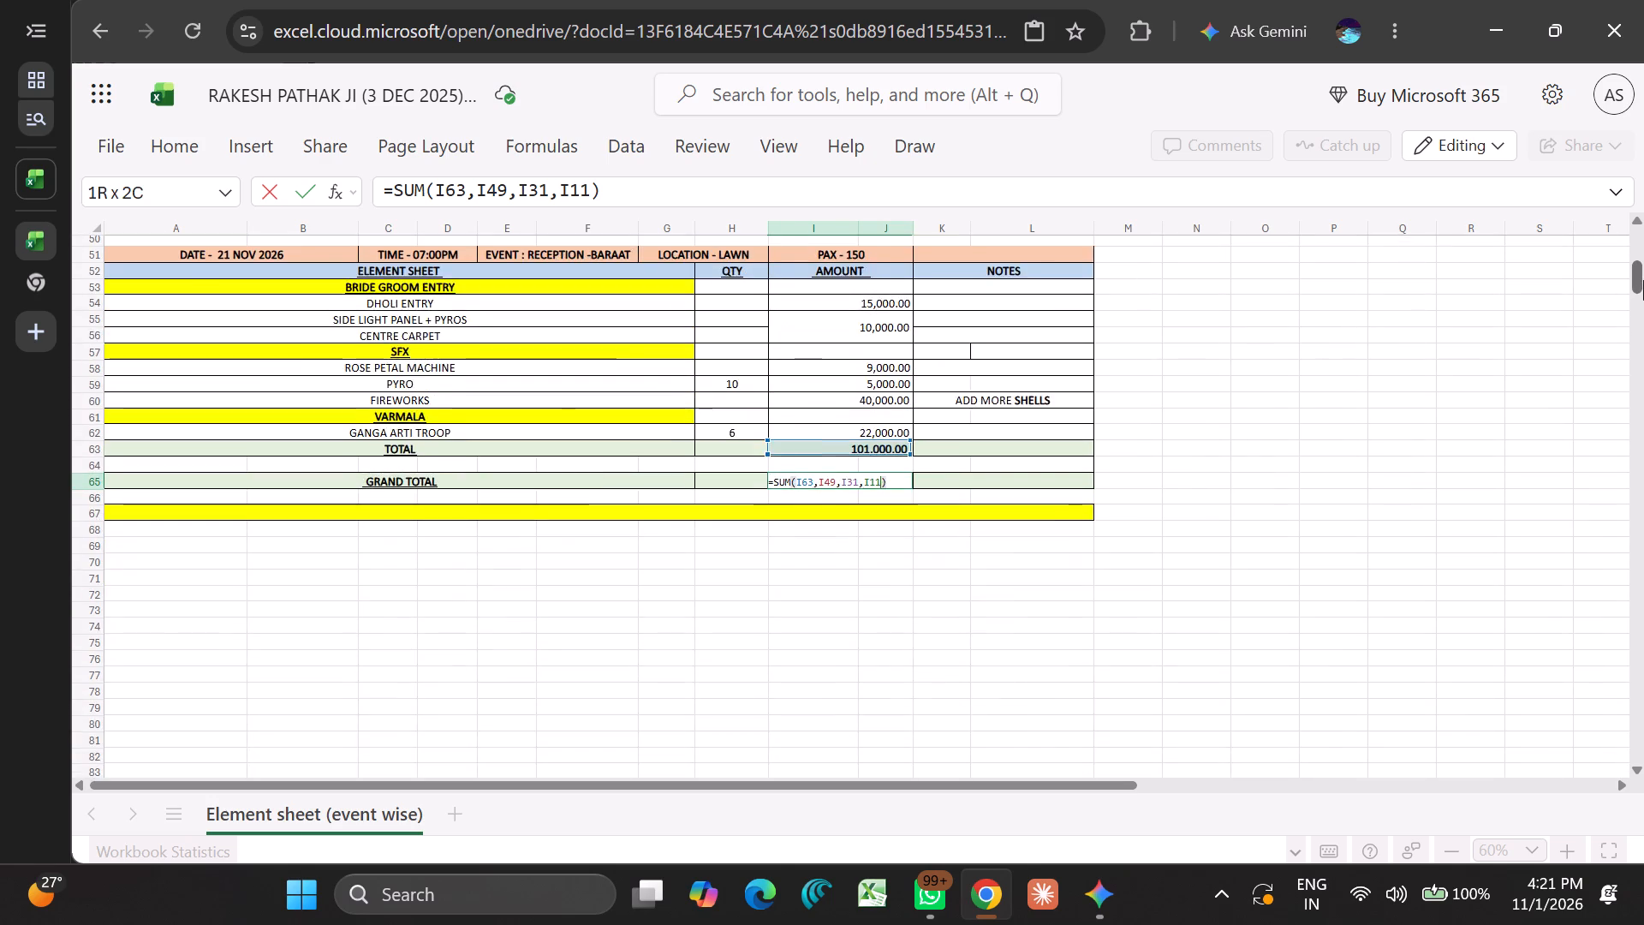
drag(1643, 280, 1643, 279)
key(Return)
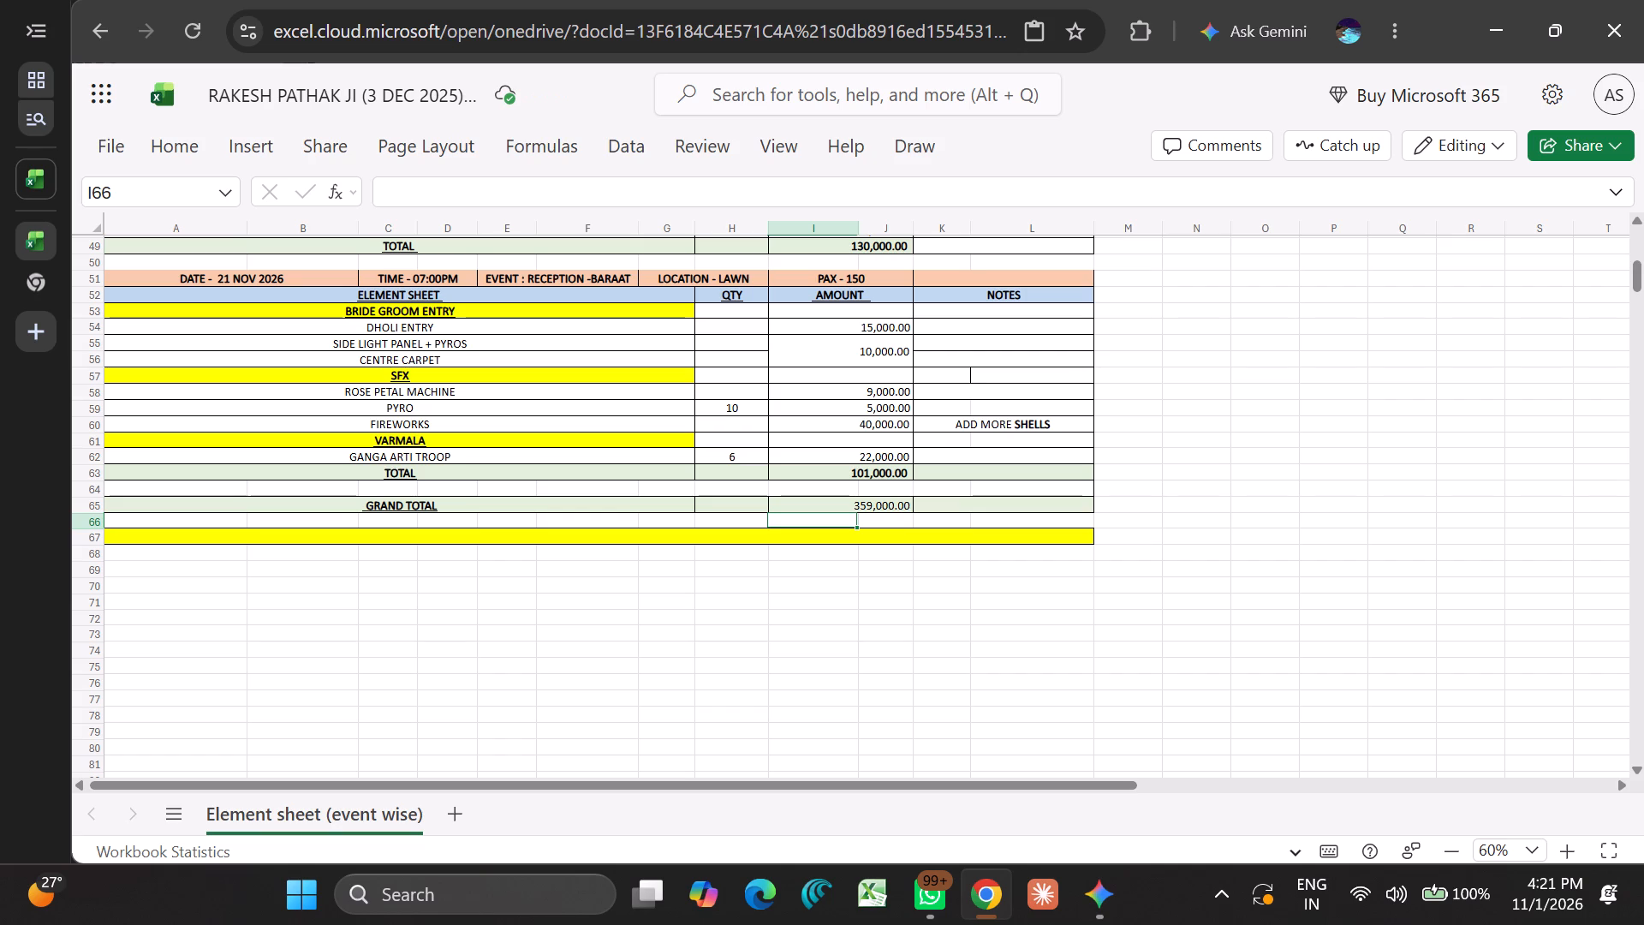
Merge the Reception sheet's NOTES cells from the BRIDE GROOM ENTRY row through the CENTRE CARPET row.
scroll(1492, 361, up, 1)
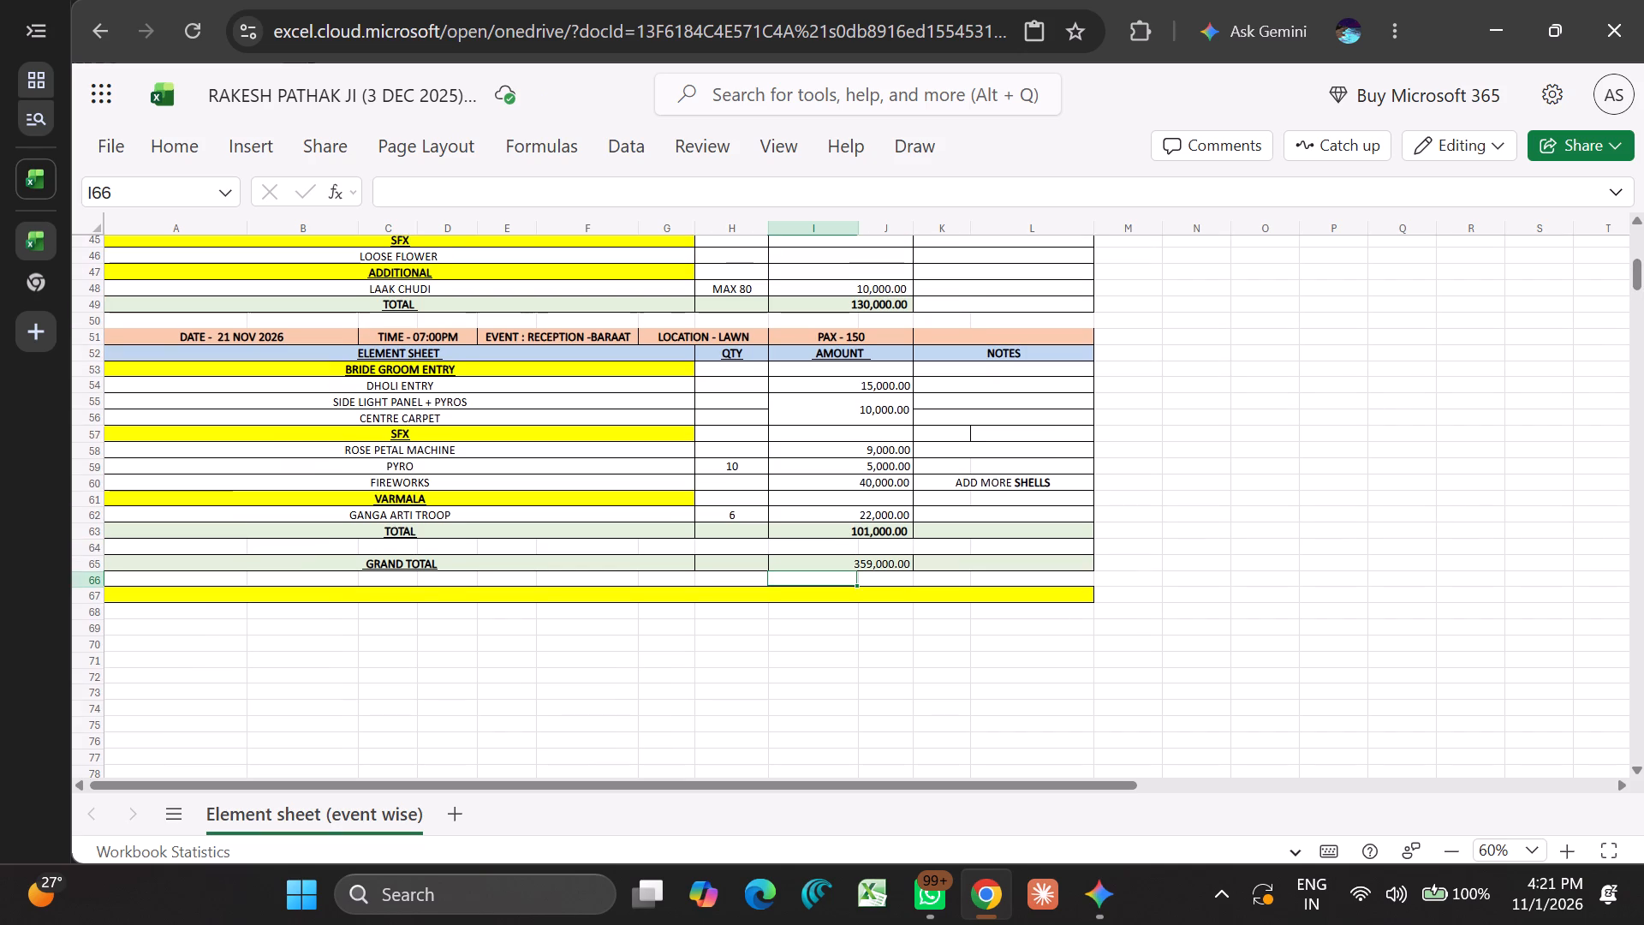
drag(1021, 379, 1021, 382)
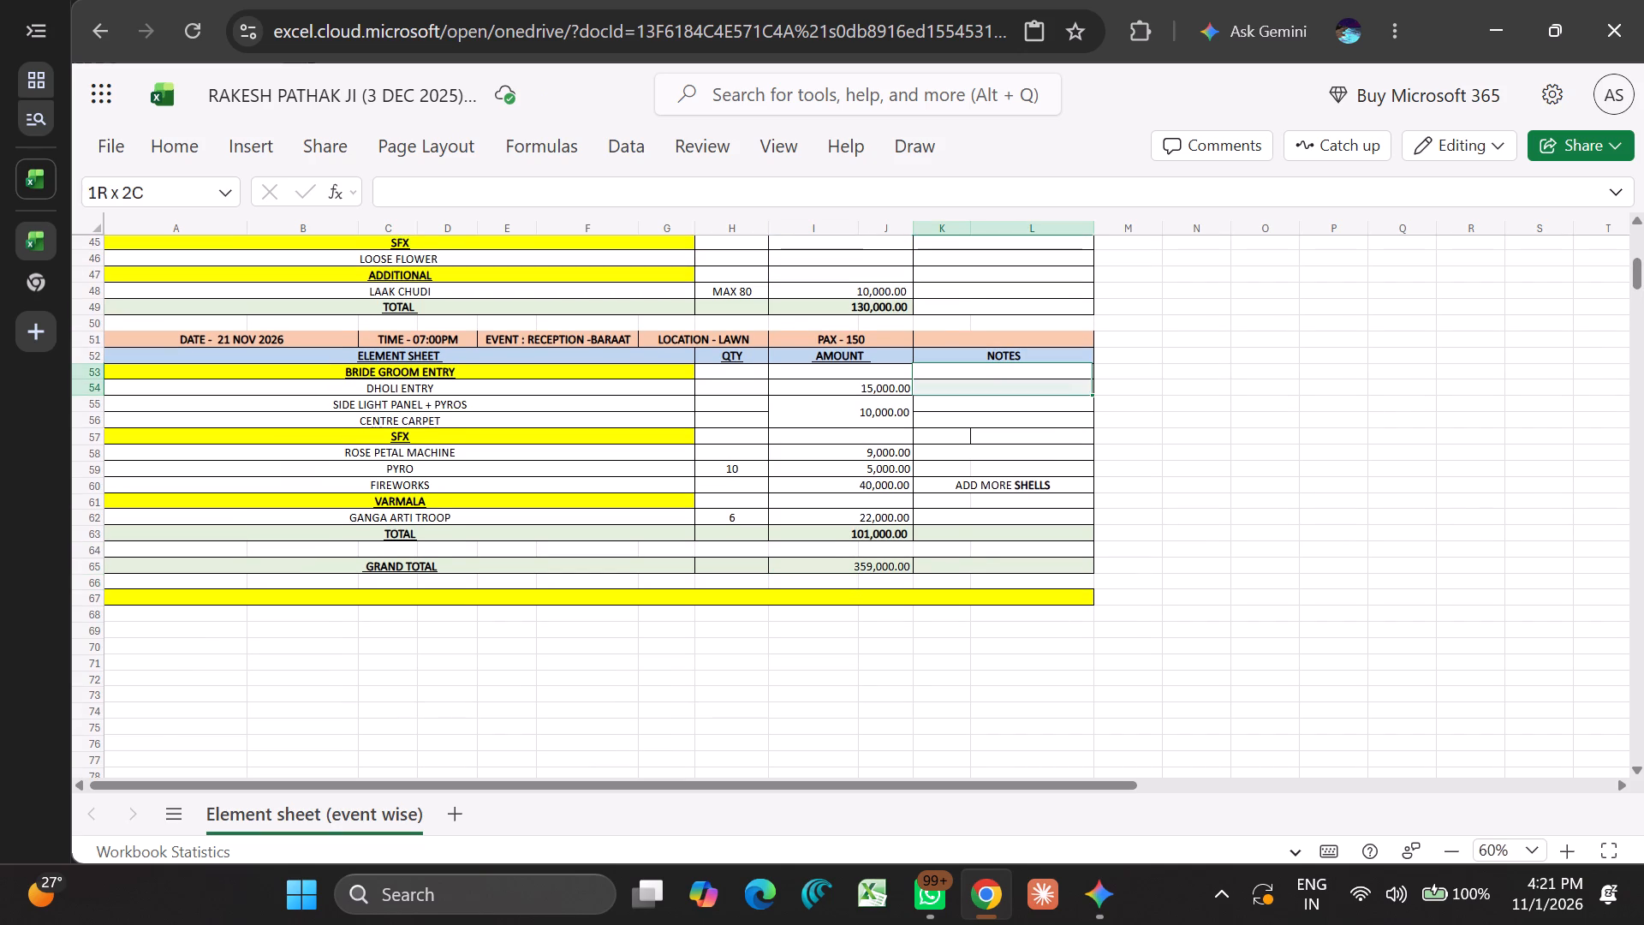
drag(1021, 382, 1027, 416)
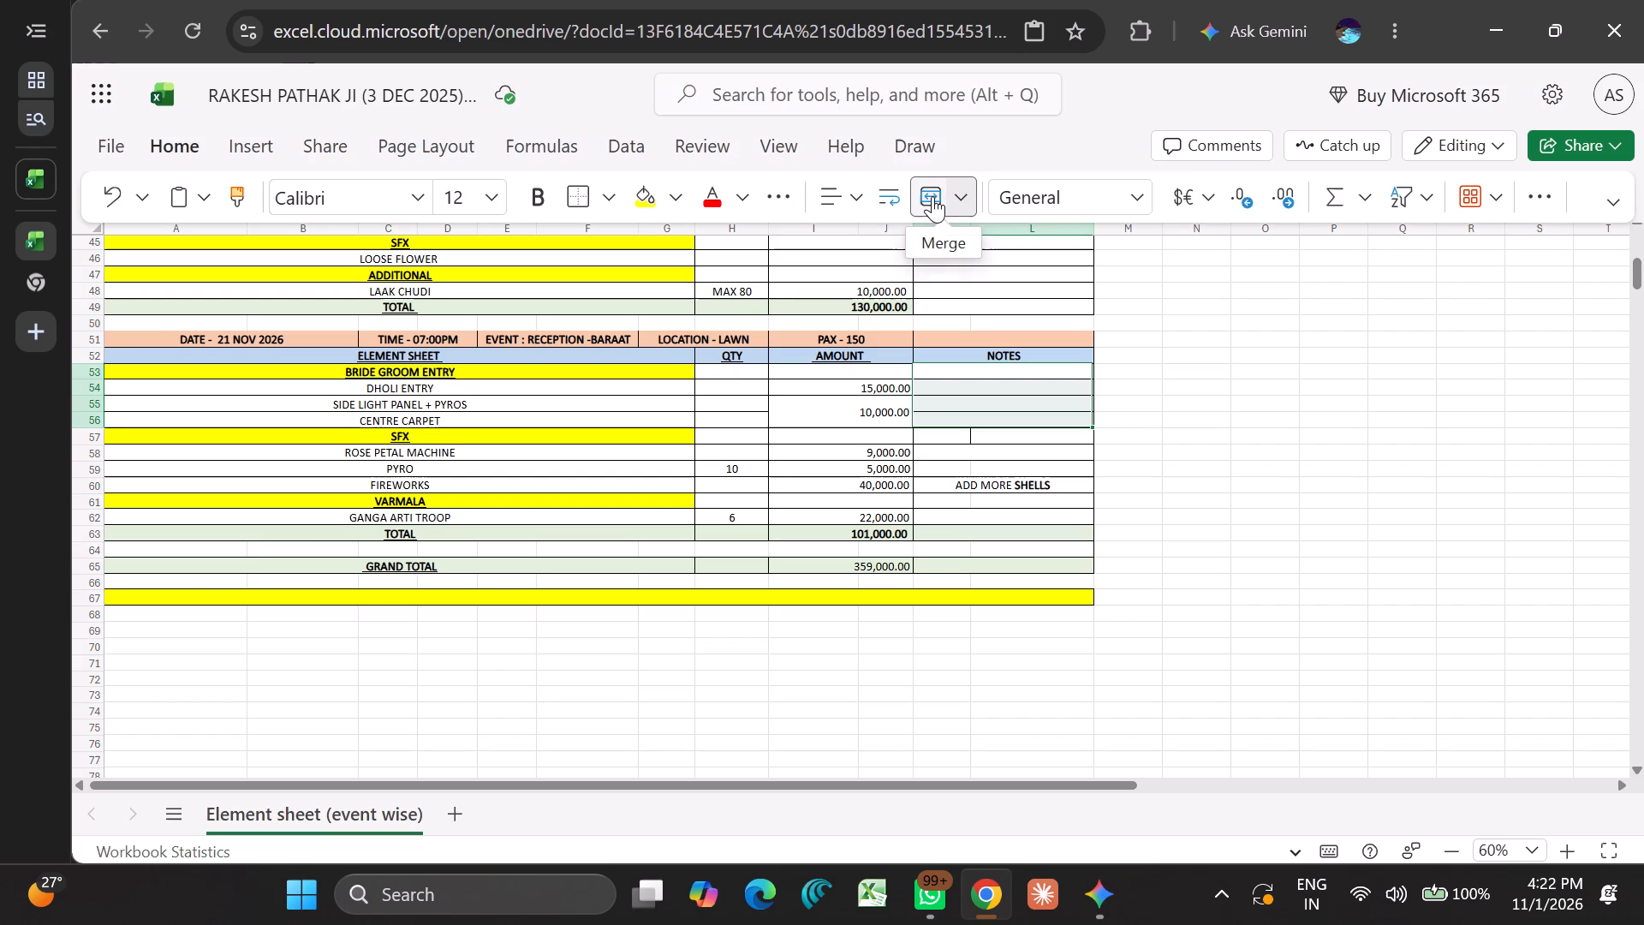
click(933, 196)
click(933, 196)
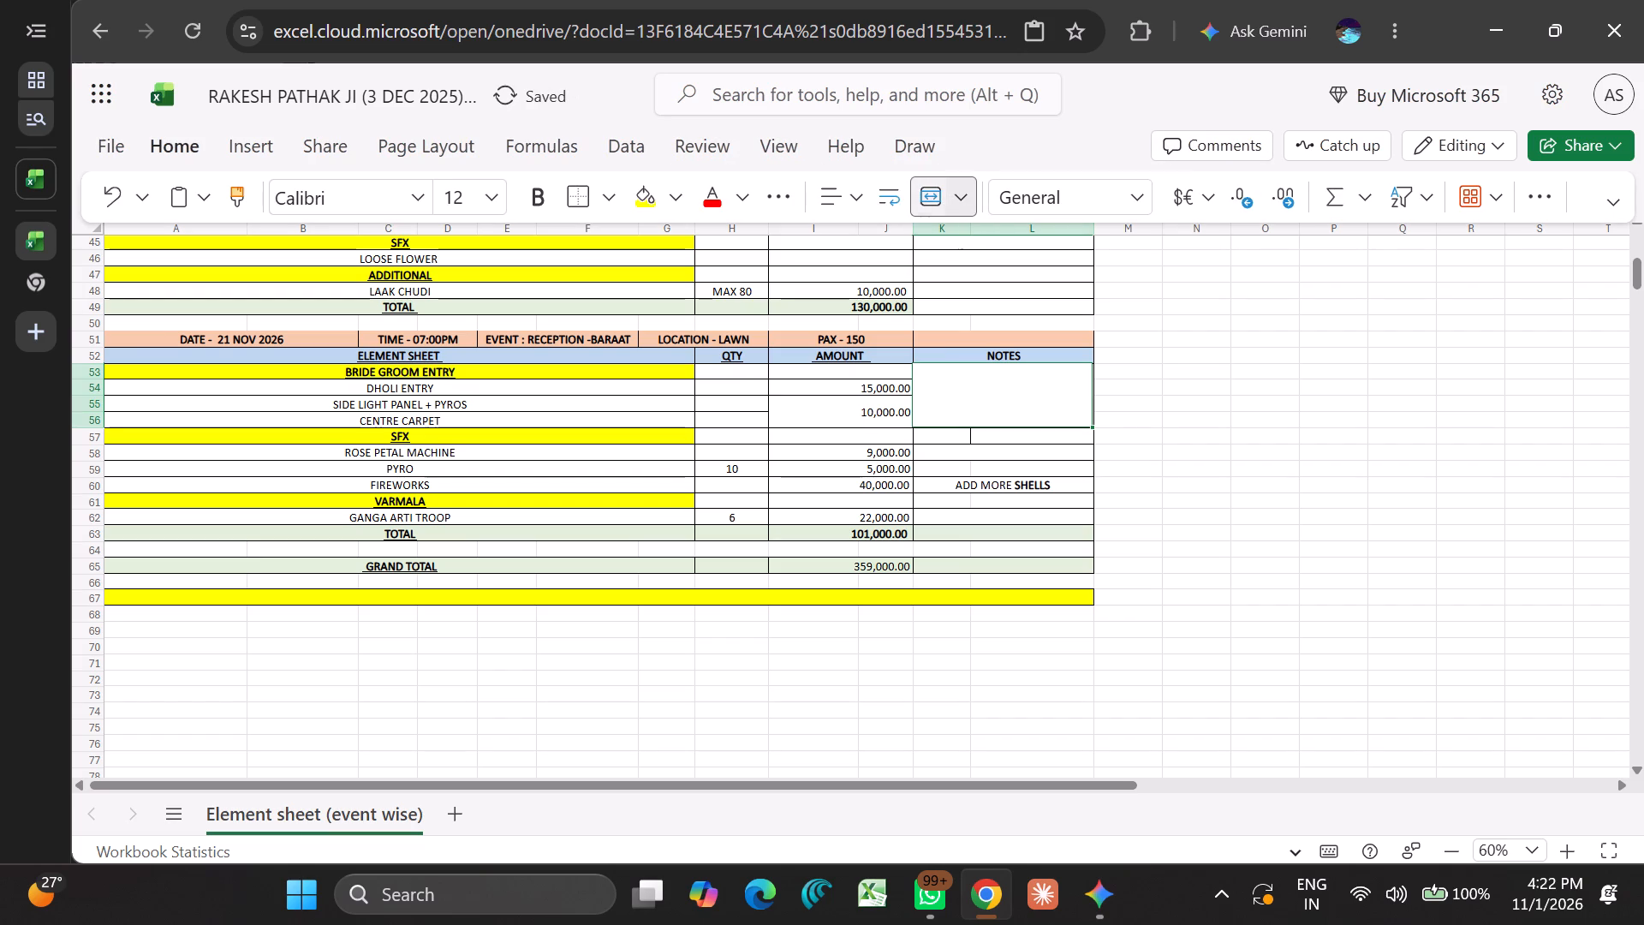
Try to enter "DD" in the merged NOTES cell beside the Reception sheet's BRIDE GROOM ENTRY section.
click(980, 382)
click(980, 382)
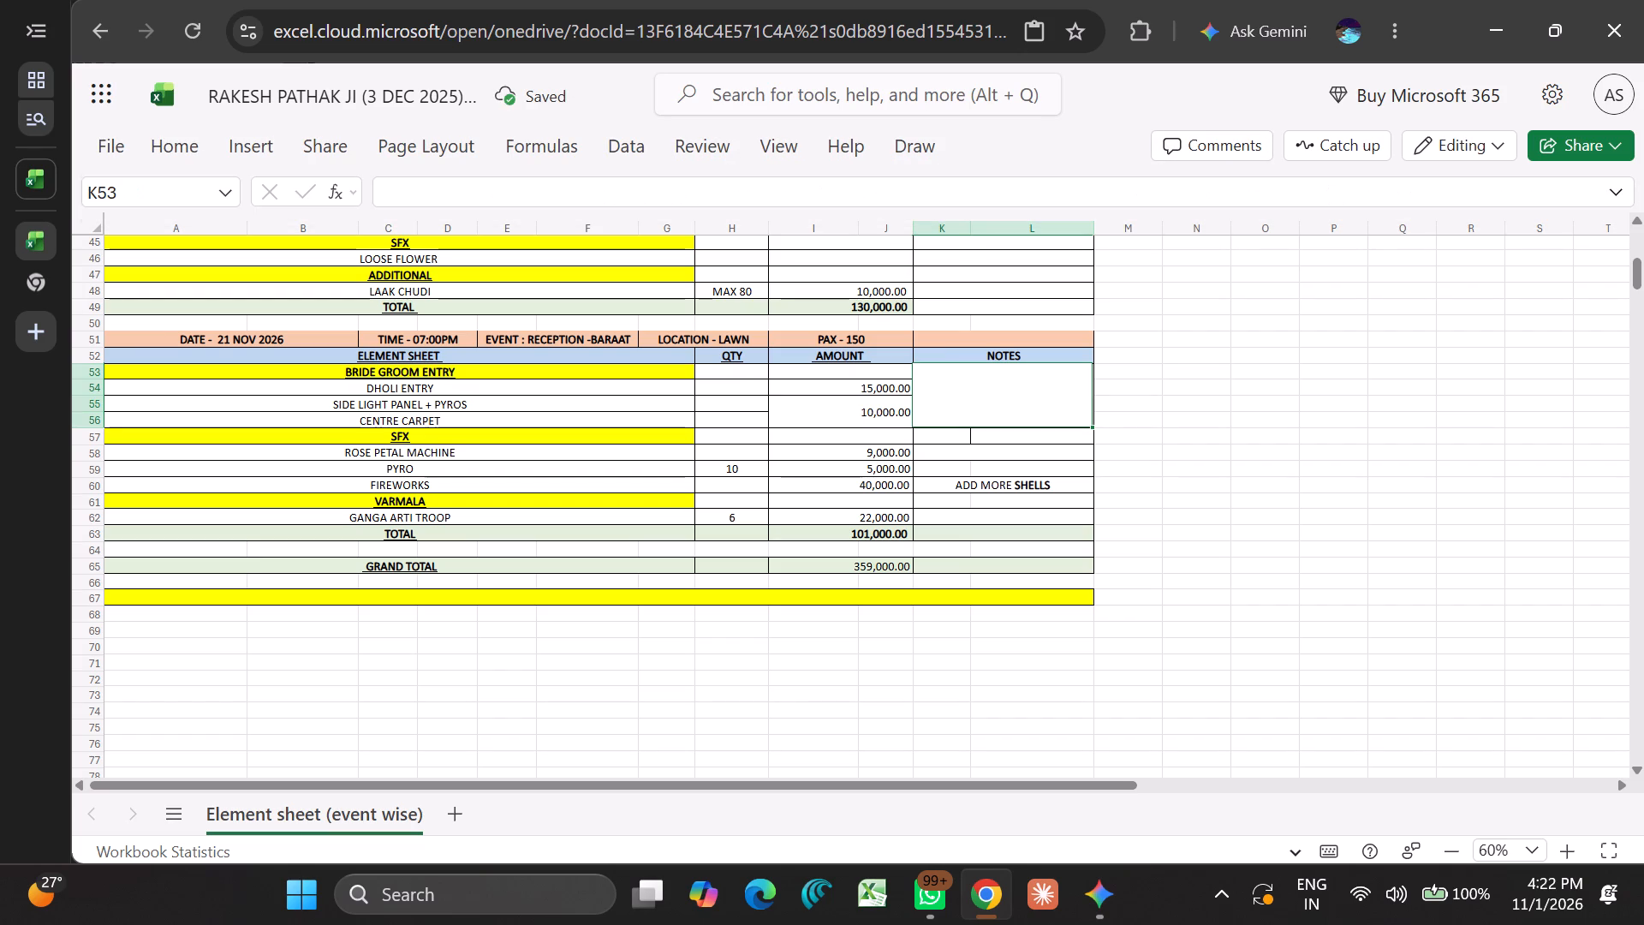
double_click(950, 377)
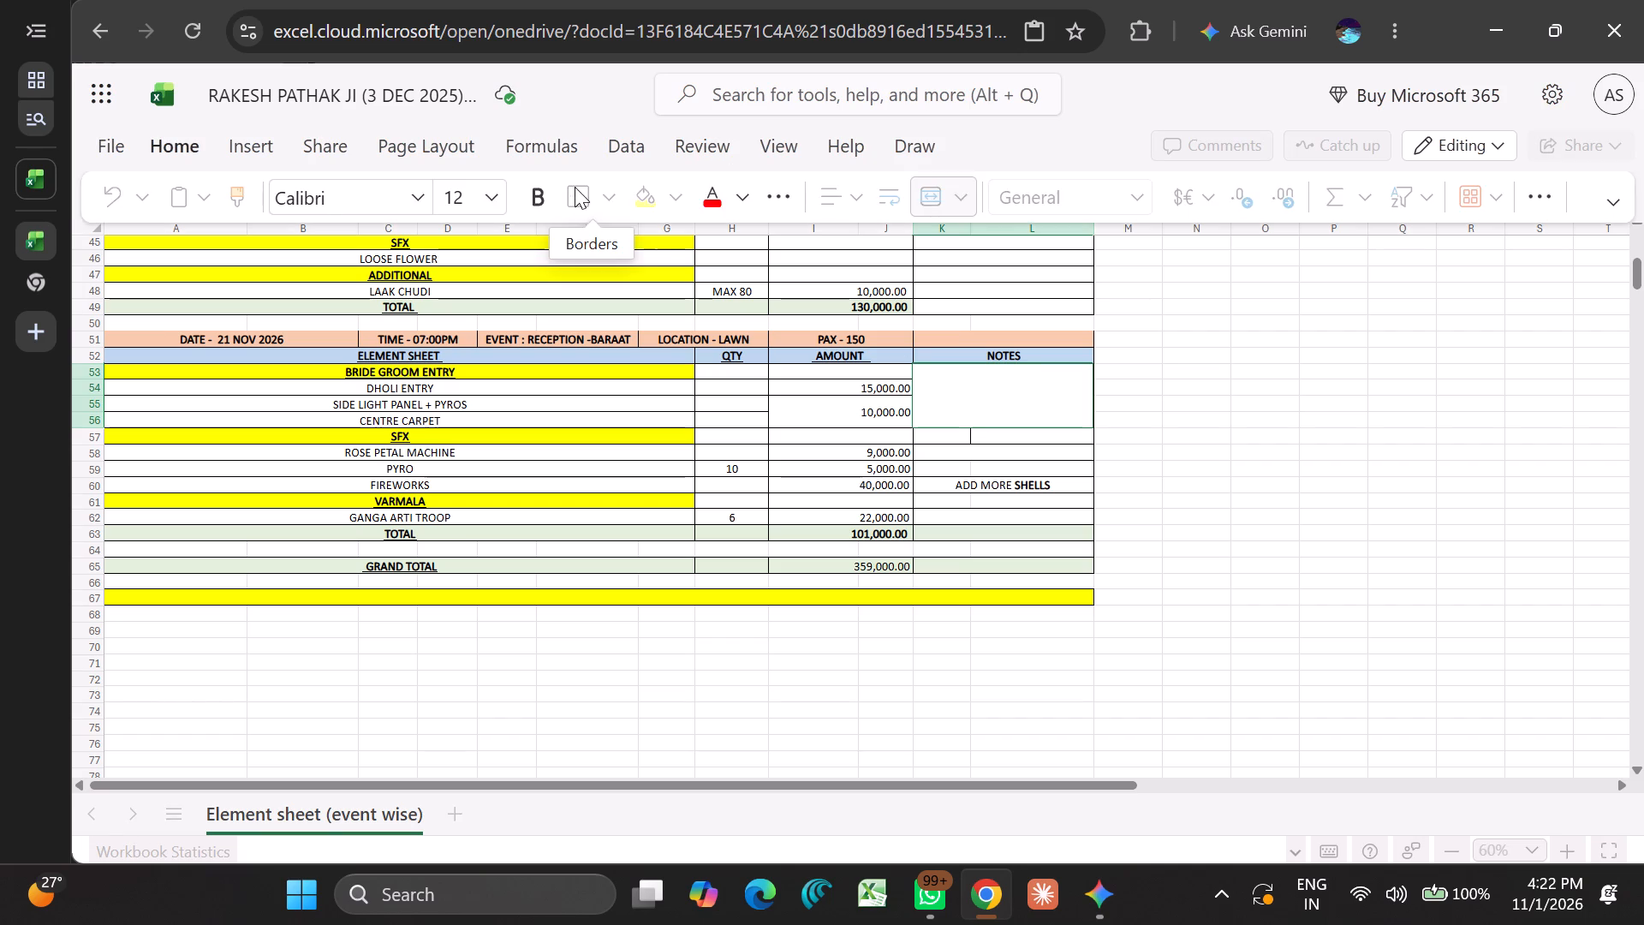
click(947, 367)
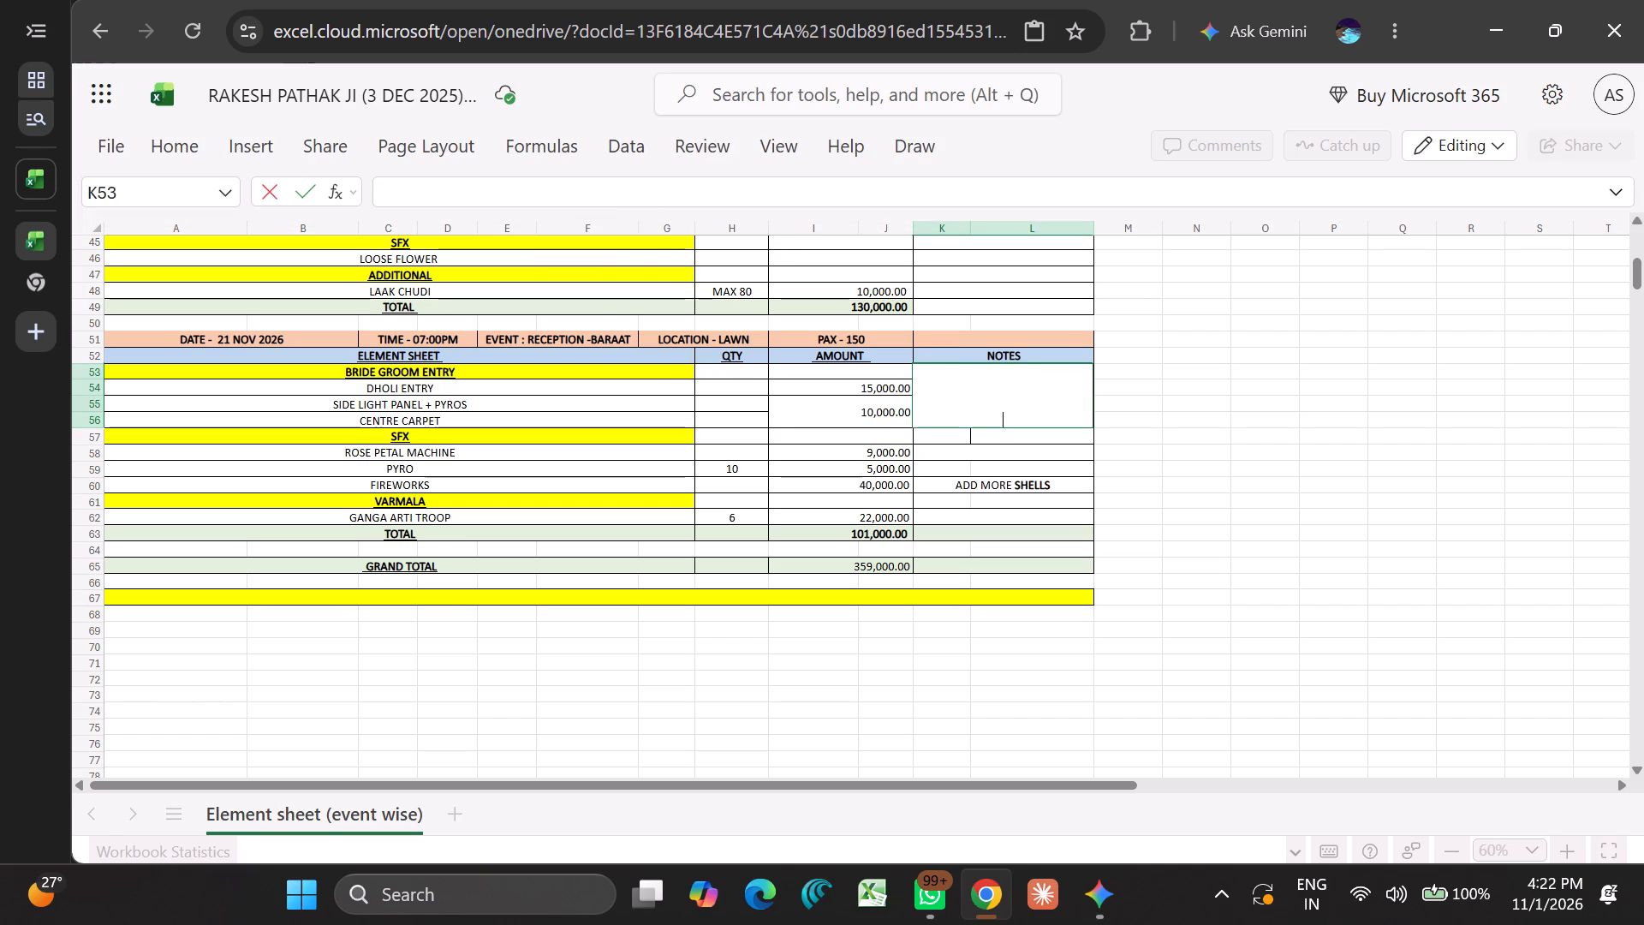
text(DD)
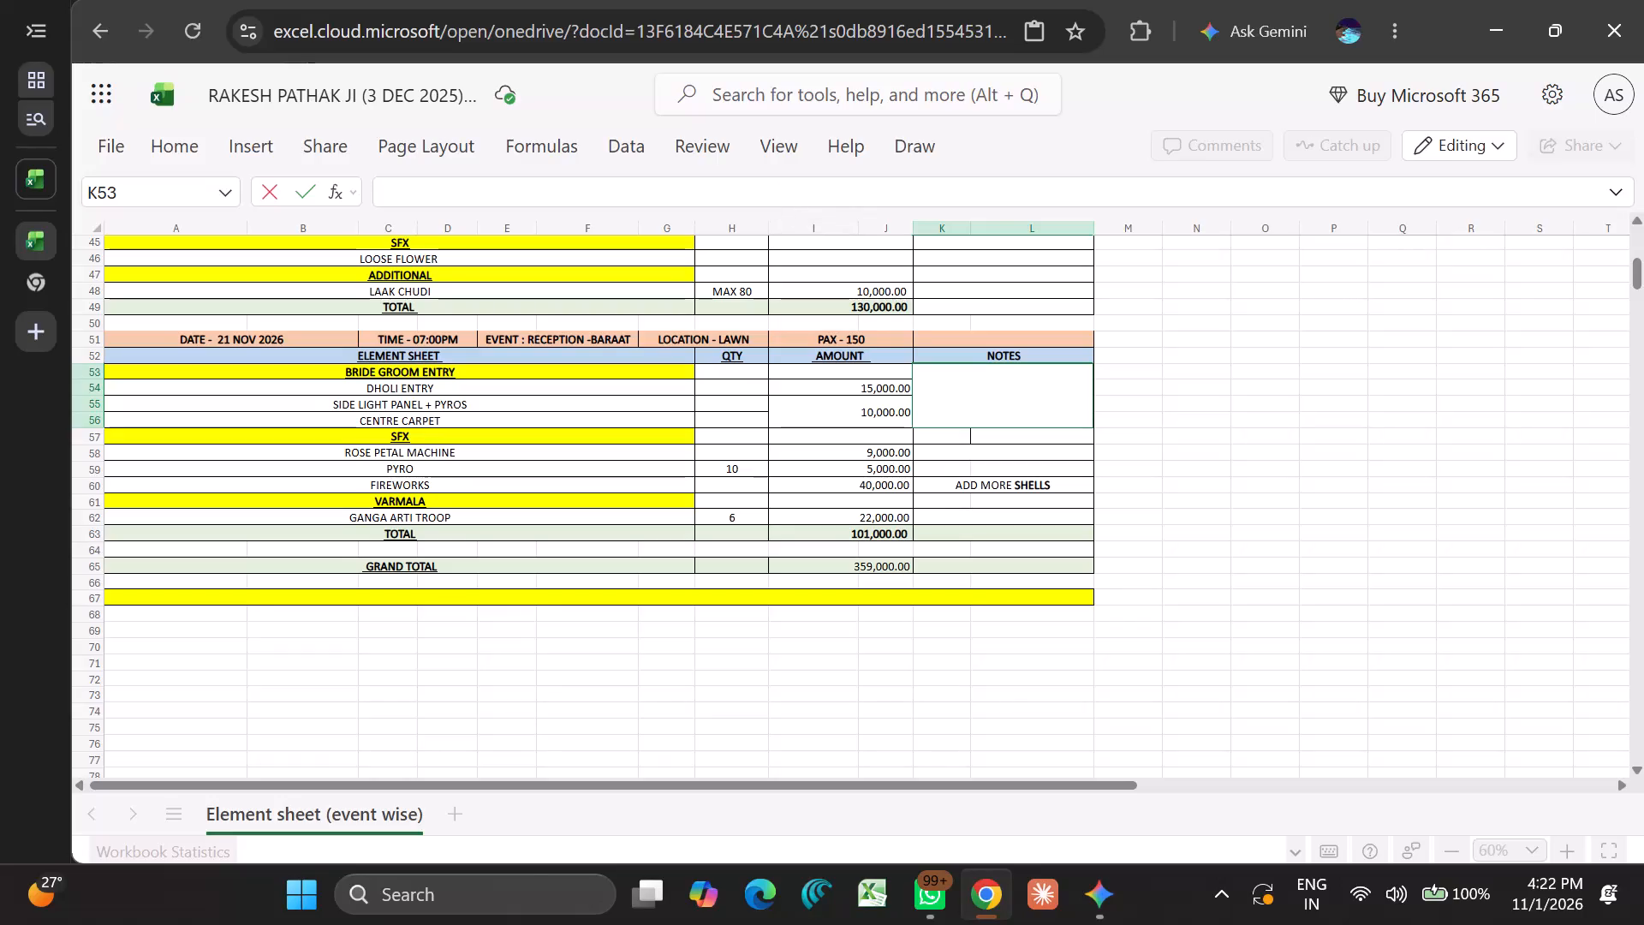
click(765, 197)
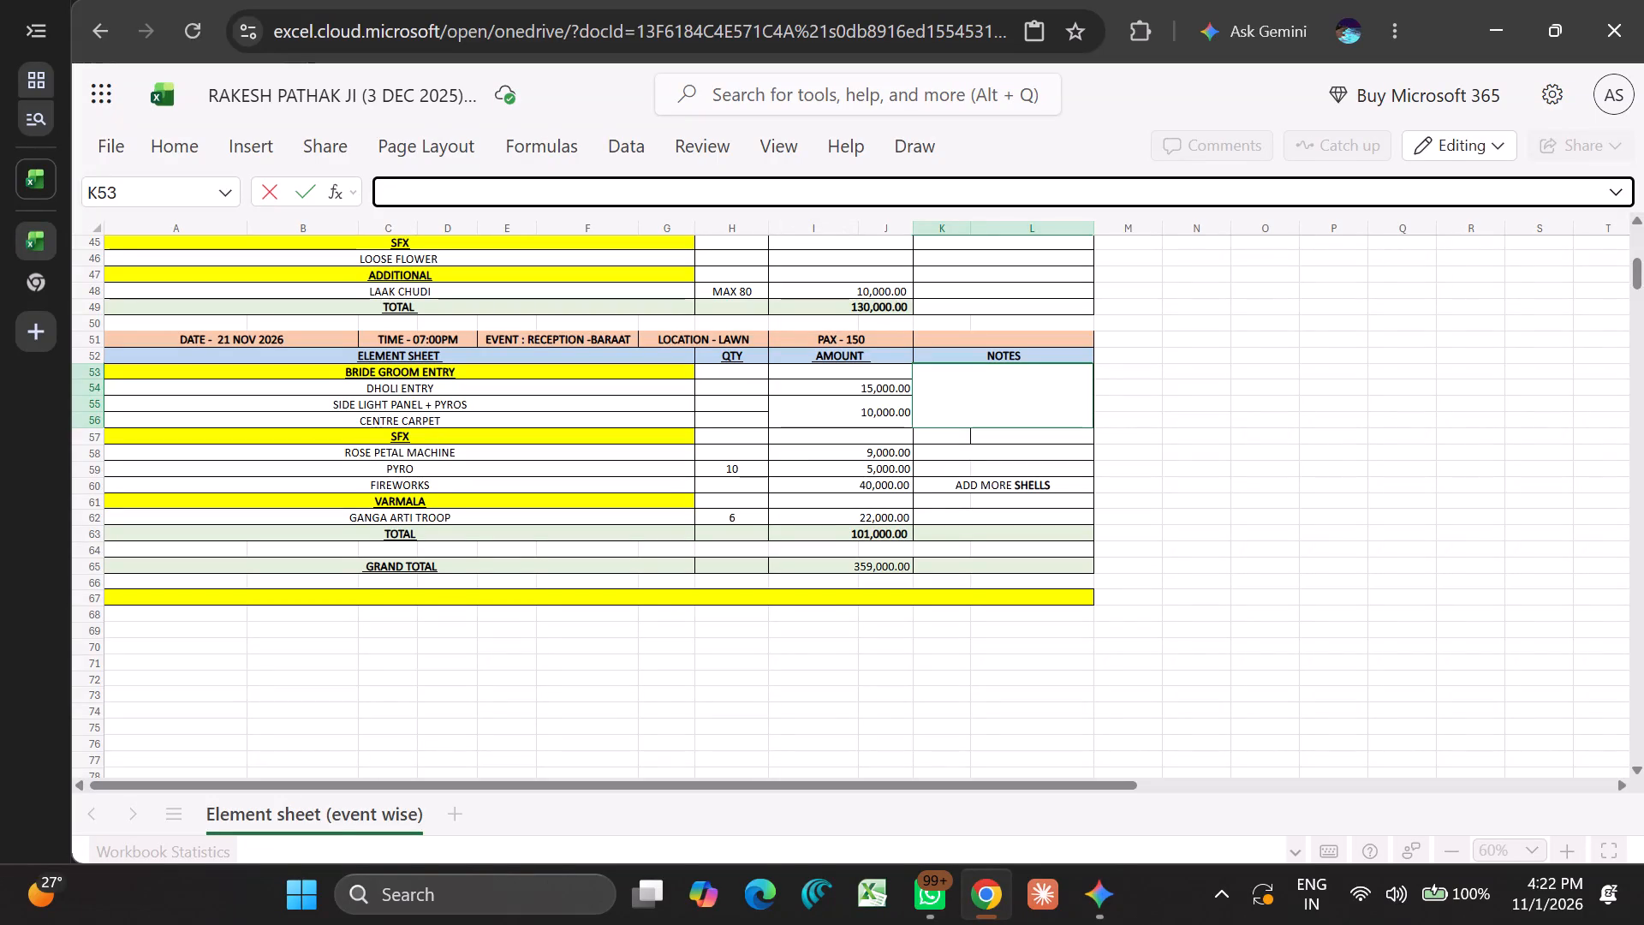